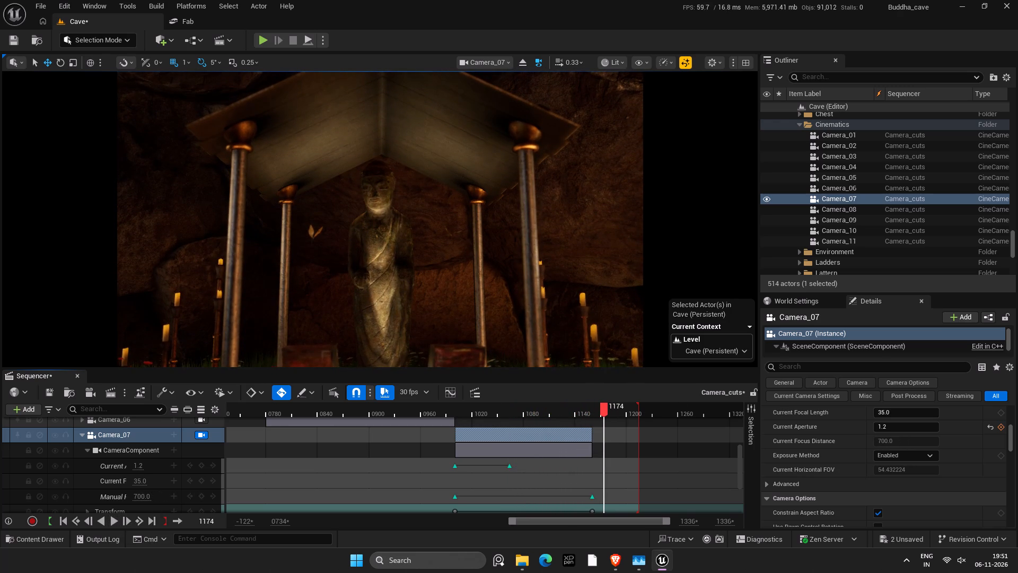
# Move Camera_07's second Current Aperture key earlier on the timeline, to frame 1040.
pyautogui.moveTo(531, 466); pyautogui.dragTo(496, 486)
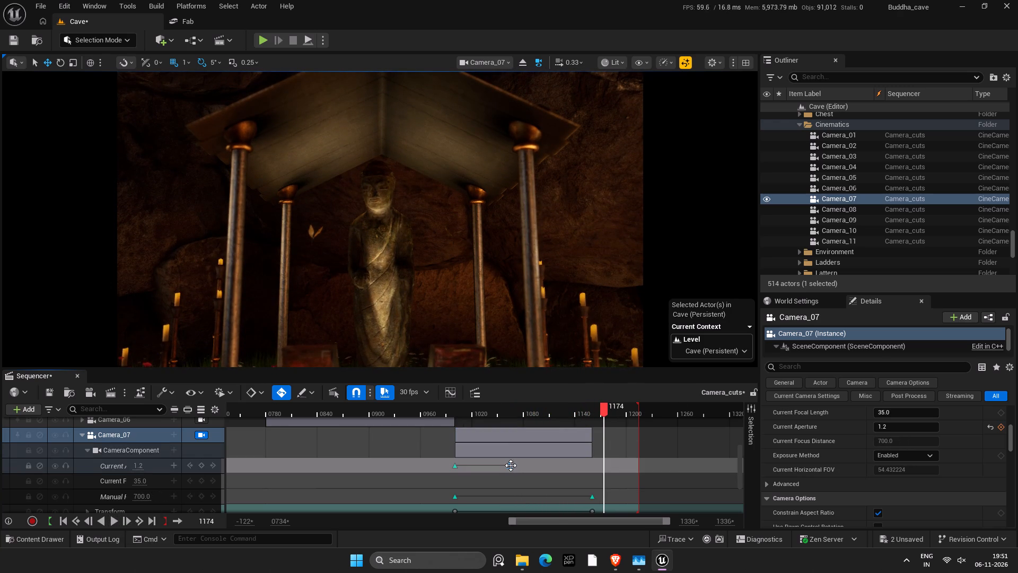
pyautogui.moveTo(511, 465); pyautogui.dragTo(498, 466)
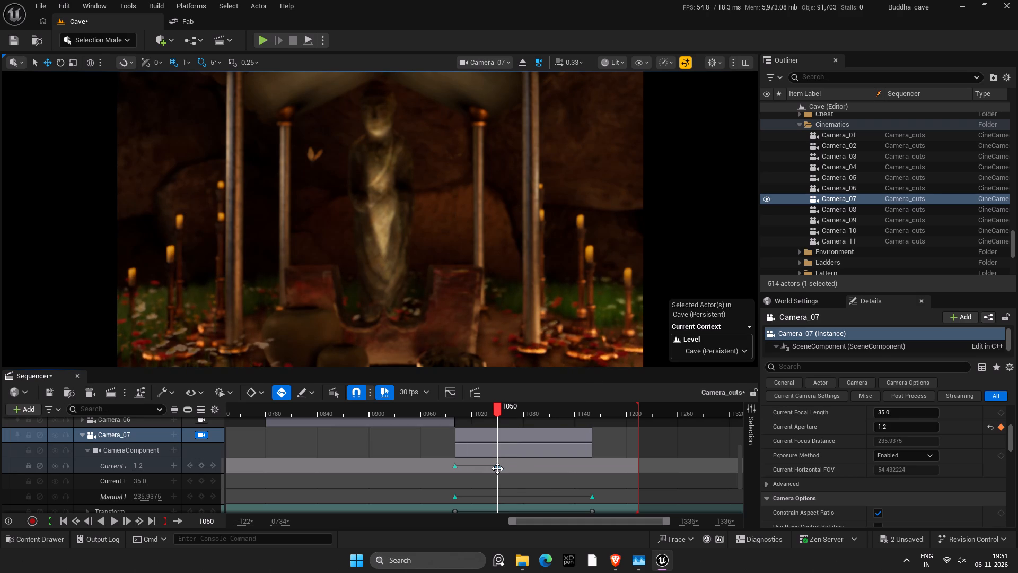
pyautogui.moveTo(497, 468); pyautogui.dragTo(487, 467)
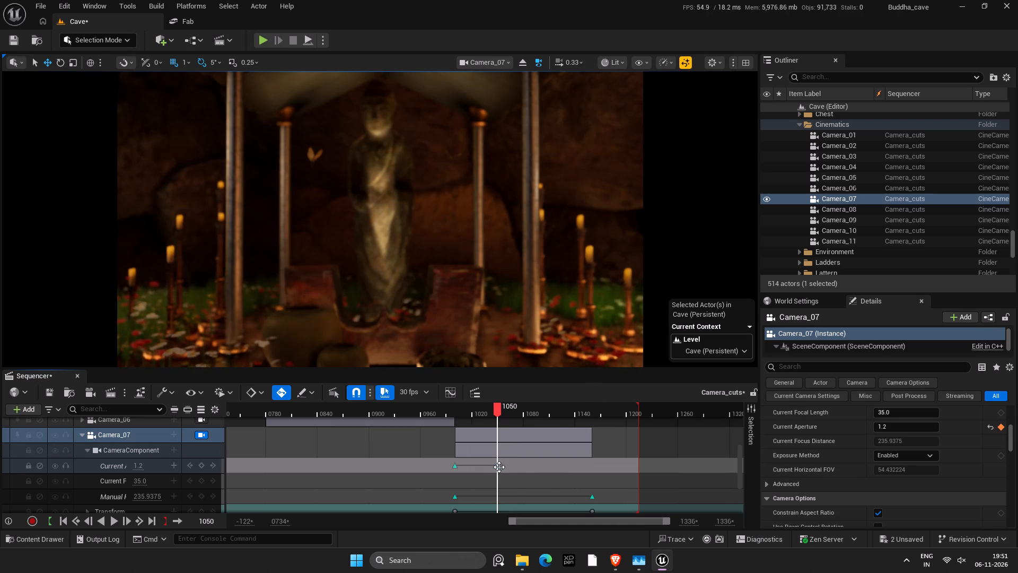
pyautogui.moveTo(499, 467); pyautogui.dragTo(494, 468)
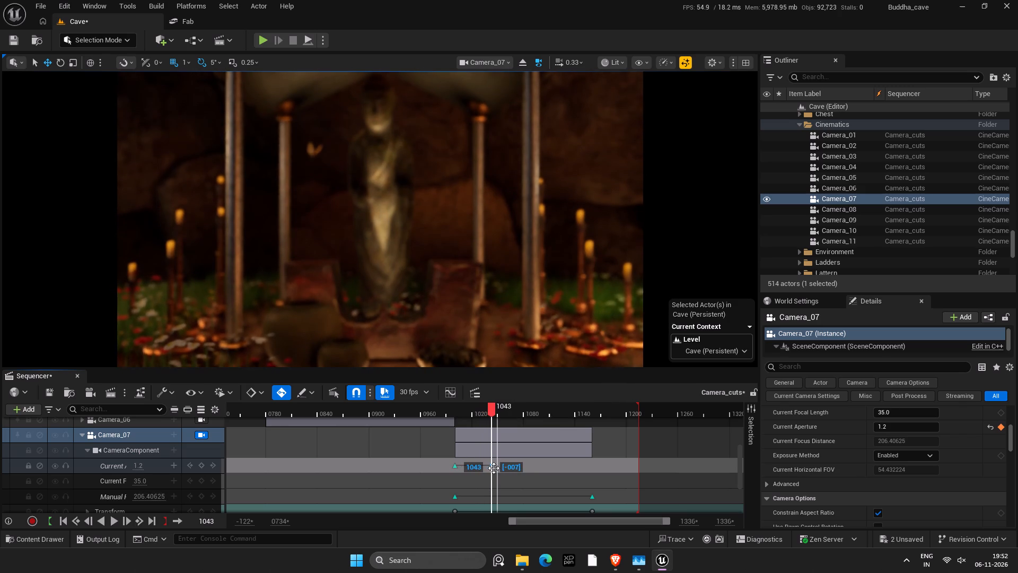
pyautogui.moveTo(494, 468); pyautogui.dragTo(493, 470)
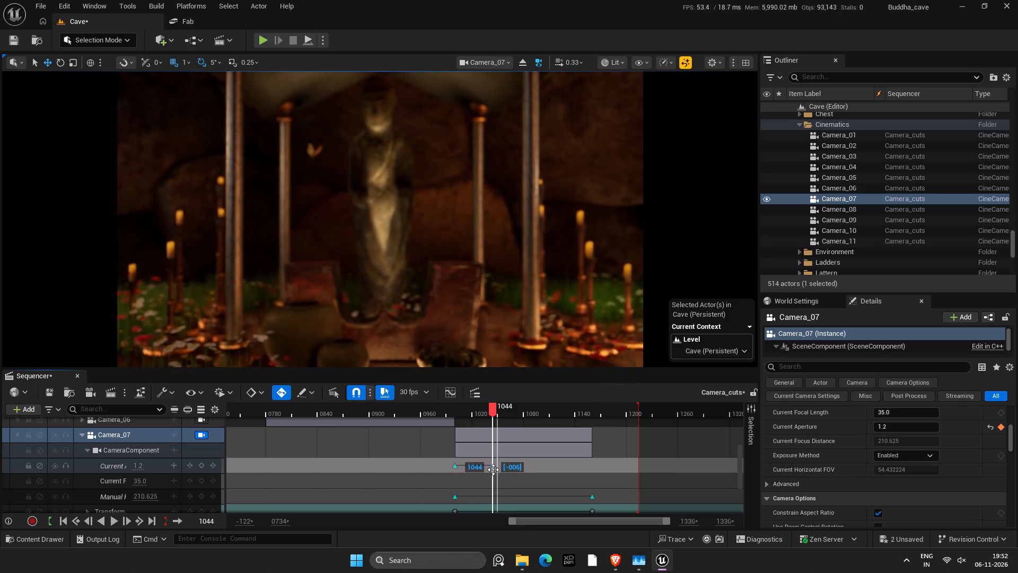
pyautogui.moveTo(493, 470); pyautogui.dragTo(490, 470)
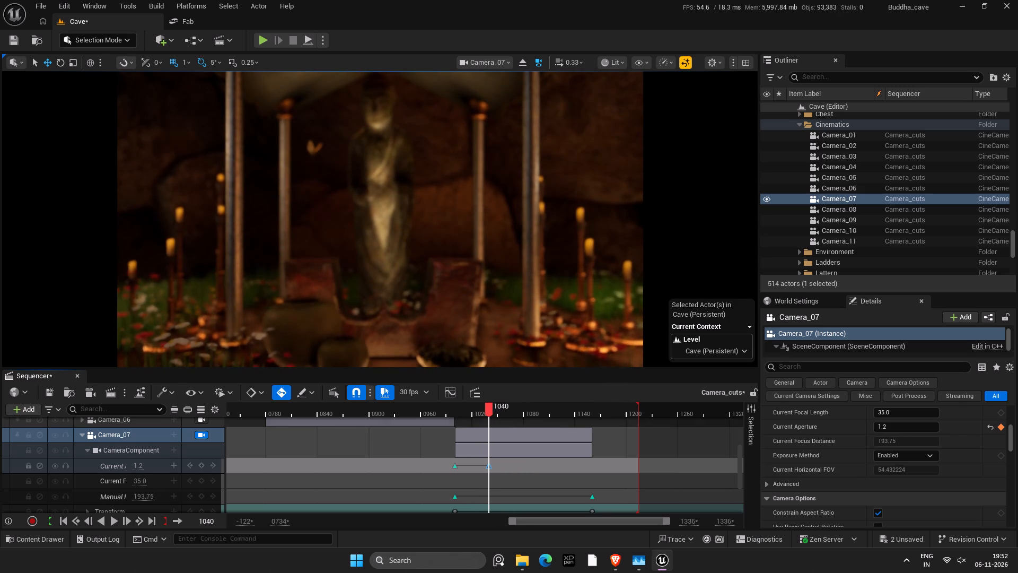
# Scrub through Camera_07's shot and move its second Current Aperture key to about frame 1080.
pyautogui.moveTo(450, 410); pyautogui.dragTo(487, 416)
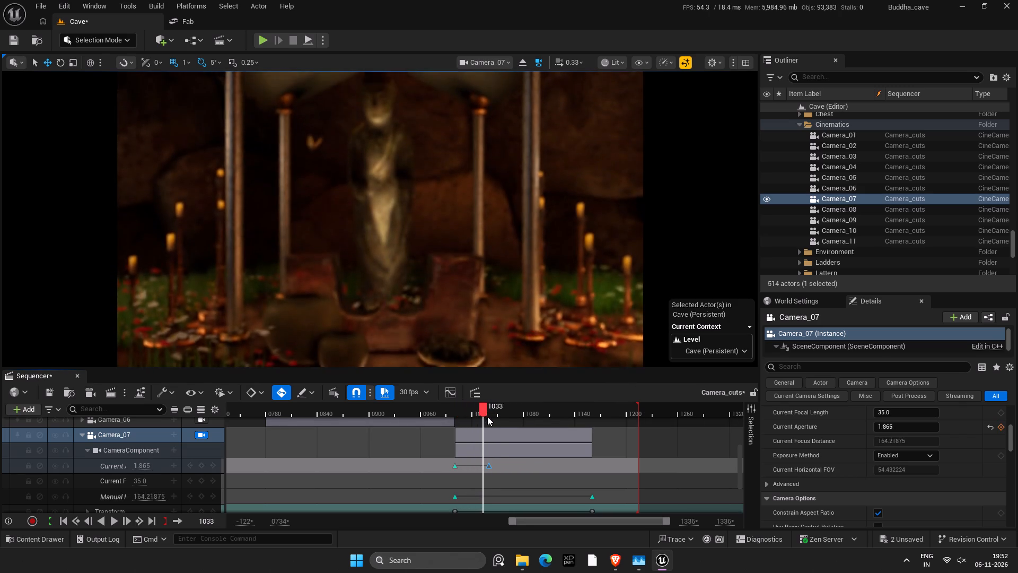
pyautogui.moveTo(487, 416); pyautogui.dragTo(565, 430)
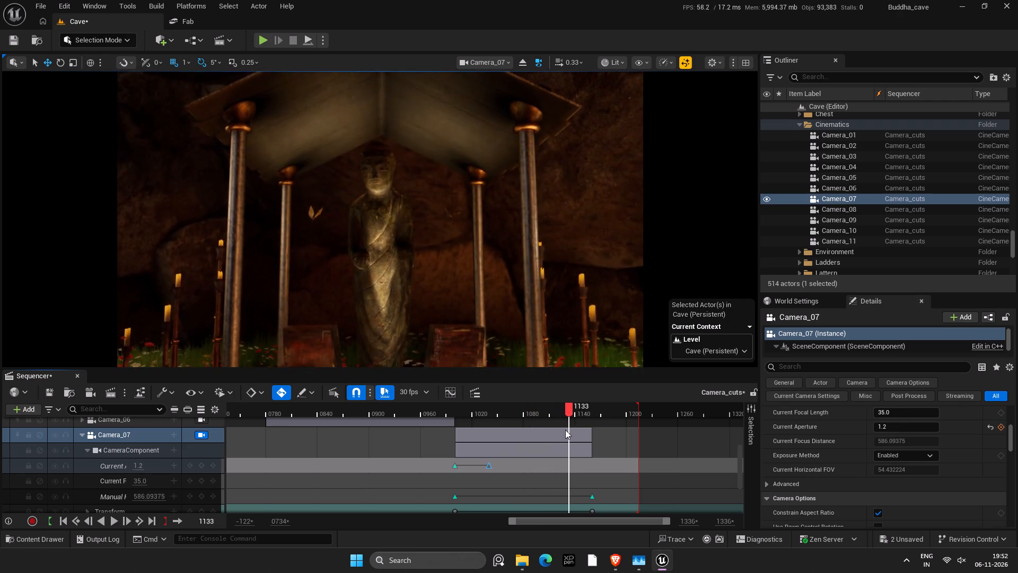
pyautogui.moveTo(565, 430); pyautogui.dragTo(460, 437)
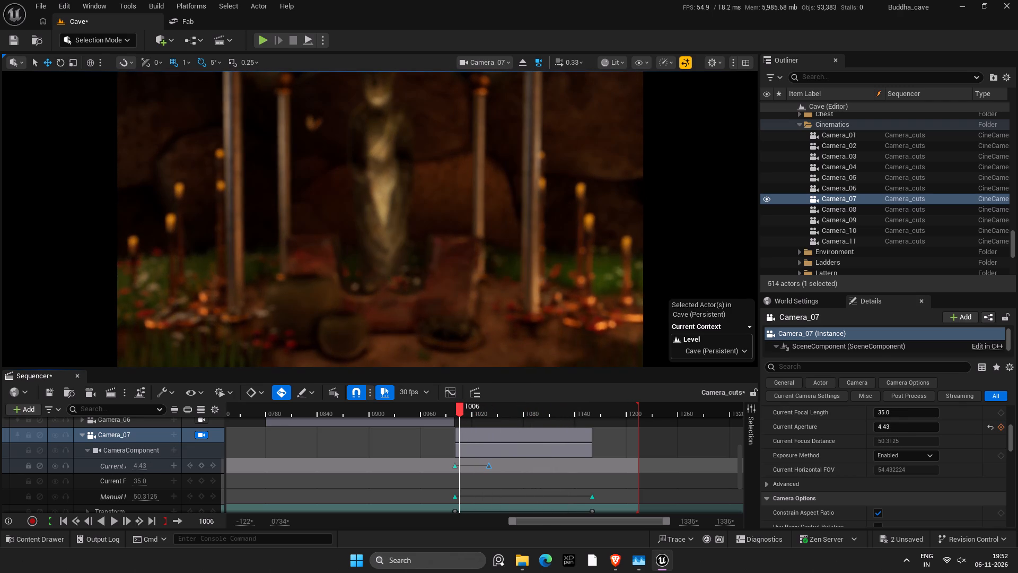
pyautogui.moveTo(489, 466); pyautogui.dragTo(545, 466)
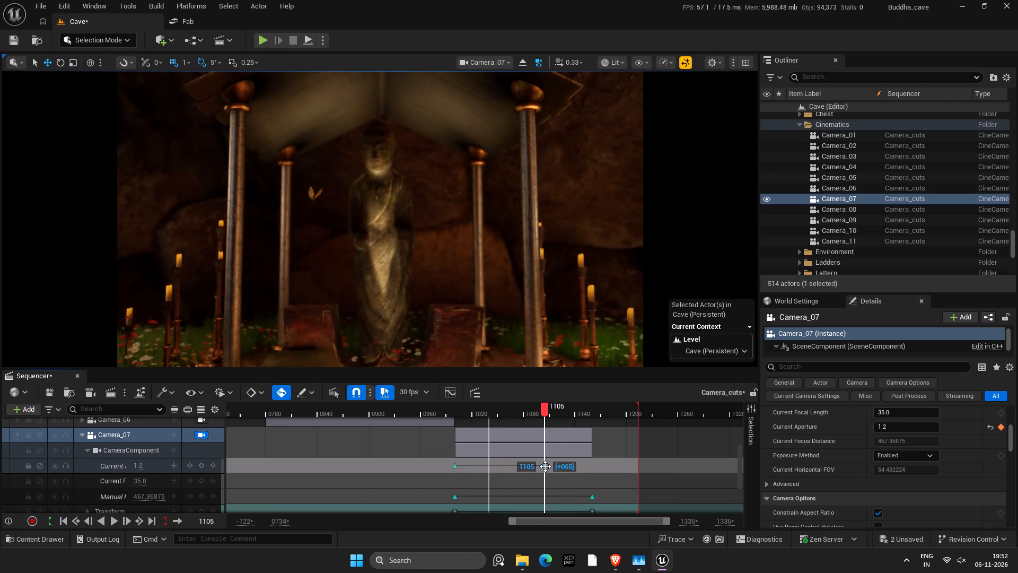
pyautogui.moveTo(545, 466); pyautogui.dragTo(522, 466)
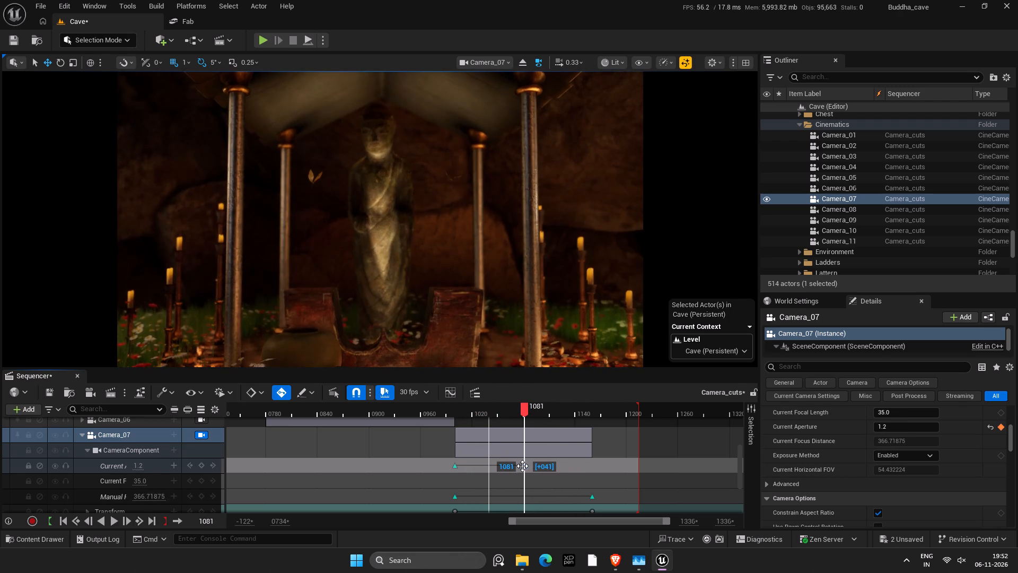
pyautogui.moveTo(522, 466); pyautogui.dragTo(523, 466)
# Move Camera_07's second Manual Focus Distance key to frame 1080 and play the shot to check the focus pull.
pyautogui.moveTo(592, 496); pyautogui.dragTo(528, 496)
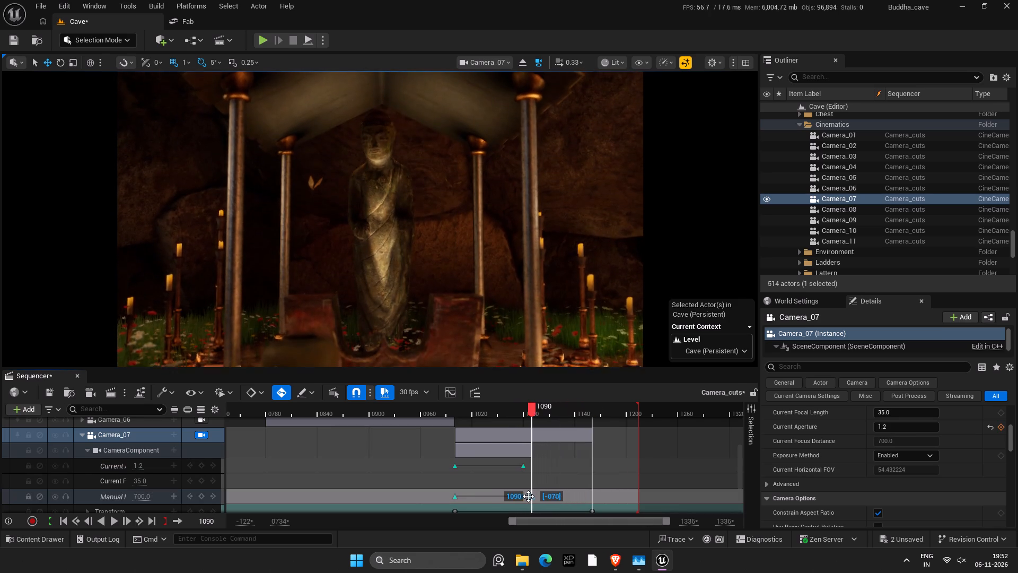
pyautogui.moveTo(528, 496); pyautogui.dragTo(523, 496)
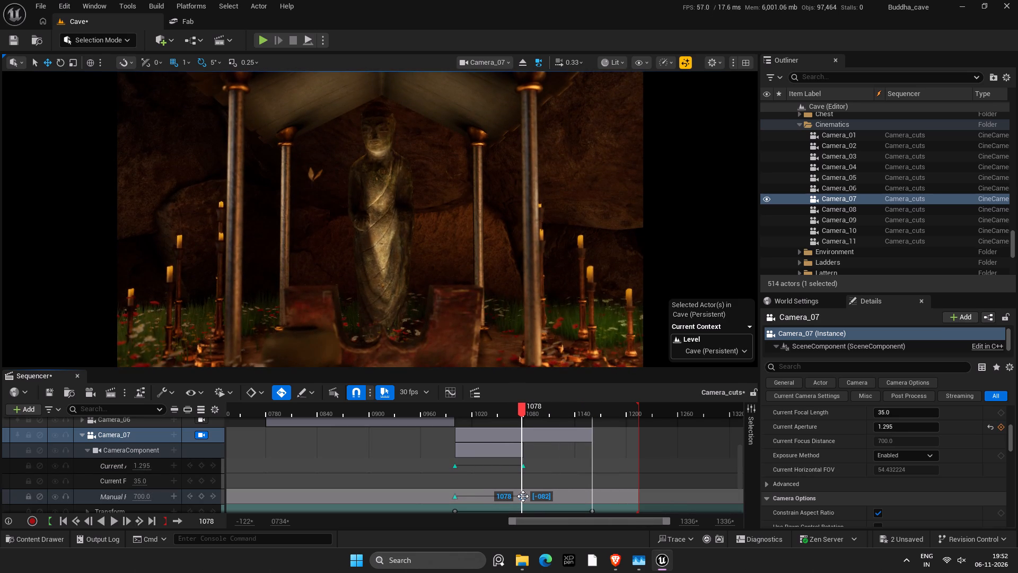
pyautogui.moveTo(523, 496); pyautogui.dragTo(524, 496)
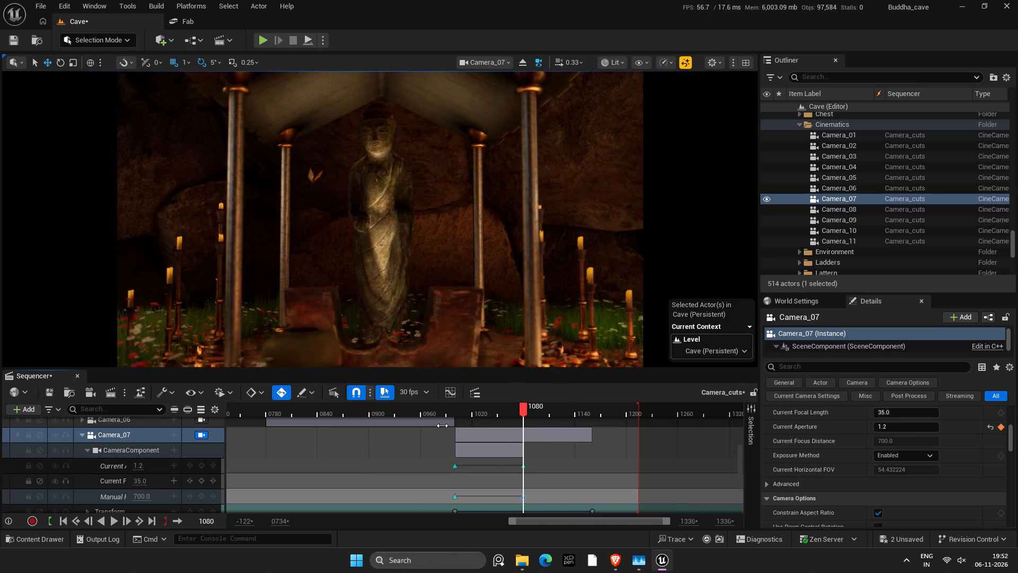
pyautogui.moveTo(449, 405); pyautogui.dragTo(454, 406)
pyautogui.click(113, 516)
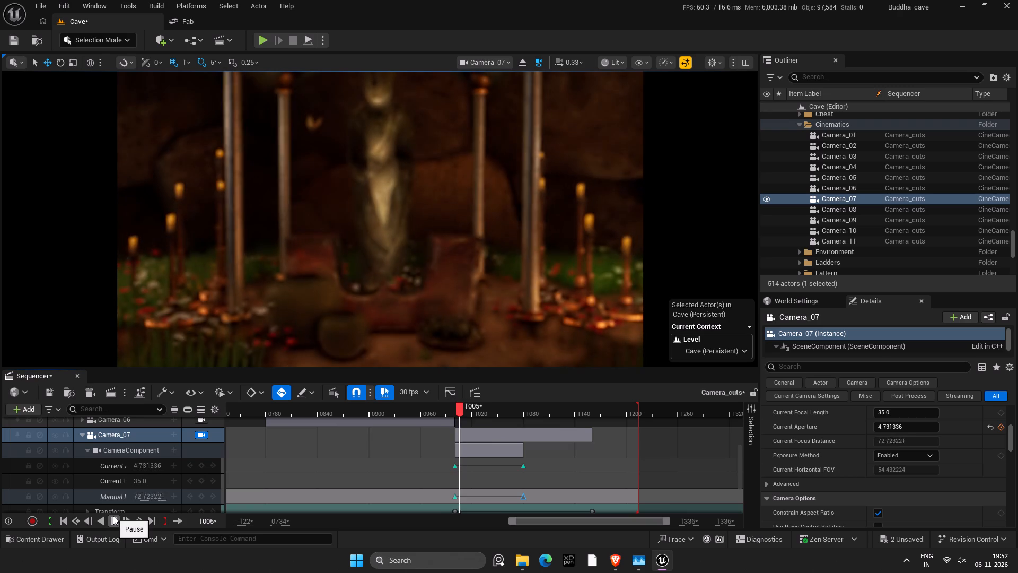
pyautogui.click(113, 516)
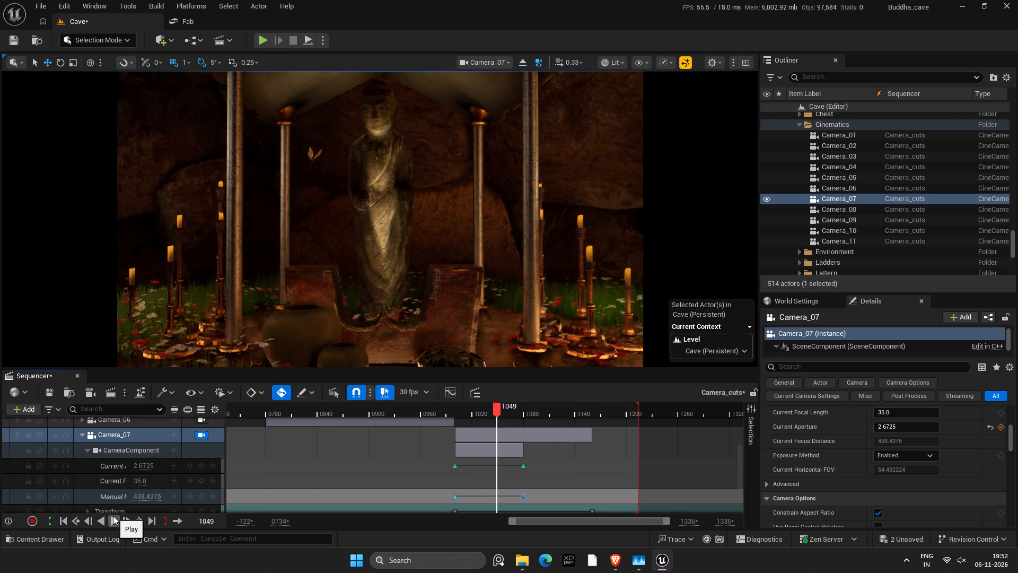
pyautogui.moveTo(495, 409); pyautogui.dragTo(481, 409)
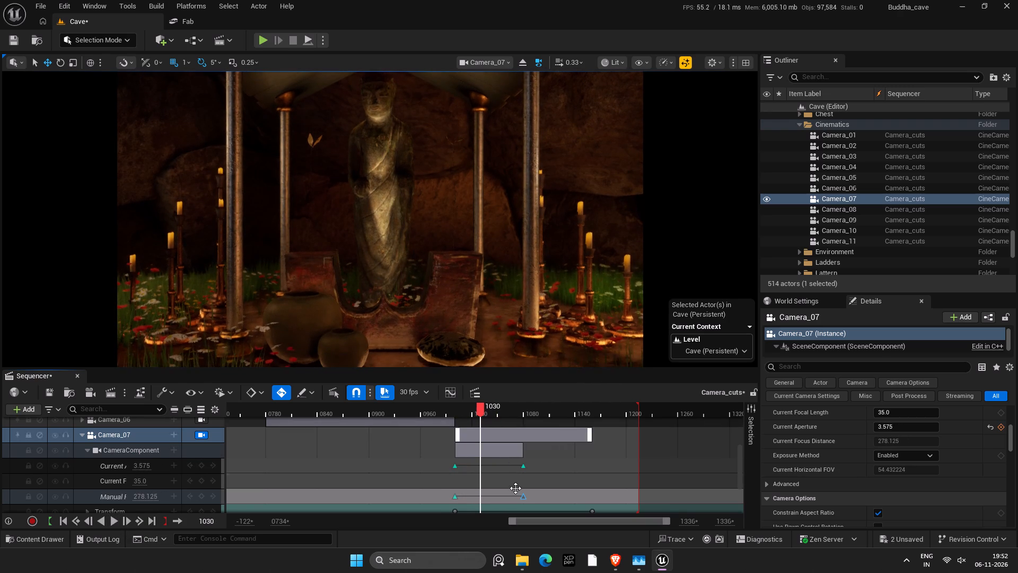
# Move Camera_07's second Manual Focus Distance key back near the end of the camera's section, just before frame 1160.
pyautogui.moveTo(524, 497); pyautogui.dragTo(590, 497)
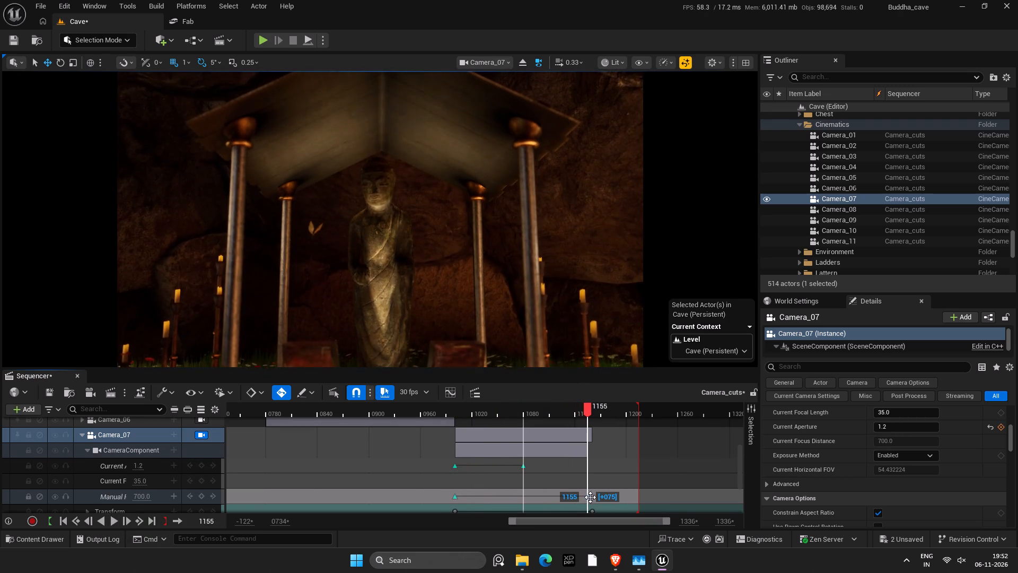
pyautogui.moveTo(590, 497); pyautogui.dragTo(593, 499)
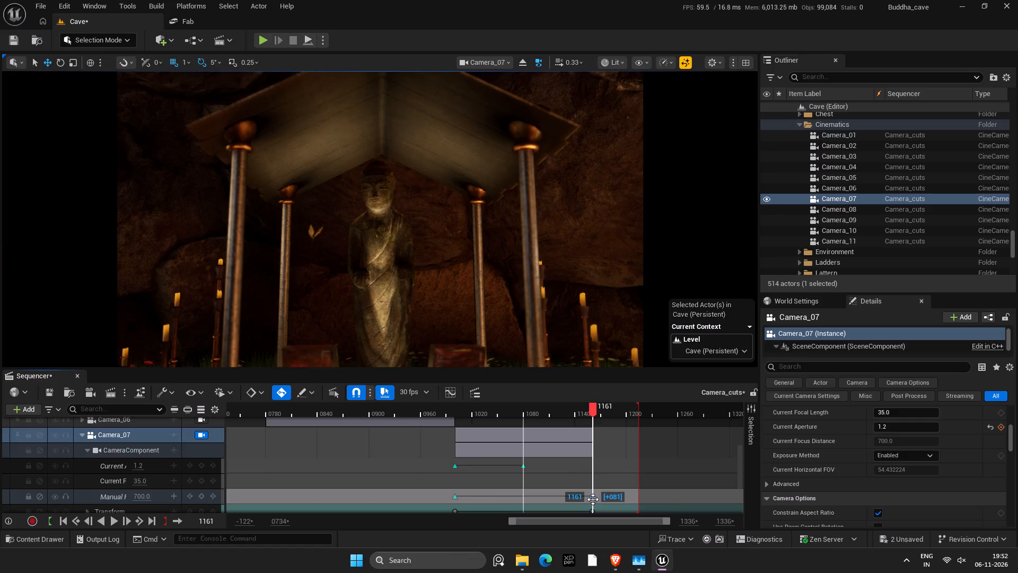
pyautogui.moveTo(593, 499); pyautogui.dragTo(590, 500)
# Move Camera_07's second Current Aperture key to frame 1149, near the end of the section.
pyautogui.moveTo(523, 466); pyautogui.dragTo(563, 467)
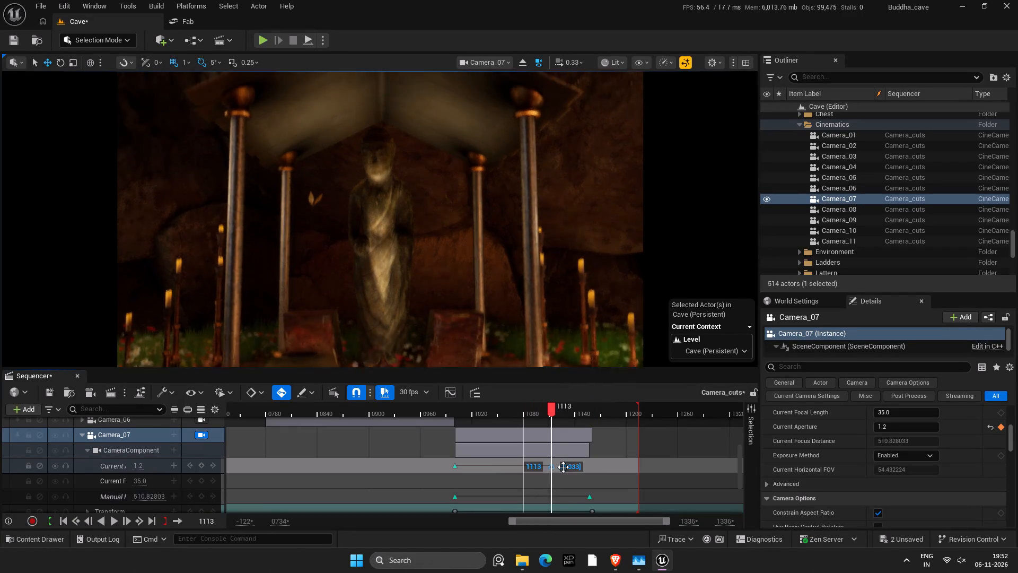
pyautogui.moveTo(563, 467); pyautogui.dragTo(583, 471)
# Delete both Current Aperture keys from Camera_07's track.
pyautogui.moveTo(429, 462); pyautogui.dragTo(435, 462)
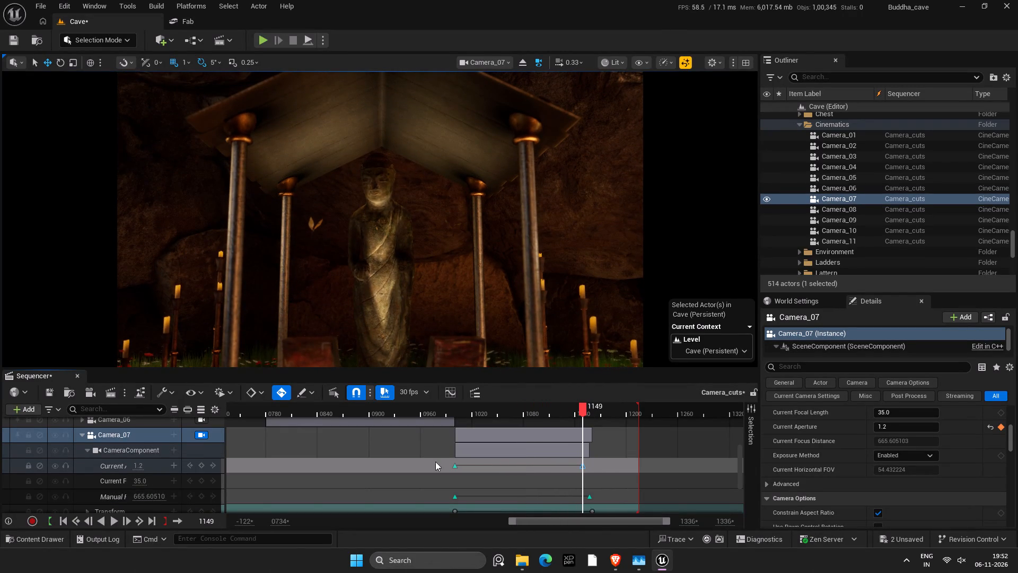
pyautogui.moveTo(435, 462); pyautogui.dragTo(610, 473)
pyautogui.press('Delete')
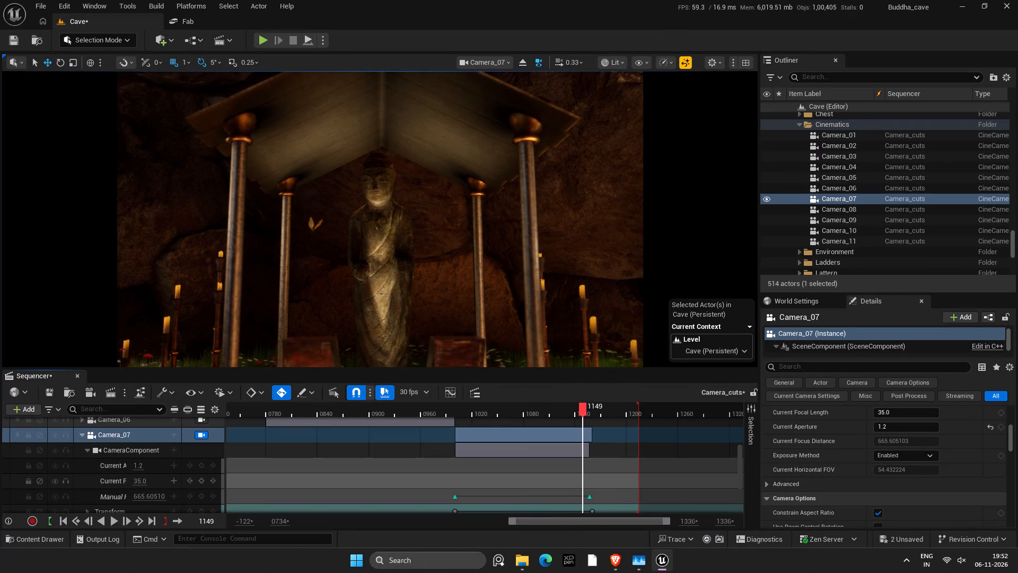
# Play Camera_07's shot from its start to check the focus pull without aperture animation.
pyautogui.moveTo(484, 404); pyautogui.dragTo(455, 407)
pyautogui.click(110, 520)
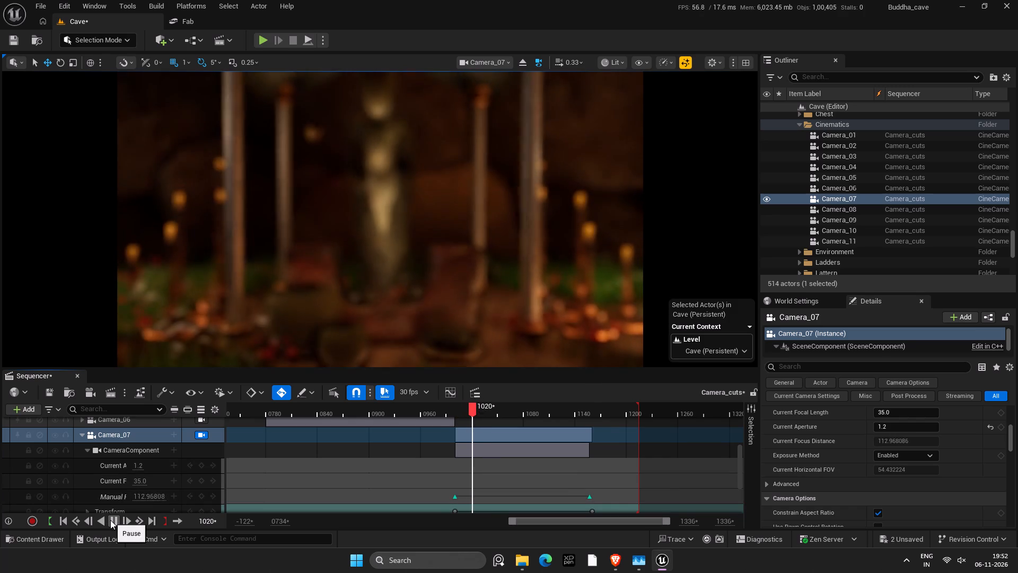
pyautogui.click(110, 520)
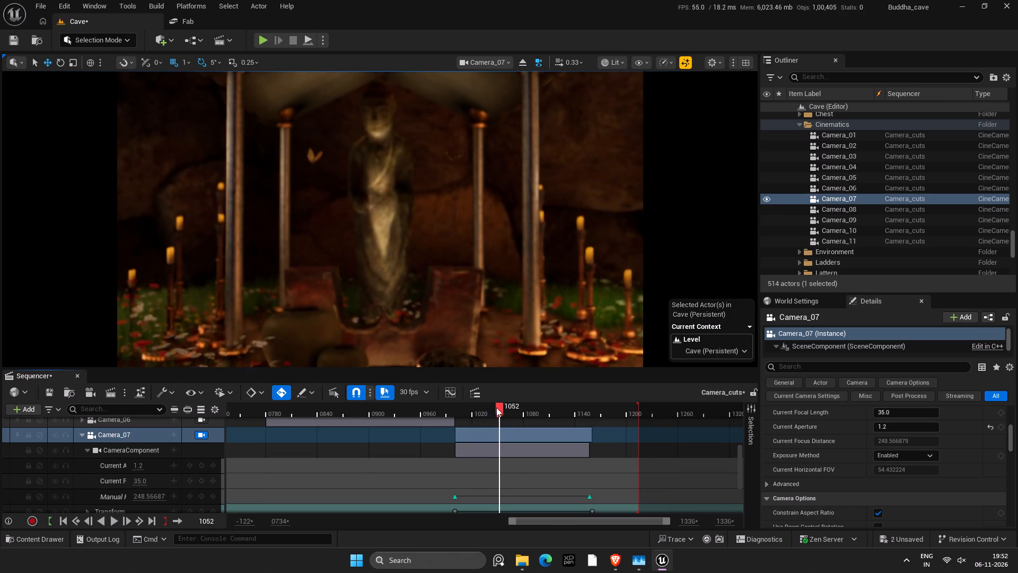
# Set Camera_07's Manual Focus Distance key at frame 1000 to 100 and save the sequence.
pyautogui.moveTo(494, 407); pyautogui.dragTo(455, 406)
pyautogui.moveTo(138, 500); pyautogui.dragTo(152, 500)
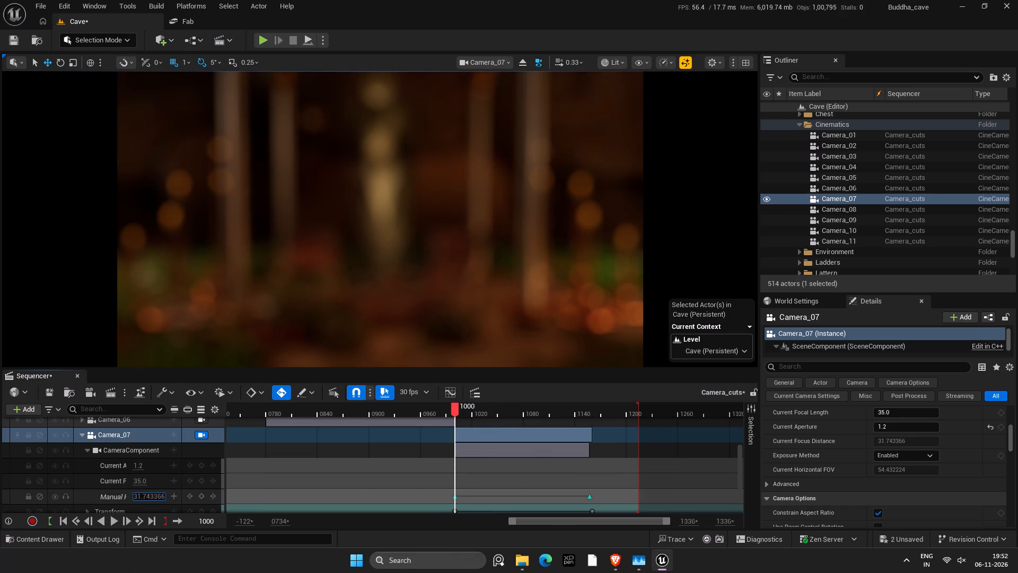
pyautogui.moveTo(152, 500); pyautogui.dragTo(195, 500)
pyautogui.click(138, 500)
pyautogui.write('100')
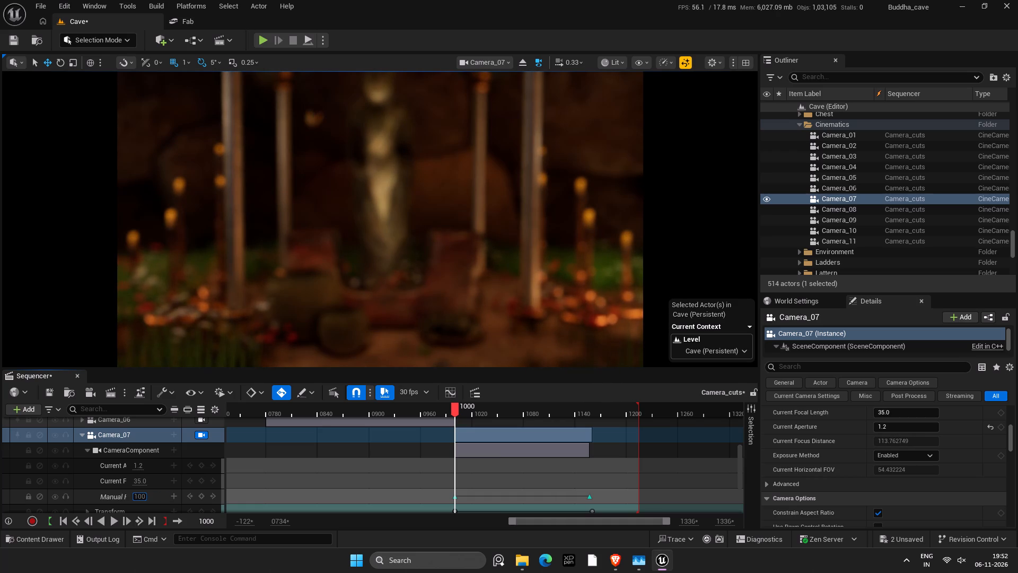
pyautogui.press('Return')
pyautogui.hotkey('ctrl', 's')
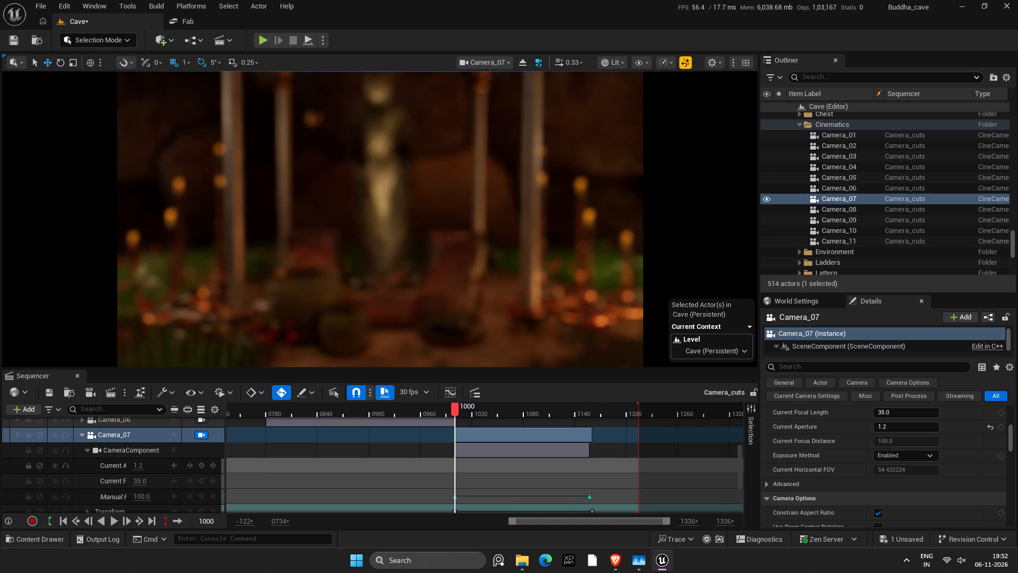
# Play Camera_07's shot from frame 1000 past its end to review the focus pull, and save again.
pyautogui.click(112, 517)
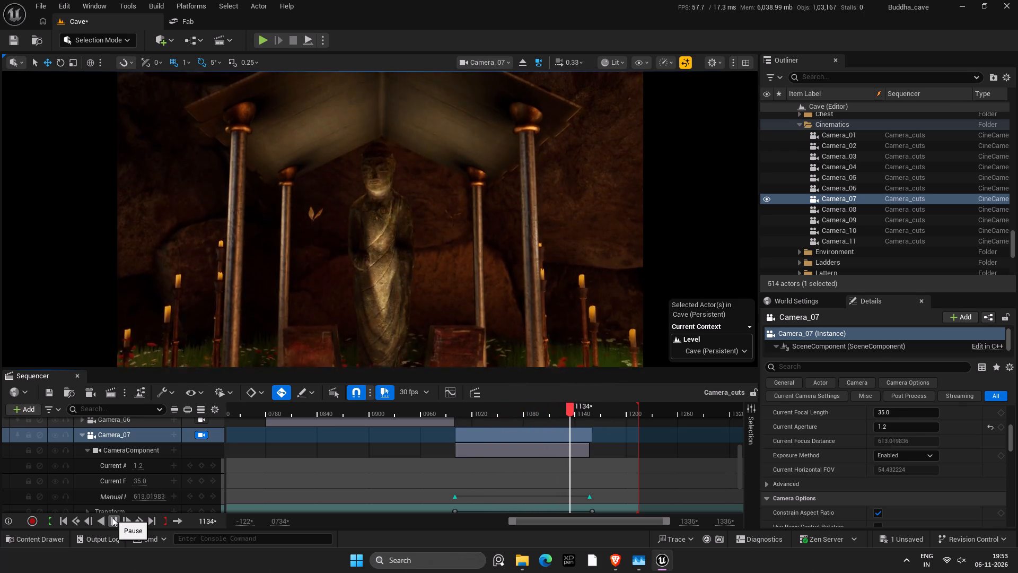
pyautogui.click(112, 517)
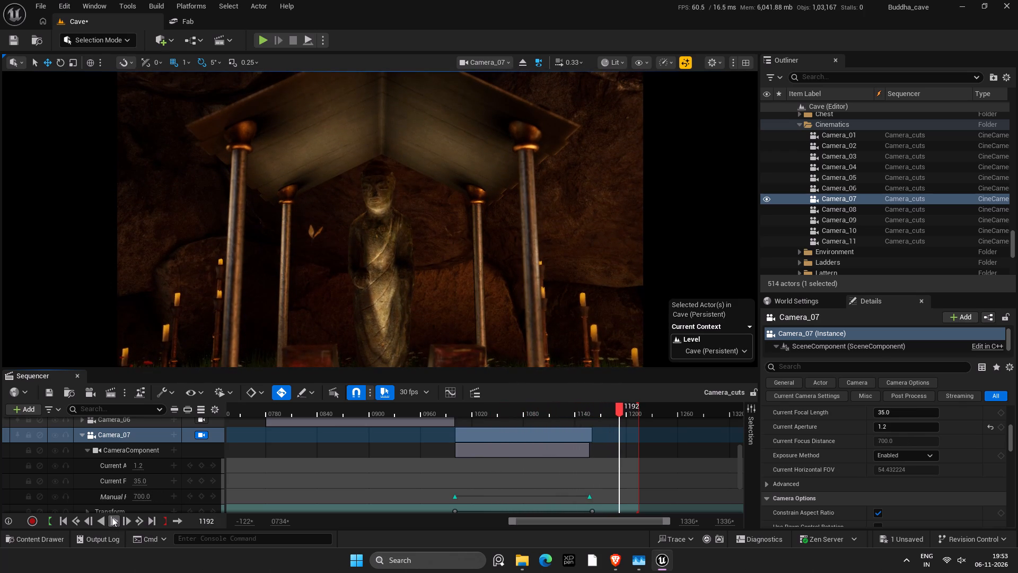
pyautogui.scroll(13, 958, 442)
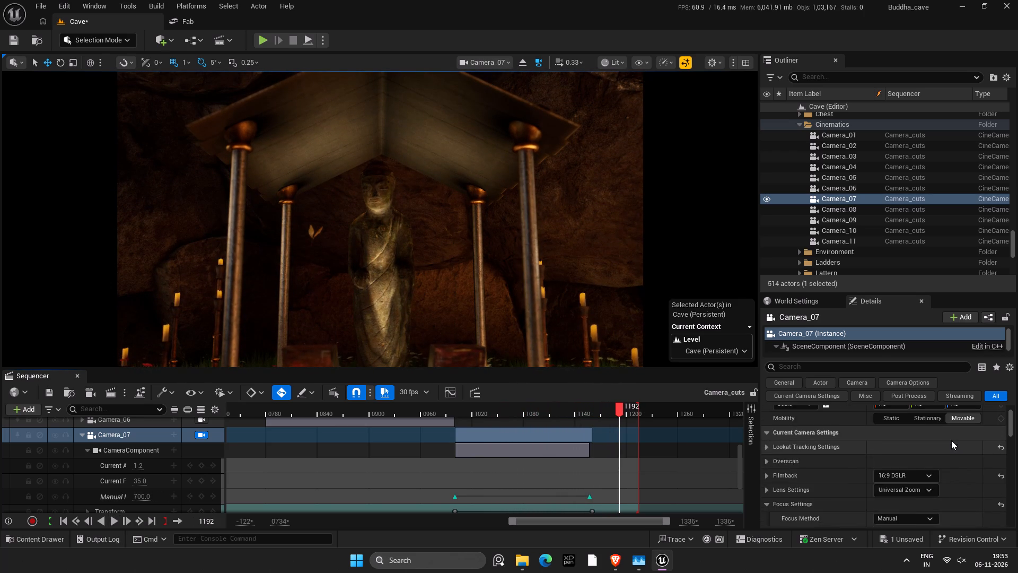
pyautogui.scroll(3, 951, 440)
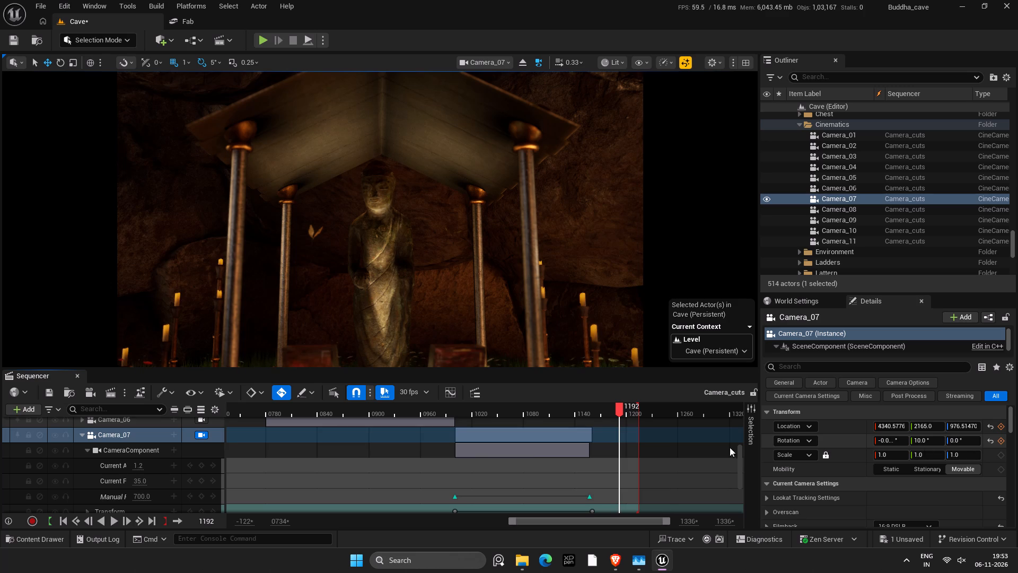
pyautogui.hotkey('ctrl', 's')
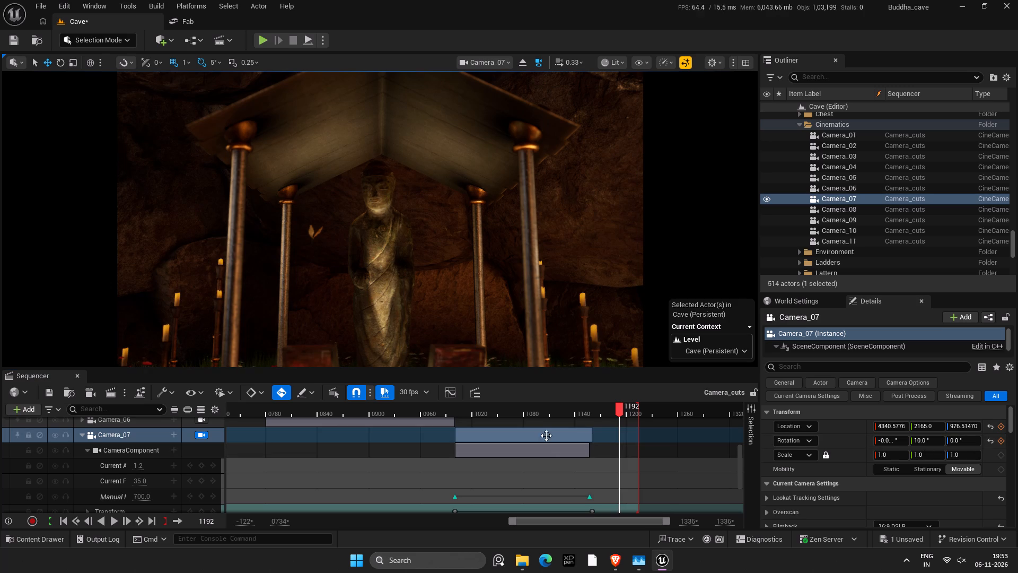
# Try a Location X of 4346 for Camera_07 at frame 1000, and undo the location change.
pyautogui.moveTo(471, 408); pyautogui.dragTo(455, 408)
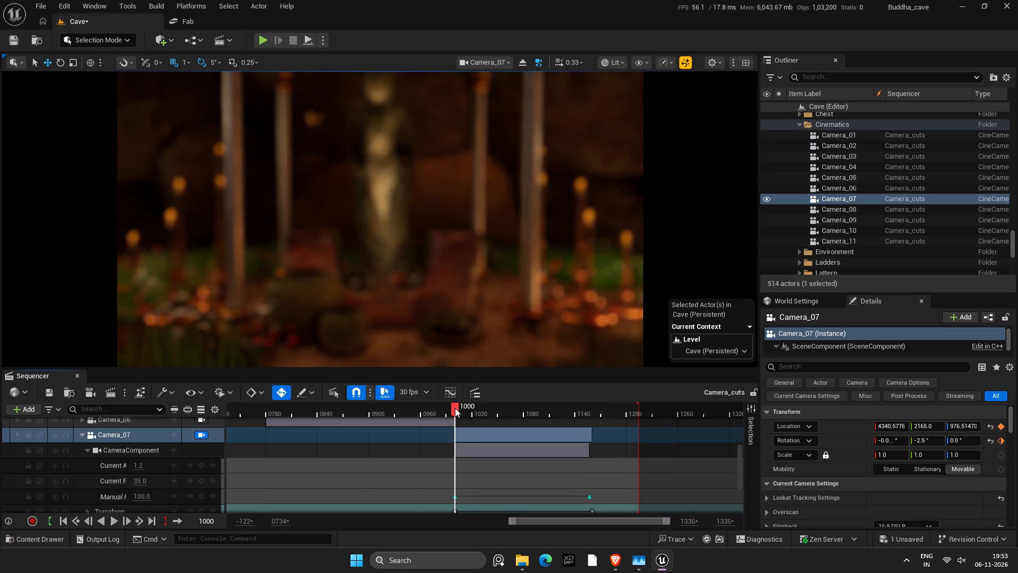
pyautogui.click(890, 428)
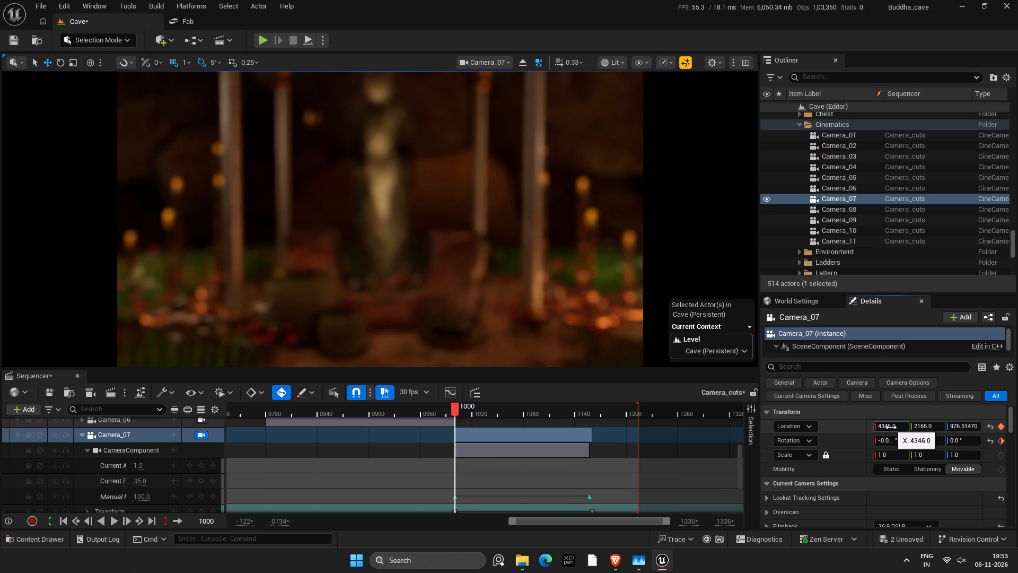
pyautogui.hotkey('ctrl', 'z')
# Set Camera_07's Location Y to 2170 at frame 1000 and save the sequence.
pyautogui.click(914, 428)
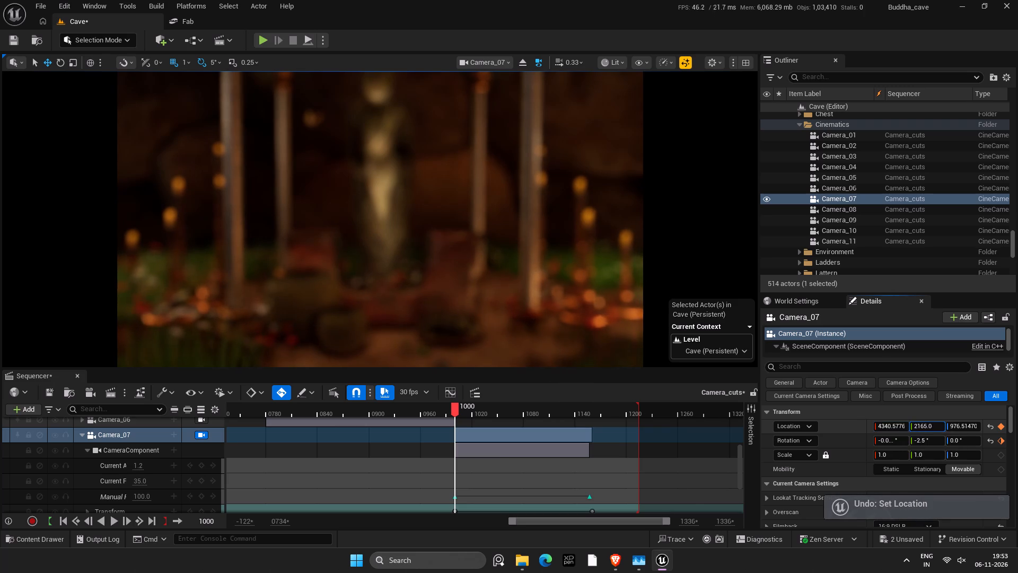
pyautogui.click(919, 430)
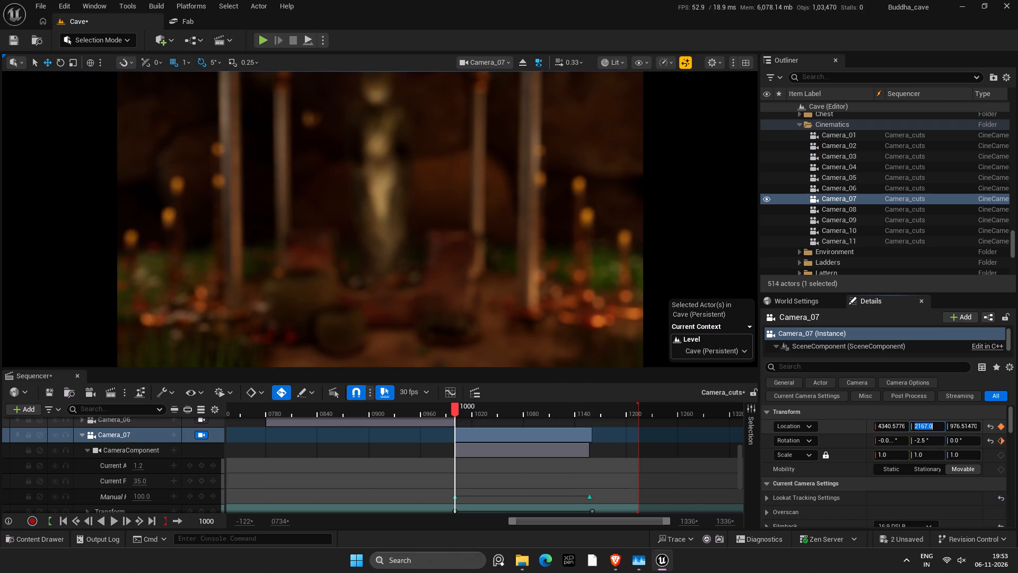
pyautogui.moveTo(929, 429); pyautogui.dragTo(921, 430)
pyautogui.write('70')
pyautogui.press('Return')
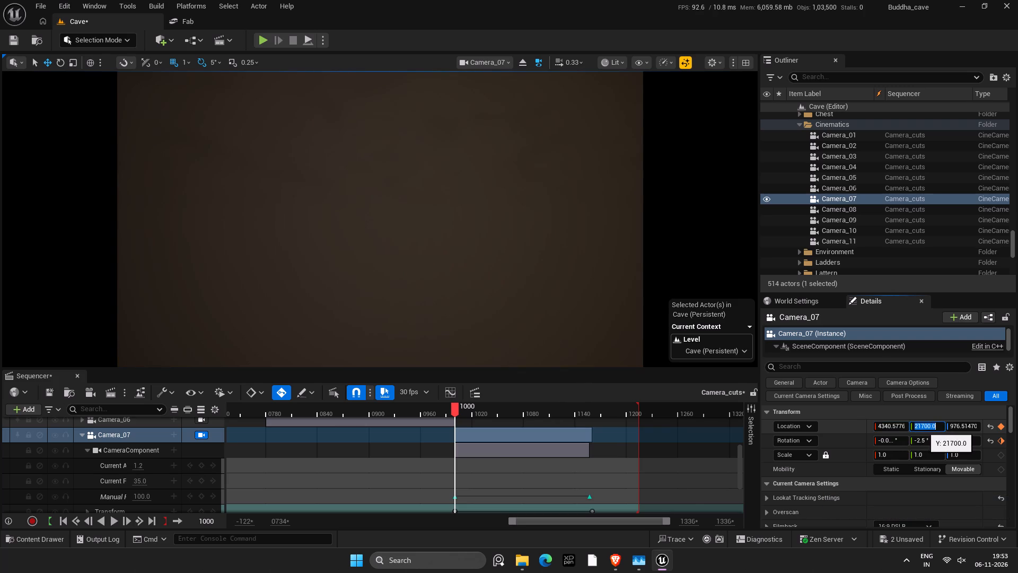
pyautogui.click(929, 430)
pyautogui.press('BackSpace')
pyautogui.press('Return')
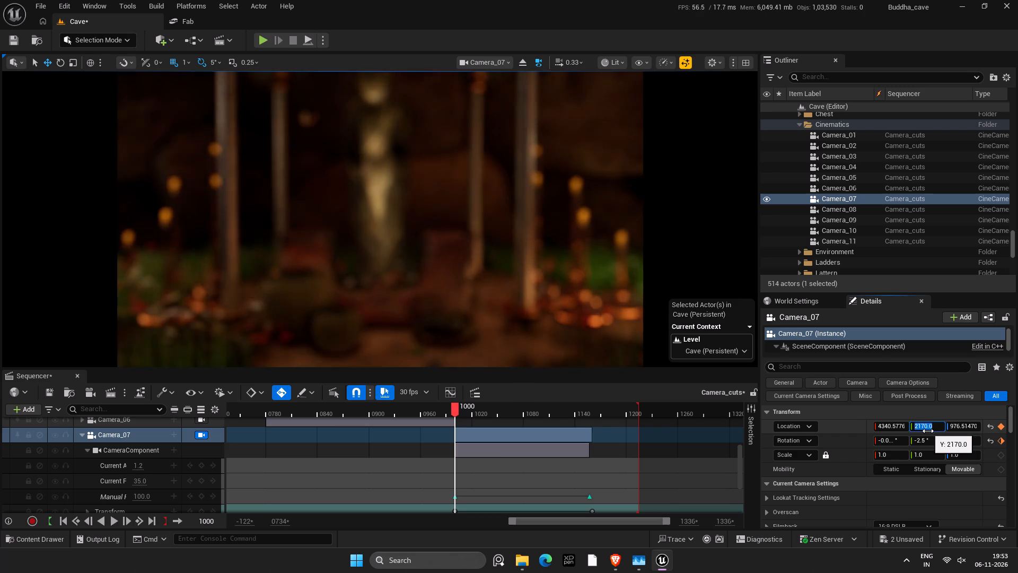
pyautogui.hotkey('ctrl', 's')
# Extend the end of Camera_07's CameraComponent section to frame 1160 and save the sequence.
pyautogui.click(600, 411)
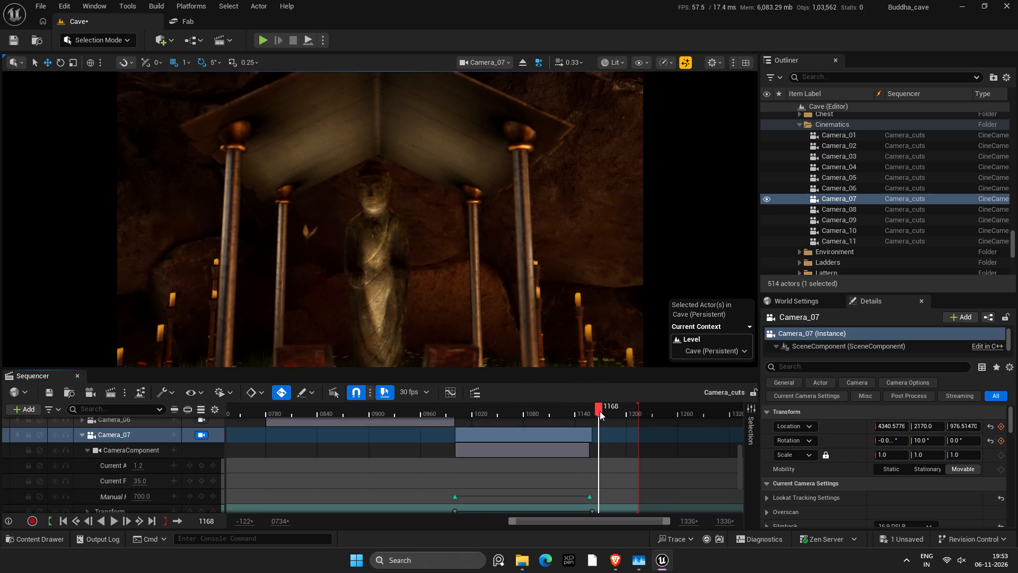
pyautogui.press('Left')
pyautogui.press('Left')
pyautogui.press('Left')
pyautogui.press('Left')
pyautogui.press('Left')
pyautogui.press('Left')
pyautogui.press('Left')
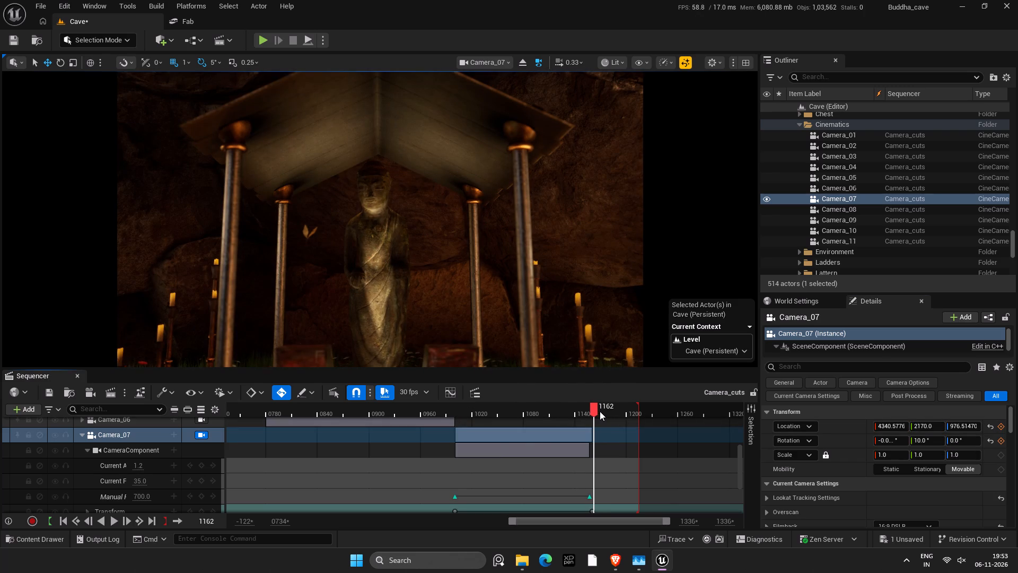
pyautogui.press('Left')
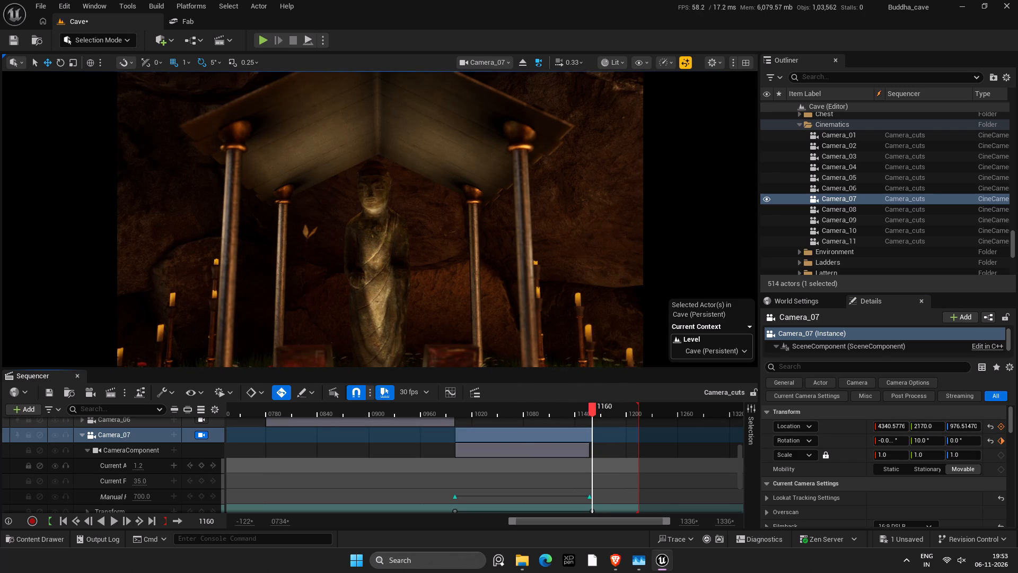
pyautogui.click(592, 510)
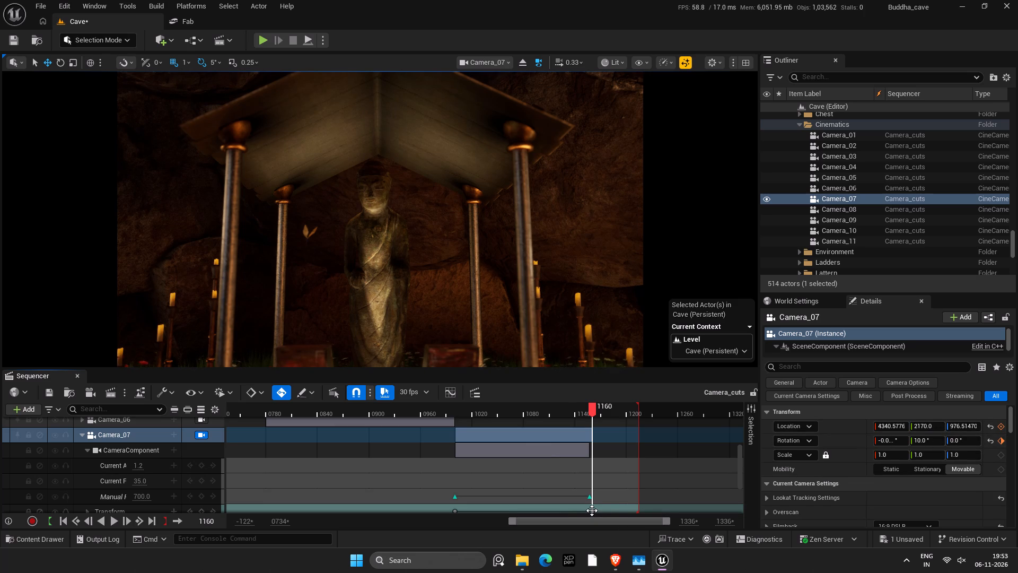
pyautogui.scroll(-2, 605, 476)
pyautogui.scroll(2, 599, 463)
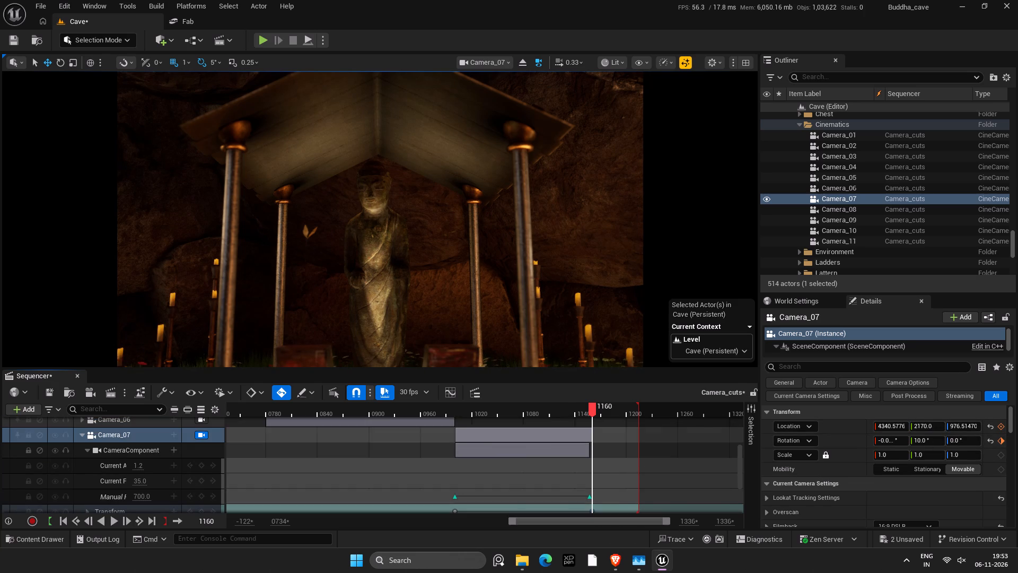
pyautogui.moveTo(588, 449); pyautogui.dragTo(594, 450)
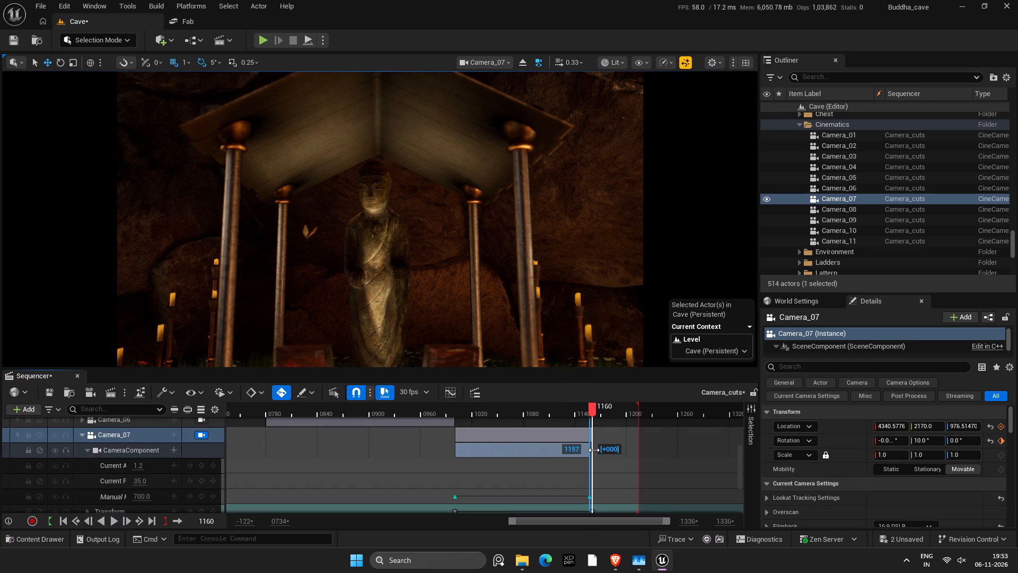
pyautogui.moveTo(594, 450); pyautogui.dragTo(597, 451)
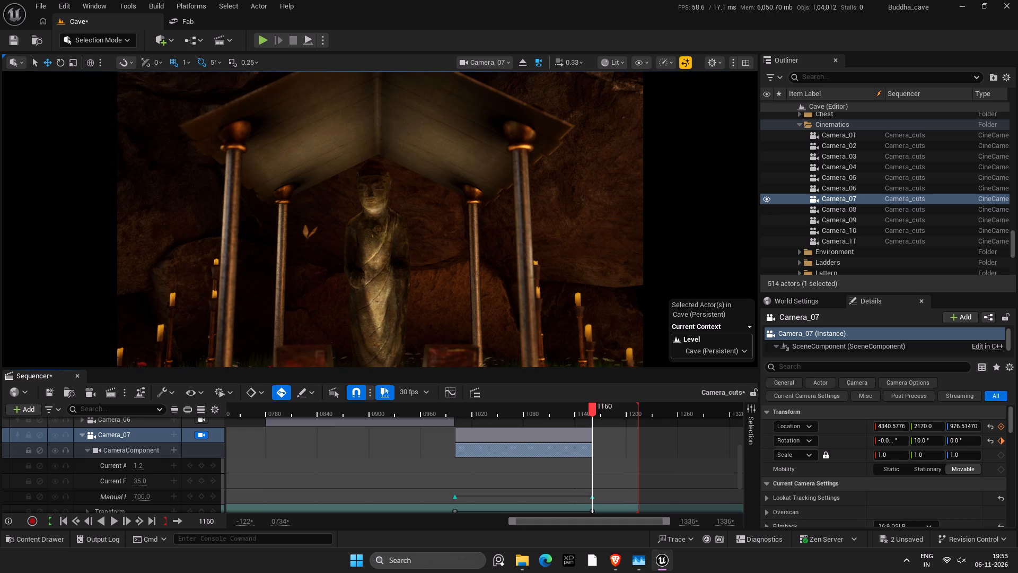
pyautogui.hotkey('ctrl', 's')
# Collapse the Camera_07 track and save the sequence.
pyautogui.scroll(2, 597, 451)
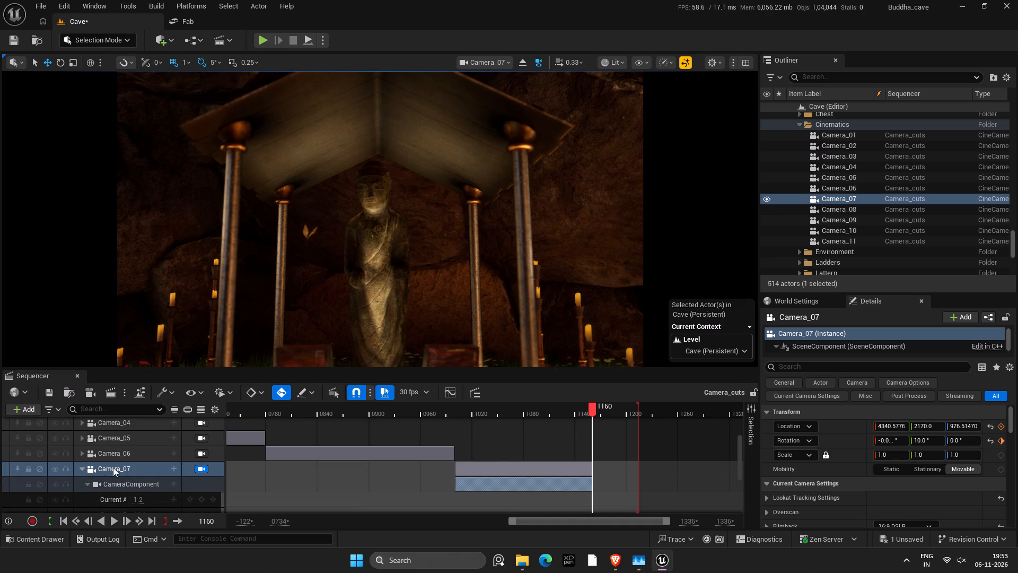
pyautogui.click(79, 469)
pyautogui.hotkey('ctrl', 's')
# Add a camera cut bound to Camera_07 at frame 1000 on the Camera Cuts track.
pyautogui.scroll(4, 472, 424)
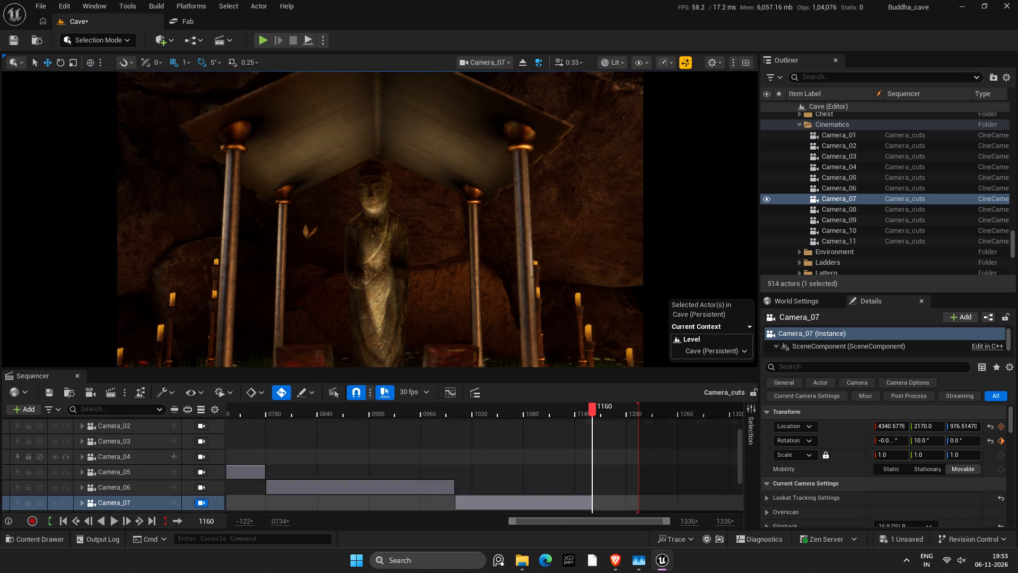
pyautogui.scroll(1, 472, 424)
pyautogui.keyDown('ctrl'); pyautogui.scroll(3, 472, 424); pyautogui.keyUp('ctrl')
pyautogui.keyDown('alt'); pyautogui.scroll(-3, 472, 424); pyautogui.keyUp('alt')
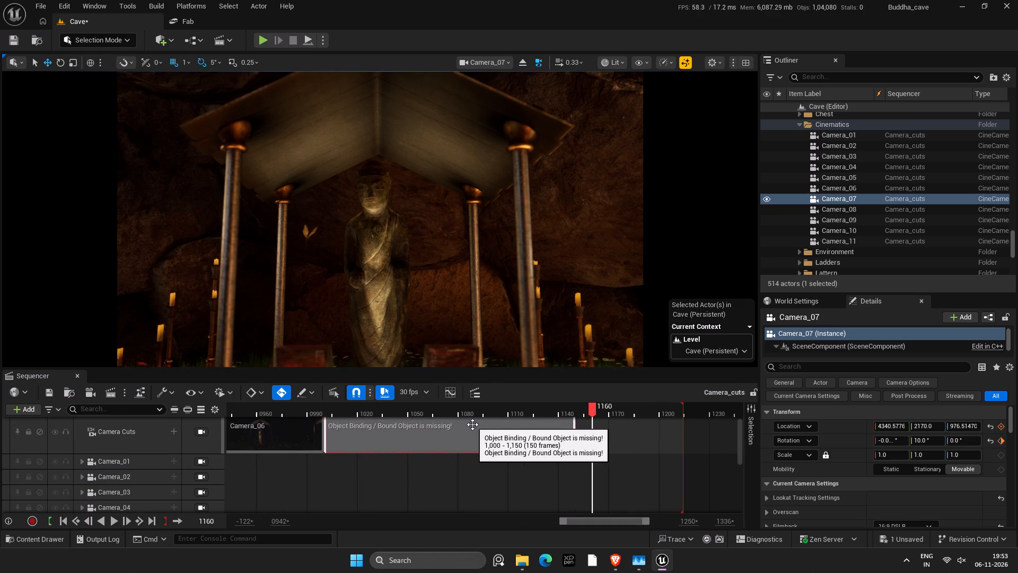
pyautogui.keyDown('alt'); pyautogui.scroll(-1, 472, 424); pyautogui.keyUp('alt')
pyautogui.scroll(4, 472, 424)
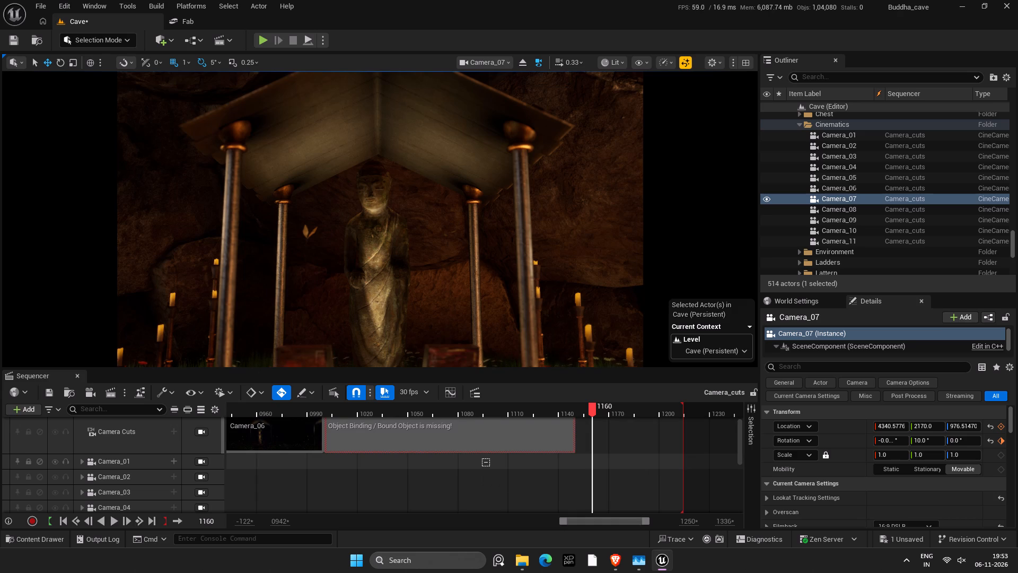
pyautogui.keyDown('alt'); pyautogui.scroll(-2, 479, 456); pyautogui.keyUp('alt')
pyautogui.keyDown('alt'); pyautogui.scroll(2, 479, 456); pyautogui.keyUp('alt')
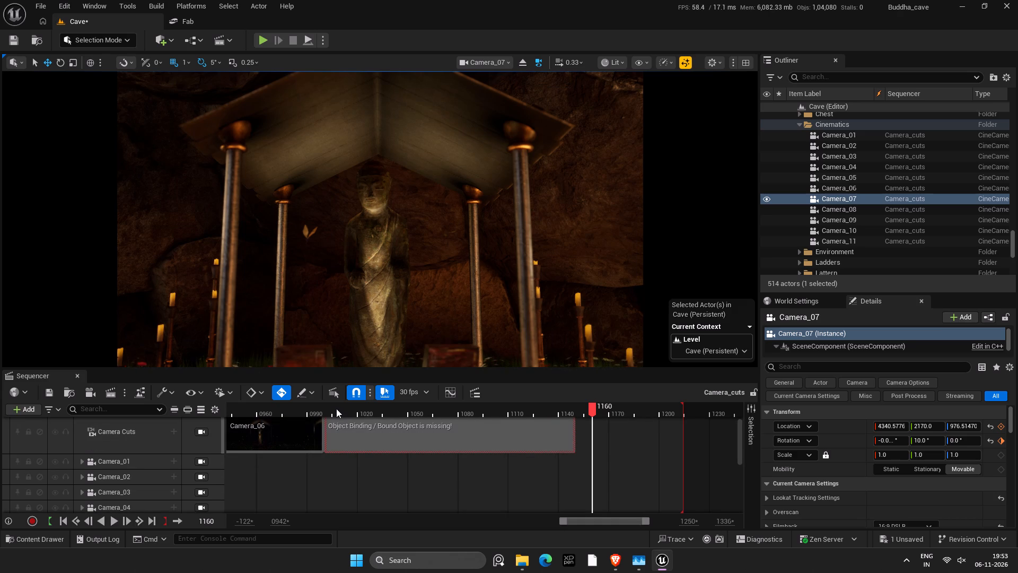
pyautogui.click(337, 409)
pyautogui.press('Left')
pyautogui.press('Left')
pyautogui.press('Left')
pyautogui.press('Left')
pyautogui.press('Left')
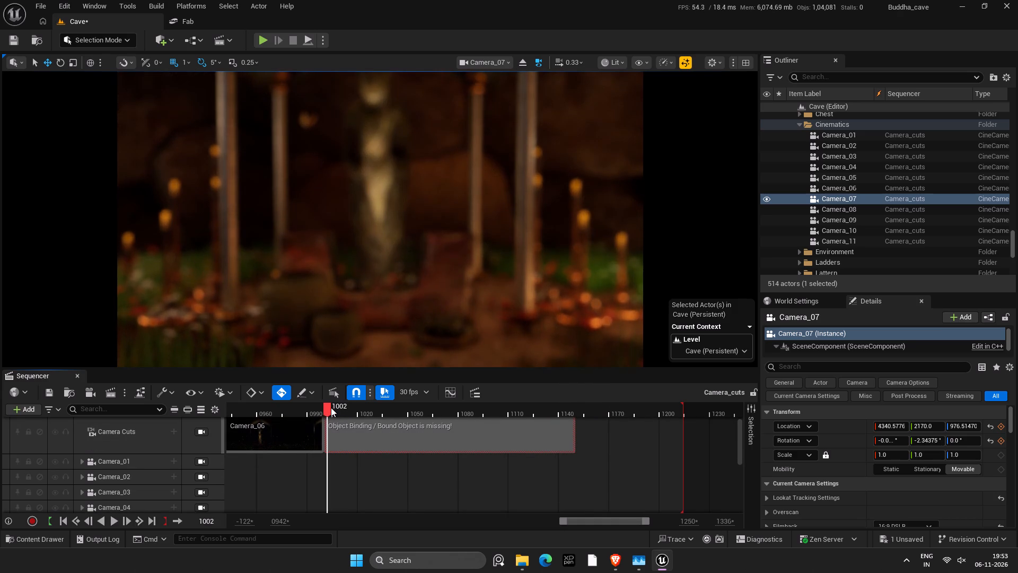
pyautogui.press('Left')
pyautogui.press('Left')
pyautogui.click(176, 432)
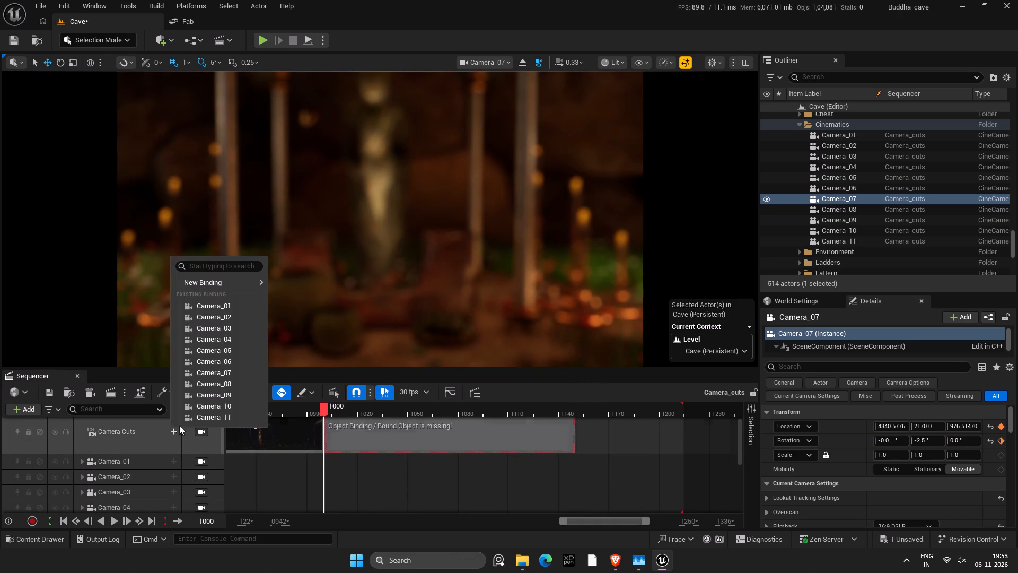
pyautogui.click(229, 370)
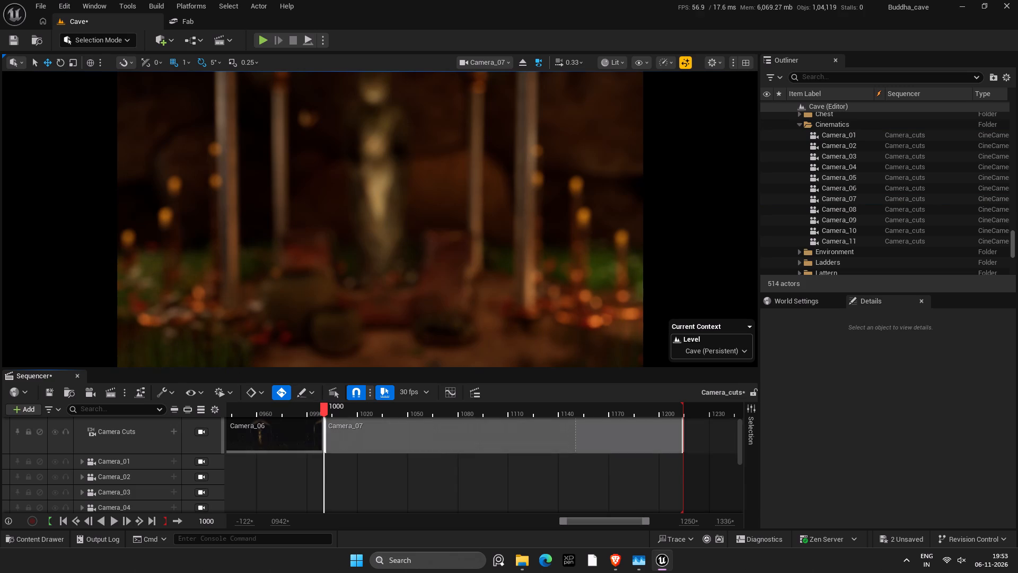
# View the scene through the Camera Cuts track, play the Camera_07 cut from frame 1000, and save Camera_cuts and the Cave level.
pyautogui.scroll(2, 564, 468)
pyautogui.click(488, 447)
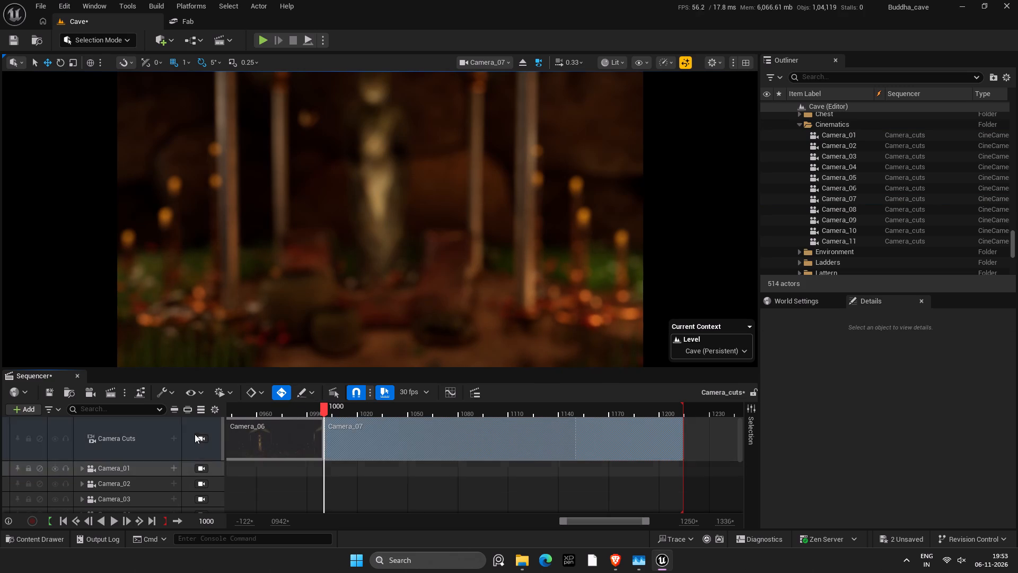
pyautogui.click(199, 434)
pyautogui.click(208, 441)
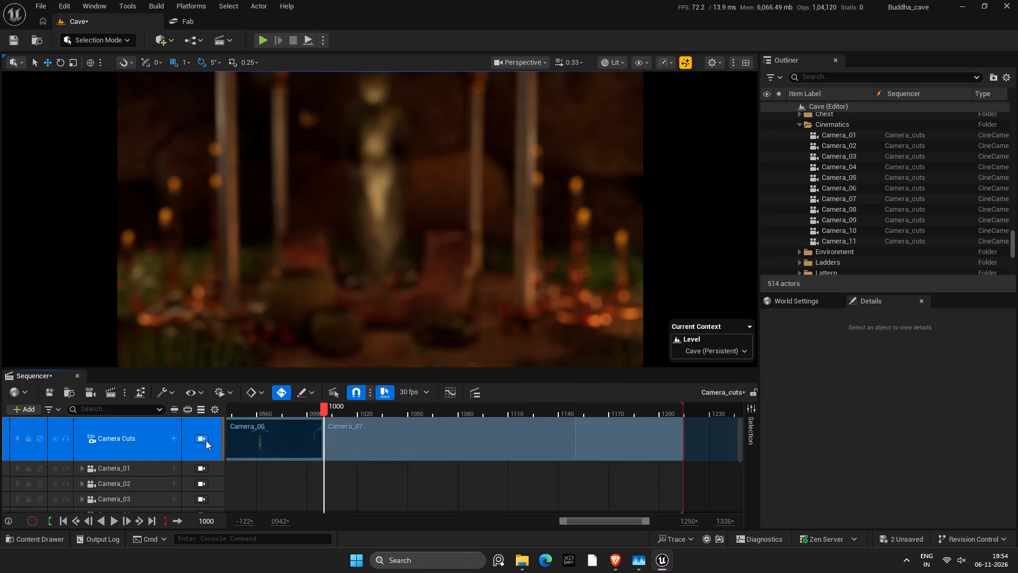
pyautogui.click(115, 526)
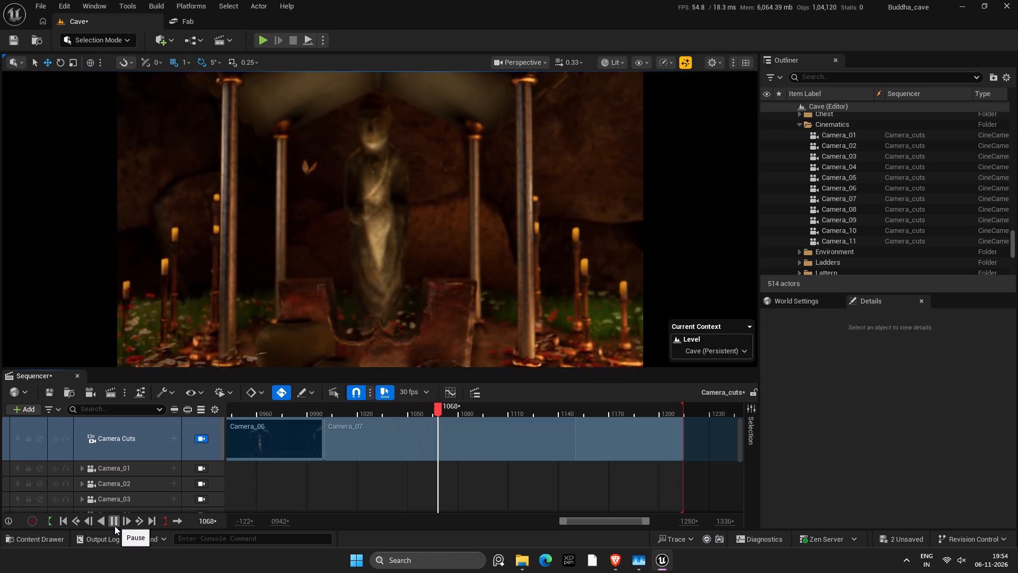
pyautogui.click(892, 537)
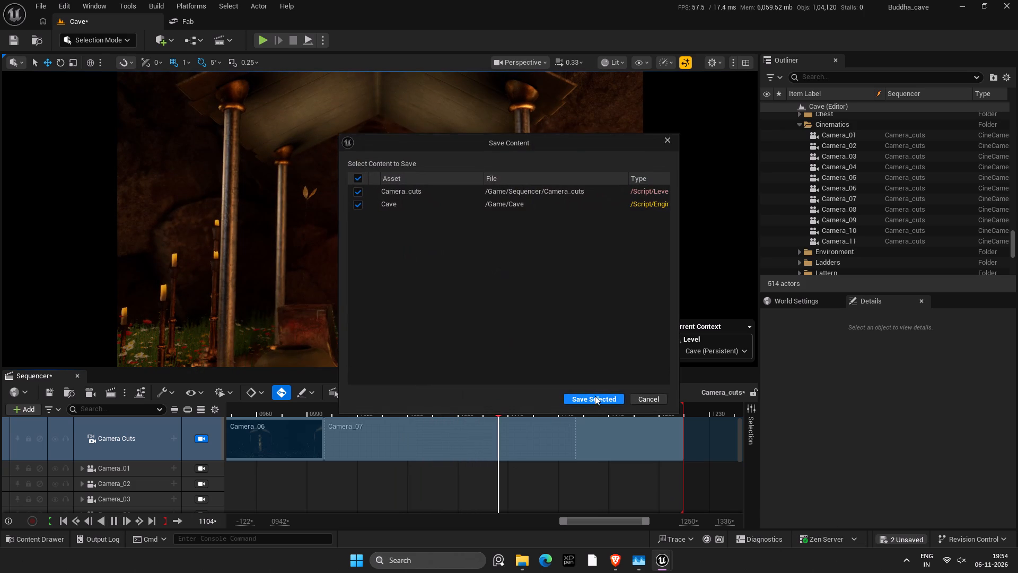
pyautogui.click(595, 396)
pyautogui.click(117, 522)
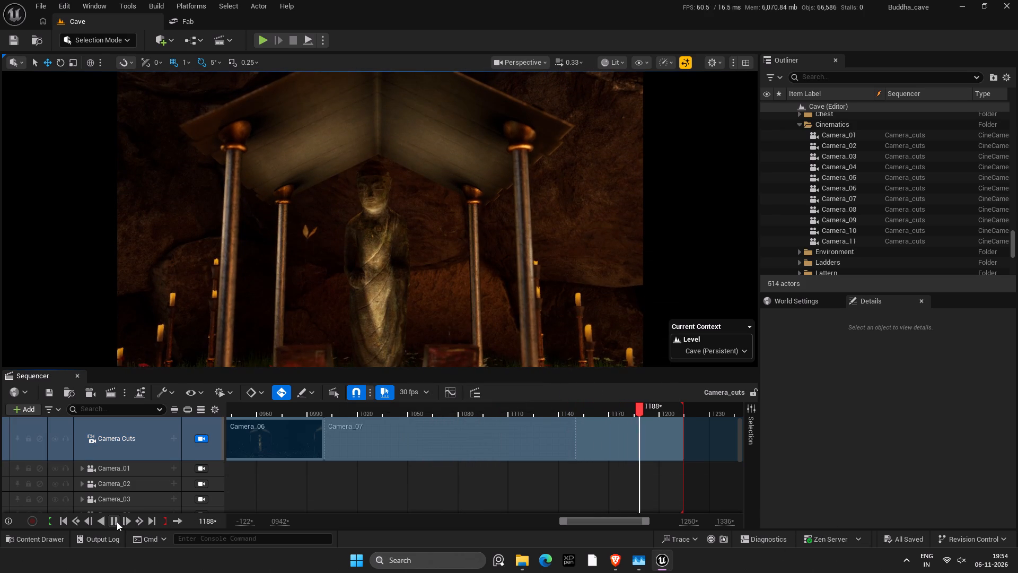
# Trim the end of the Camera_07 camera cut back to about frame 1170 and save the sequence.
pyautogui.moveTo(603, 408); pyautogui.dragTo(586, 413)
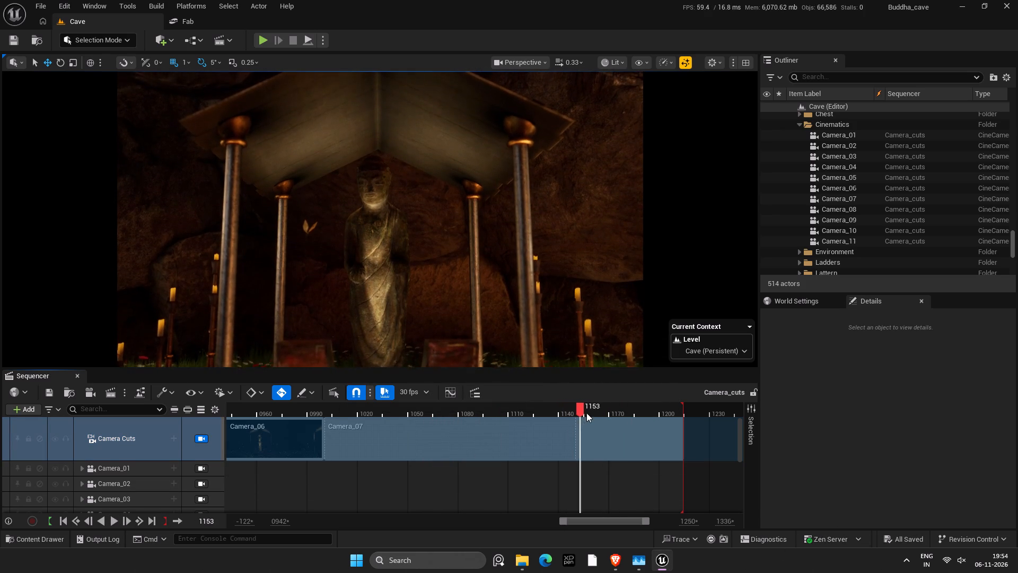
pyautogui.moveTo(586, 413); pyautogui.dragTo(592, 416)
pyautogui.moveTo(593, 406); pyautogui.dragTo(611, 409)
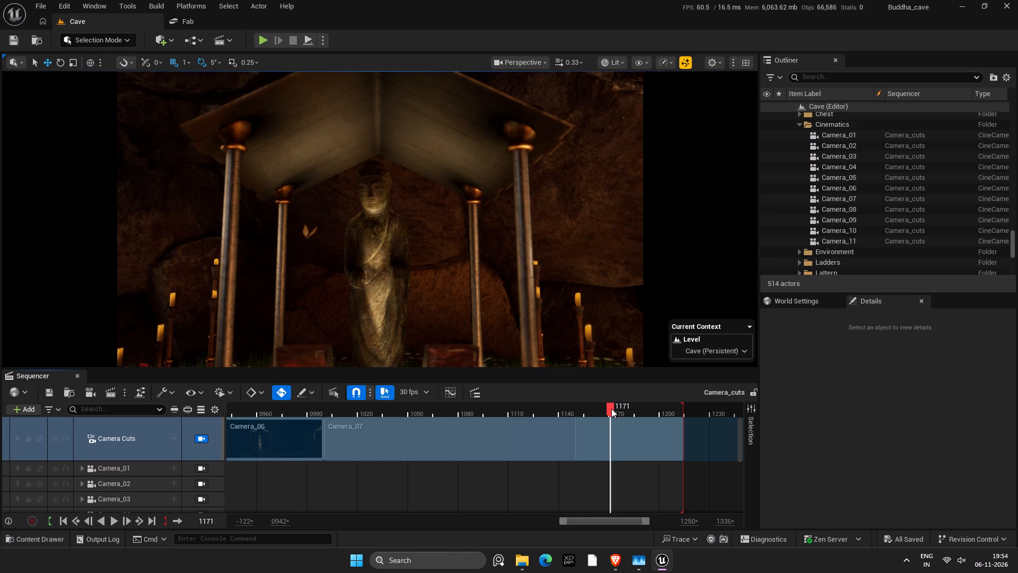
pyautogui.moveTo(611, 409); pyautogui.dragTo(609, 409)
pyautogui.scroll(-4, 634, 462)
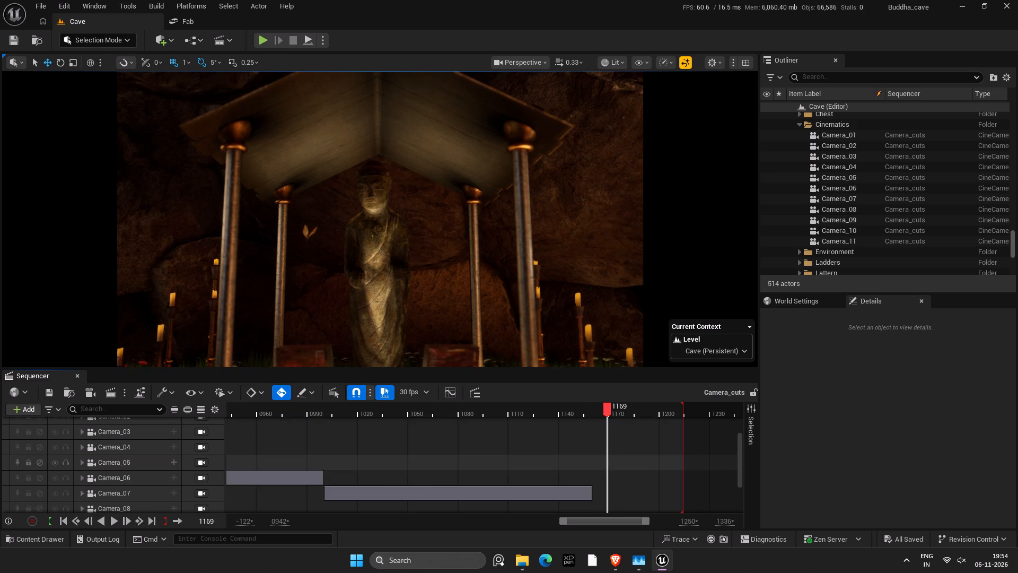
pyautogui.scroll(6, 634, 463)
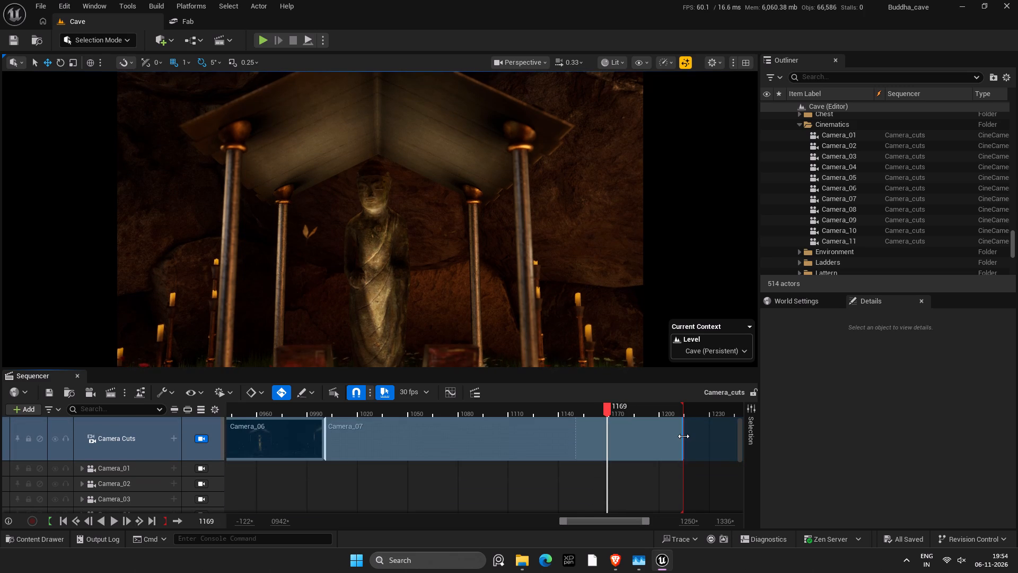
pyautogui.moveTo(683, 436); pyautogui.dragTo(610, 439)
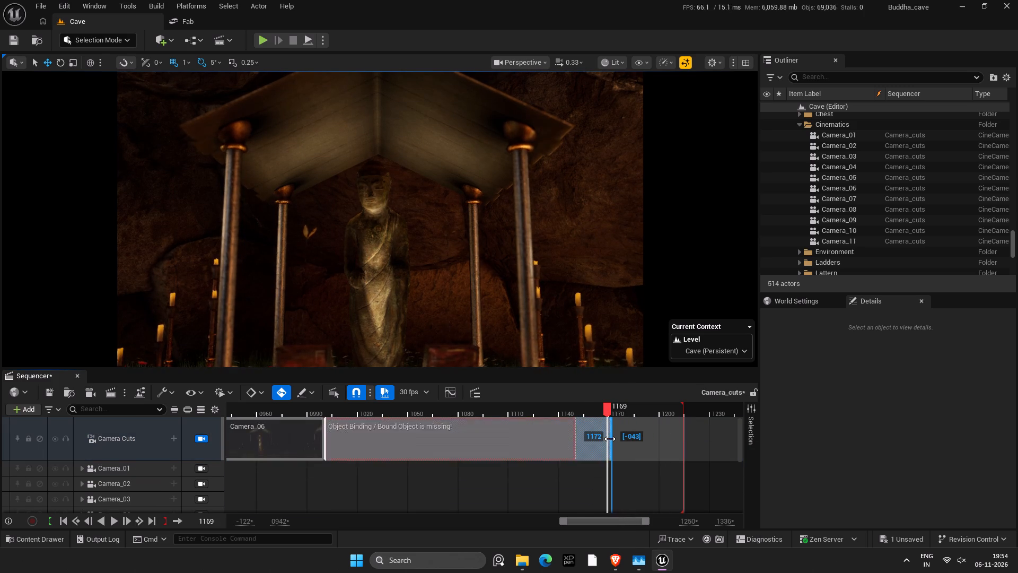
pyautogui.moveTo(610, 439); pyautogui.dragTo(608, 439)
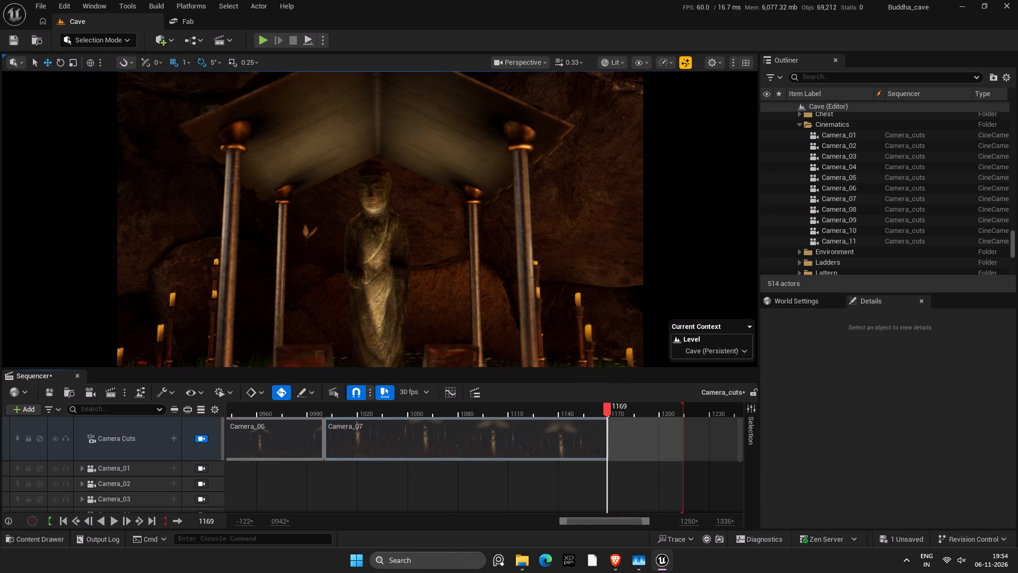
pyautogui.scroll(-2, 639, 435)
pyautogui.hotkey('ctrl', 's')
# Move Camera_07's end keys to frame 1170 so they line up with the end of its camera cut.
pyautogui.scroll(3, 580, 468)
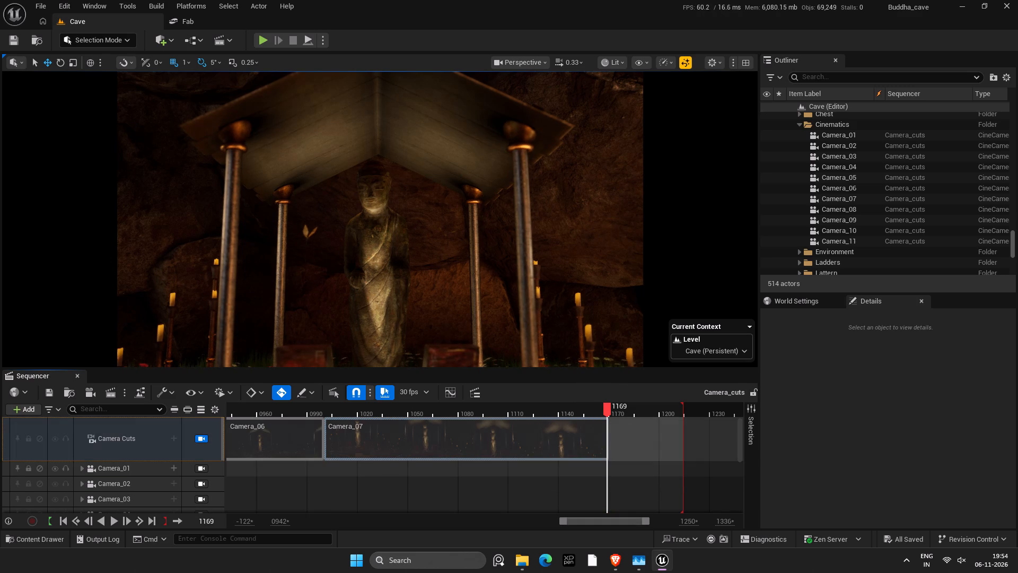
pyautogui.press('Right')
pyautogui.click(609, 439)
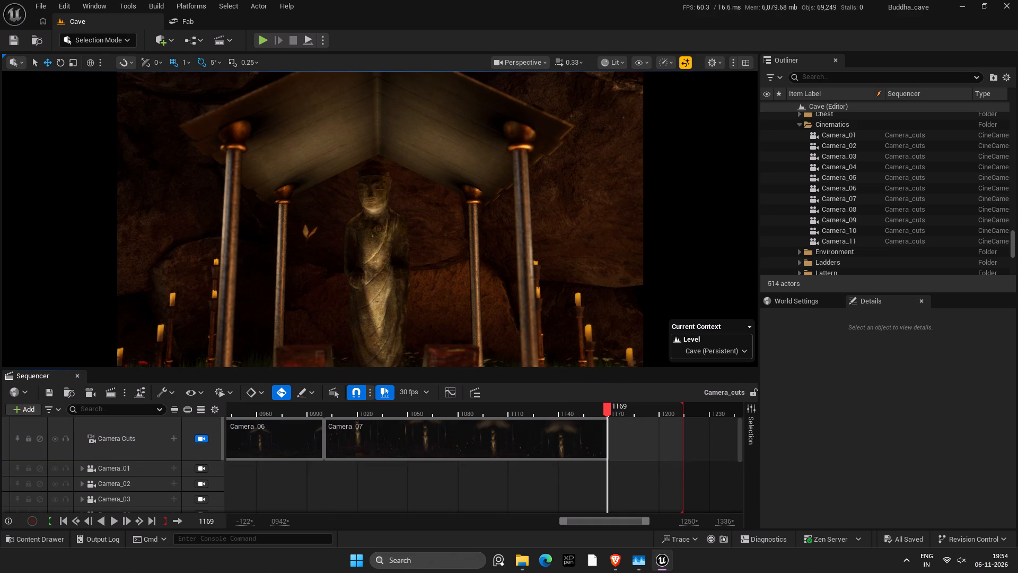
pyautogui.moveTo(565, 519); pyautogui.dragTo(601, 524)
pyautogui.moveTo(601, 524); pyautogui.dragTo(605, 524)
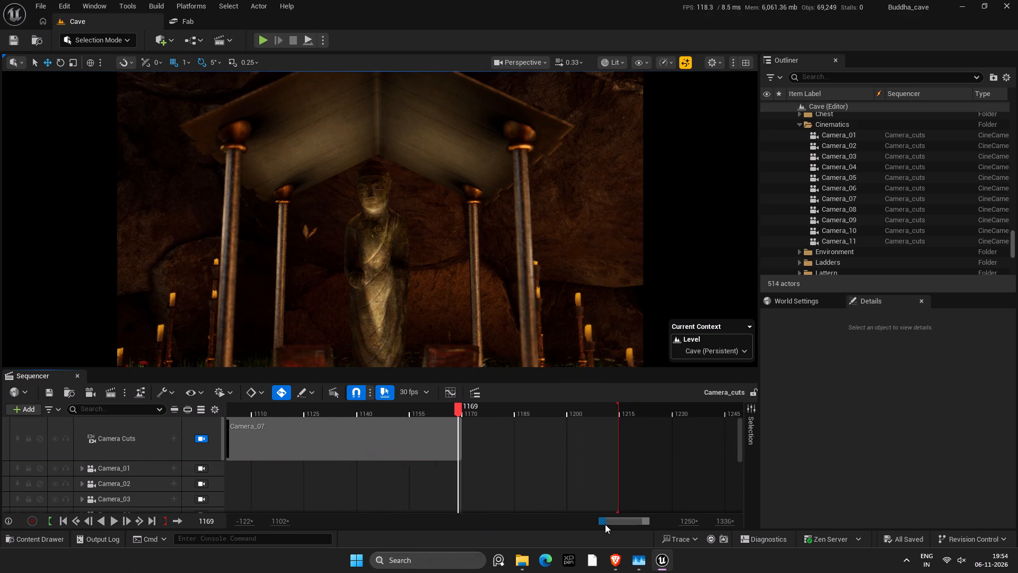
pyautogui.moveTo(605, 524); pyautogui.dragTo(620, 520)
pyautogui.moveTo(645, 519); pyautogui.dragTo(633, 518)
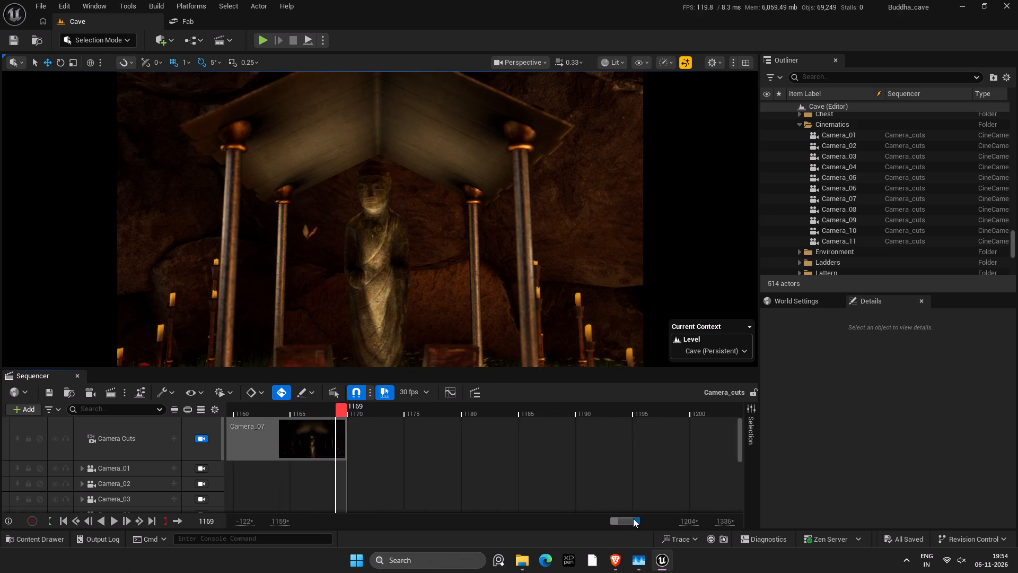
pyautogui.moveTo(633, 518); pyautogui.dragTo(630, 518)
pyautogui.moveTo(387, 412); pyautogui.dragTo(399, 413)
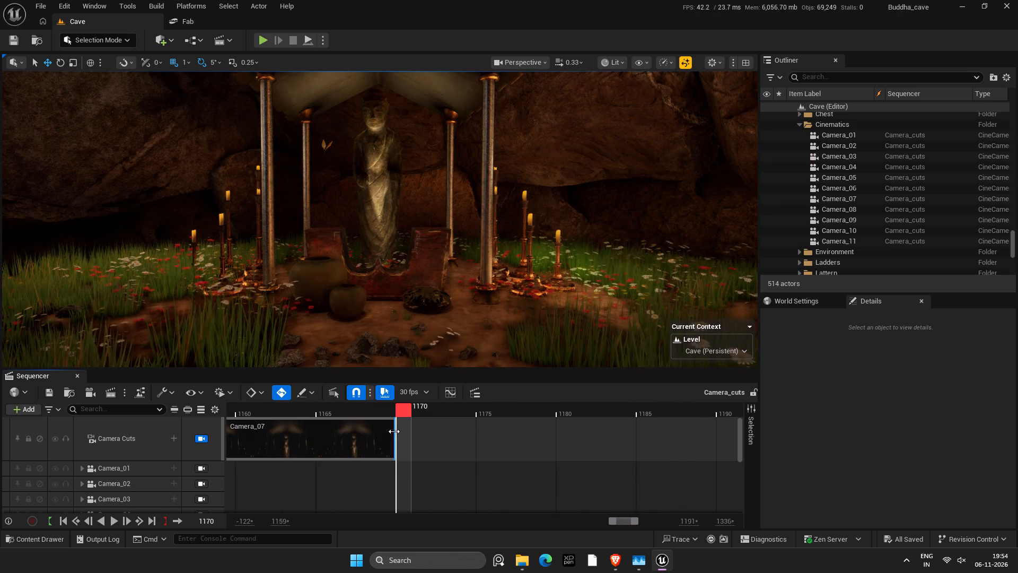
pyautogui.scroll(-11, 401, 441)
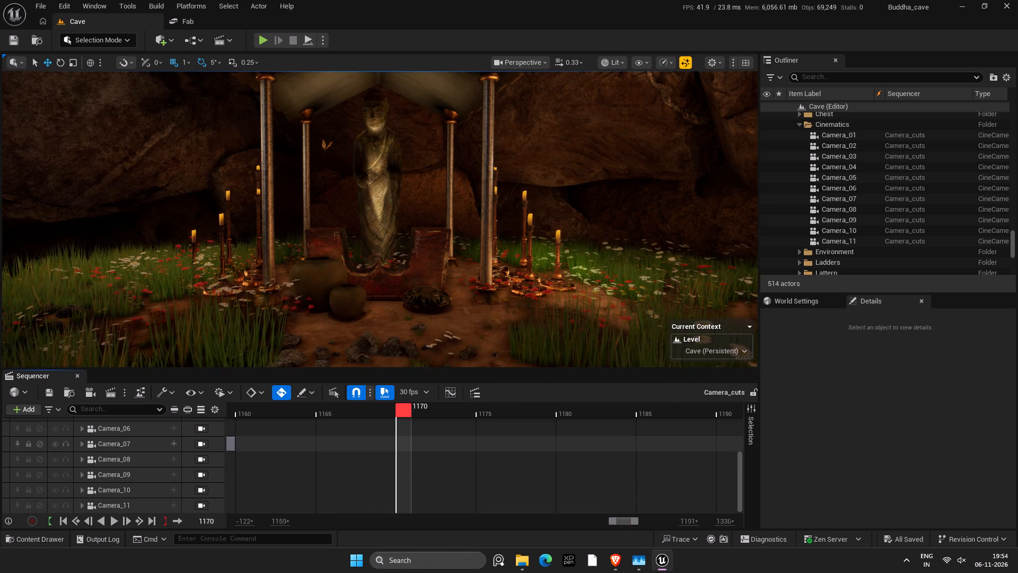
pyautogui.click(235, 442)
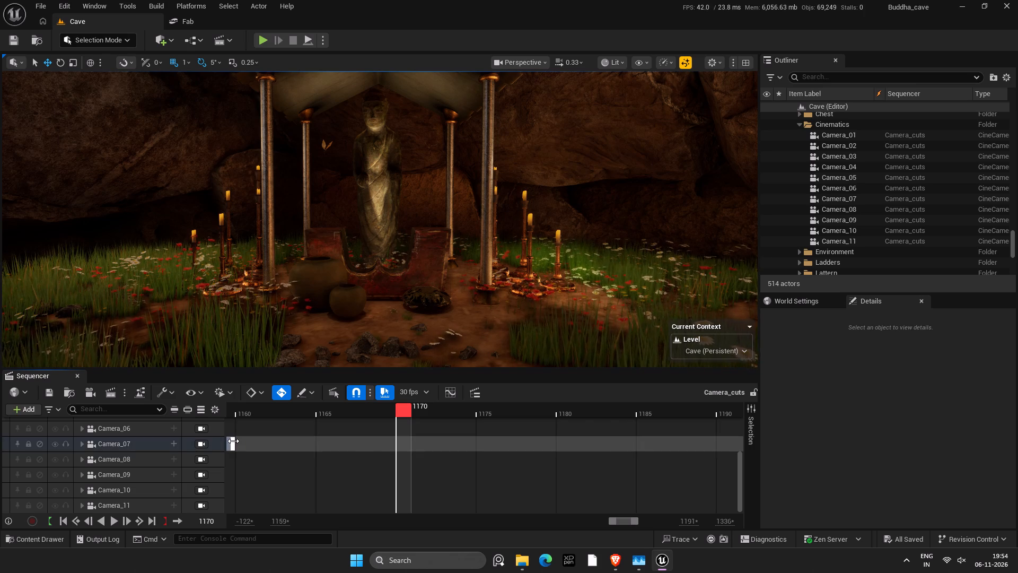
pyautogui.moveTo(233, 441); pyautogui.dragTo(394, 454)
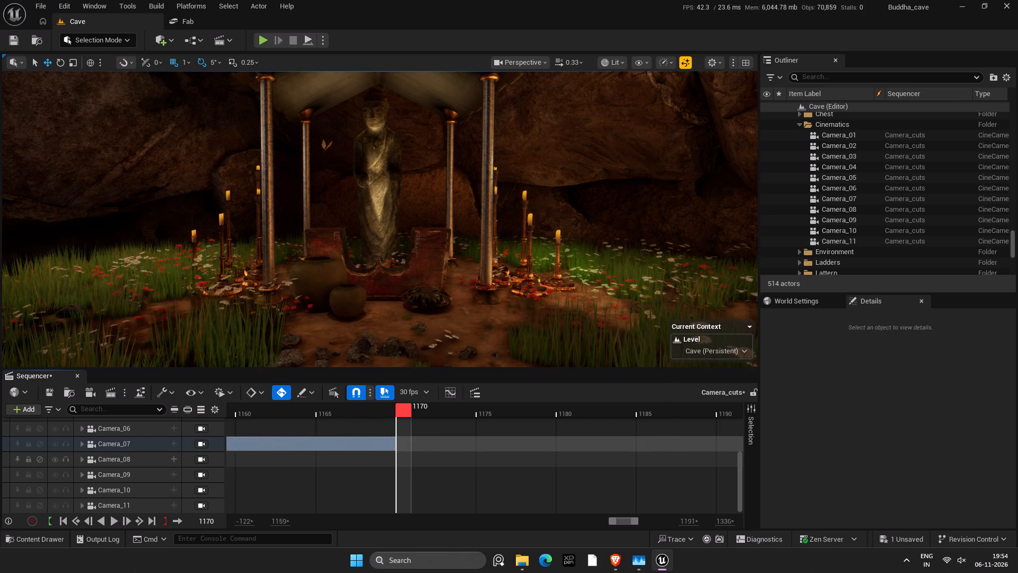
# Check Camera_07's keyed channels across its full range, collapse the track and save the sequence.
pyautogui.scroll(-2, 394, 455)
pyautogui.scroll(1, 391, 465)
pyautogui.moveTo(612, 521); pyautogui.dragTo(500, 511)
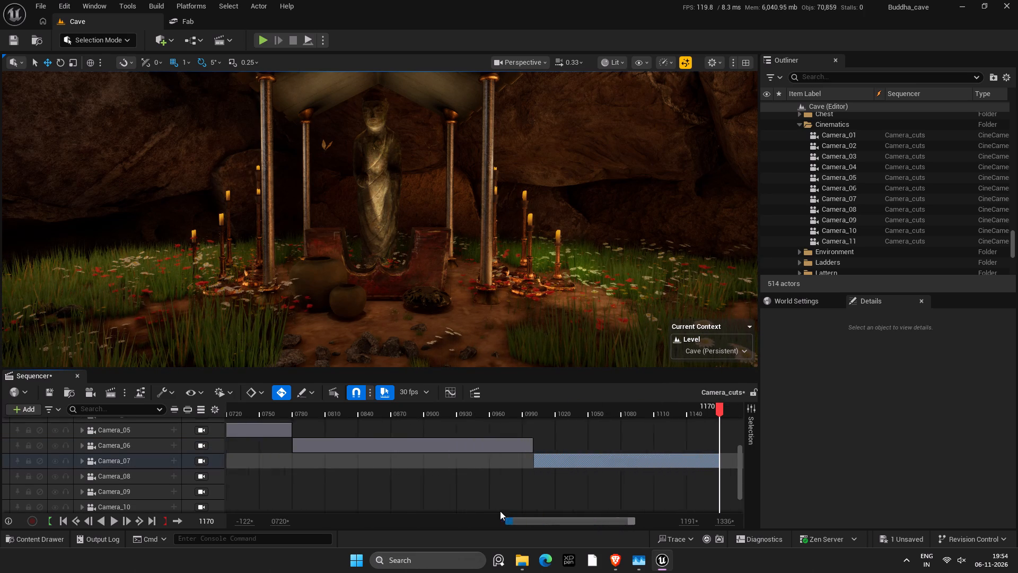
pyautogui.moveTo(500, 511); pyautogui.dragTo(485, 502)
pyautogui.scroll(-2, 572, 486)
pyautogui.click(79, 444)
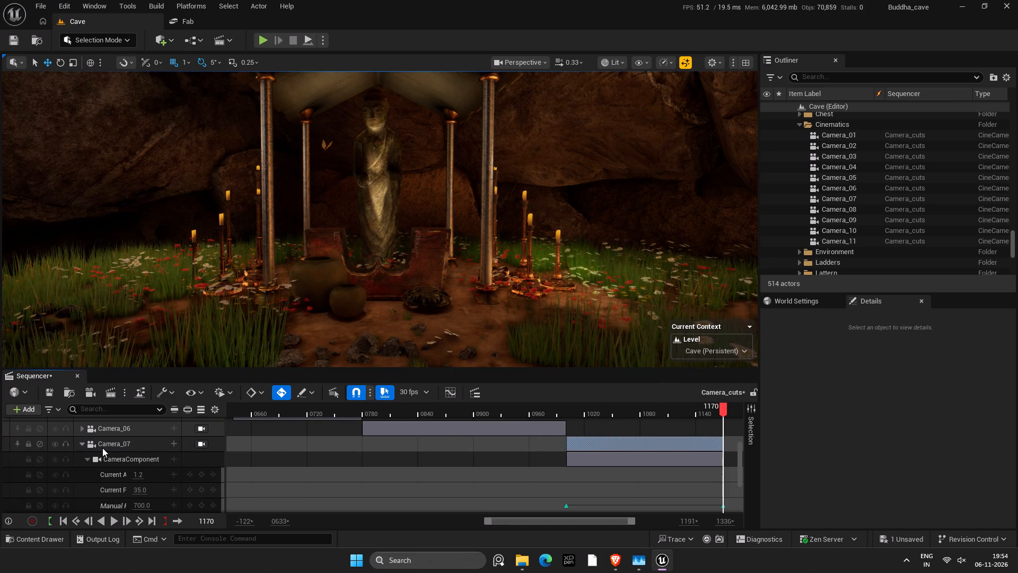
pyautogui.scroll(-2, 563, 473)
pyautogui.scroll(2, 562, 473)
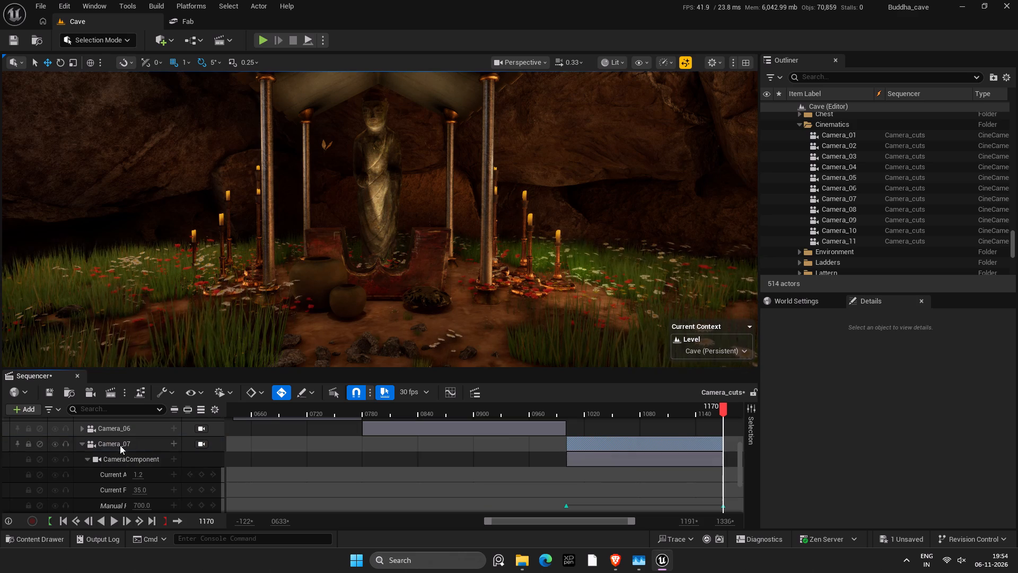
pyautogui.click(81, 445)
pyautogui.hotkey('ctrl', 's')
# Add a camera cut bound to Camera_08 at frame 1170 on the Camera Cuts track.
pyautogui.scroll(2, 675, 496)
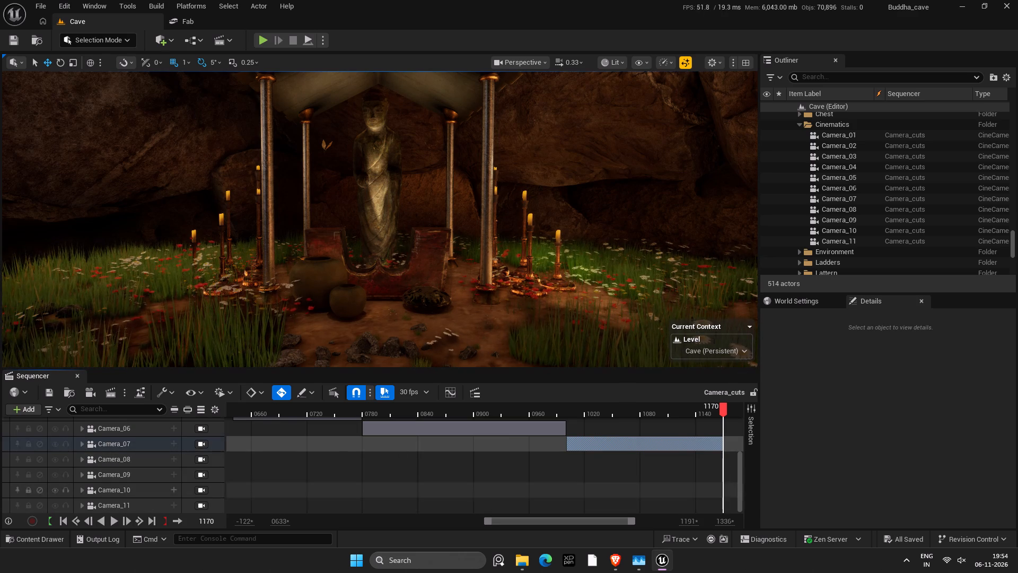
pyautogui.scroll(7, 675, 496)
pyautogui.click(174, 437)
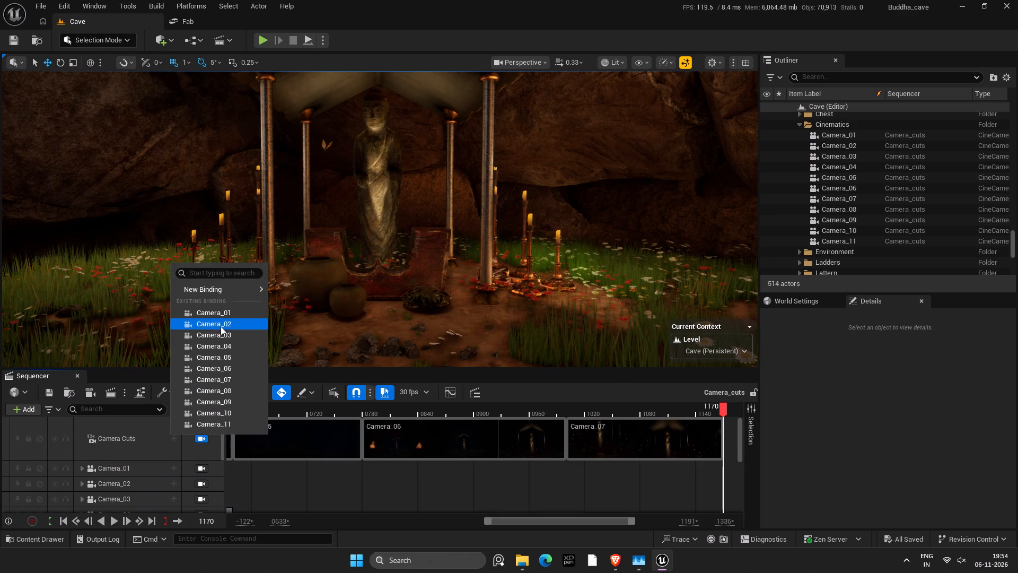
pyautogui.click(224, 388)
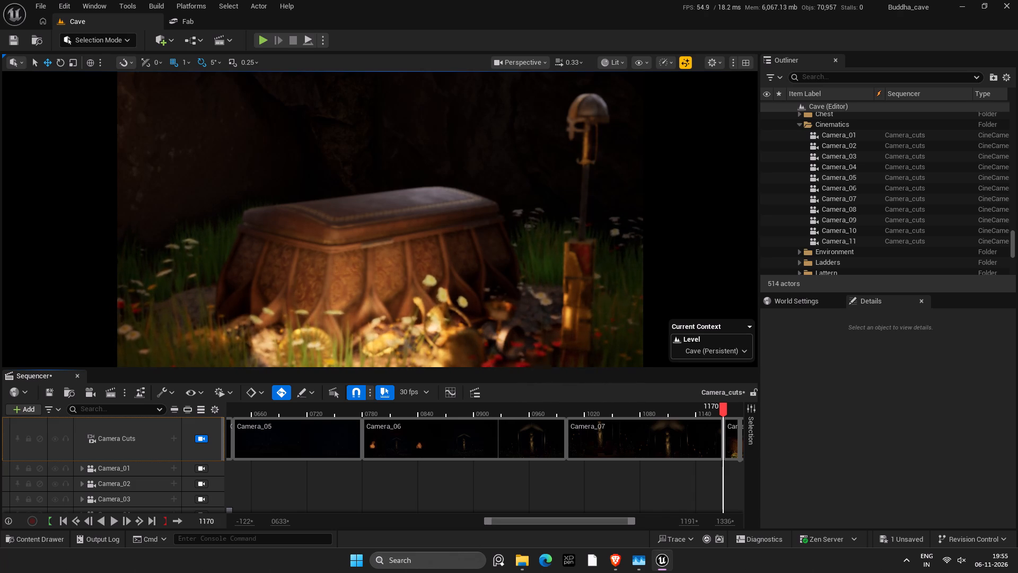
# Widen the timeline's working and view ranges and extend the sequence's playback end to about frame 1380.
pyautogui.moveTo(630, 521); pyautogui.dragTo(687, 525)
pyautogui.moveTo(652, 407); pyautogui.dragTo(733, 410)
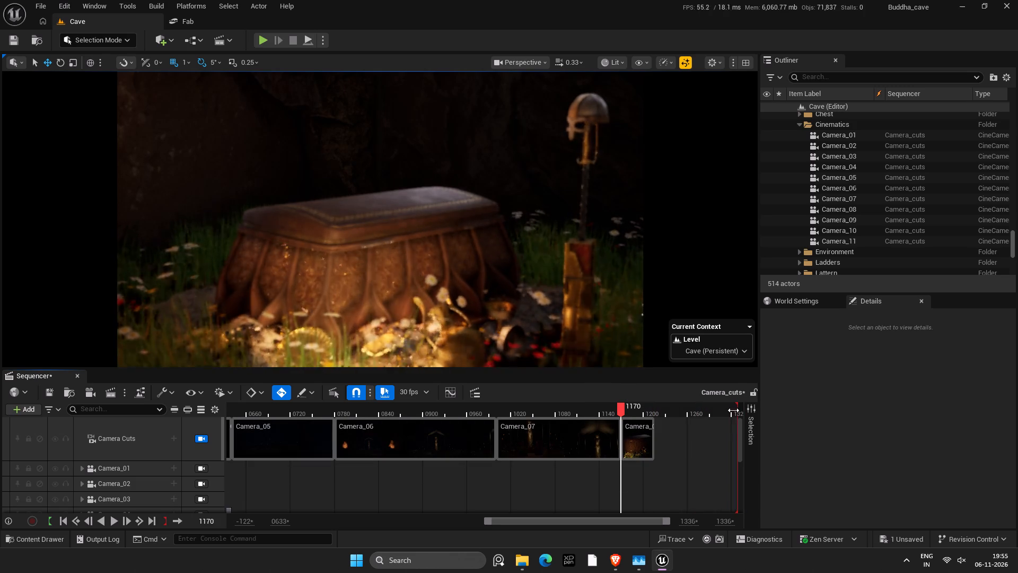
pyautogui.moveTo(733, 410); pyautogui.dragTo(732, 411)
pyautogui.moveTo(725, 520); pyautogui.dragTo(1017, 477)
pyautogui.moveTo(723, 519); pyautogui.dragTo(1017, 550)
pyautogui.moveTo(725, 523); pyautogui.dragTo(1017, 435)
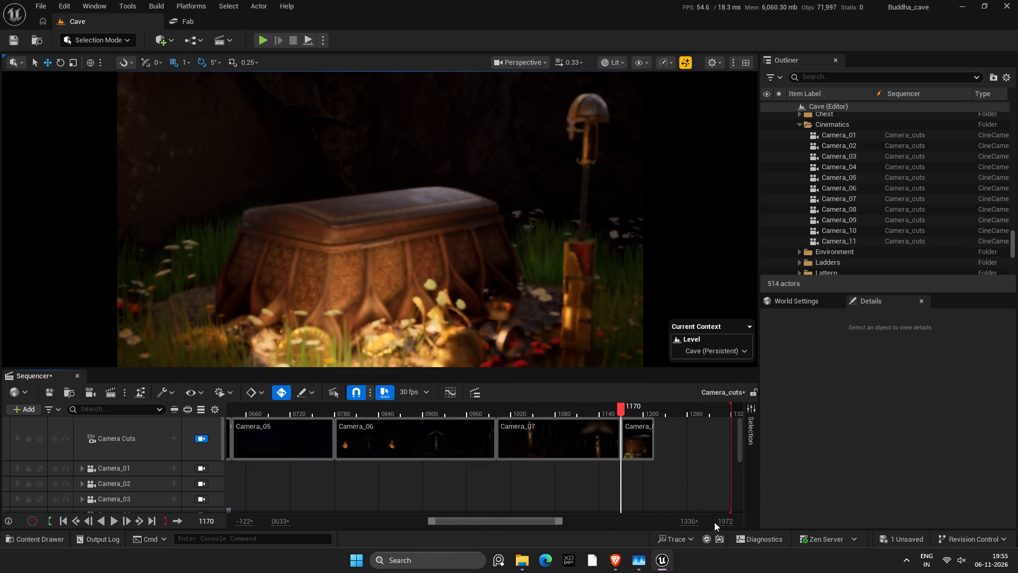
pyautogui.moveTo(724, 520); pyautogui.dragTo(1017, 546)
pyautogui.moveTo(681, 522); pyautogui.dragTo(947, 534)
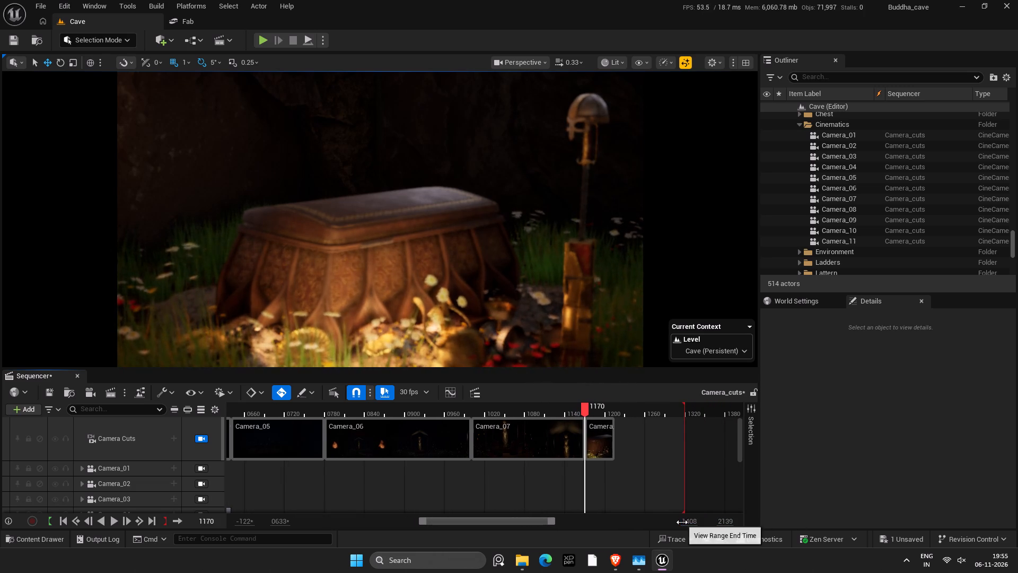
pyautogui.moveTo(682, 522); pyautogui.dragTo(999, 516)
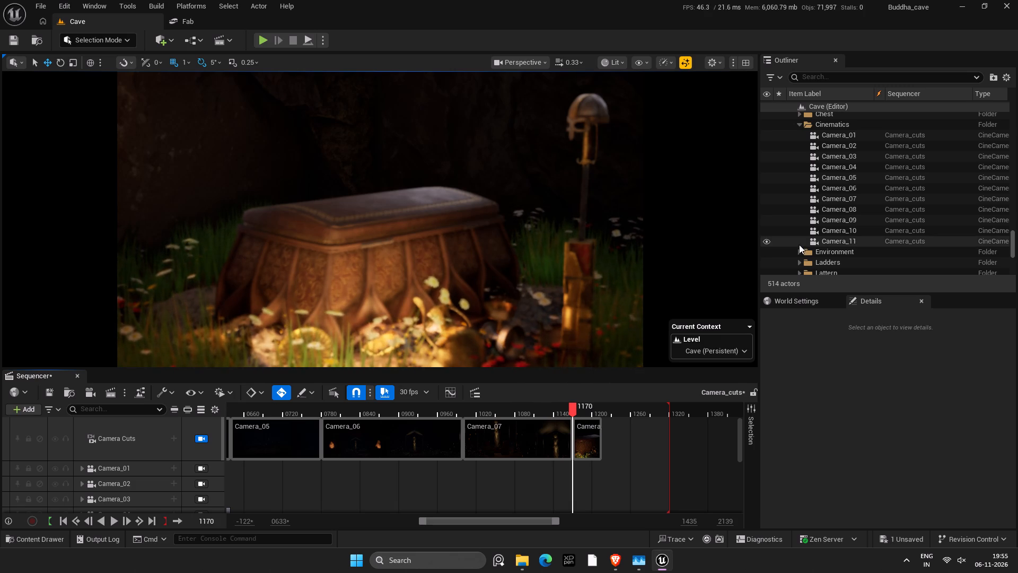
pyautogui.moveTo(668, 405); pyautogui.dragTo(703, 414)
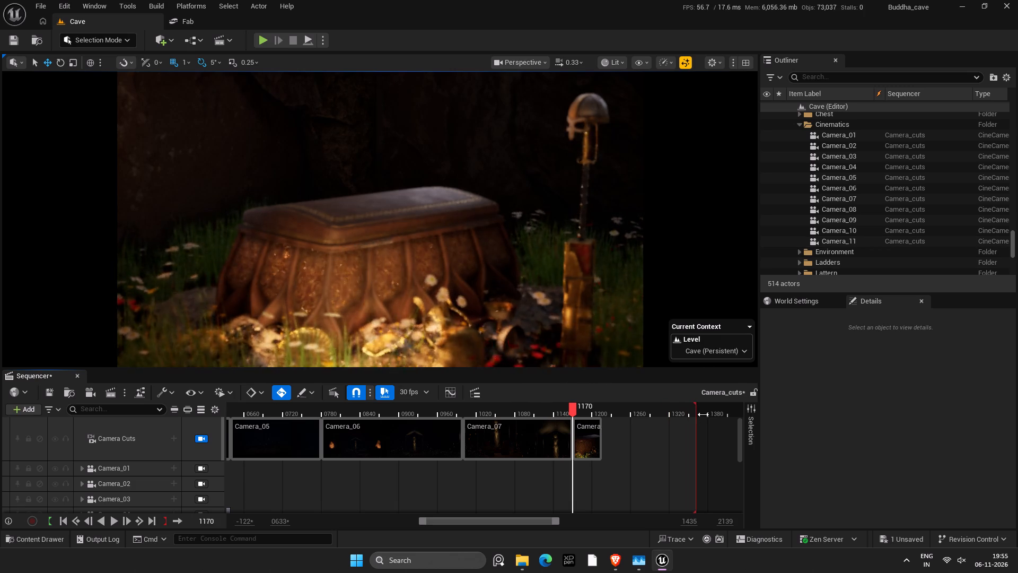
pyautogui.moveTo(703, 414); pyautogui.dragTo(710, 417)
# Extend the end of the Camera_08 camera cut to frame 1320.
pyautogui.click(666, 409)
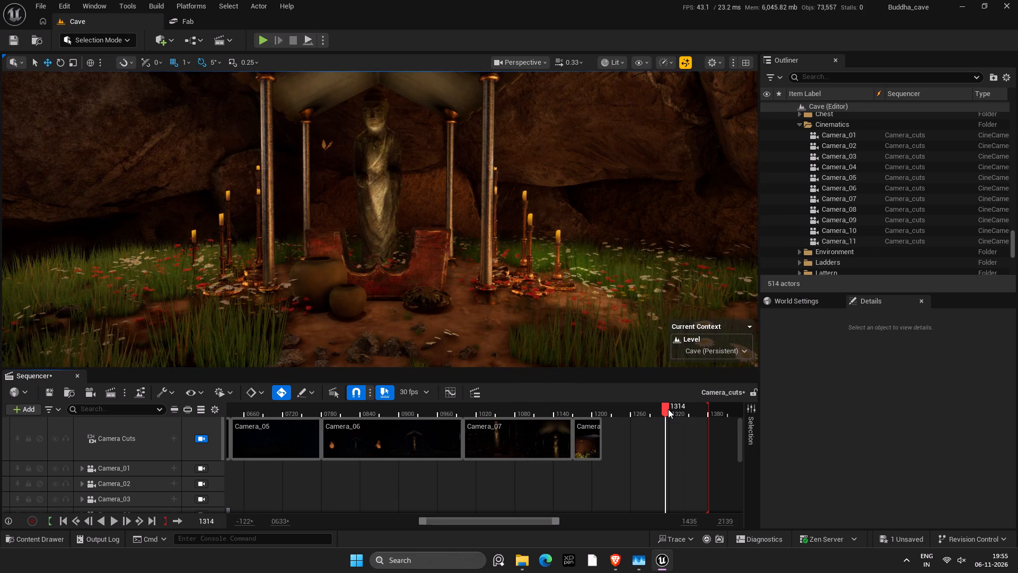
pyautogui.press('Right')
pyautogui.press('Right')
pyautogui.press('Right')
pyautogui.press('Right')
pyautogui.press('Right')
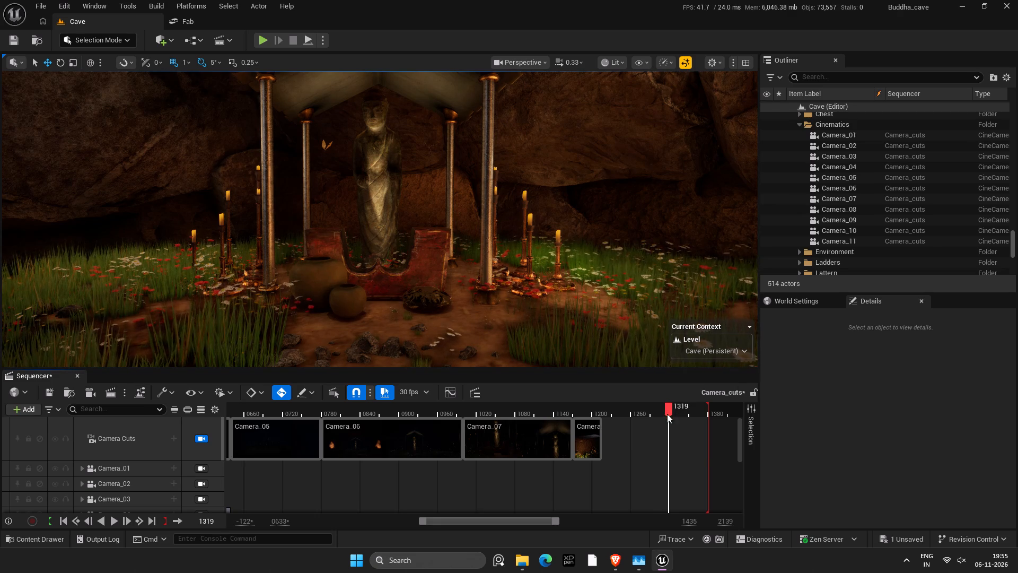
pyautogui.press('Right')
pyautogui.moveTo(601, 435); pyautogui.dragTo(670, 447)
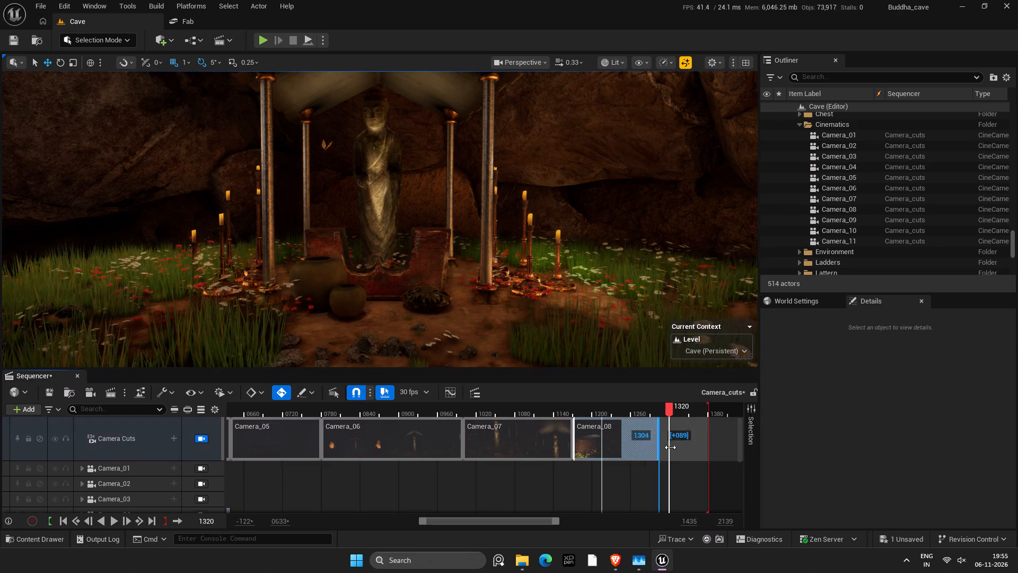
pyautogui.moveTo(670, 447); pyautogui.dragTo(668, 450)
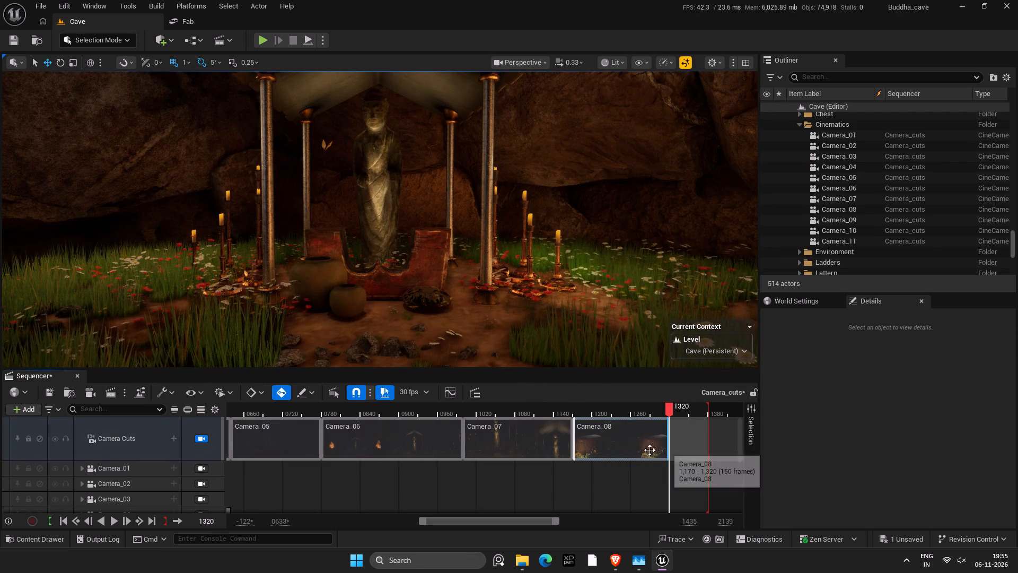
# Lock the viewport to Camera_08 and select its track in the sequence.
pyautogui.moveTo(602, 411); pyautogui.dragTo(578, 413)
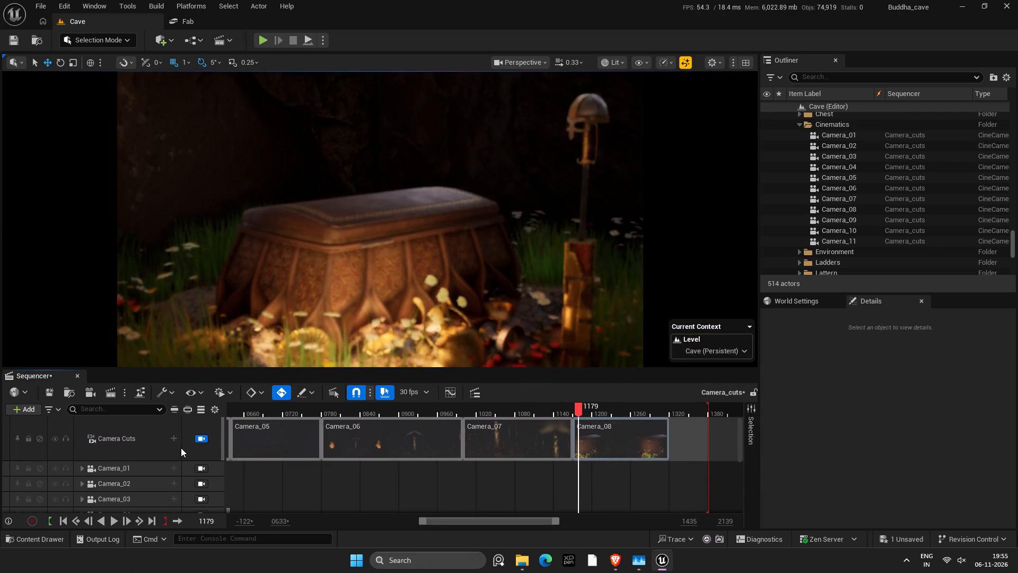
pyautogui.scroll(-8, 180, 450)
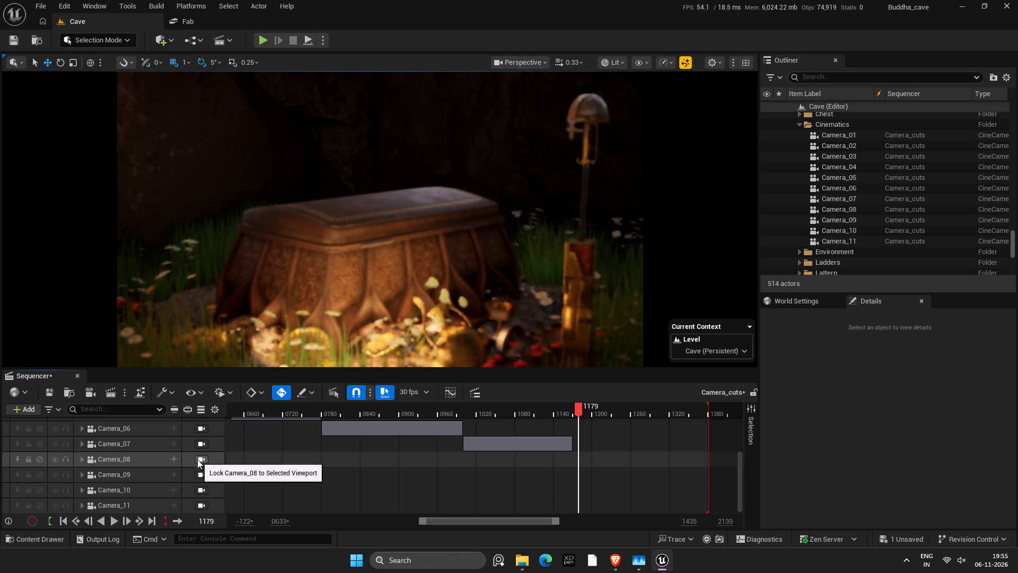
pyautogui.click(197, 459)
pyautogui.click(115, 454)
# Go to frame 1170, expand the Camera_08 track and set its Current Aperture to 1.2.
pyautogui.click(83, 461)
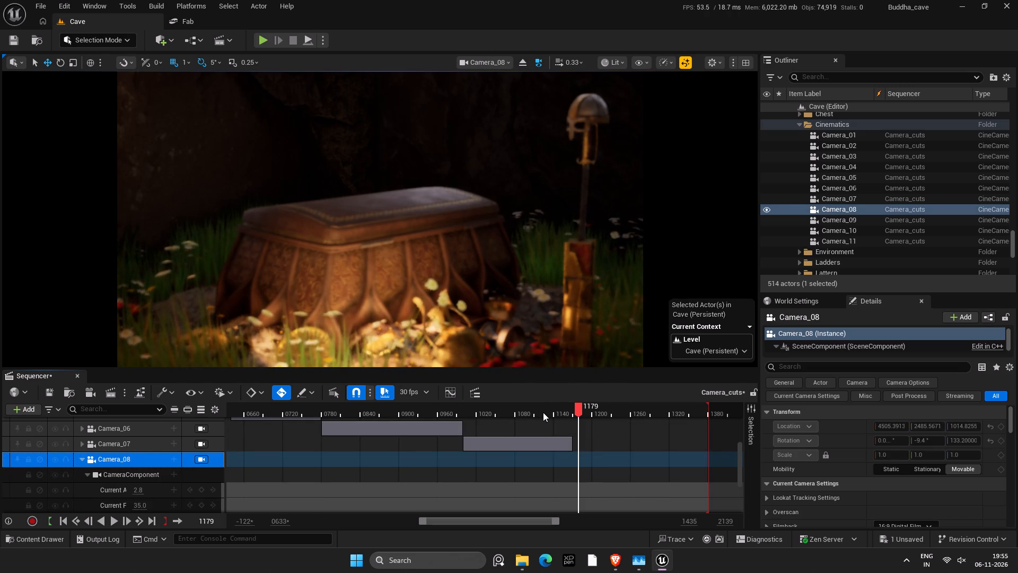
pyautogui.press('Left')
pyautogui.press('Left')
pyautogui.press('Left')
pyautogui.moveTo(580, 408); pyautogui.dragTo(575, 409)
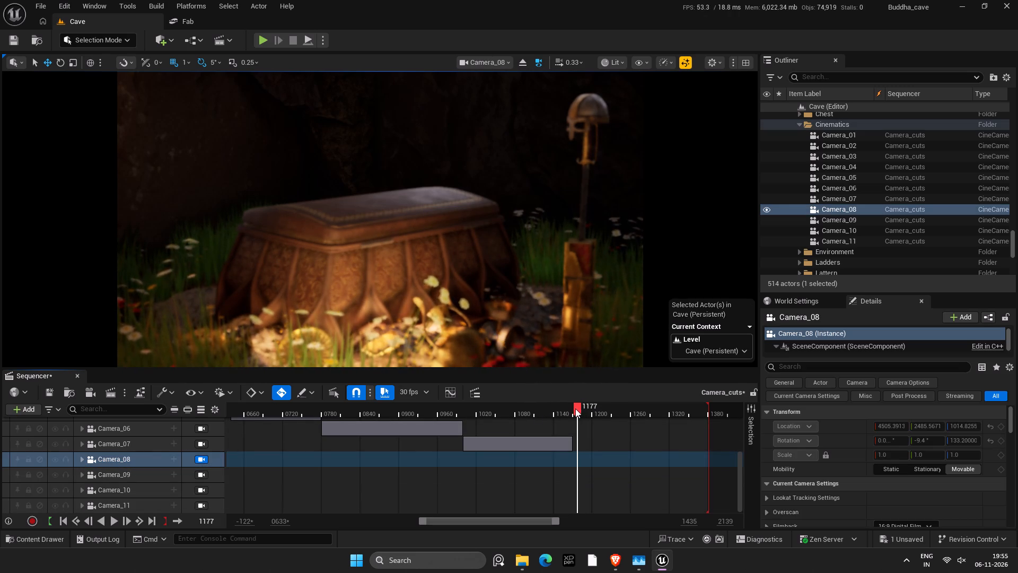
pyautogui.moveTo(575, 409); pyautogui.dragTo(574, 409)
pyautogui.press('Left')
pyautogui.press('Left')
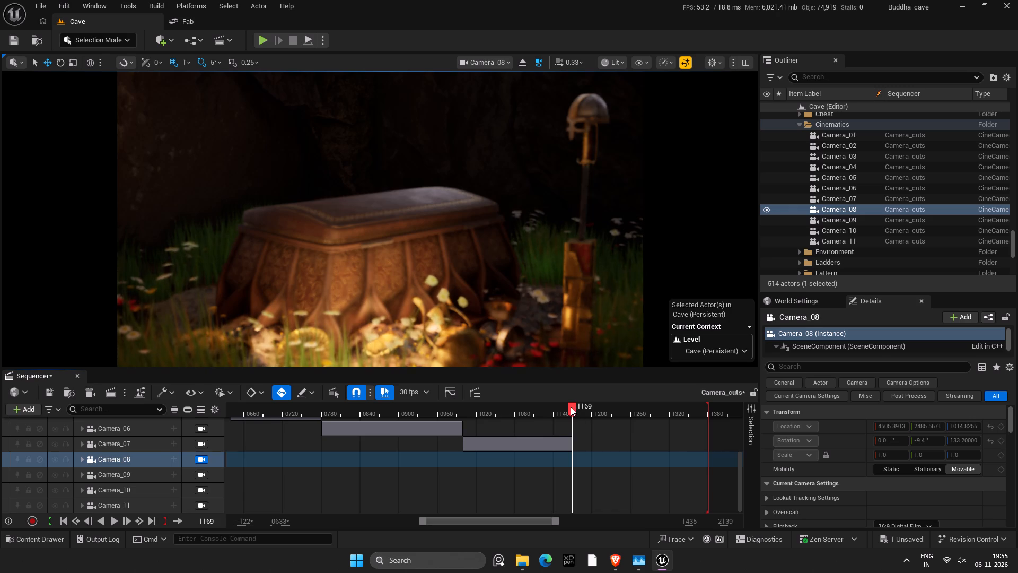
pyautogui.press('Right')
pyautogui.click(77, 457)
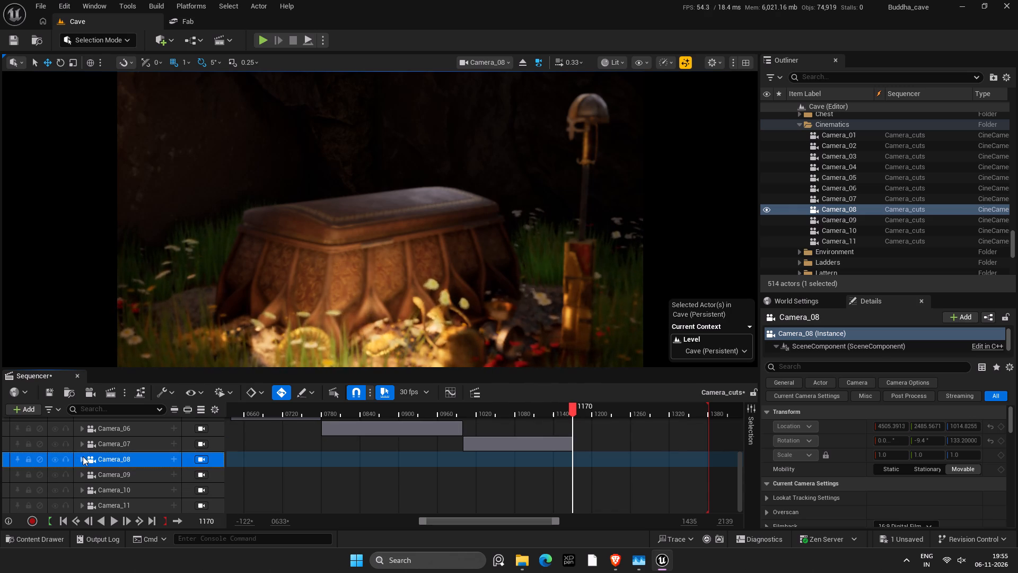
pyautogui.click(83, 456)
pyautogui.moveTo(136, 489); pyautogui.dragTo(109, 487)
pyautogui.click(142, 489)
pyautogui.write('1.')
pyautogui.press('2')
pyautogui.press('Return')
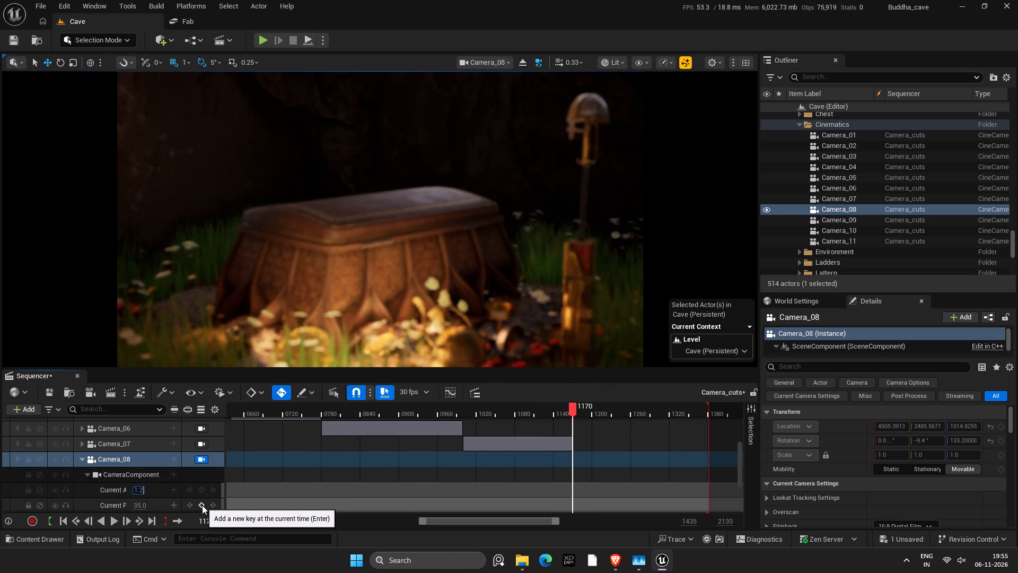
# Unlock Camera_08's actor movement, then save the Cave level and the Camera_cuts sequence.
pyautogui.scroll(-3, 79, 456)
pyautogui.scroll(-3, 918, 487)
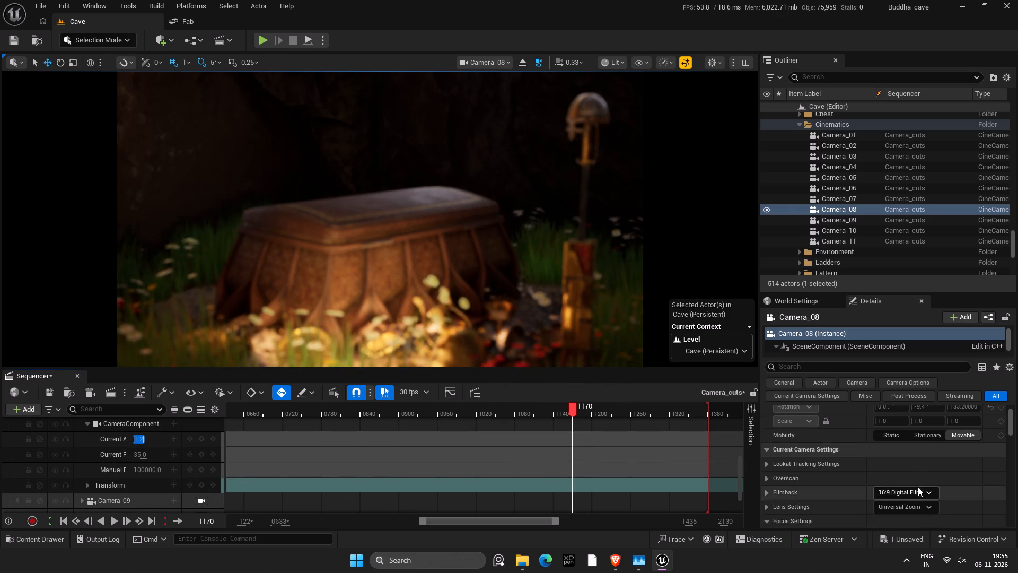
pyautogui.scroll(3, 935, 463)
pyautogui.click(870, 213)
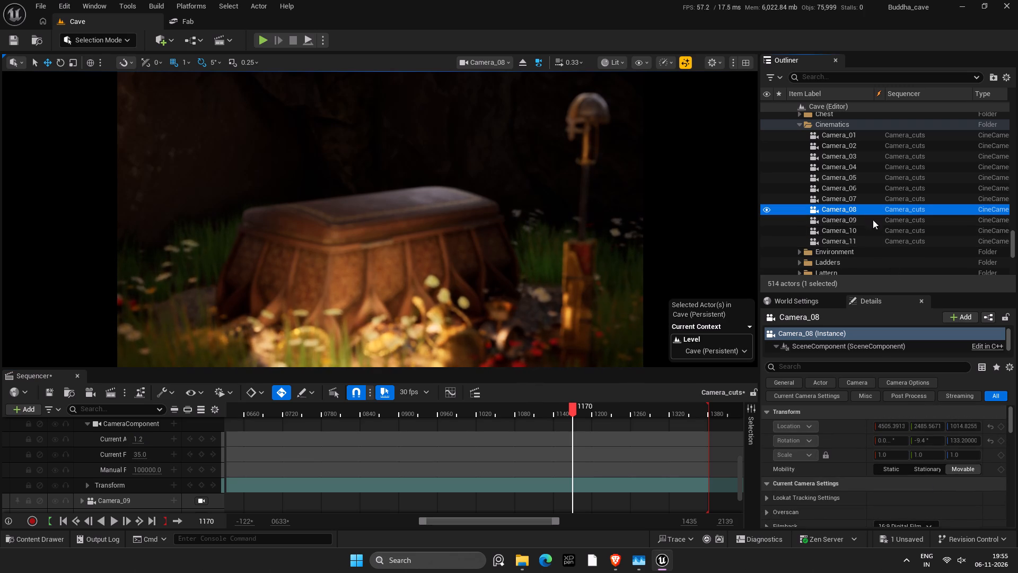
pyautogui.rightClick(875, 209)
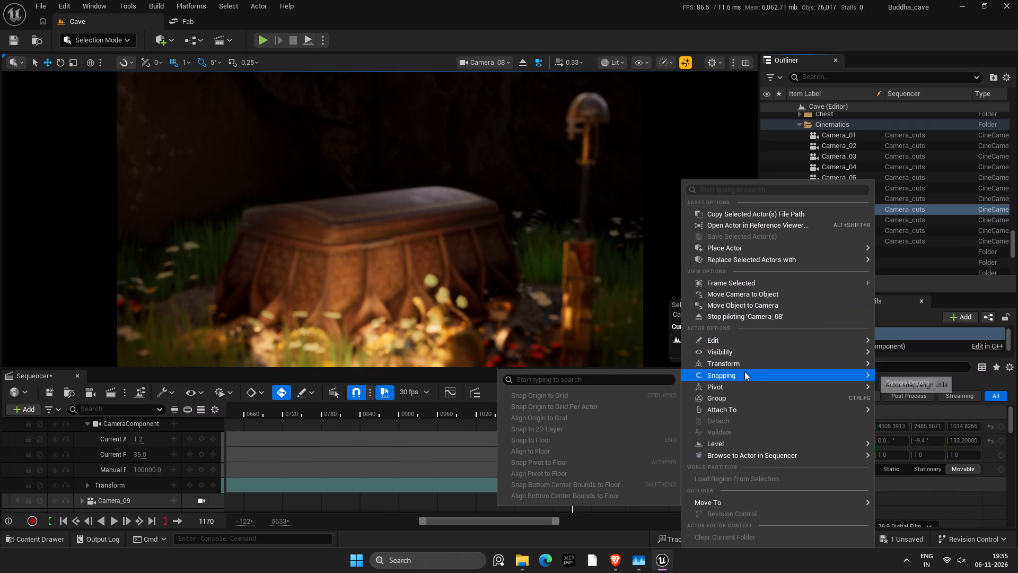
pyautogui.click(896, 418)
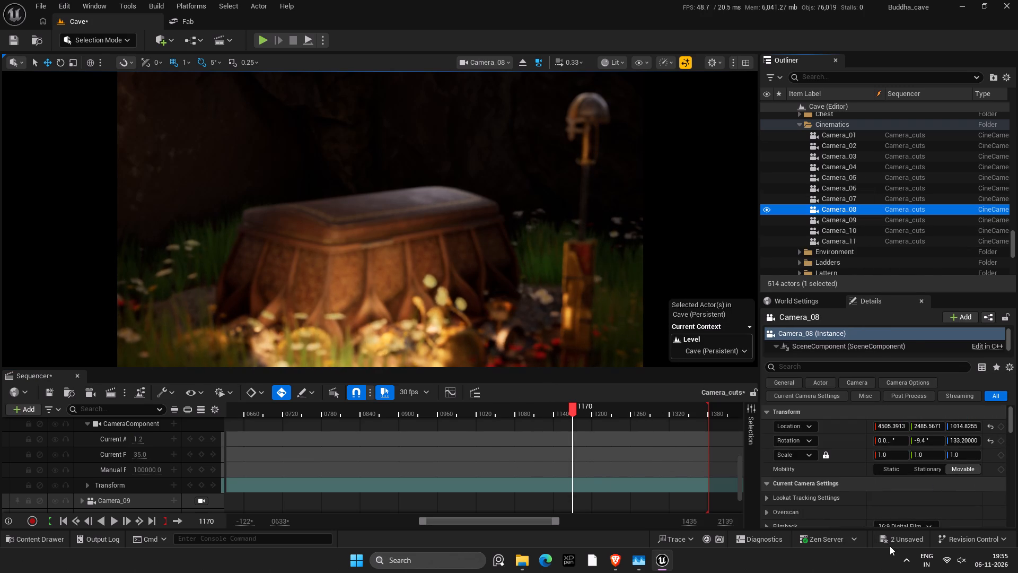
pyautogui.click(891, 540)
pyautogui.click(587, 397)
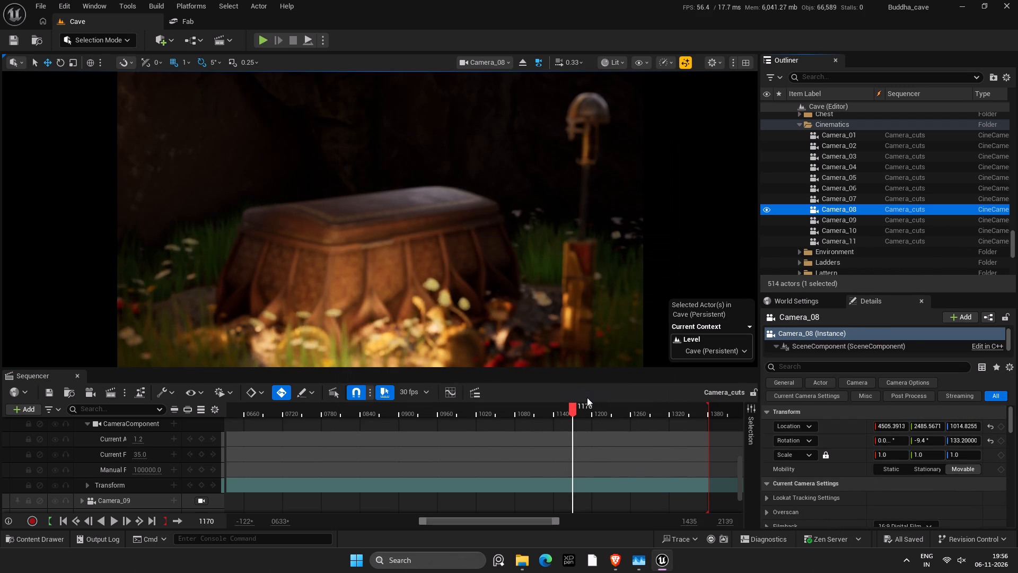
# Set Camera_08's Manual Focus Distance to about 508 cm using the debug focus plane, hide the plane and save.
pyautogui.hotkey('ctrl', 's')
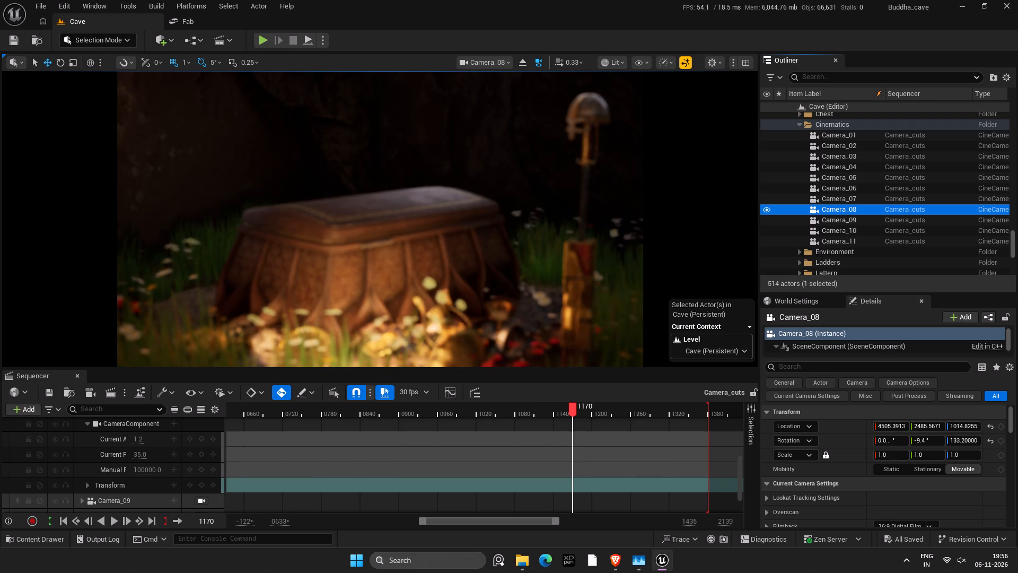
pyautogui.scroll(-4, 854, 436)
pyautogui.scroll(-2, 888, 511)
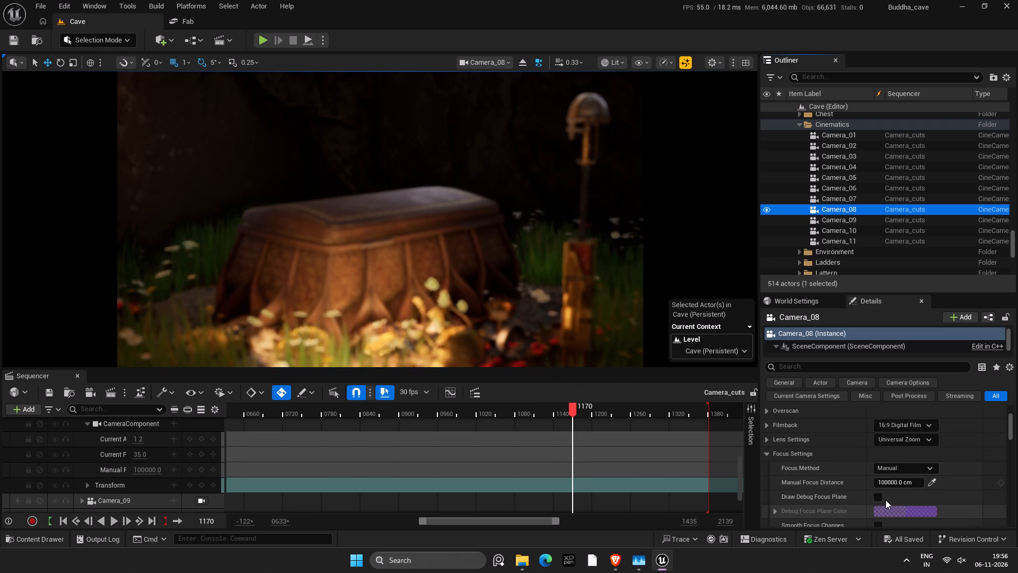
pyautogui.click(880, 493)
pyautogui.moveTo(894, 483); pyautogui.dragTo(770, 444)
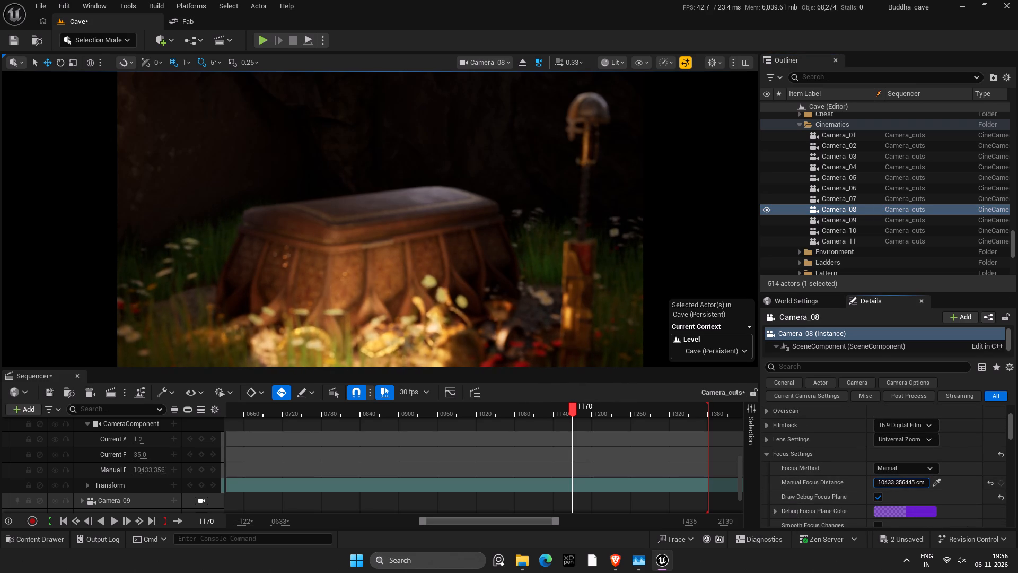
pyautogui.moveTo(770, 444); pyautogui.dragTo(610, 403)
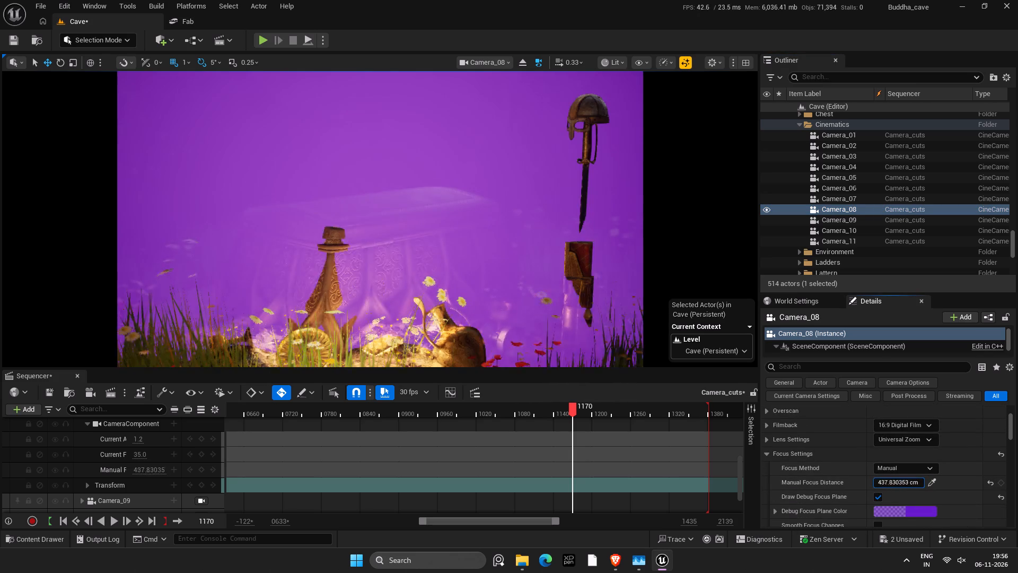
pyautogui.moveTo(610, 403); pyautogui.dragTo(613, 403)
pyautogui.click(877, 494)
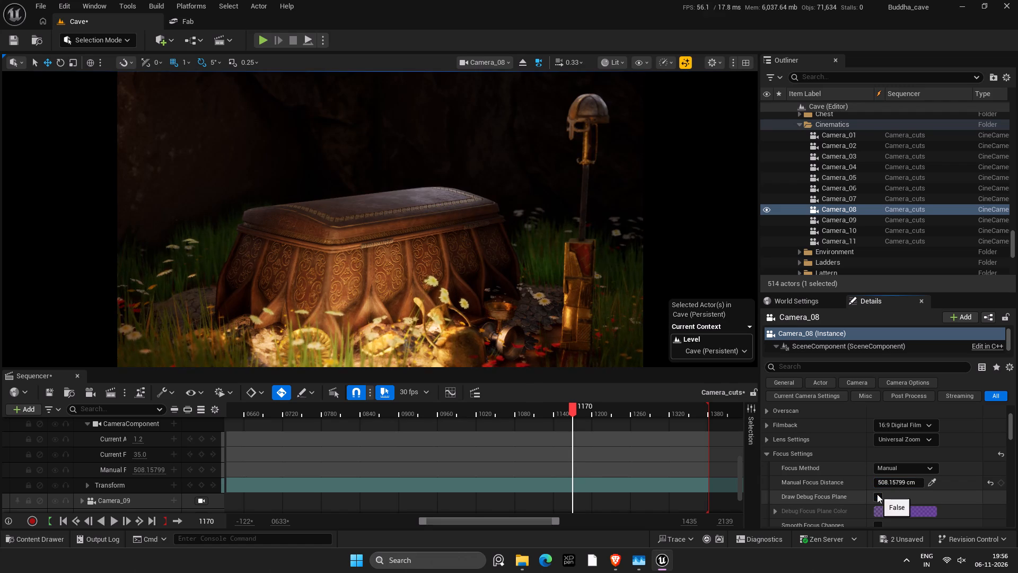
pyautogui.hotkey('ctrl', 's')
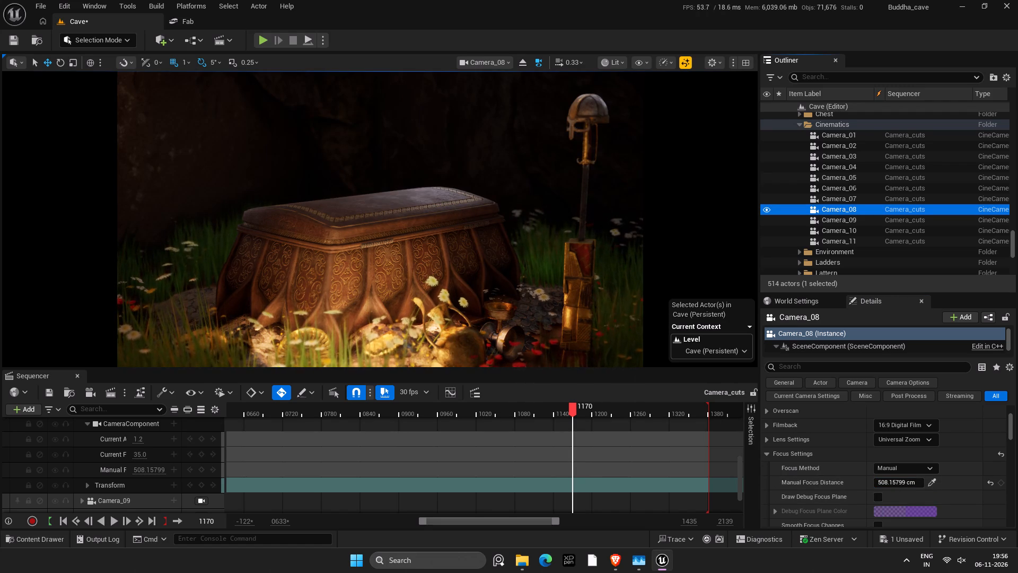
# Pull Camera_08 back from the chest for a wider framing, adjust its tilt, and undo the last camera move.
pyautogui.moveTo(538, 291); pyautogui.dragTo(536, 284, button='right')
pyautogui.write('ssss')
pyautogui.write('ss')
pyautogui.write('ss')
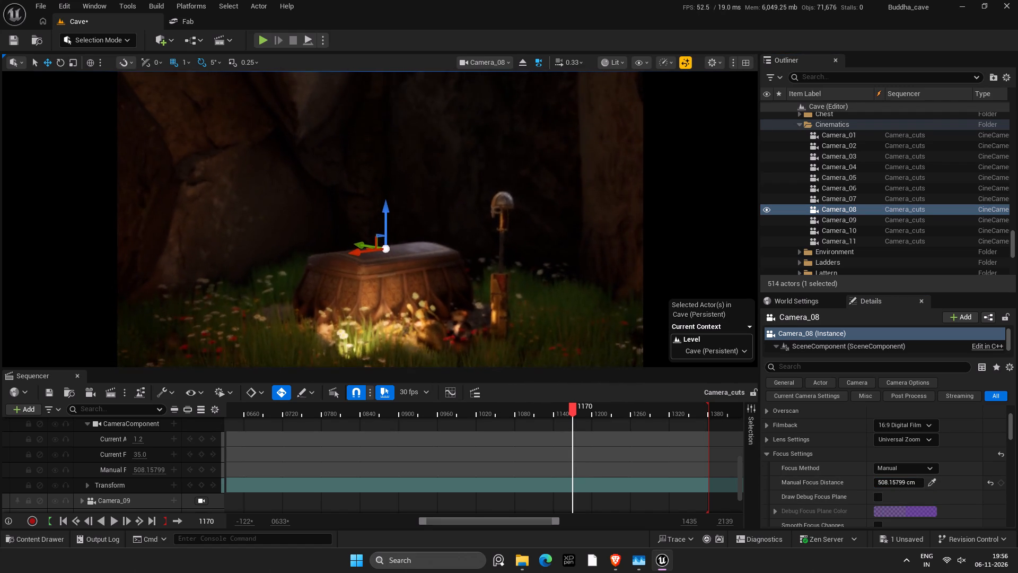
pyautogui.moveTo(536, 284); pyautogui.dragTo(533, 273, button='right')
pyautogui.press('s')
pyautogui.press('f')
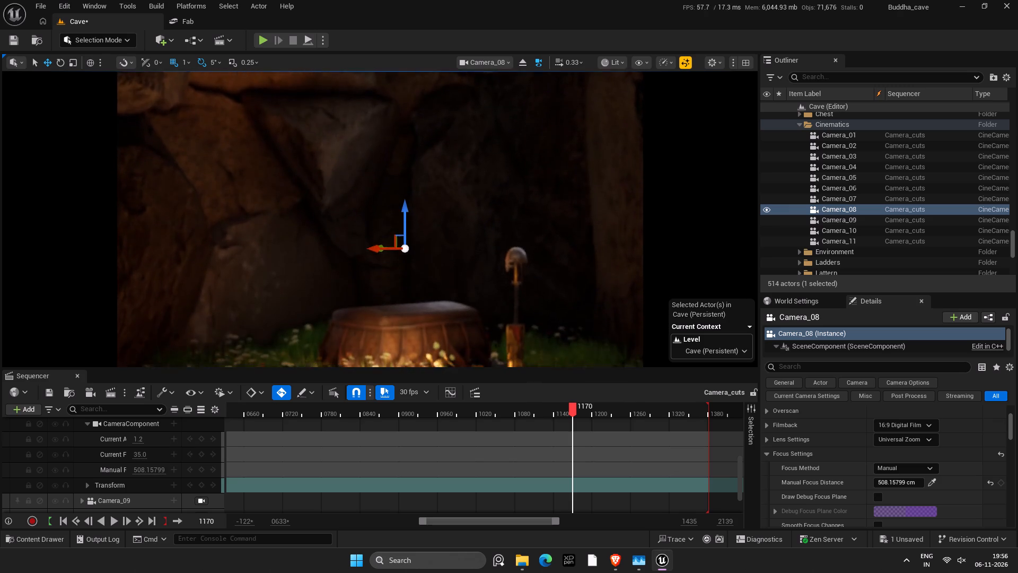
pyautogui.moveTo(533, 273); pyautogui.dragTo(536, 285, button='right')
pyautogui.press('w')
pyautogui.hotkey('ctrl', 'z')
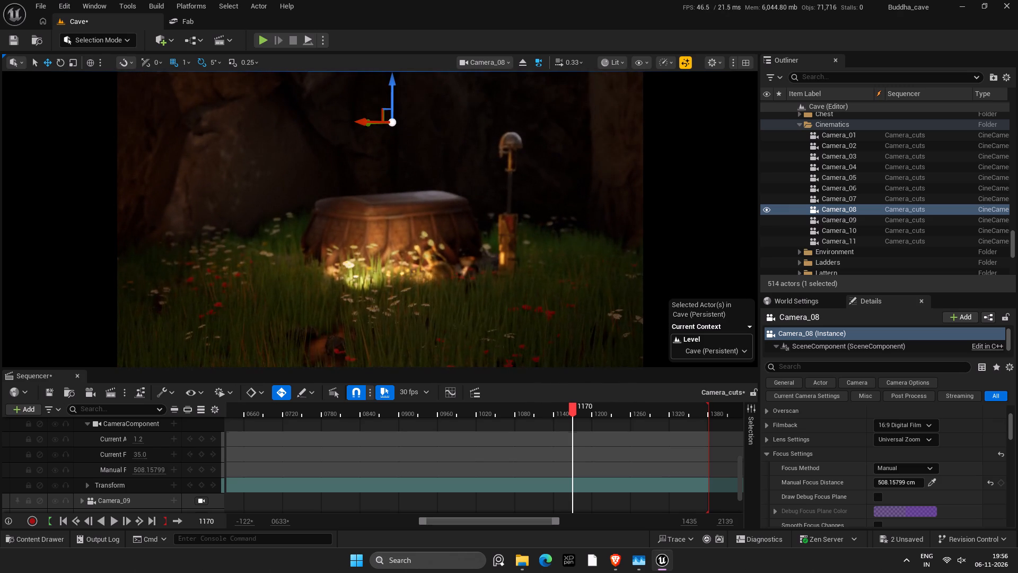
# Reframe Camera_08 closer to the chest and sword, adjusting its height and tilt.
pyautogui.moveTo(538, 291); pyautogui.dragTo(538, 299, button='right')
pyautogui.write('wr')
pyautogui.press('r')
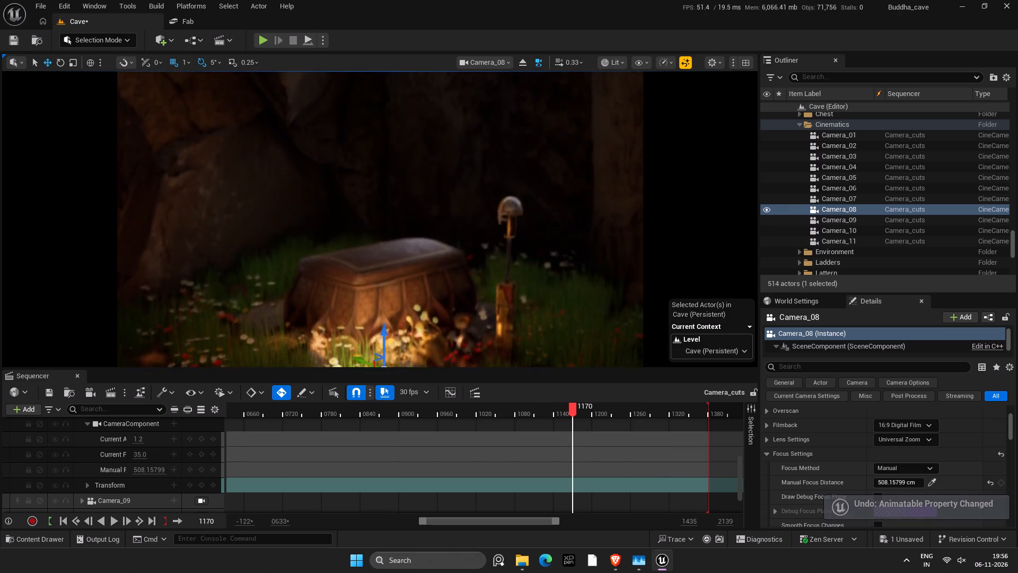
pyautogui.moveTo(538, 299); pyautogui.dragTo(541, 290, button='right')
pyautogui.write('ff')
pyautogui.press('w')
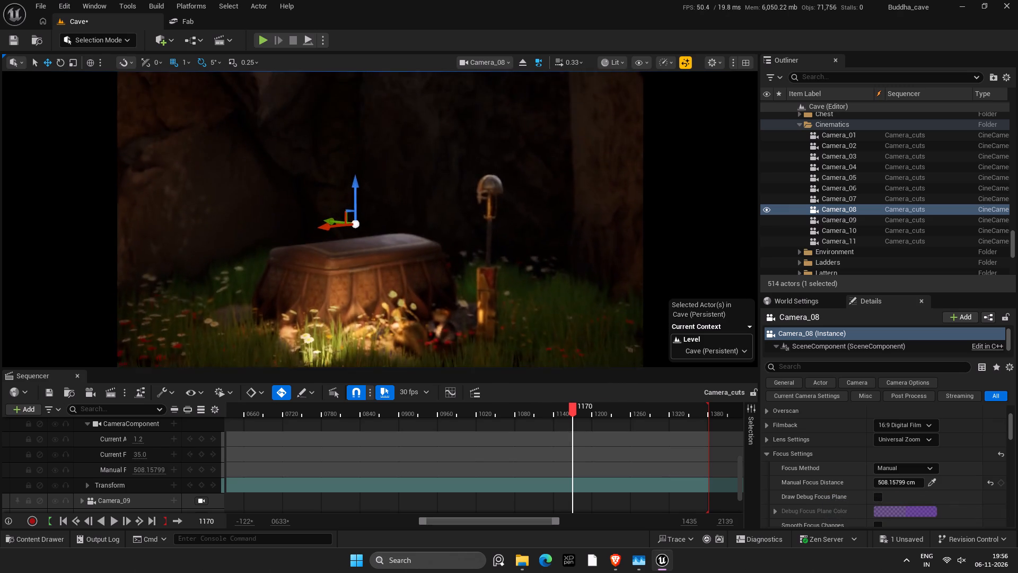
pyautogui.press('w')
pyautogui.moveTo(541, 290); pyautogui.dragTo(541, 289, button='right')
pyautogui.press('s')
pyautogui.write('fw')
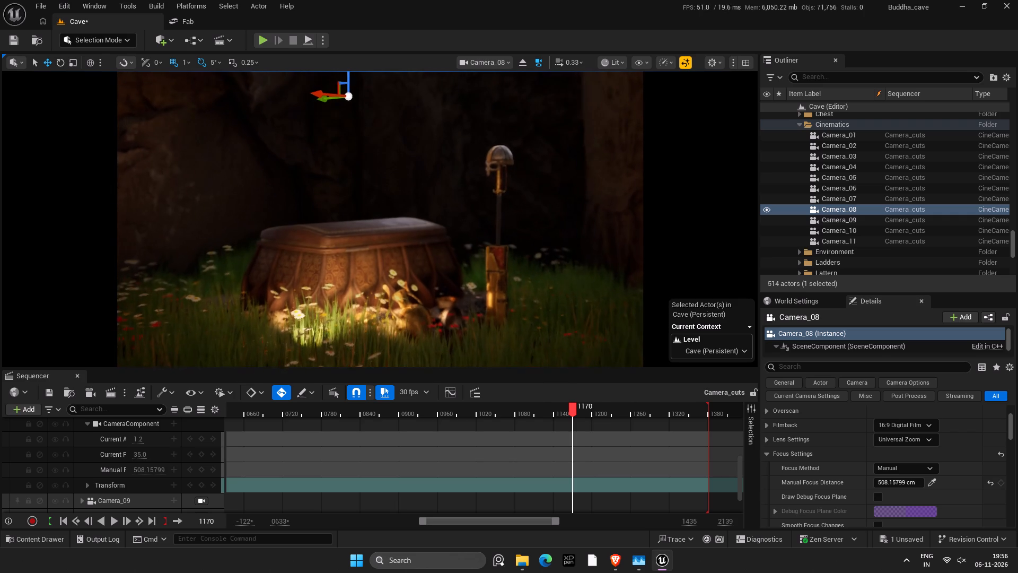
pyautogui.moveTo(541, 289); pyautogui.dragTo(541, 290, button='right')
pyautogui.press('r')
pyautogui.press('r')
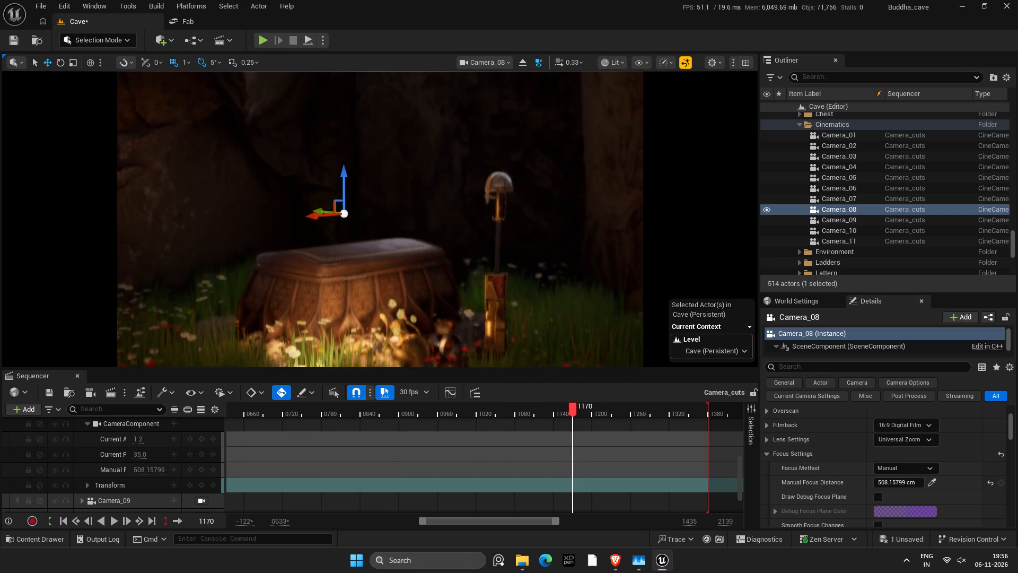
pyautogui.moveTo(541, 290); pyautogui.dragTo(542, 293, button='right')
pyautogui.press('w')
pyautogui.press('f')
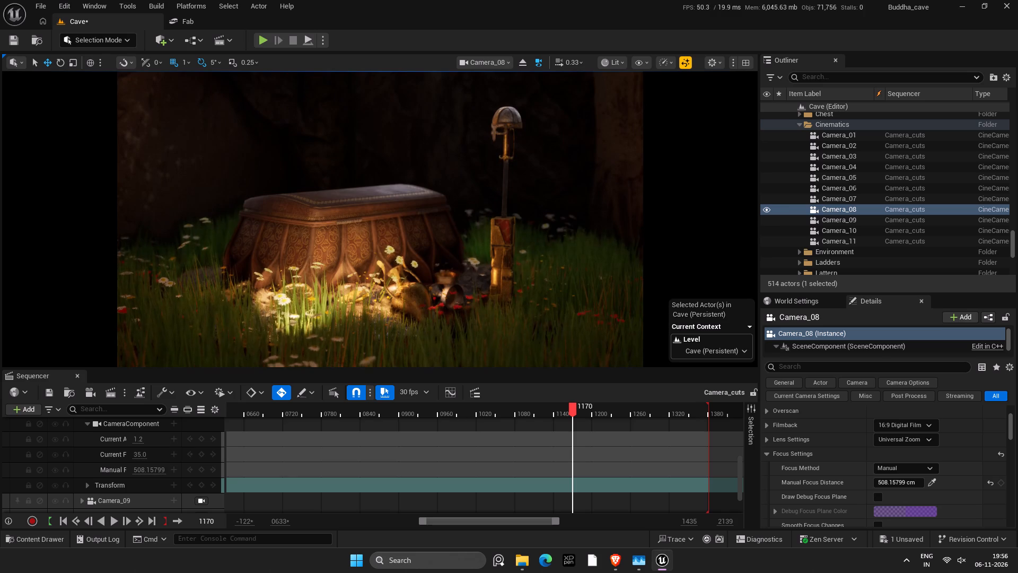
# Raise Camera_08, angle it down at the chest, pull it back for a wider shot, and save.
pyautogui.moveTo(542, 293); pyautogui.dragTo(539, 300, button='right')
pyautogui.write('ee')
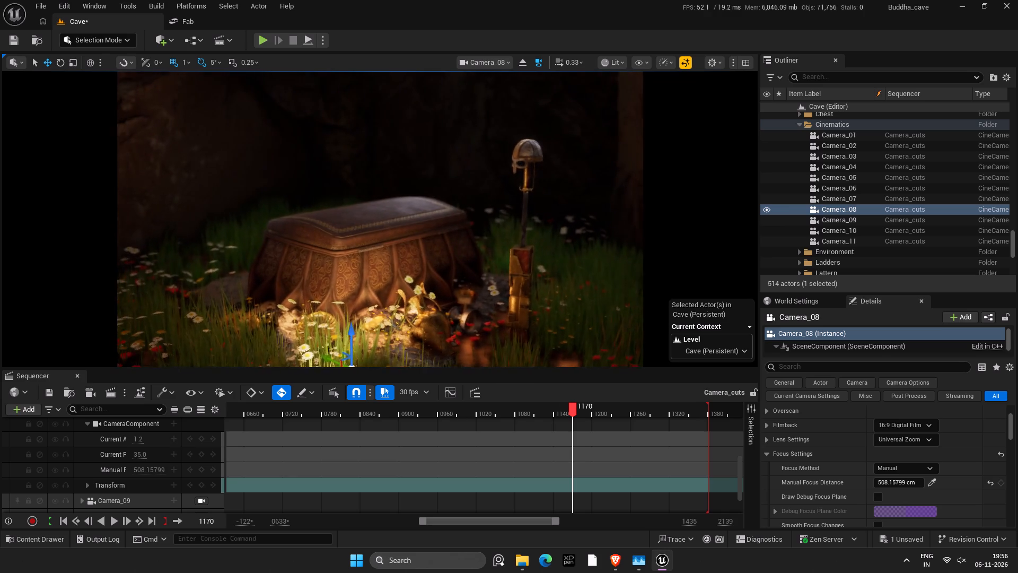
pyautogui.moveTo(539, 300); pyautogui.dragTo(539, 302, button='right')
pyautogui.press('e')
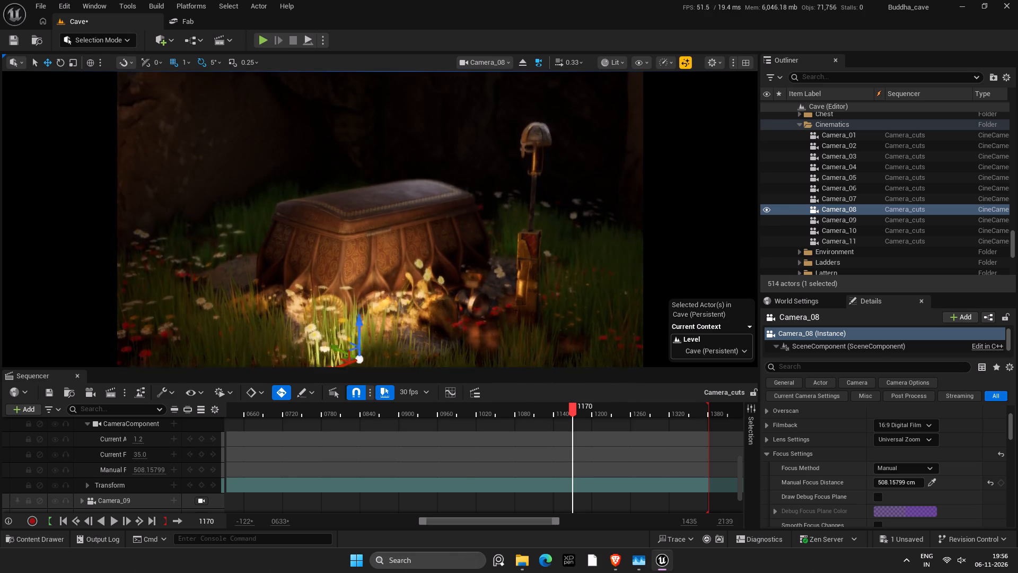
pyautogui.moveTo(539, 302); pyautogui.dragTo(539, 306, button='right')
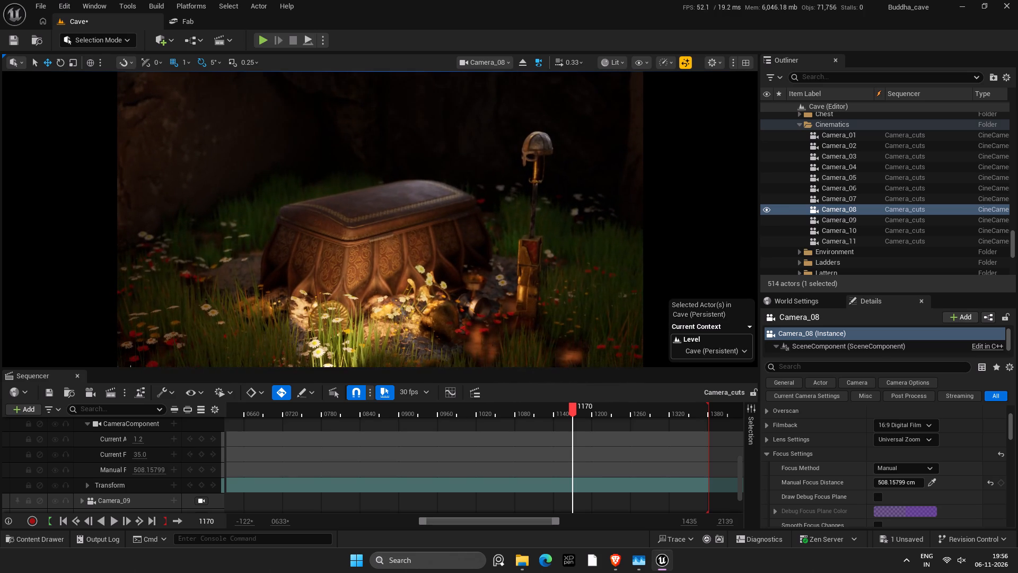
pyautogui.moveTo(539, 306); pyautogui.dragTo(540, 306, button='right')
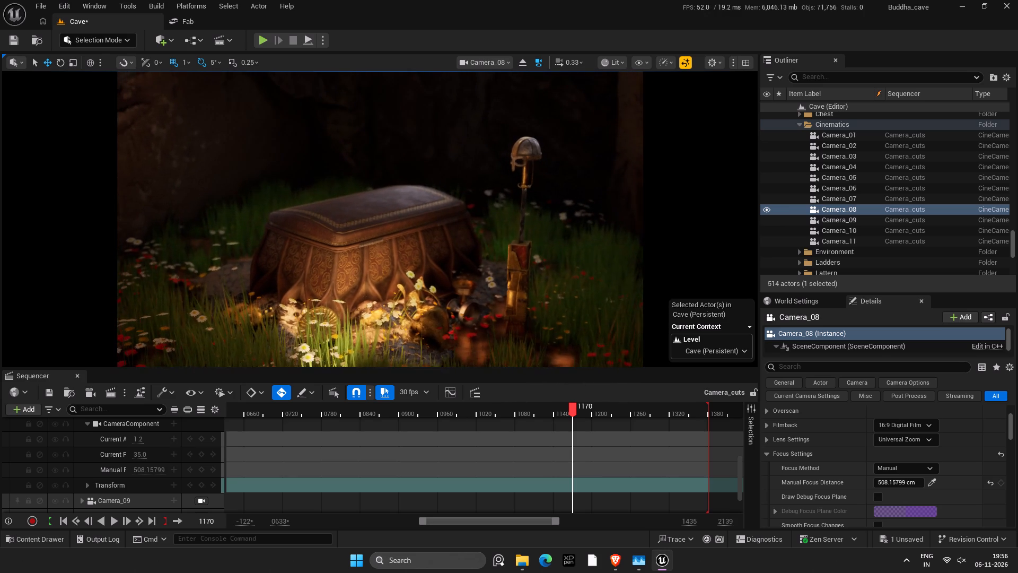
pyautogui.moveTo(540, 306); pyautogui.dragTo(539, 306, button='right')
pyautogui.write('ssssssw')
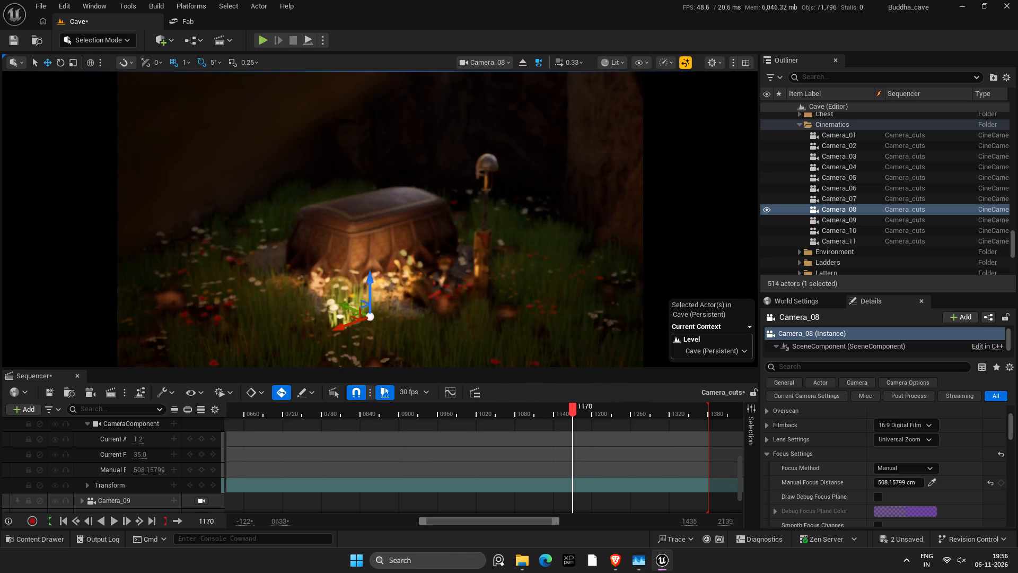
pyautogui.hotkey('ctrl', 's')
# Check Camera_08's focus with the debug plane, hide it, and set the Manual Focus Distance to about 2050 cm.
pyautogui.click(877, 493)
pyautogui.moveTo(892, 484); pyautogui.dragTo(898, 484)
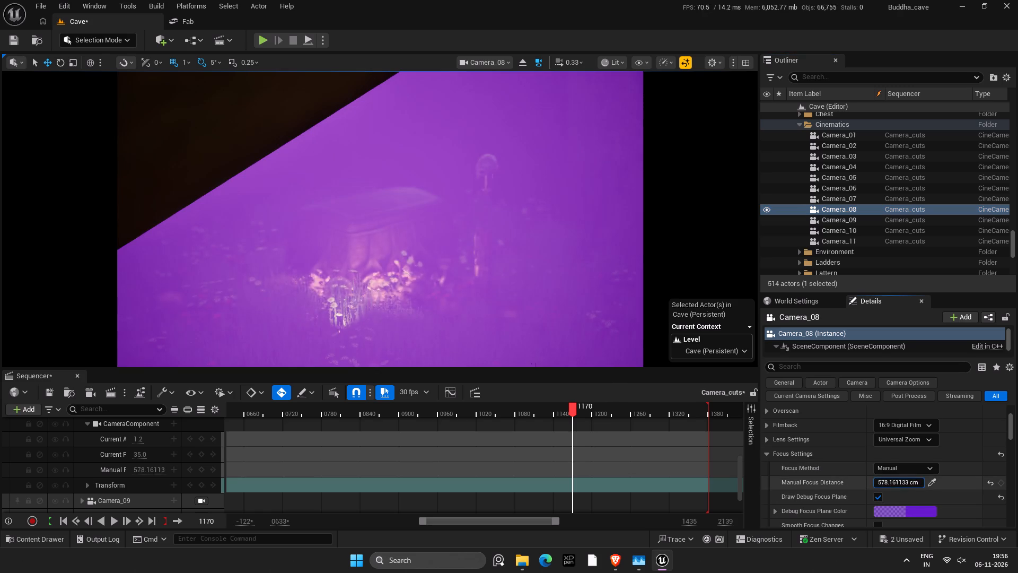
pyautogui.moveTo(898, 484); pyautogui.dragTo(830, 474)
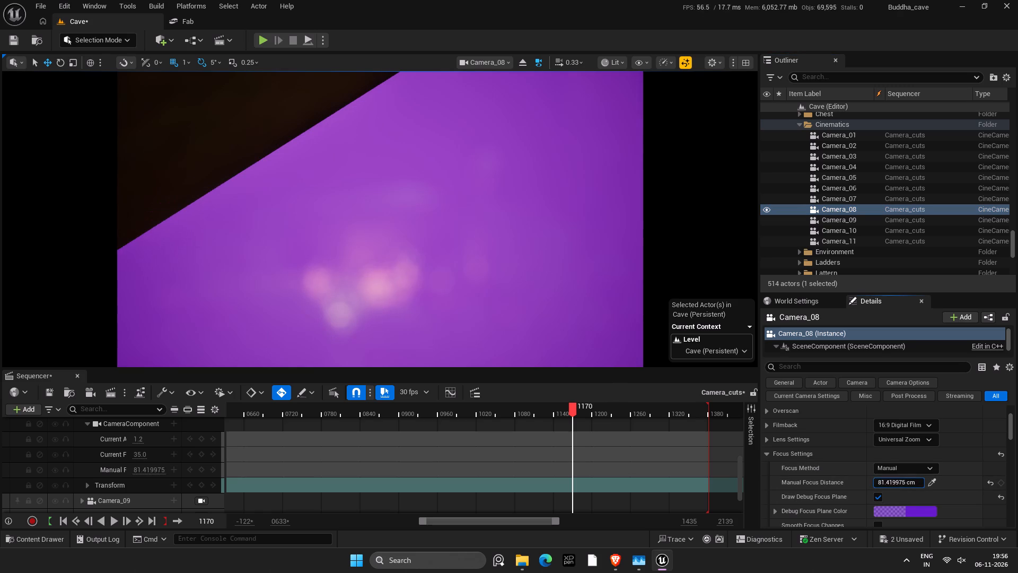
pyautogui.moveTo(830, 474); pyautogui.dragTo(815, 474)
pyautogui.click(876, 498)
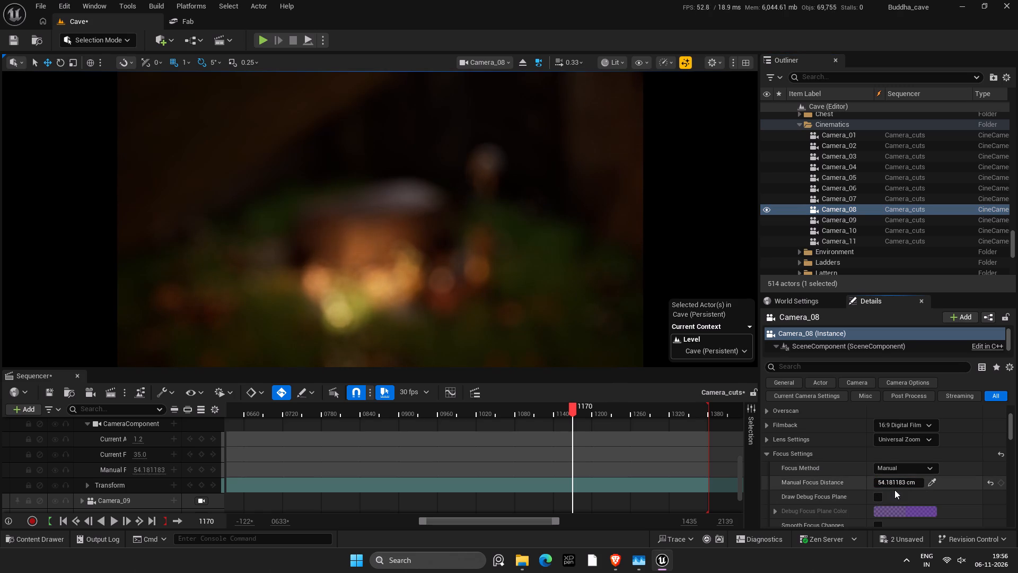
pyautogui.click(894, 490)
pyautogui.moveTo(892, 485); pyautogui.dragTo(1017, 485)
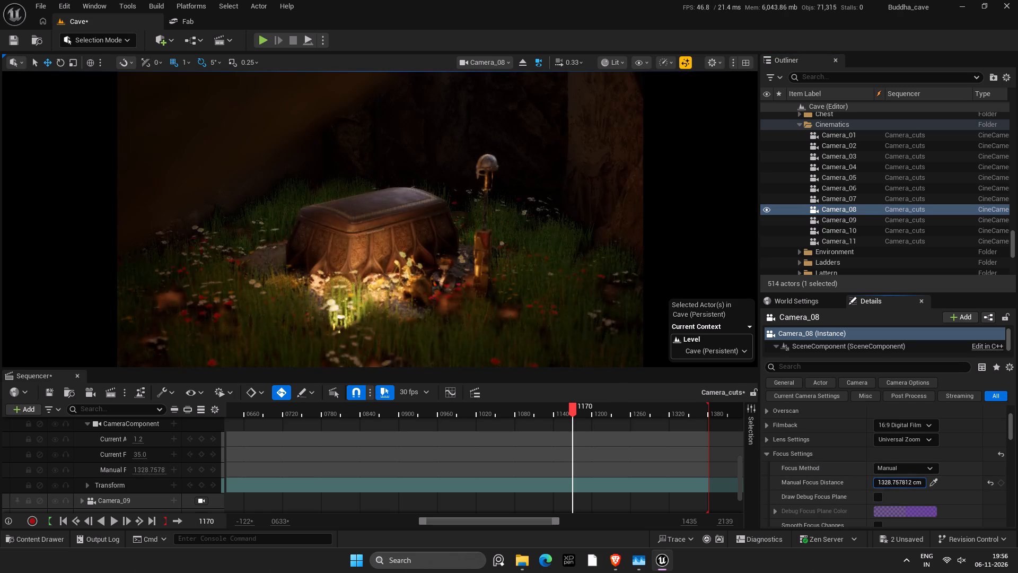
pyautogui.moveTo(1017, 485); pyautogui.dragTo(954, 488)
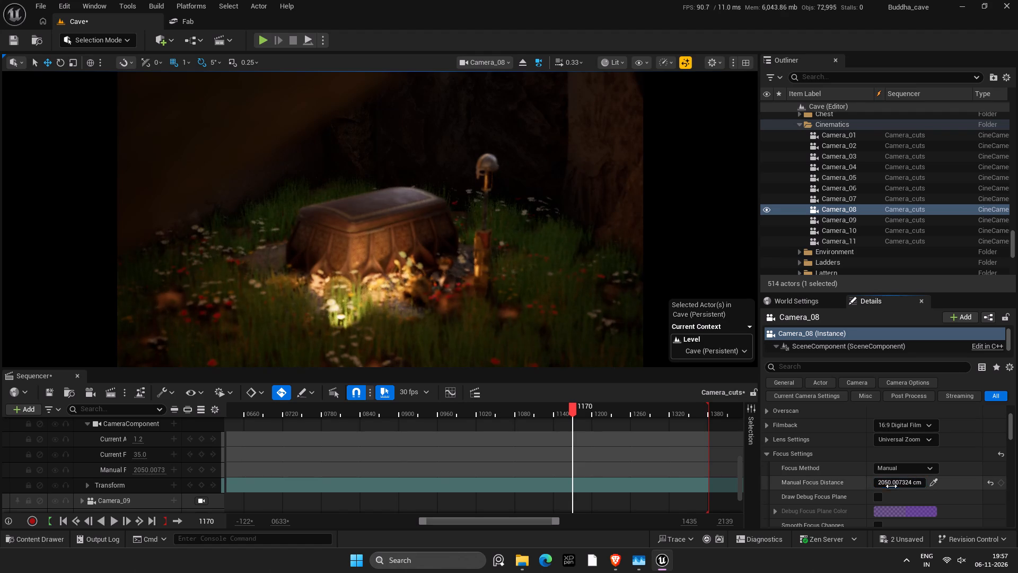
# Enable the debug focus plane and move Camera_08 closer to the chest, to about X 4663, Y 2309, Z 1133.
pyautogui.click(877, 494)
pyautogui.rightClick(467, 309)
pyautogui.write('www')
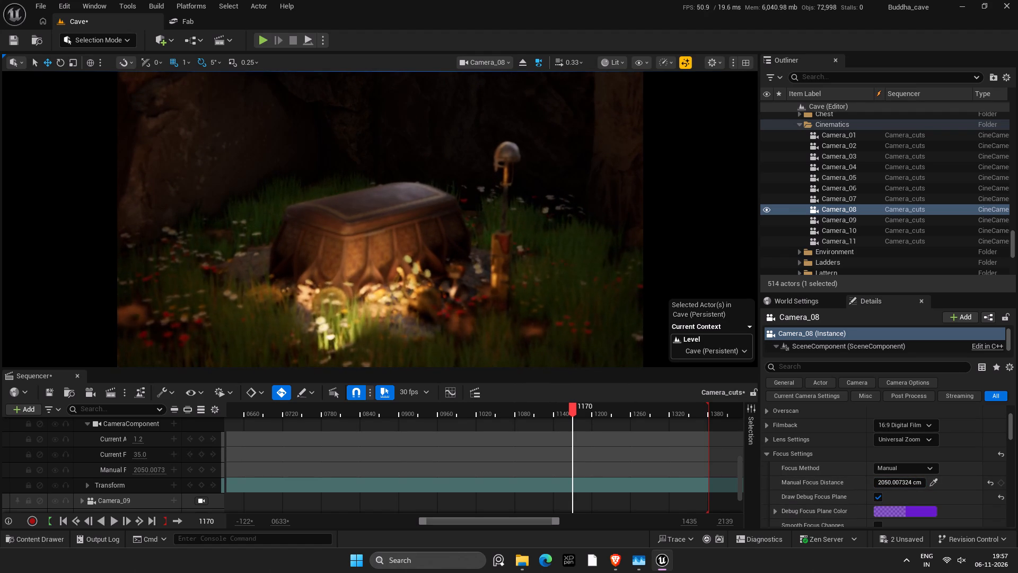
# Set Camera_08's Manual Focus Distance to about 729 cm, turn off the debug focus plane, and save.
pyautogui.moveTo(900, 482); pyautogui.dragTo(1017, 543)
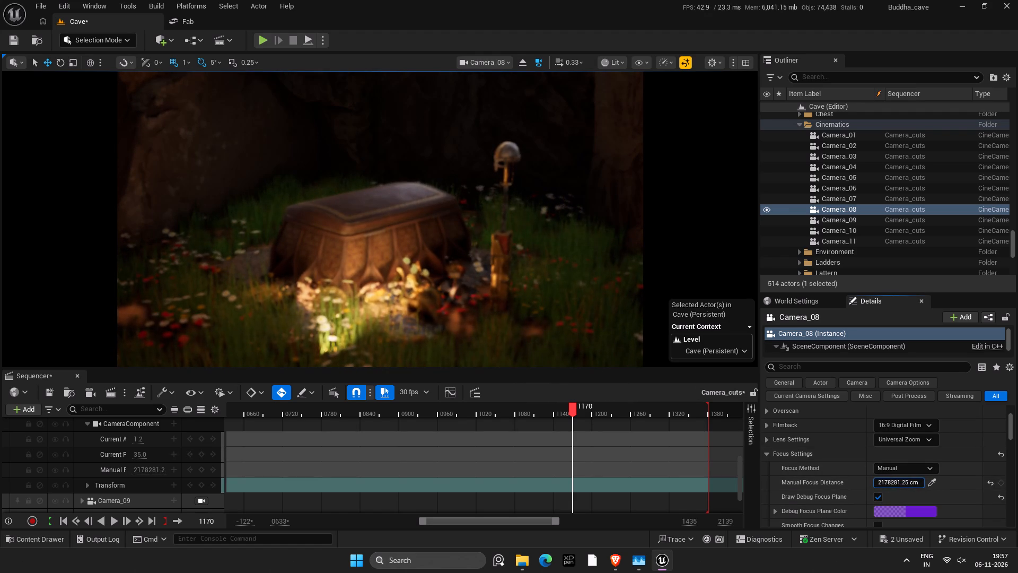
pyautogui.moveTo(1017, 543); pyautogui.dragTo(622, 481)
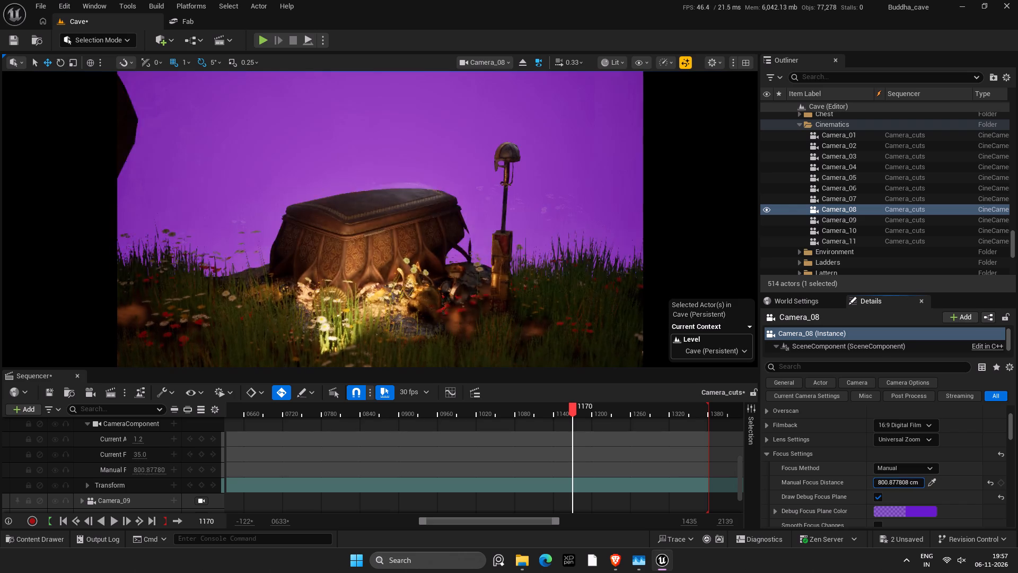
pyautogui.moveTo(622, 481); pyautogui.dragTo(624, 482)
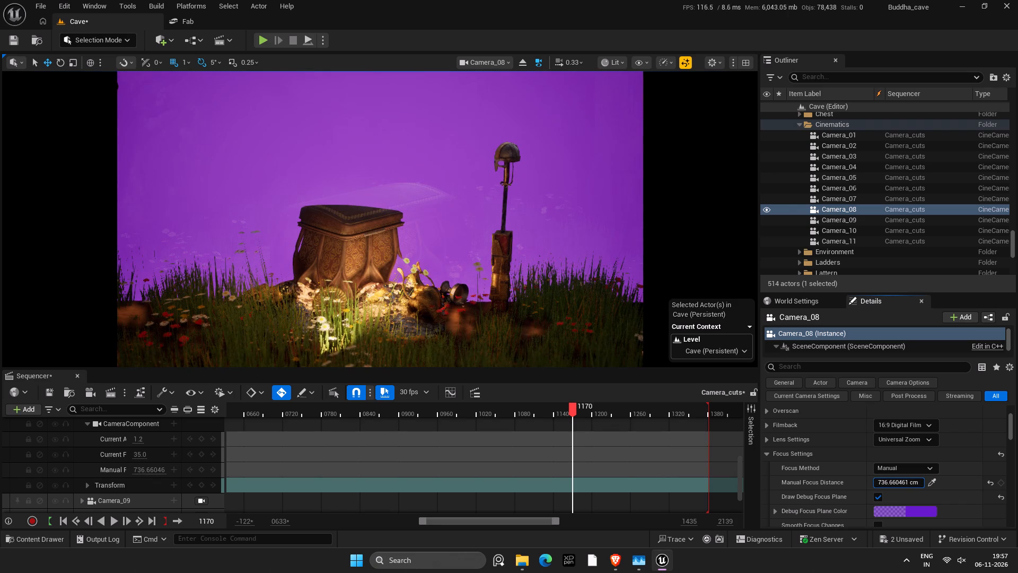
pyautogui.moveTo(624, 482); pyautogui.dragTo(623, 482)
pyautogui.click(877, 495)
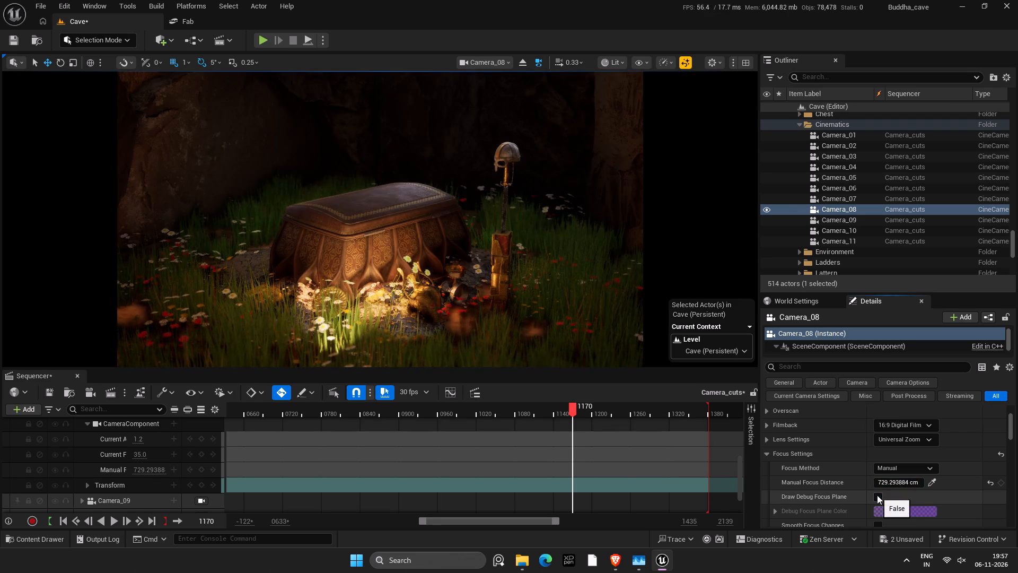
pyautogui.hotkey('ctrl', 's')
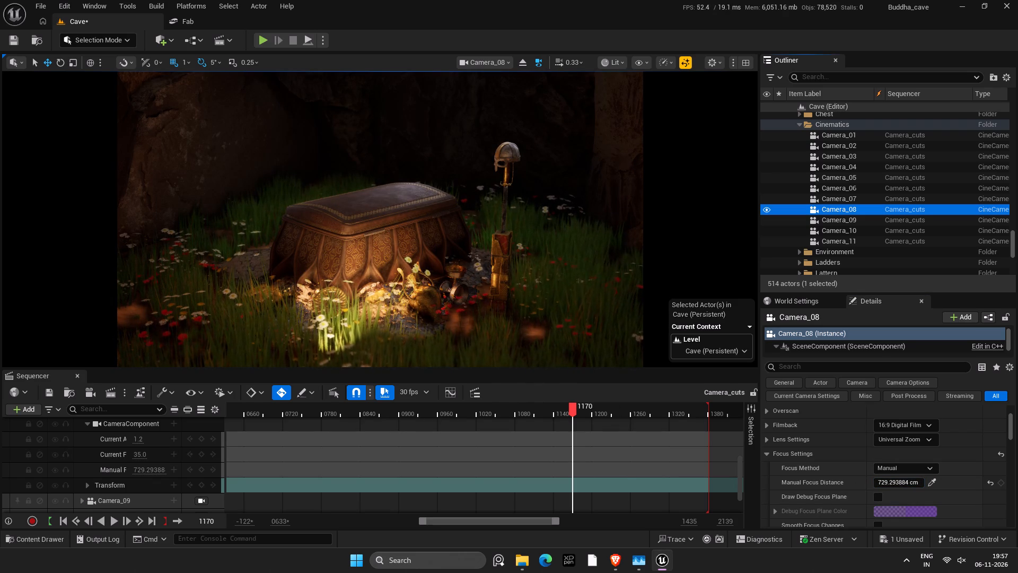
# Add a Transform keyframe to Camera_08 at frame 1170.
pyautogui.scroll(2, 596, 455)
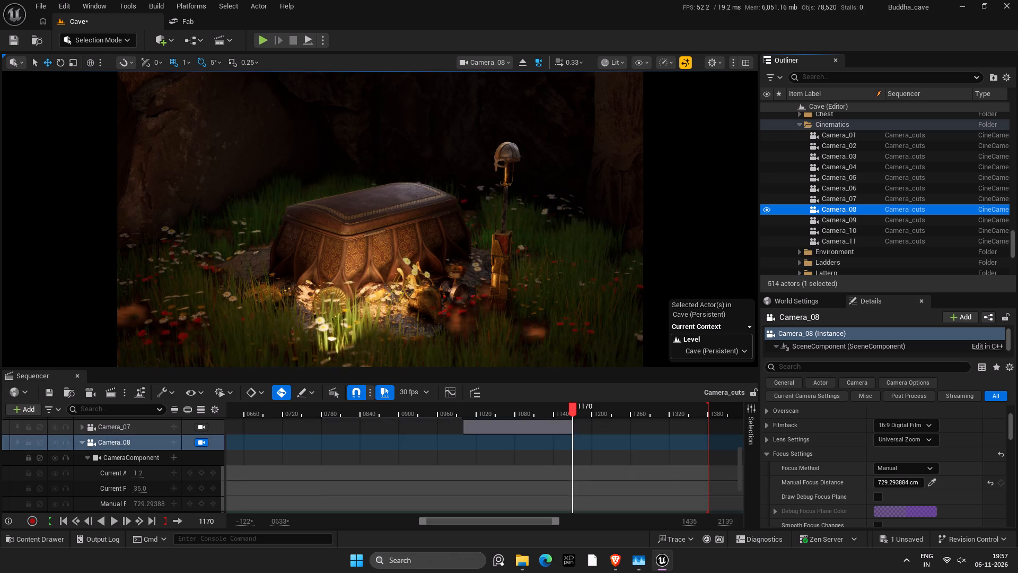
pyautogui.scroll(2, 596, 455)
pyautogui.scroll(-1, 307, 473)
pyautogui.scroll(-2, 381, 466)
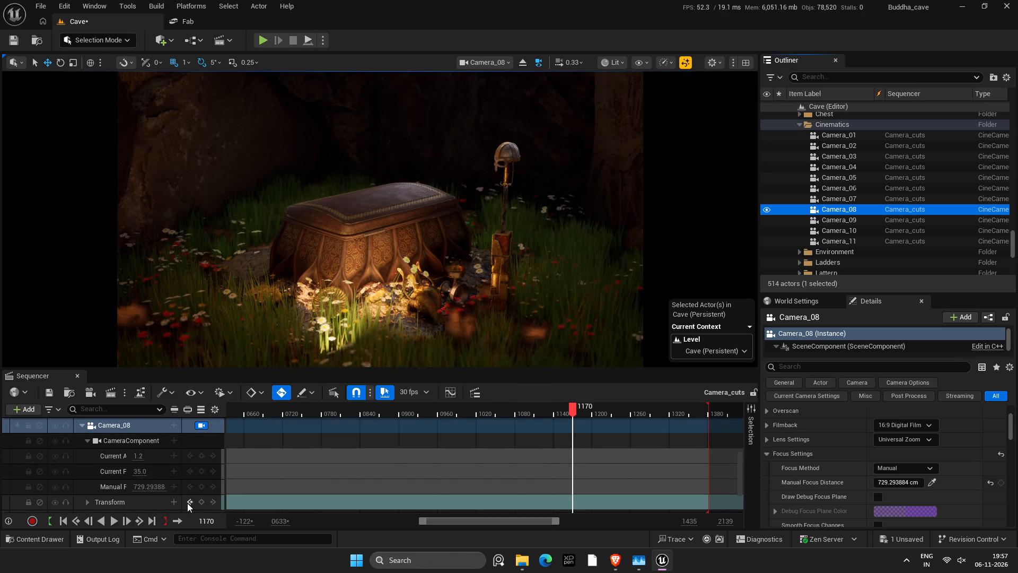
pyautogui.click(200, 501)
# Set Camera_08's rotation at frame 1170 to pitch -15° and yaw 135°, and save.
pyautogui.scroll(7, 848, 445)
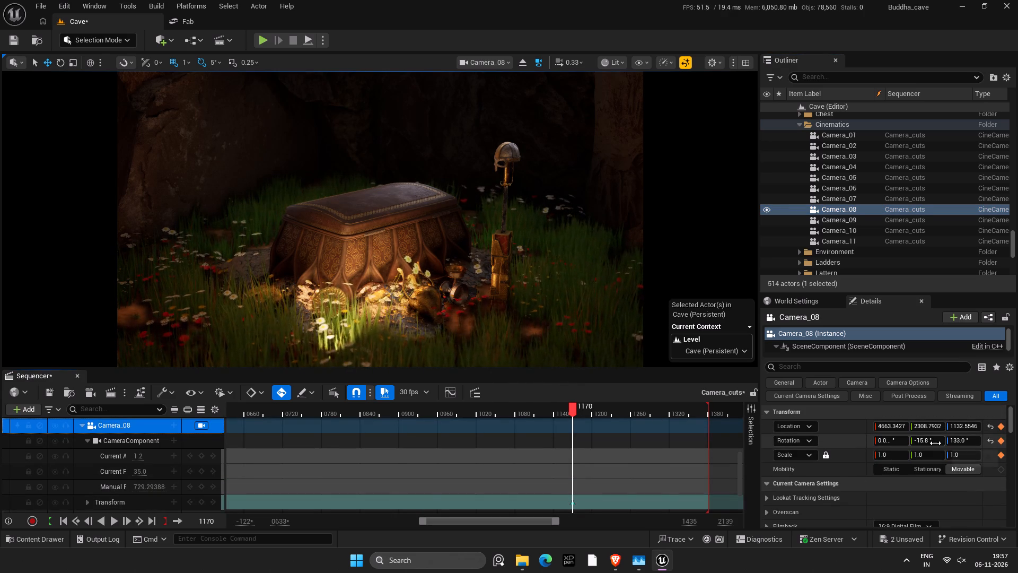
pyautogui.click(938, 442)
pyautogui.moveTo(940, 440); pyautogui.dragTo(922, 445)
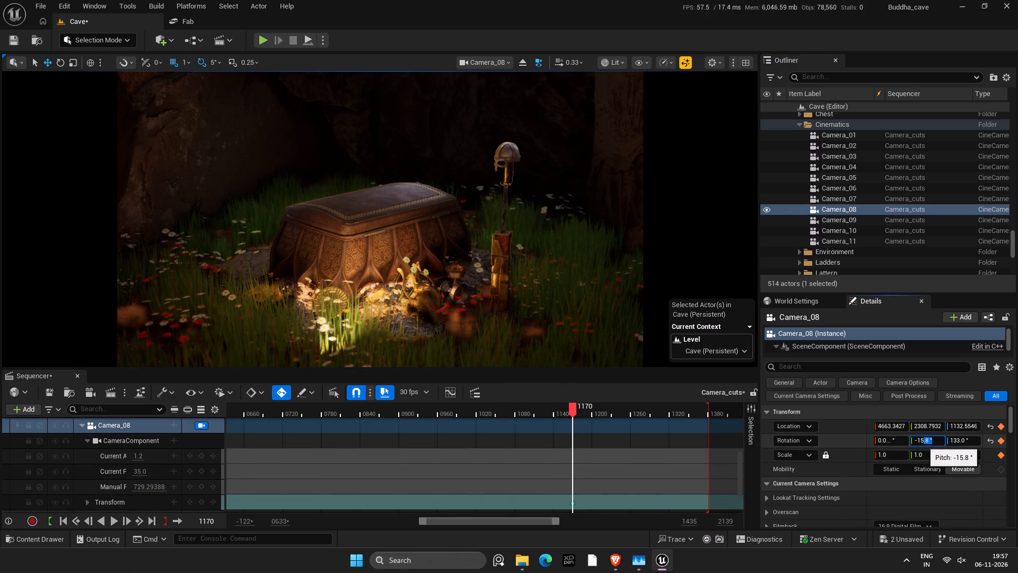
pyautogui.press('BackSpace')
pyautogui.press('Return')
pyautogui.click(966, 442)
pyautogui.write('135')
pyautogui.press('Return')
pyautogui.hotkey('ctrl', 's')
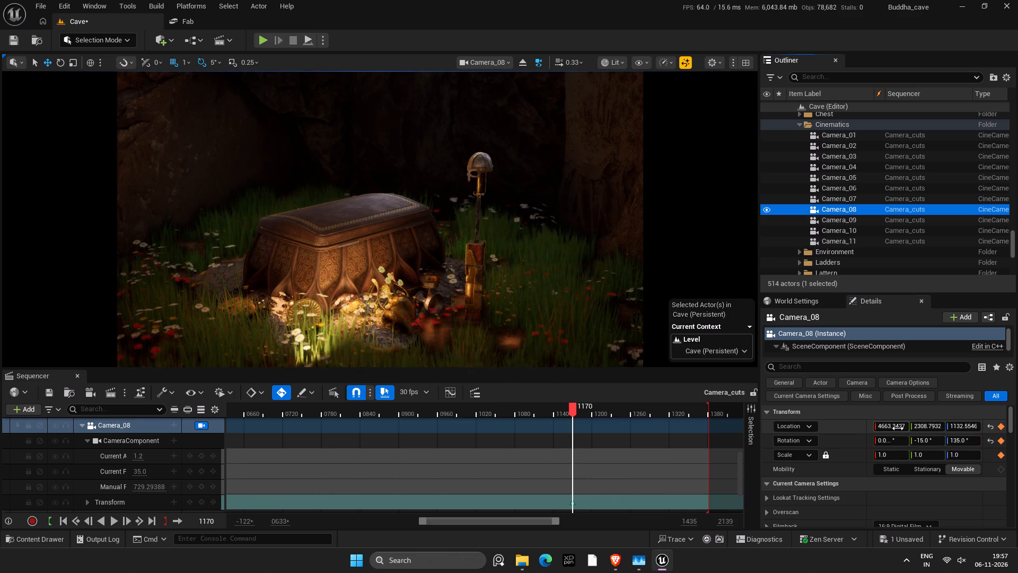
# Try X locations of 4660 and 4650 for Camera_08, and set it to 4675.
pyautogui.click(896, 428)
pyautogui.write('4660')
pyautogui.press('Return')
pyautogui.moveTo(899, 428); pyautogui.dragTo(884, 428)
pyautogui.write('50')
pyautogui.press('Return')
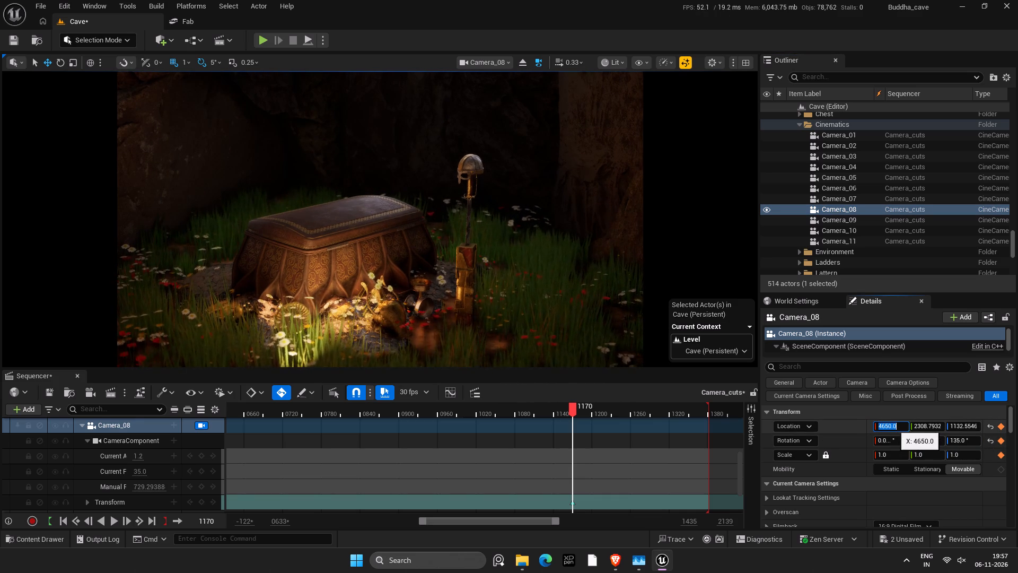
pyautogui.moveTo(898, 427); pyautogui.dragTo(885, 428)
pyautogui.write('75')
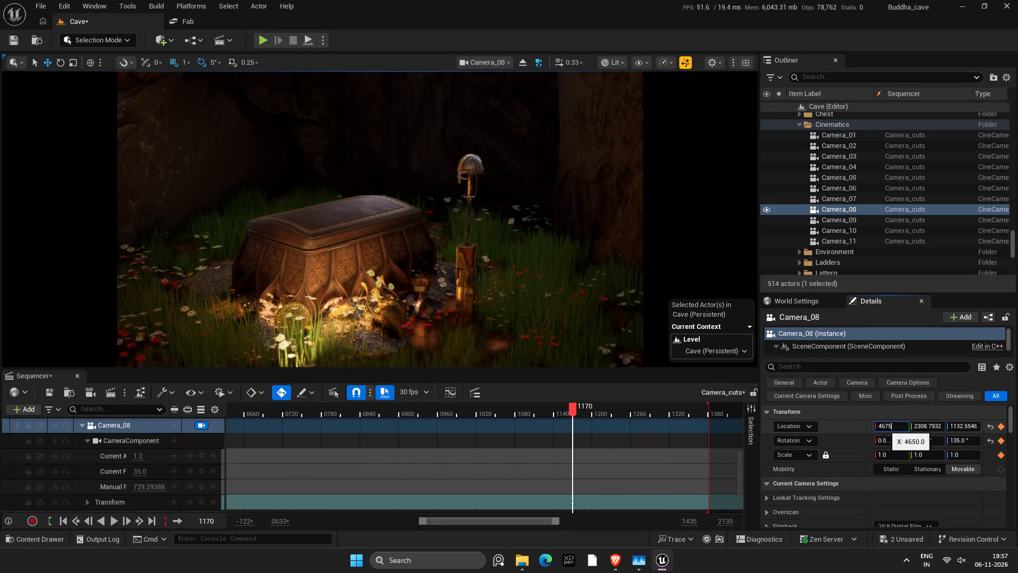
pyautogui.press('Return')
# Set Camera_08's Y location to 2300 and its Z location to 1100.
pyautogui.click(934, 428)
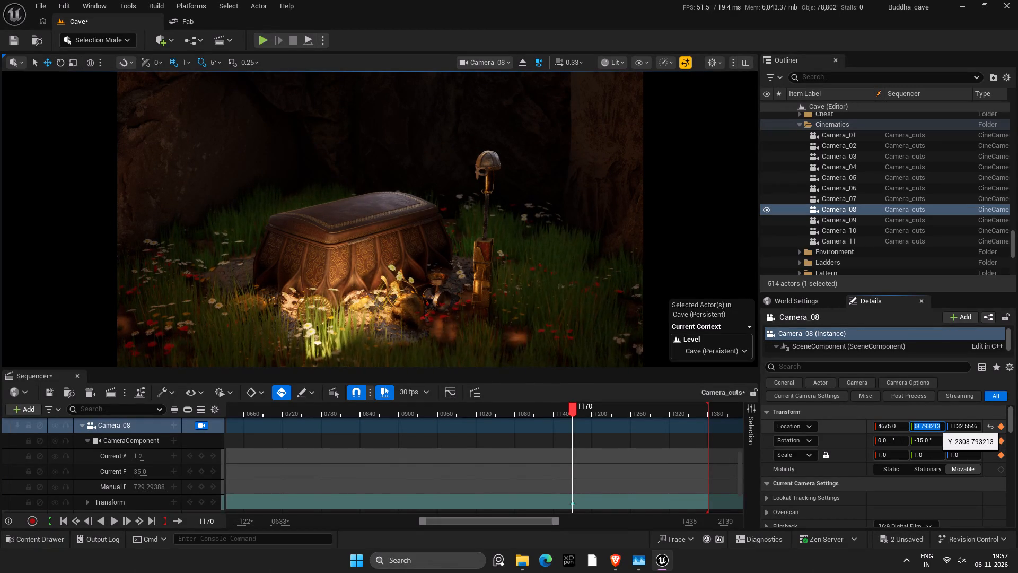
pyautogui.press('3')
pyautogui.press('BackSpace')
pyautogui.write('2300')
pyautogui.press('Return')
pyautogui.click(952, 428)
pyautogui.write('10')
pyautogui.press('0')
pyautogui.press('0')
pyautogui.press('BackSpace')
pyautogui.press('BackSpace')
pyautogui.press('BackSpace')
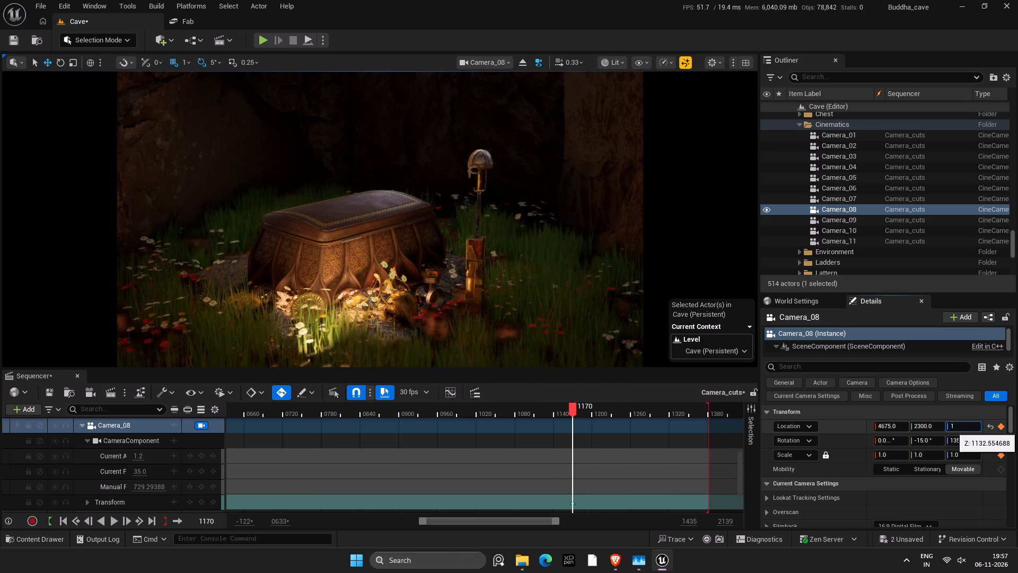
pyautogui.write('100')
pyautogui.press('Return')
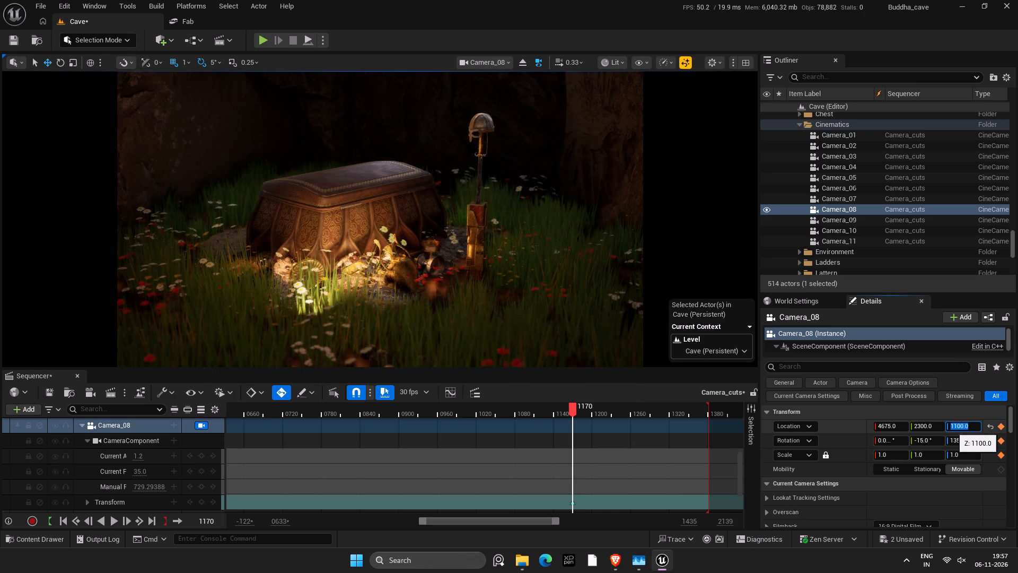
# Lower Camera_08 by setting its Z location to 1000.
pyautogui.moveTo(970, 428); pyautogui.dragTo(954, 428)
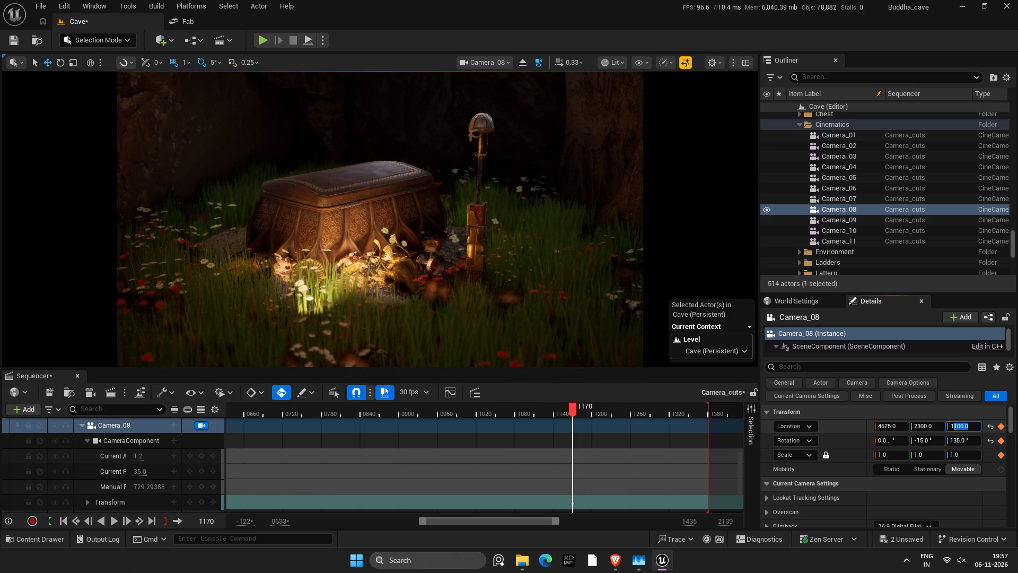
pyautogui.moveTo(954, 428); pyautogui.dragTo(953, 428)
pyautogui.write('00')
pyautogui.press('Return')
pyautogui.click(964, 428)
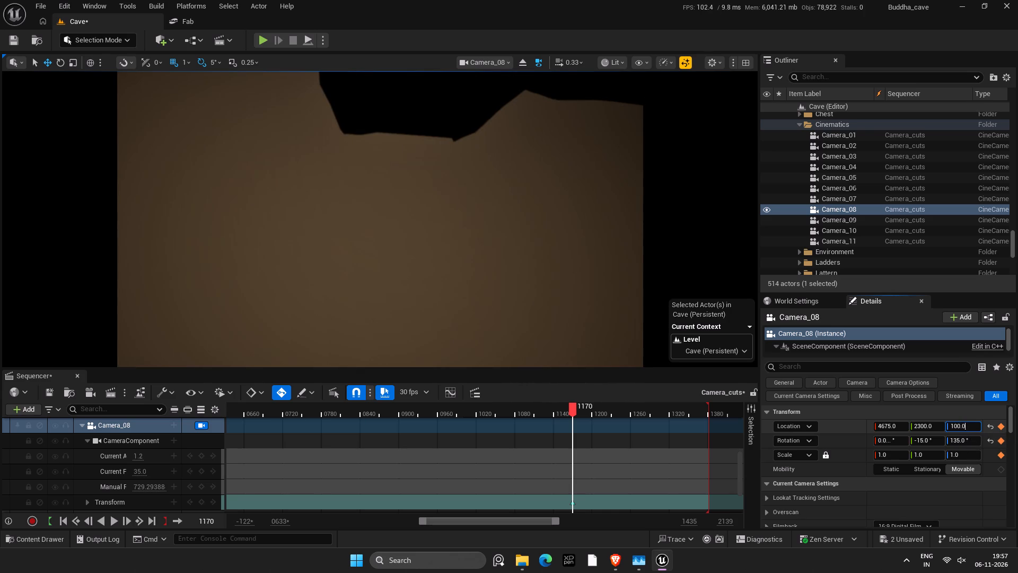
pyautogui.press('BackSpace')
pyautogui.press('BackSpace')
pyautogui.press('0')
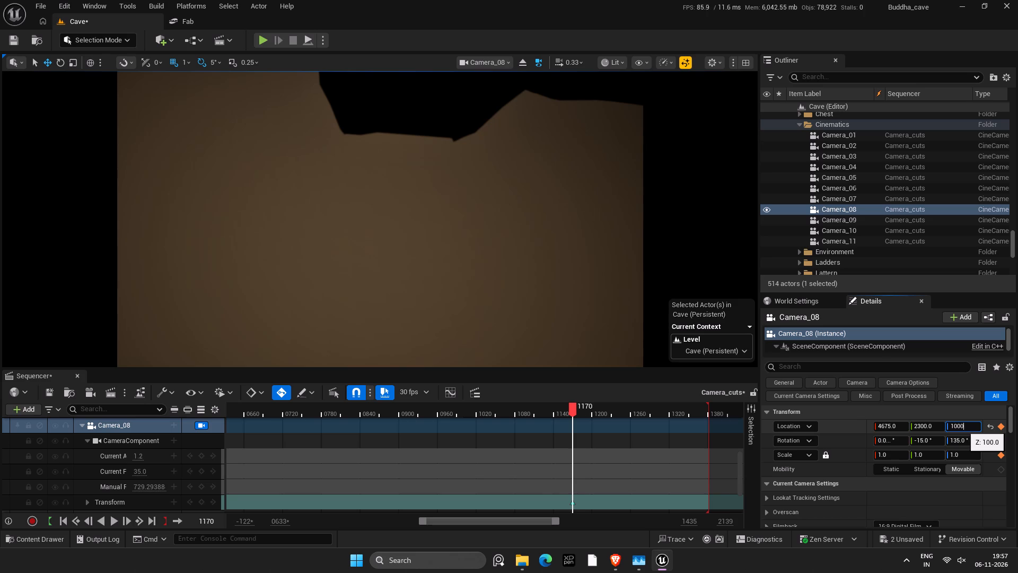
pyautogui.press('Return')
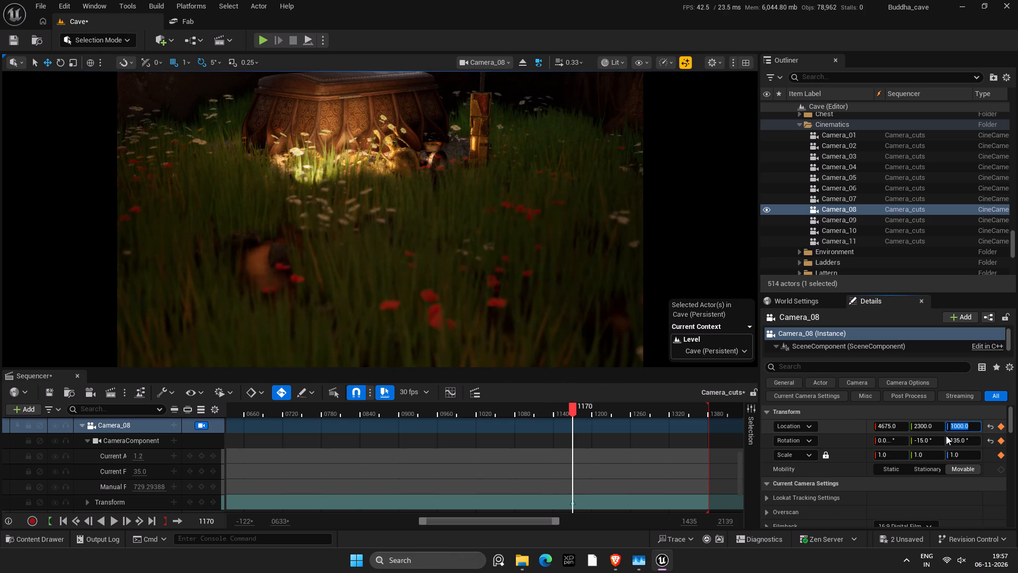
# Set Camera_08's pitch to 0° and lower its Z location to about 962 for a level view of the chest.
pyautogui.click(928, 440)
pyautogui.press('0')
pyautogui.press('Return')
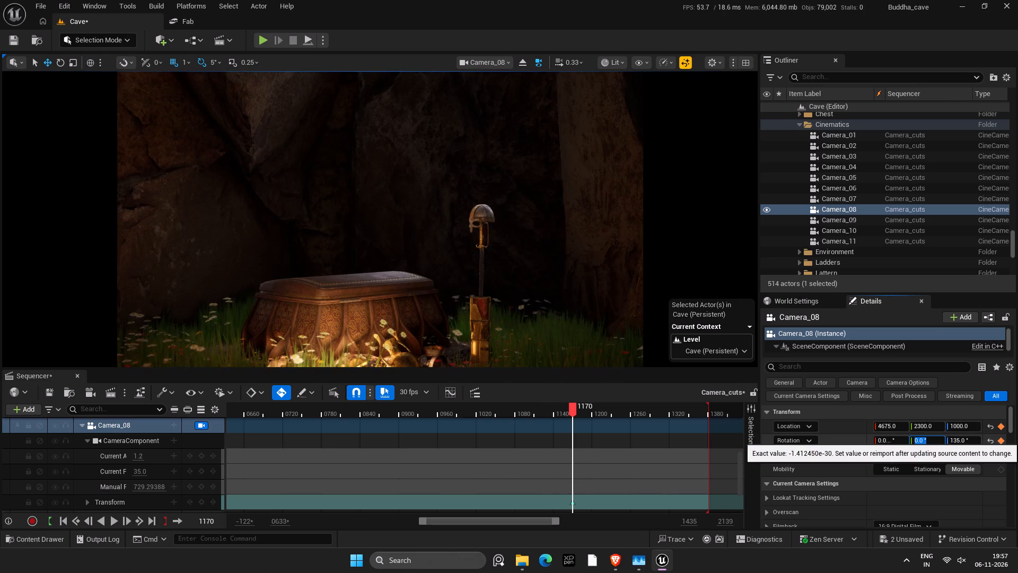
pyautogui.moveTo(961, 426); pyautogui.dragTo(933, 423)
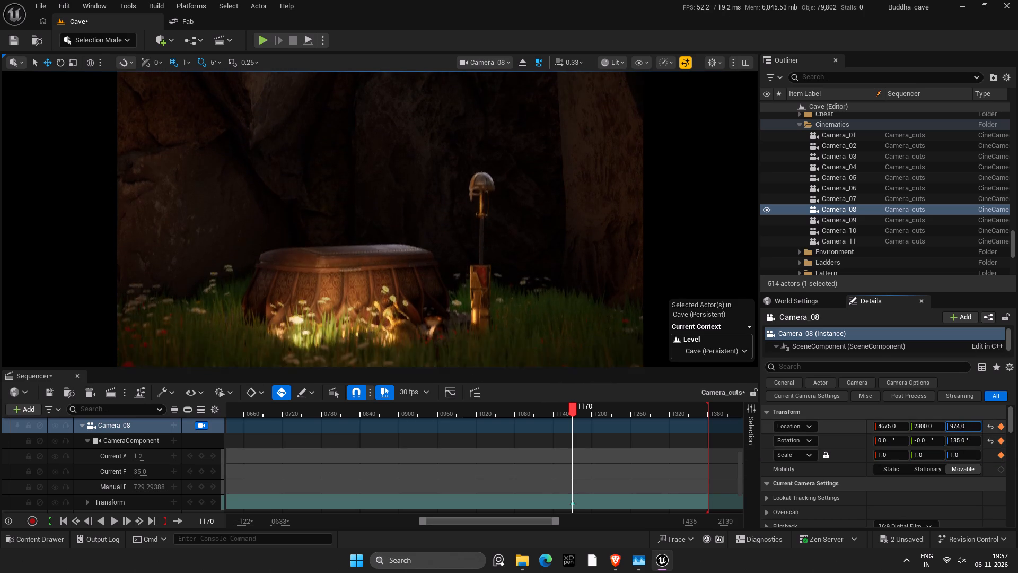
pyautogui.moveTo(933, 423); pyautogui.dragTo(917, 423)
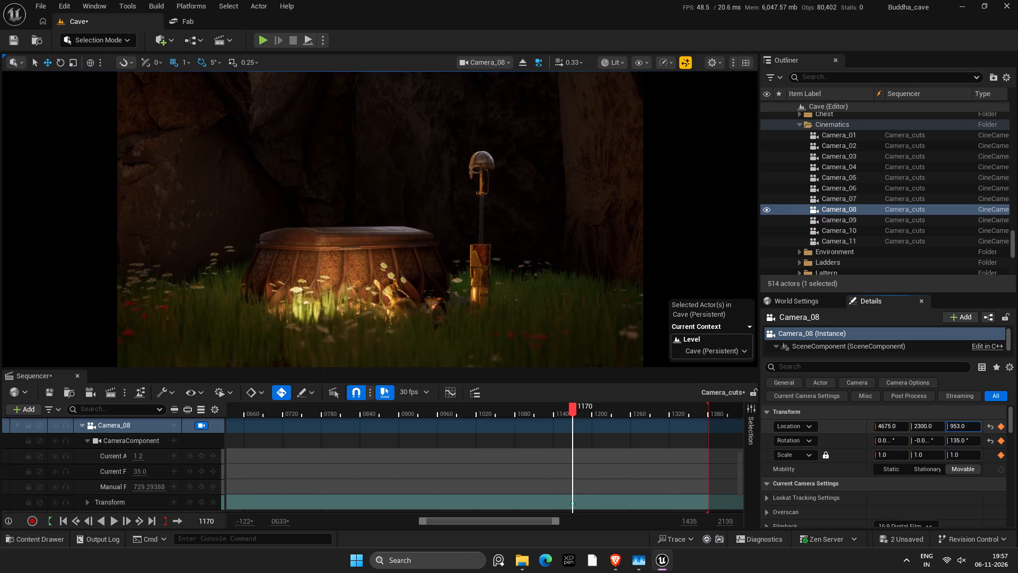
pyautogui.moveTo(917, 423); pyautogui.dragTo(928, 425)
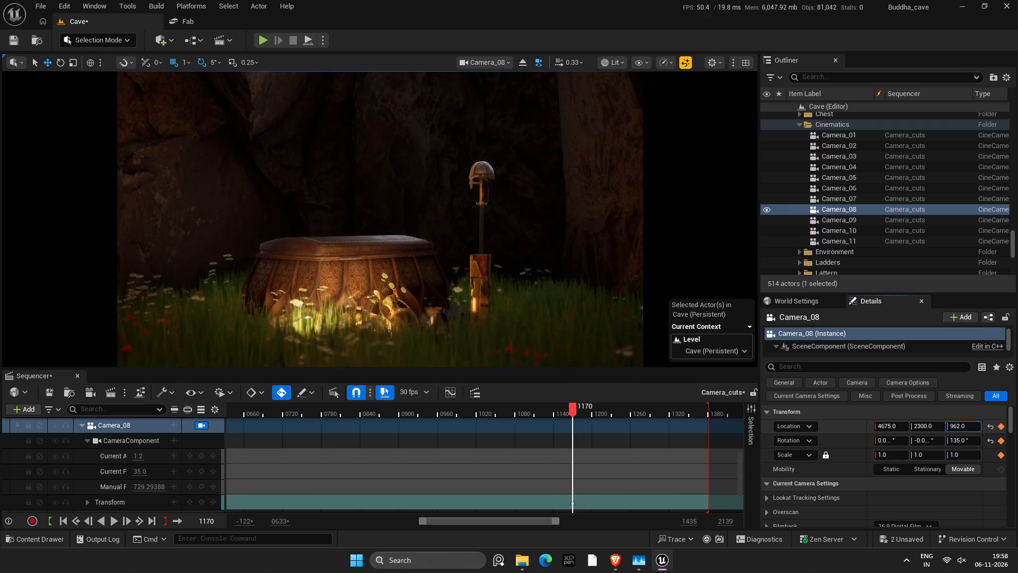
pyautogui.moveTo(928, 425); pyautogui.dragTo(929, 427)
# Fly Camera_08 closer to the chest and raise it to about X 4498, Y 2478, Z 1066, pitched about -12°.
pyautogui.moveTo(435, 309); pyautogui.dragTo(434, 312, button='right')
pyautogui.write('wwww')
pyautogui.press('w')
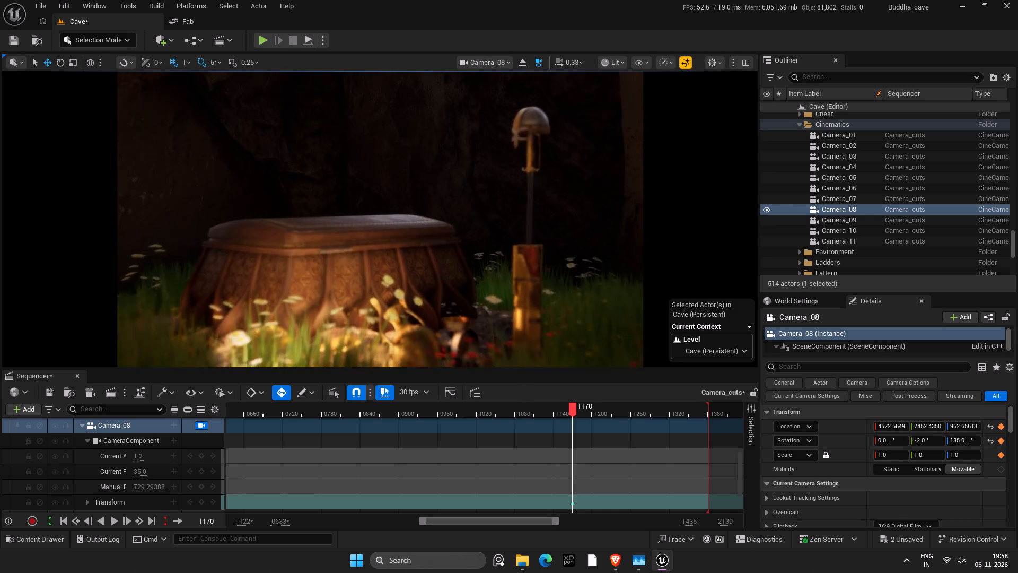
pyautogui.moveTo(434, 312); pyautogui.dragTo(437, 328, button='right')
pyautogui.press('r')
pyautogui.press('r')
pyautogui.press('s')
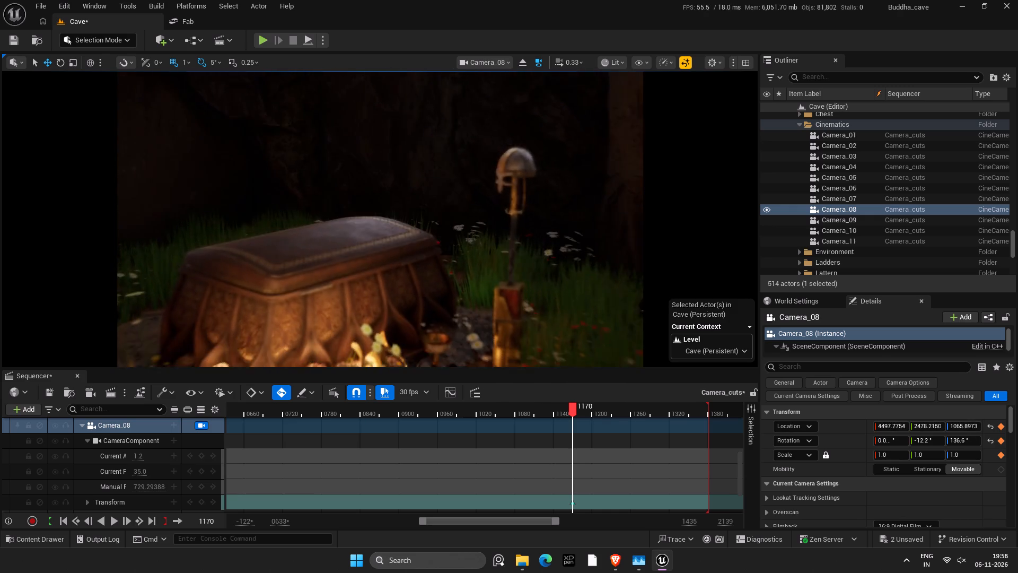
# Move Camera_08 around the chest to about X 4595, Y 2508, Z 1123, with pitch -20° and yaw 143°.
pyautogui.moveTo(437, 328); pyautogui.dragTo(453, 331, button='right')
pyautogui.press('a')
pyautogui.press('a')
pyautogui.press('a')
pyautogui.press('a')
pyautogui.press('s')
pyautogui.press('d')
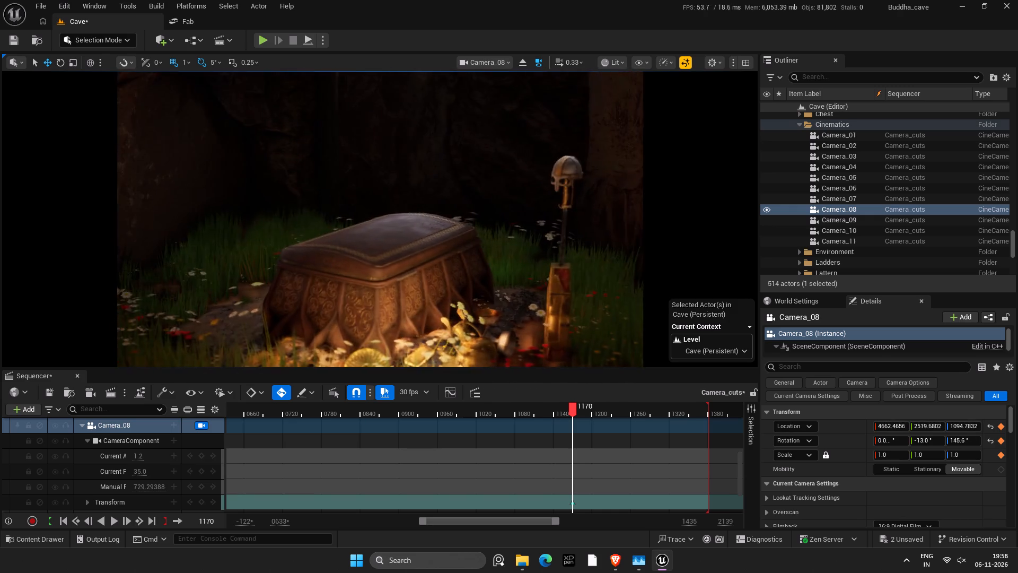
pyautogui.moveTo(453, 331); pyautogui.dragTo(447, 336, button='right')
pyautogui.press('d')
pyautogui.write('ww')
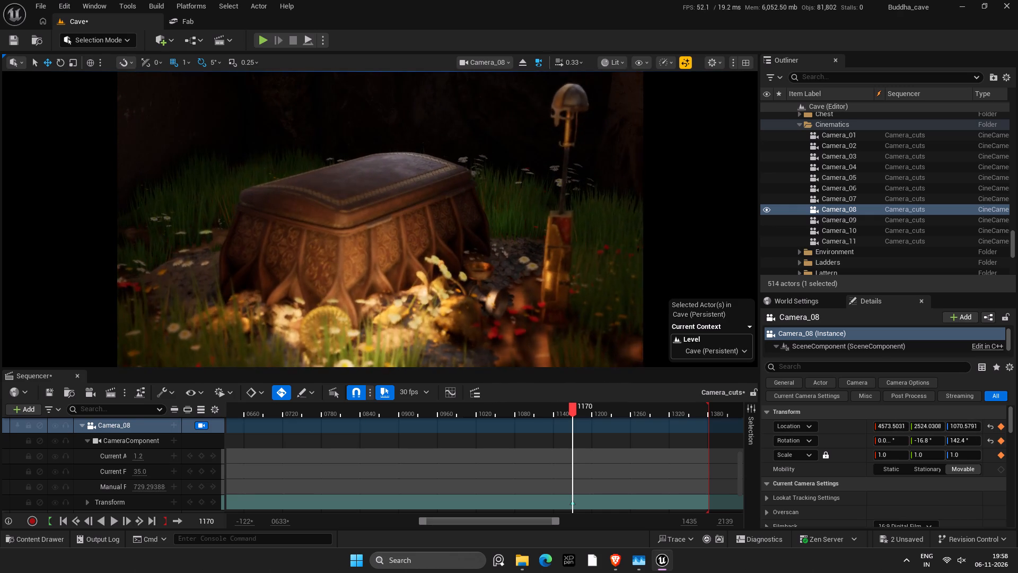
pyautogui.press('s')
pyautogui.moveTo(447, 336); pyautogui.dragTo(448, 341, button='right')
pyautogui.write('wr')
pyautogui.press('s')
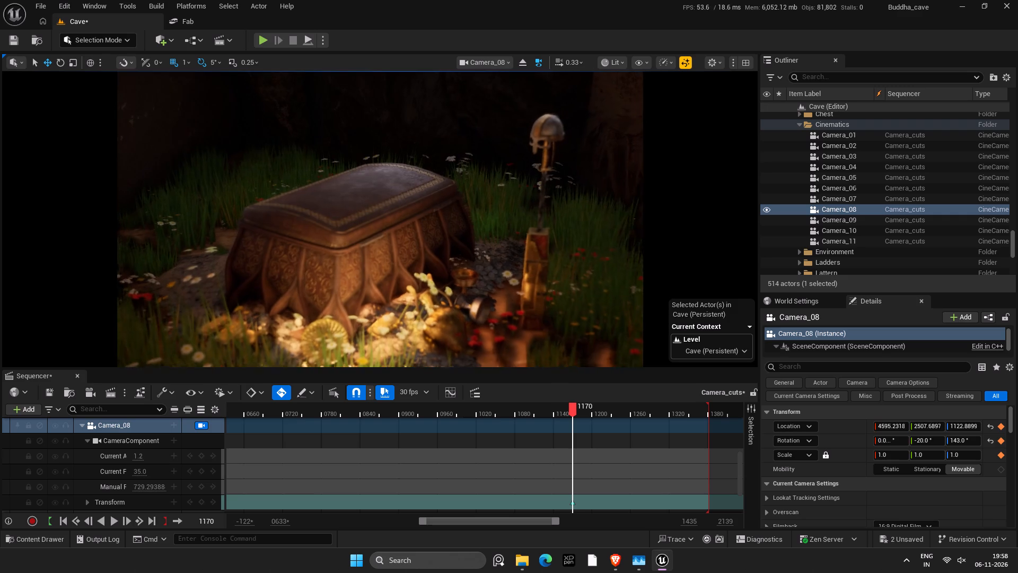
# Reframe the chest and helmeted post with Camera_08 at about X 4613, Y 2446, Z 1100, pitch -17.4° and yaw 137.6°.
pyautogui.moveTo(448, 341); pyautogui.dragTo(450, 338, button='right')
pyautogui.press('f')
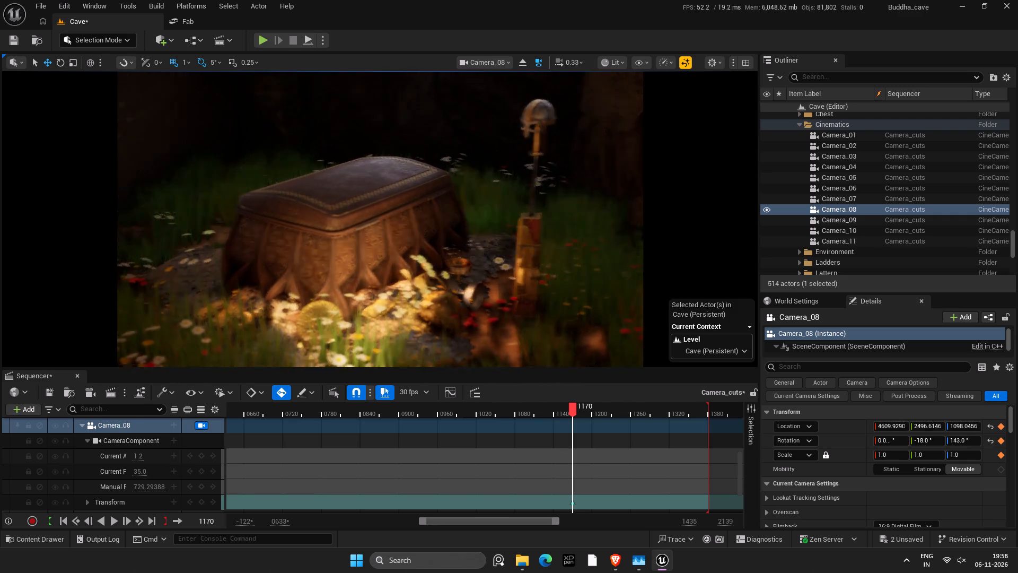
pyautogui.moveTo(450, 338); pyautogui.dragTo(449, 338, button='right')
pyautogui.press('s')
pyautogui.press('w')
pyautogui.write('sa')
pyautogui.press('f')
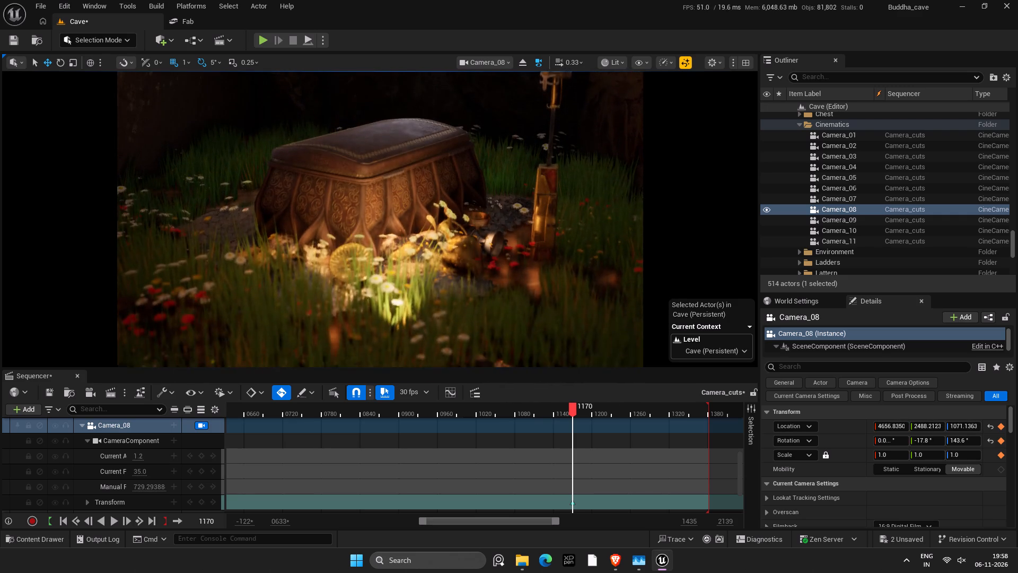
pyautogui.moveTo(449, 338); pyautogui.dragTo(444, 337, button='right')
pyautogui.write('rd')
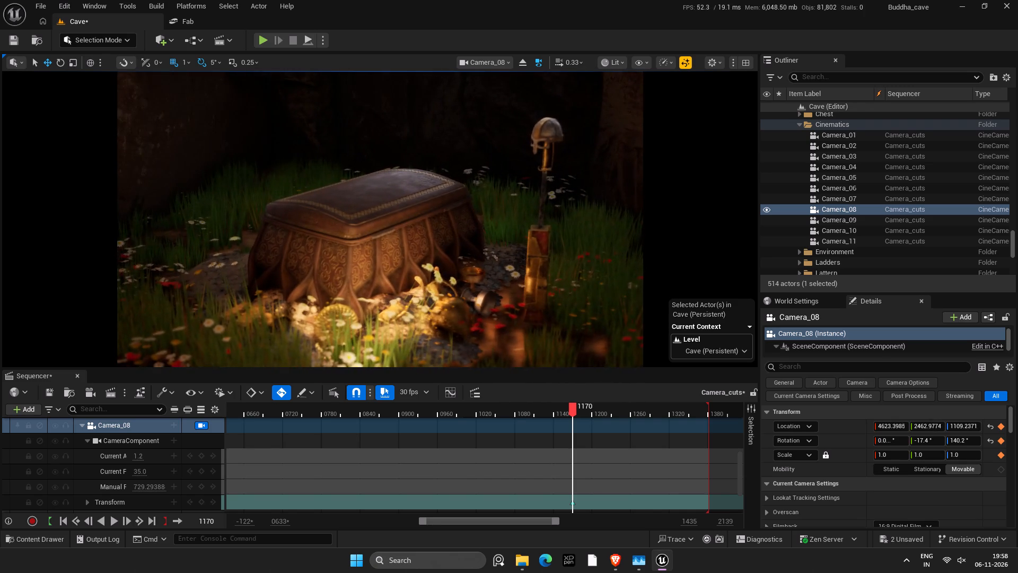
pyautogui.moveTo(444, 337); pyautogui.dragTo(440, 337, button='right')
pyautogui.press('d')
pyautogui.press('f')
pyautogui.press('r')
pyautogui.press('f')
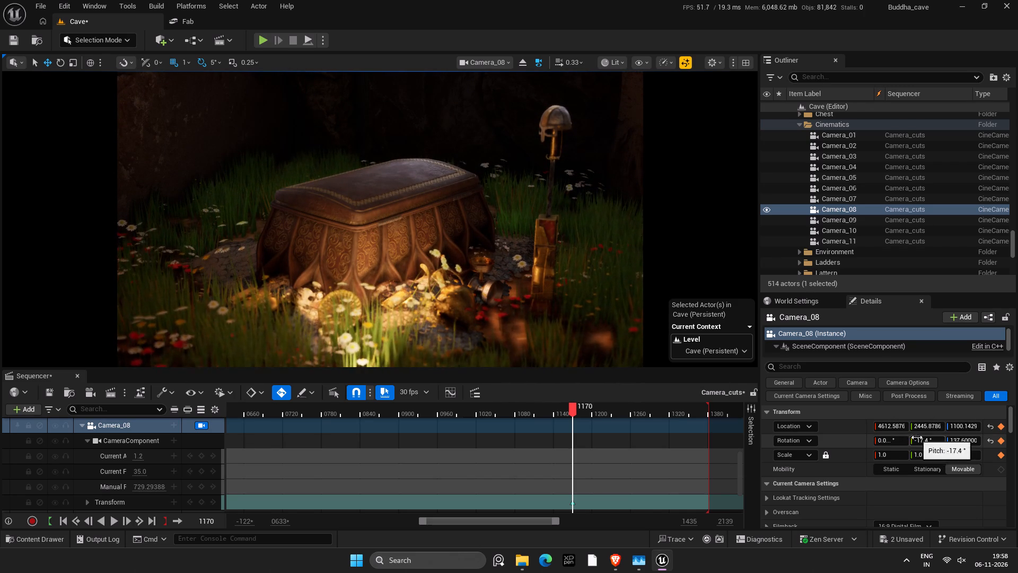
# Set Camera_08's rotation to pitch -15° and yaw 135°.
pyautogui.click(917, 437)
pyautogui.moveTo(934, 442); pyautogui.dragTo(918, 439)
pyautogui.press('5')
pyautogui.press('Return')
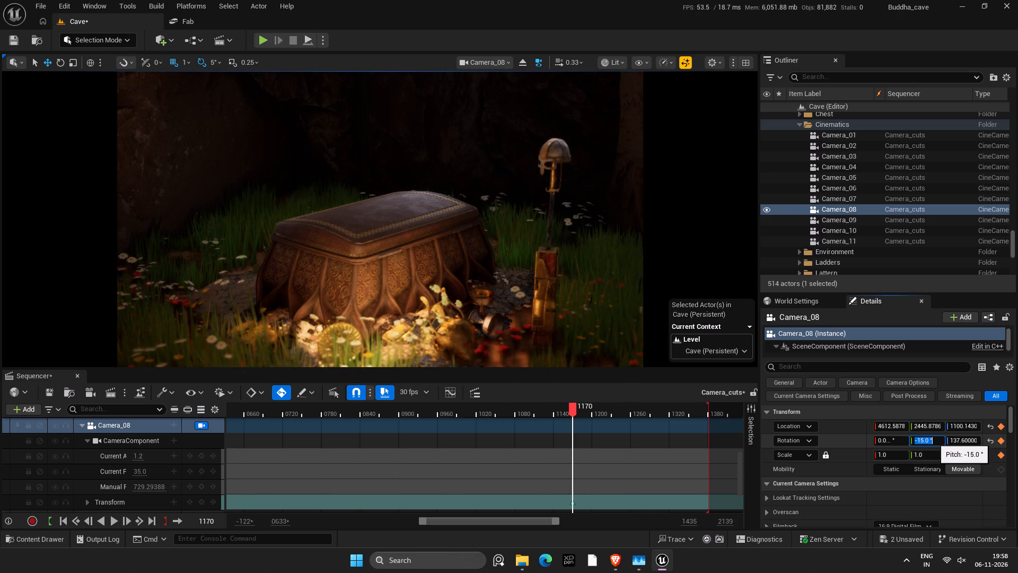
pyautogui.moveTo(934, 441); pyautogui.dragTo(920, 441)
pyautogui.click(966, 445)
pyautogui.press('1')
pyautogui.press('3')
pyautogui.press('5')
pyautogui.press('Return')
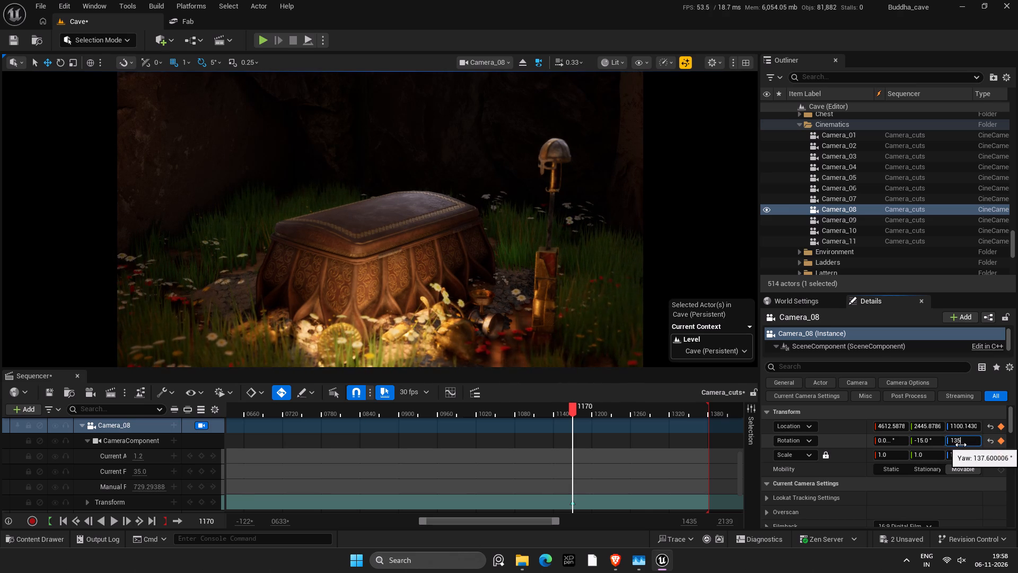
# Set Camera_08's location to X 4600, Y 2450 and Z 1100.
pyautogui.click(963, 428)
pyautogui.press('1')
pyautogui.press('1')
pyautogui.write('00')
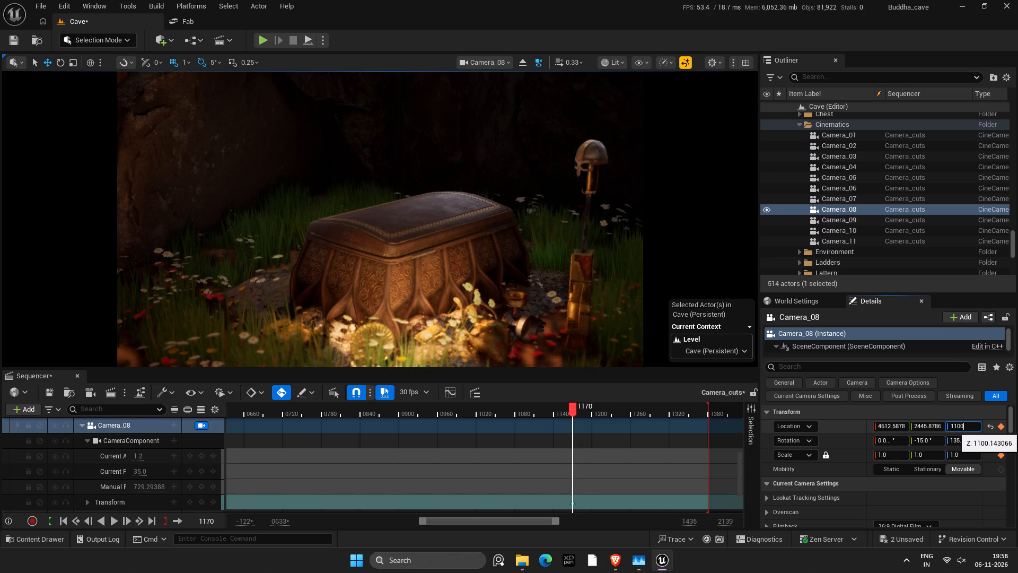
pyautogui.press('Return')
pyautogui.click(934, 430)
pyautogui.write('255')
pyautogui.press('BackSpace')
pyautogui.press('BackSpace')
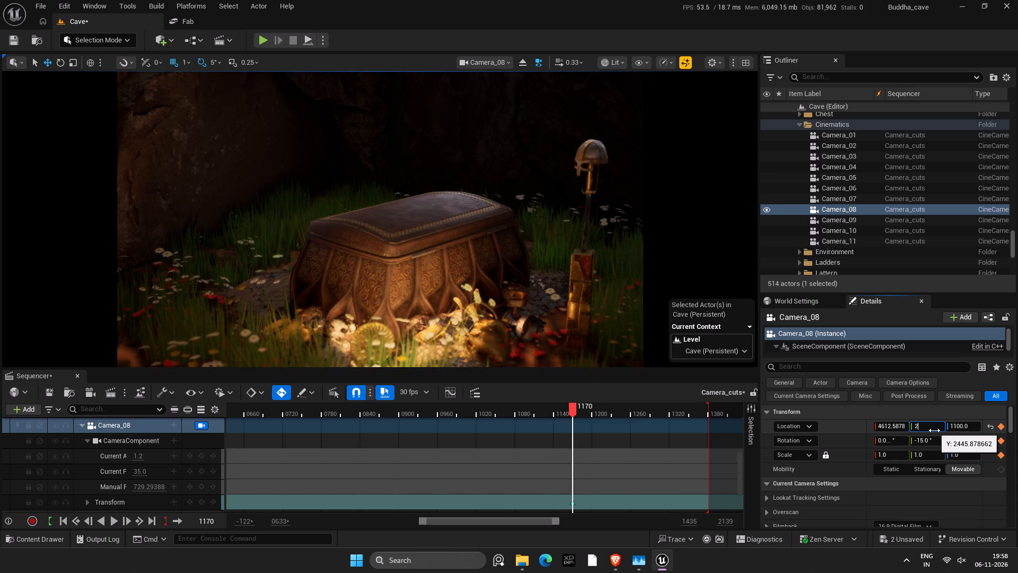
pyautogui.write('450')
pyautogui.press('Return')
pyautogui.click(898, 423)
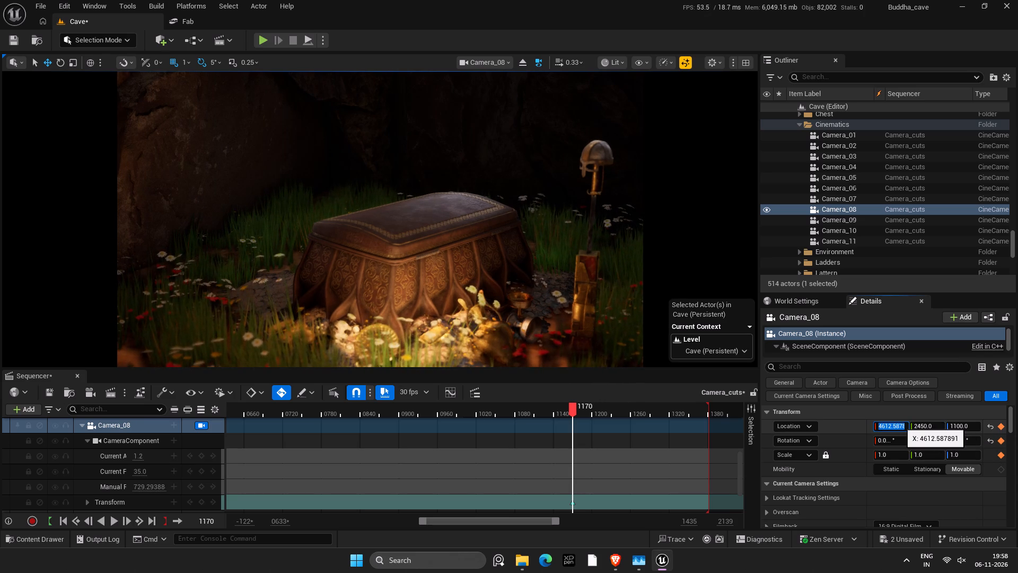
pyautogui.write('460')
pyautogui.press('0')
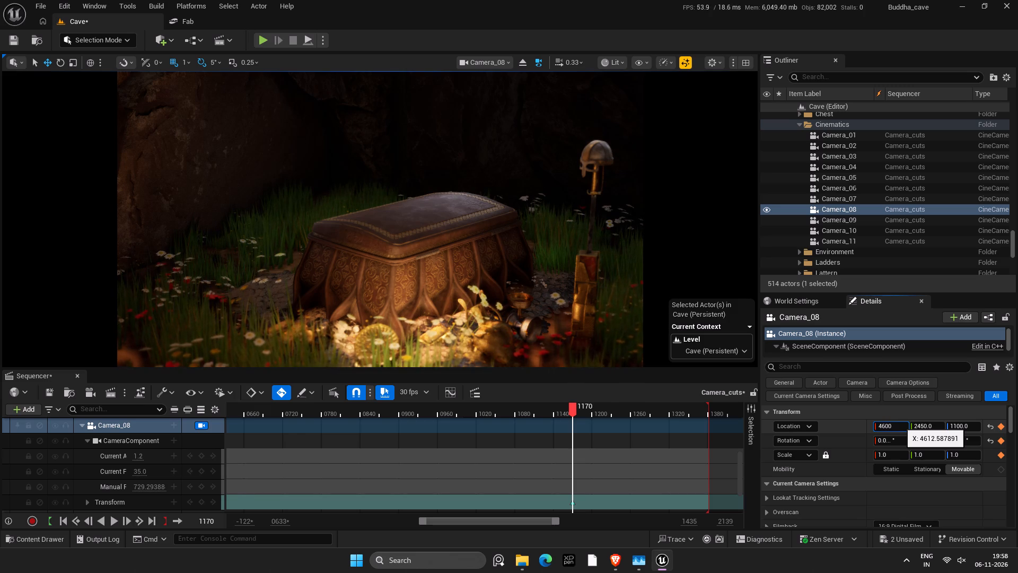
pyautogui.press('Return')
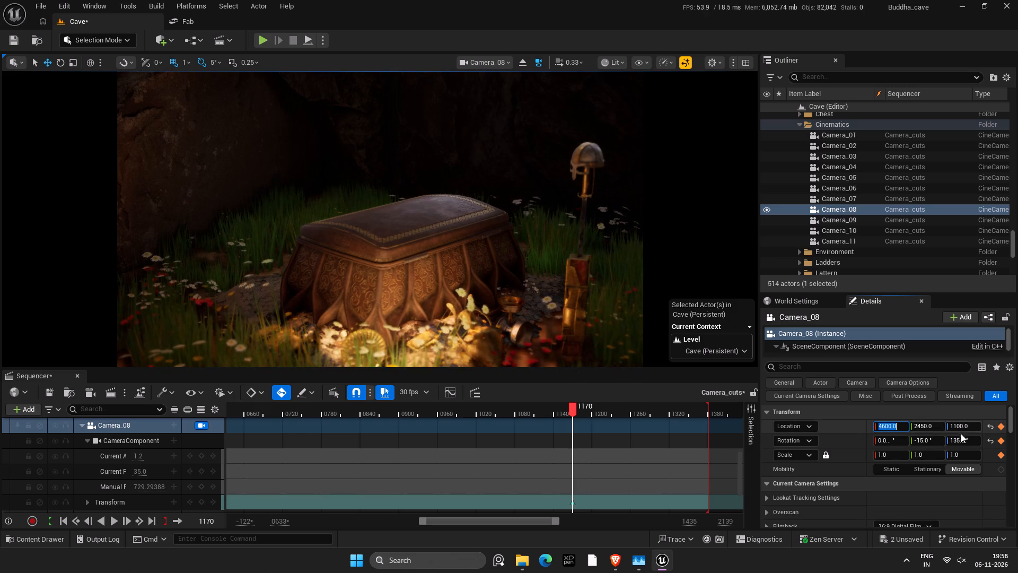
pyautogui.click(949, 411)
pyautogui.click(821, 409)
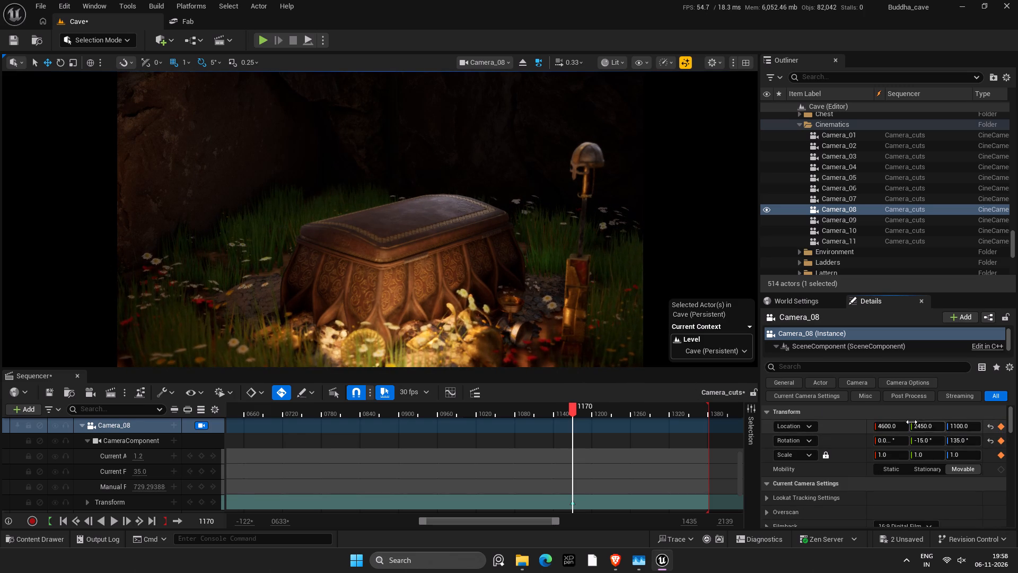
# Shift Camera_08's Y location to 2383 to reframe the chest, and save.
pyautogui.moveTo(920, 424); pyautogui.dragTo(841, 400)
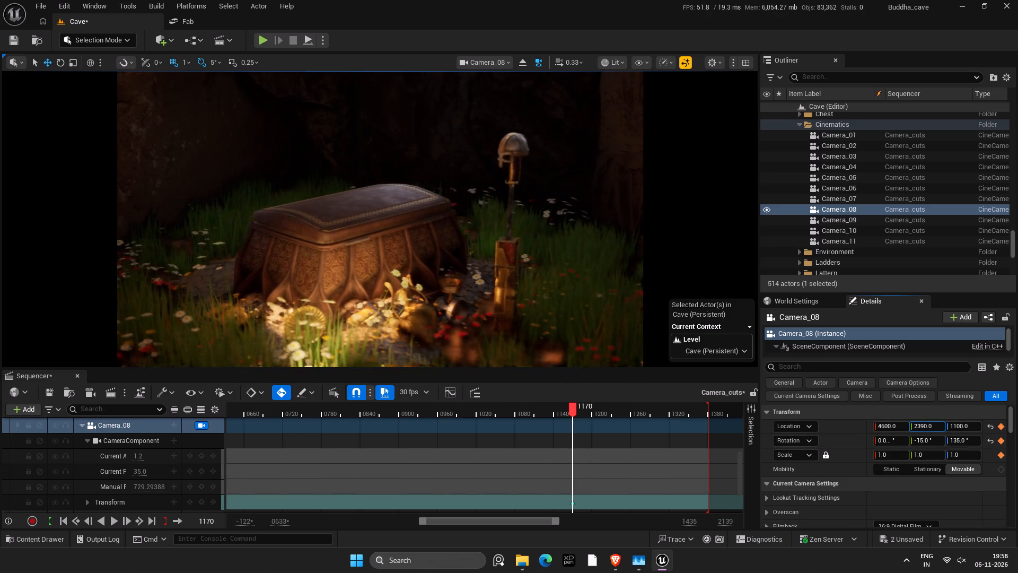
pyautogui.moveTo(841, 400); pyautogui.dragTo(826, 397)
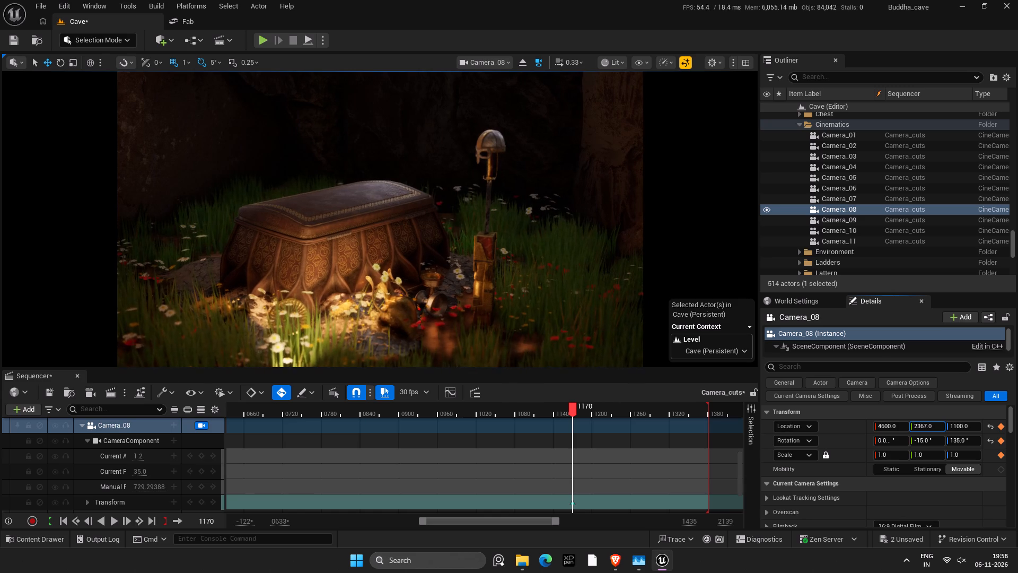
pyautogui.moveTo(826, 397); pyautogui.dragTo(844, 398)
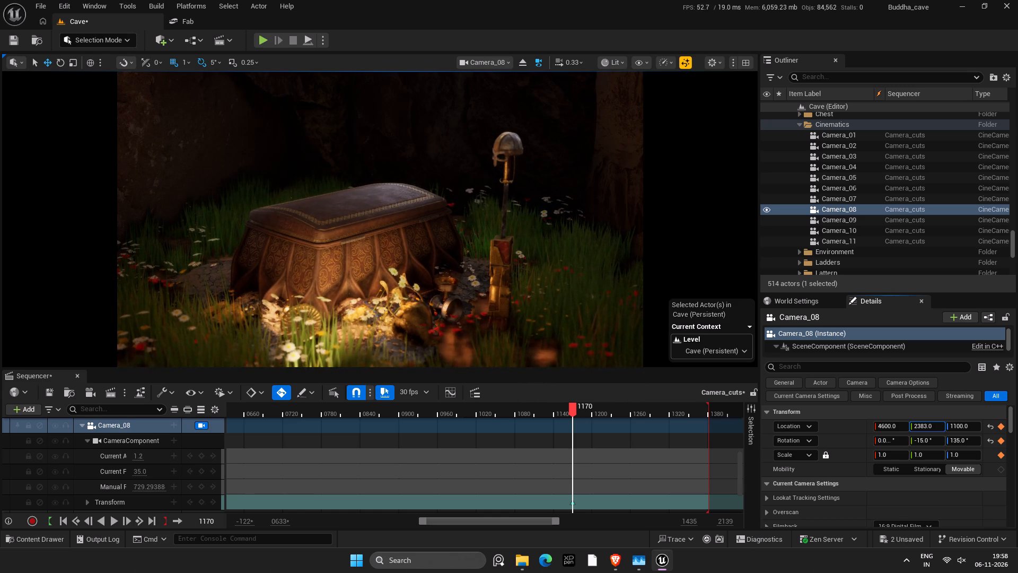
pyautogui.hotkey('ctrl', 's')
# Set Camera_08's Y location to 2300.
pyautogui.click(932, 427)
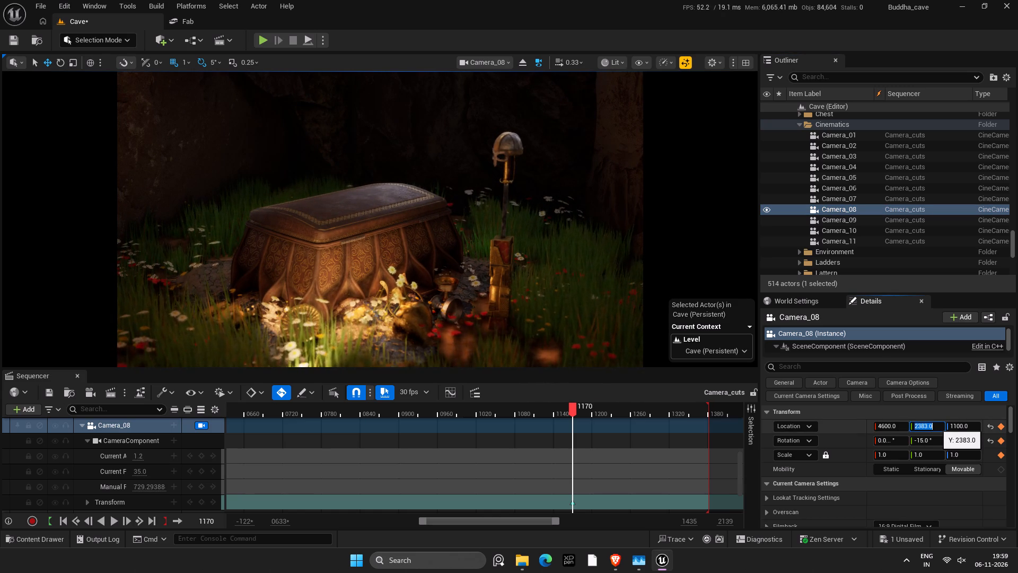
pyautogui.write('230')
pyautogui.press('0')
pyautogui.press('Return')
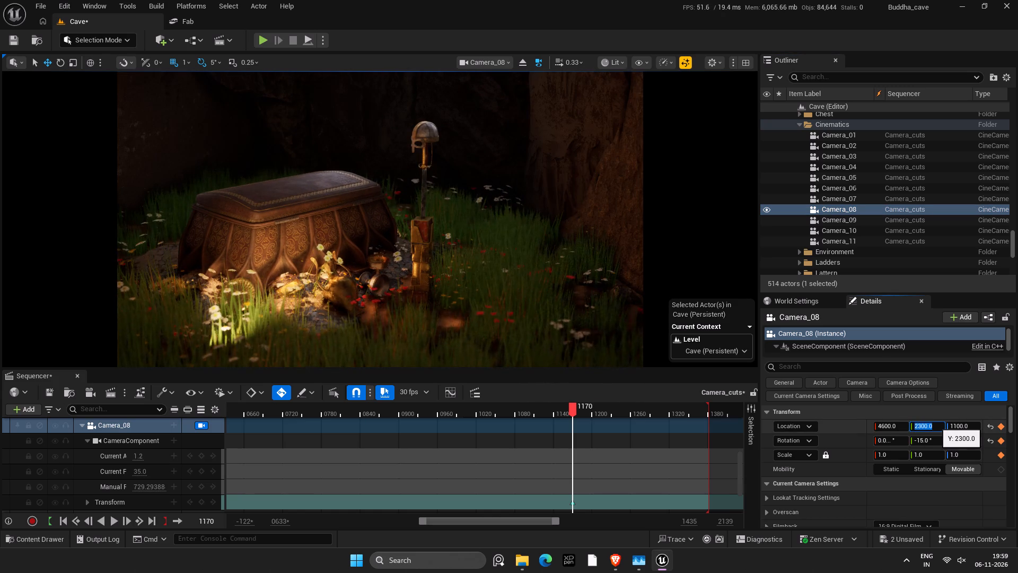
# Try Camera_08's Y location at 2350, then set it to 2400.
pyautogui.moveTo(936, 425); pyautogui.dragTo(919, 427)
pyautogui.write('50')
pyautogui.press('Return')
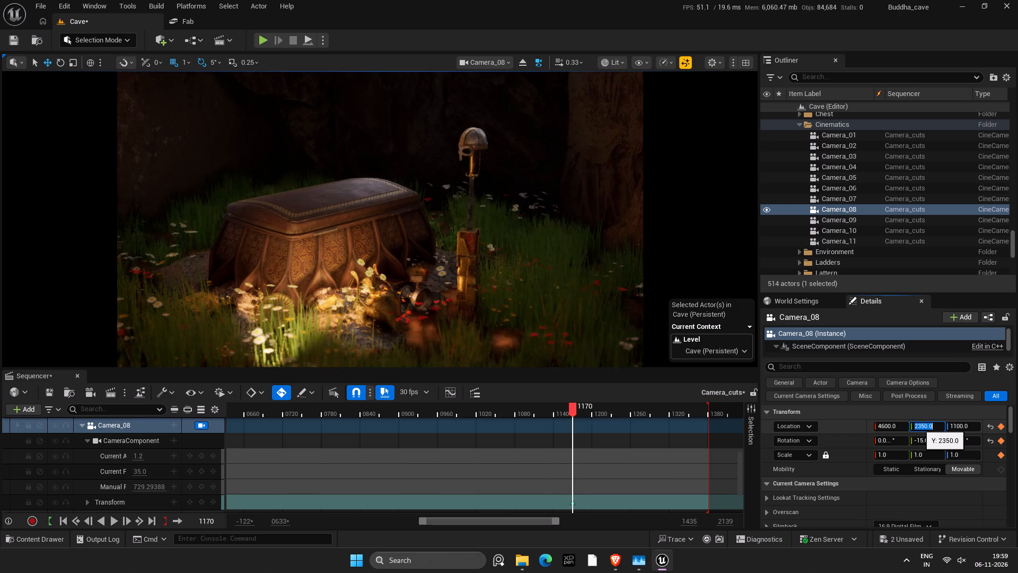
pyautogui.moveTo(935, 428); pyautogui.dragTo(920, 433)
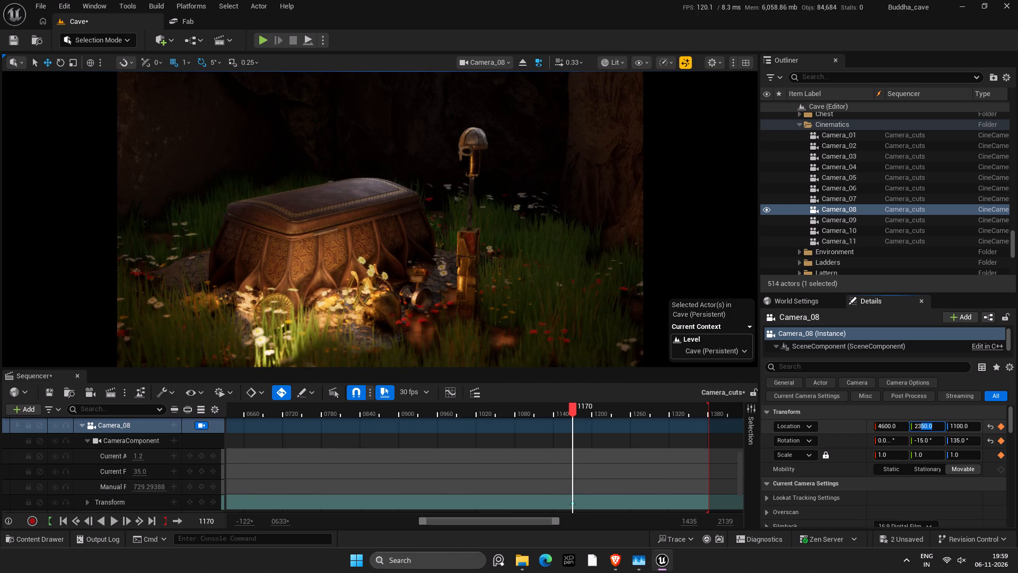
pyautogui.moveTo(920, 433); pyautogui.dragTo(916, 434)
pyautogui.write('400')
pyautogui.press('Return')
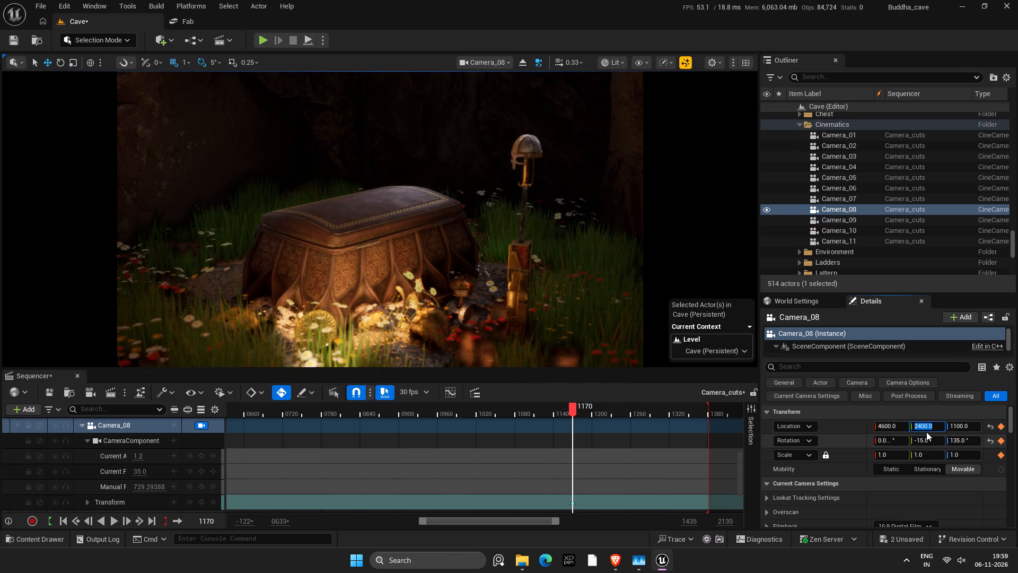
# At frame 1320, pull Camera_08 back from the chest to about X 4695, Y 2305, Z 1136, and save.
pyautogui.scroll(-5, 568, 456)
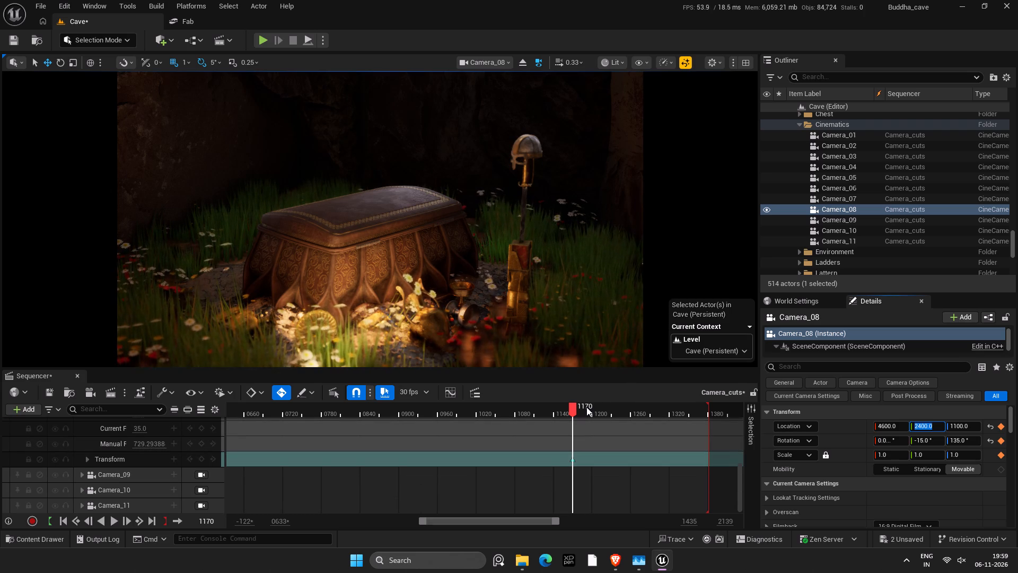
pyautogui.moveTo(577, 408); pyautogui.dragTo(711, 424)
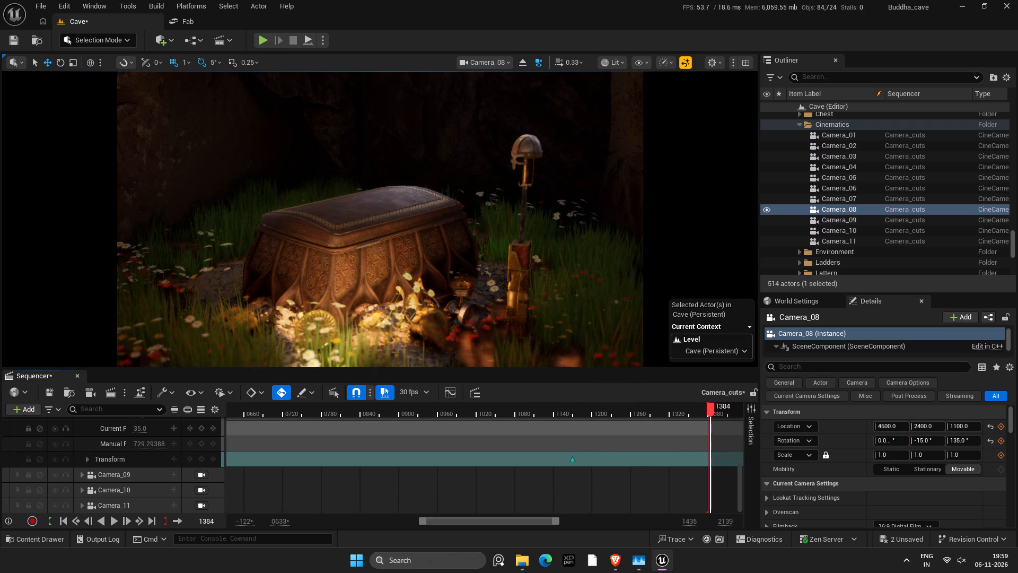
pyautogui.press('Left')
pyautogui.press('Left')
pyautogui.press('Left')
pyautogui.press('Left')
pyautogui.press('Left')
pyautogui.press('Left')
pyautogui.press('Left')
pyautogui.press('Left')
pyautogui.press('Left')
pyautogui.press('Left')
pyautogui.press('Left')
pyautogui.press('Left')
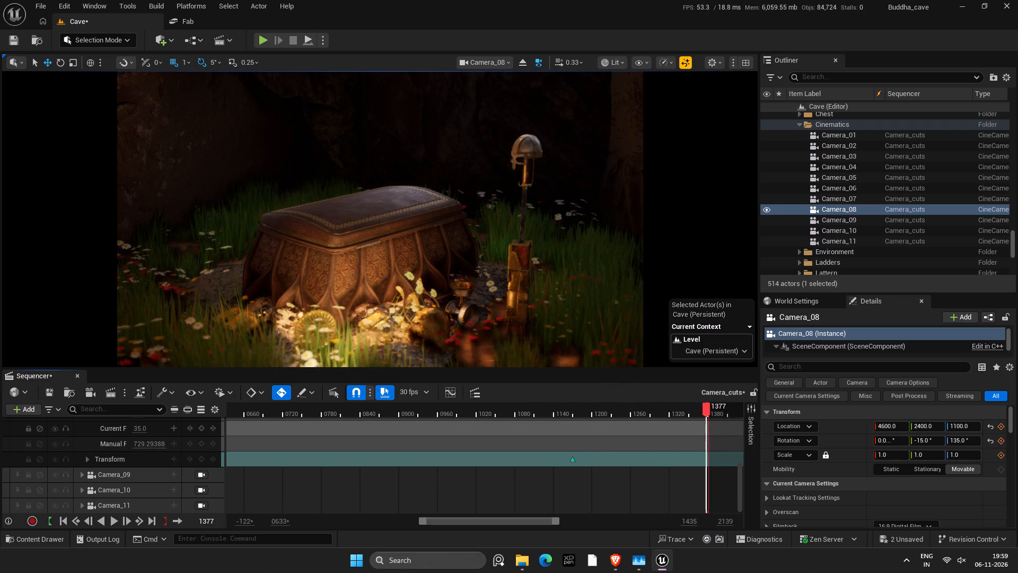
pyautogui.click(665, 411)
pyautogui.click(667, 411)
pyautogui.click(669, 411)
pyautogui.press('Right')
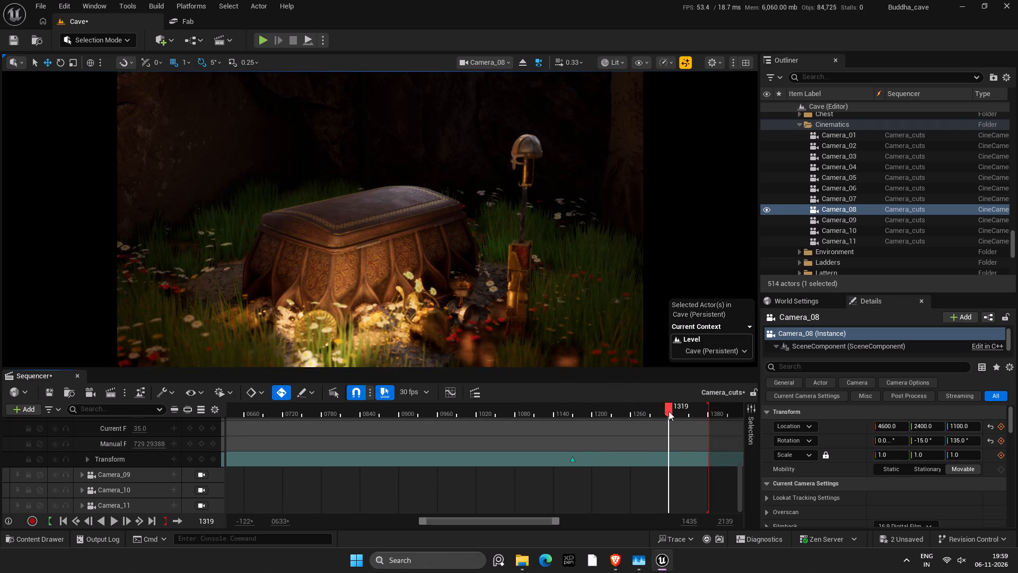
pyautogui.press('Right')
pyautogui.rightClick(464, 238)
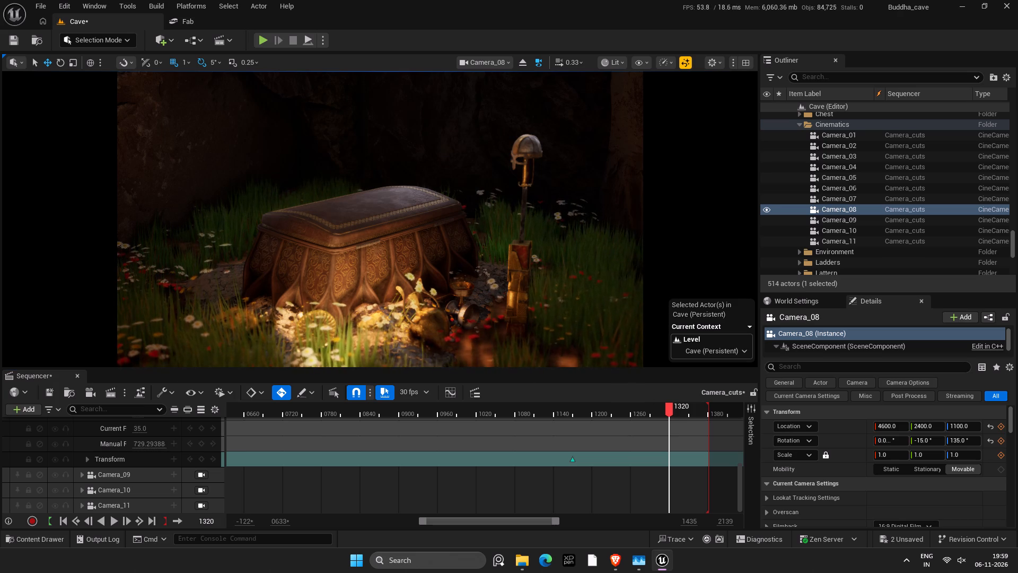
pyautogui.write('sssssss')
pyautogui.write('ww')
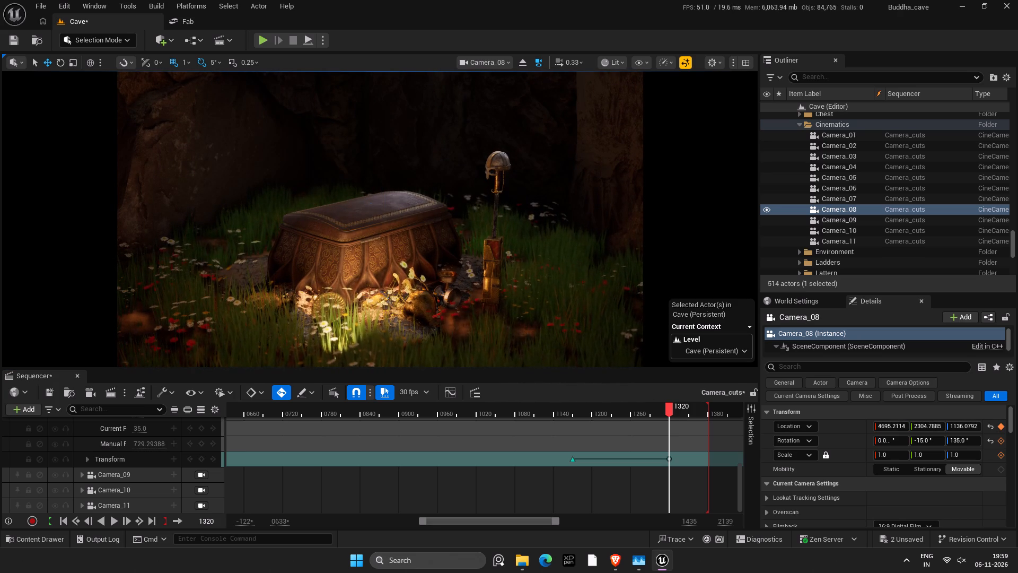
pyautogui.hotkey('ctrl', 's')
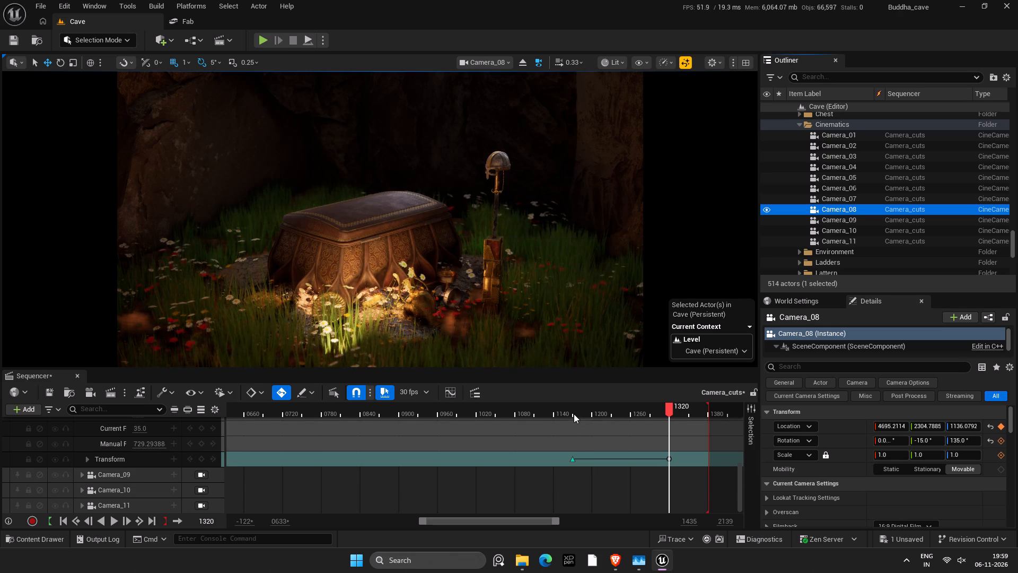
# At frame 1170, bring Camera_08 low and close to the chest, about X 4510, Y 2490, Z 954 with nearly level pitch, and save.
pyautogui.click(573, 411)
pyautogui.rightClick(481, 324)
pyautogui.write('wwww')
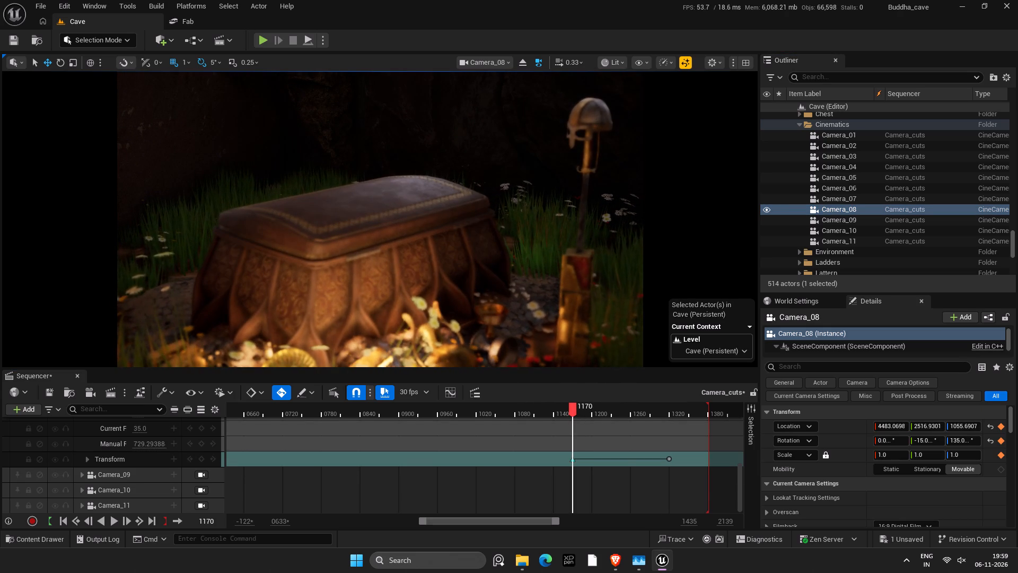
pyautogui.write('ws')
pyautogui.hotkey('ctrl', 's')
pyautogui.moveTo(481, 324); pyautogui.dragTo(483, 317, button='right')
pyautogui.press('f')
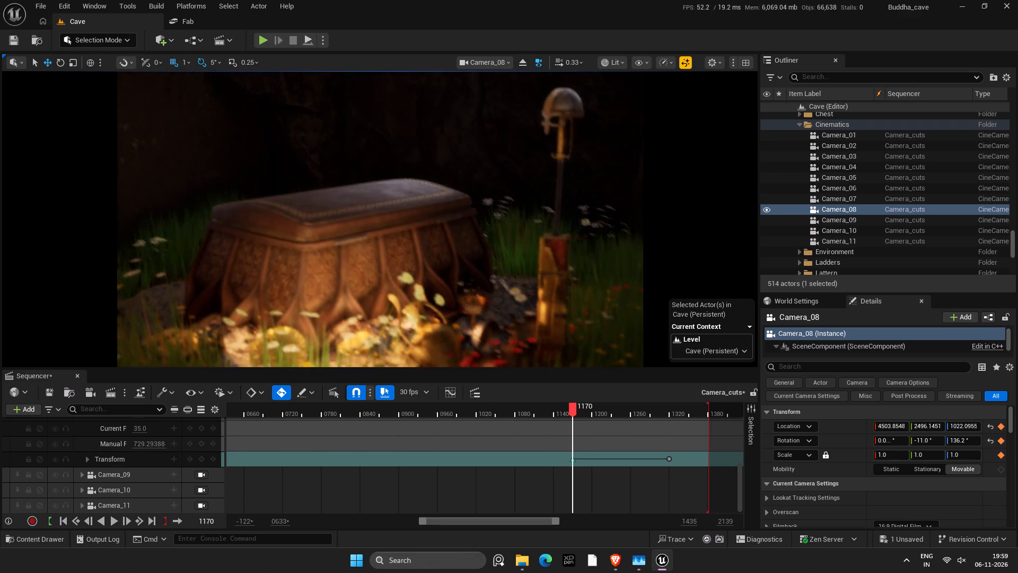
pyautogui.moveTo(483, 317); pyautogui.dragTo(482, 311, button='right')
pyautogui.press('f')
pyautogui.press('f')
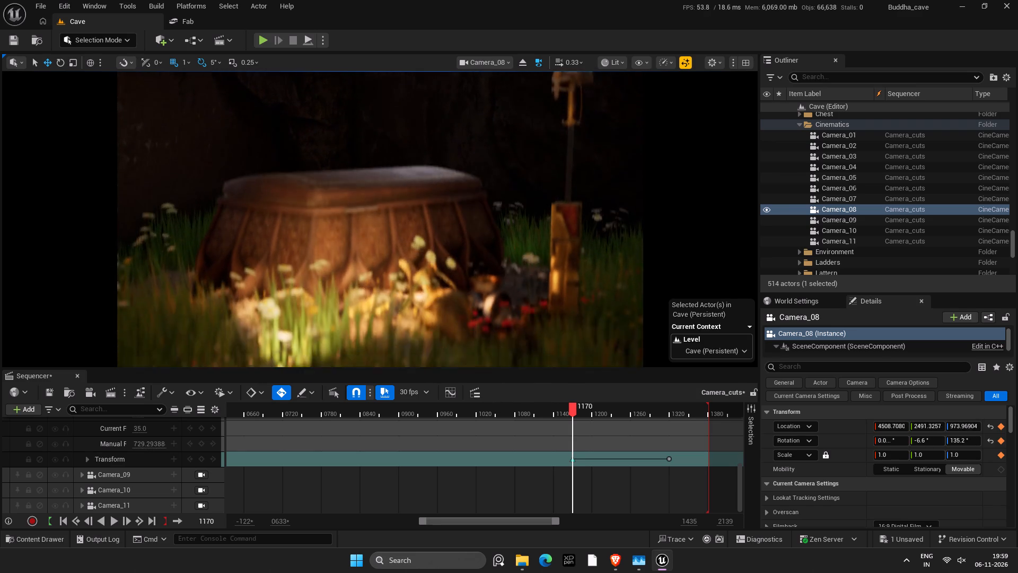
pyautogui.moveTo(482, 311); pyautogui.dragTo(482, 303, button='right')
pyautogui.press('f')
pyautogui.hotkey('ctrl', 's')
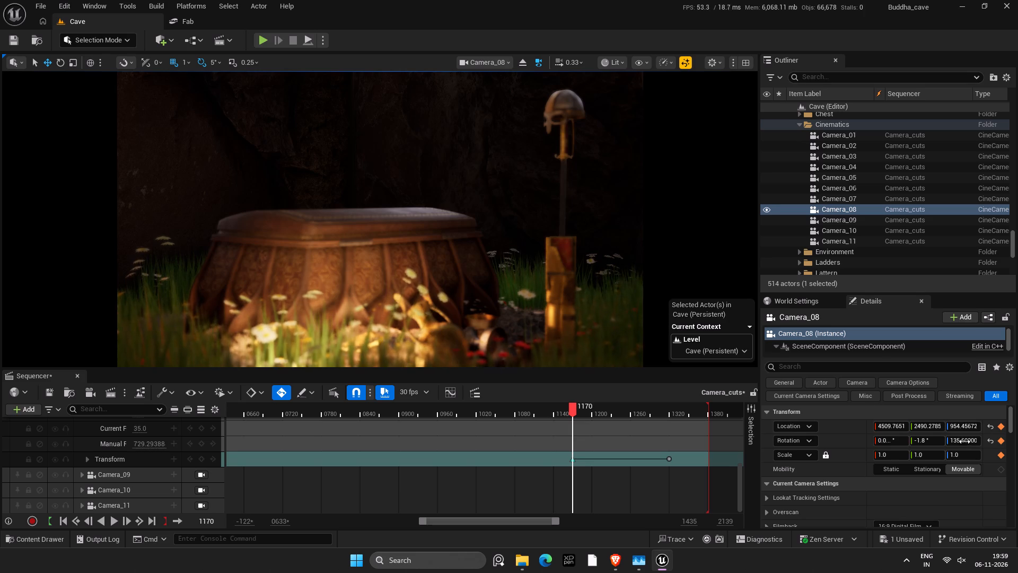
# Set Camera_08's rotation to pitch -1° and yaw 135°.
pyautogui.click(936, 442)
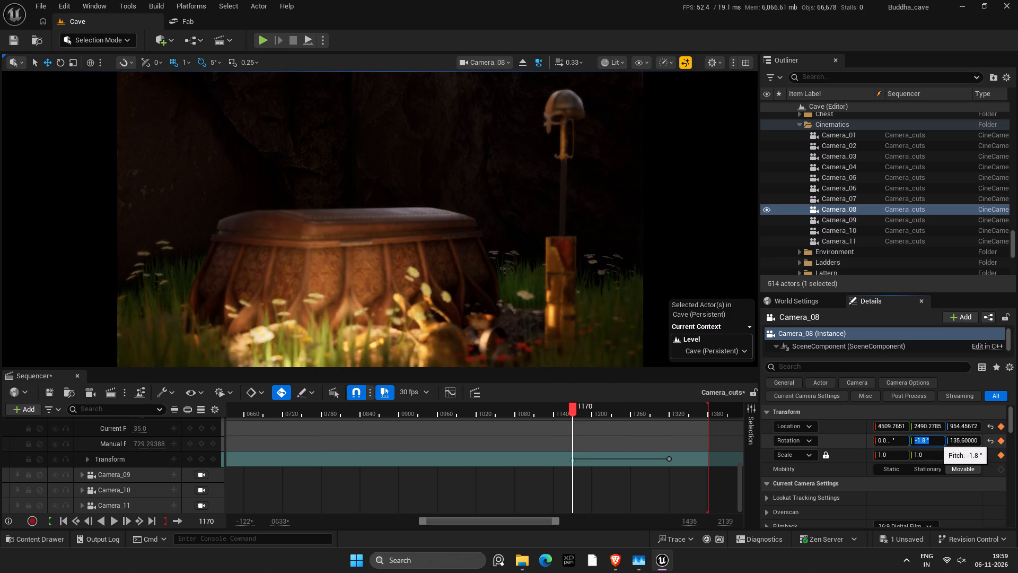
pyautogui.moveTo(937, 442); pyautogui.dragTo(919, 444)
pyautogui.press('BackSpace')
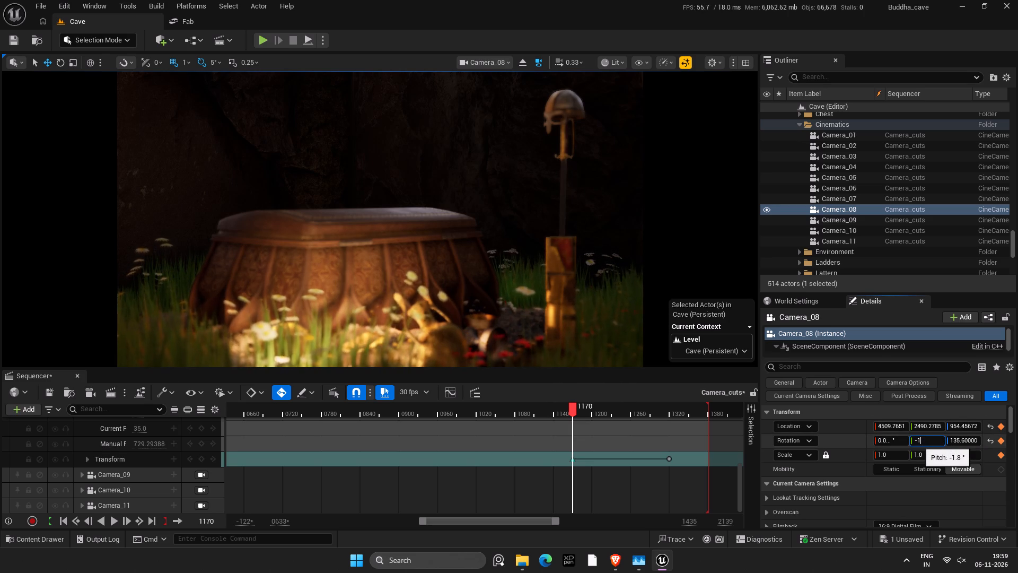
pyautogui.press('Return')
pyautogui.click(960, 444)
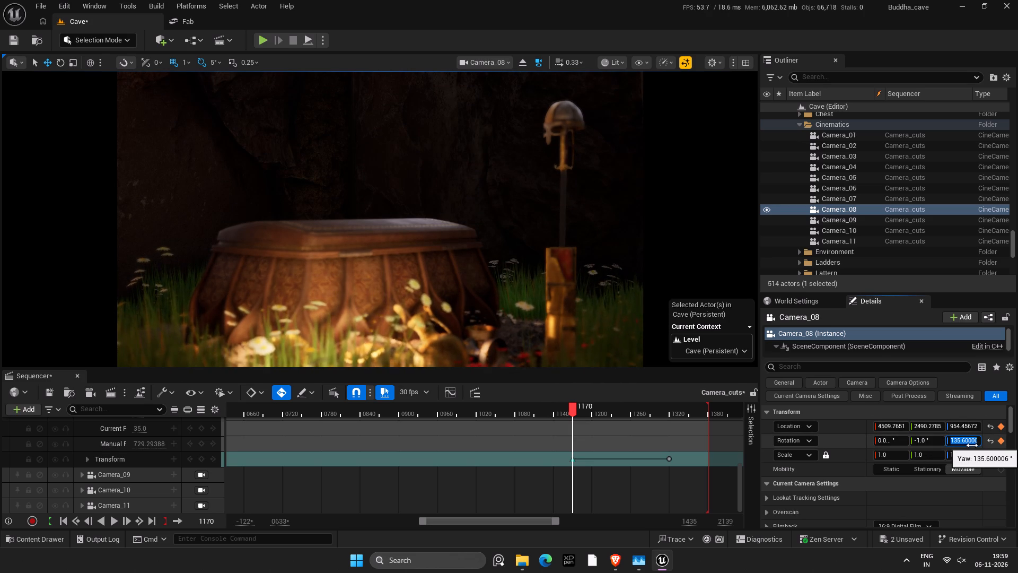
pyautogui.press('1')
pyautogui.write('35')
pyautogui.press('Return')
# Set Camera_08's location to X 4500, Y 2500 and Z 950.
pyautogui.click(961, 429)
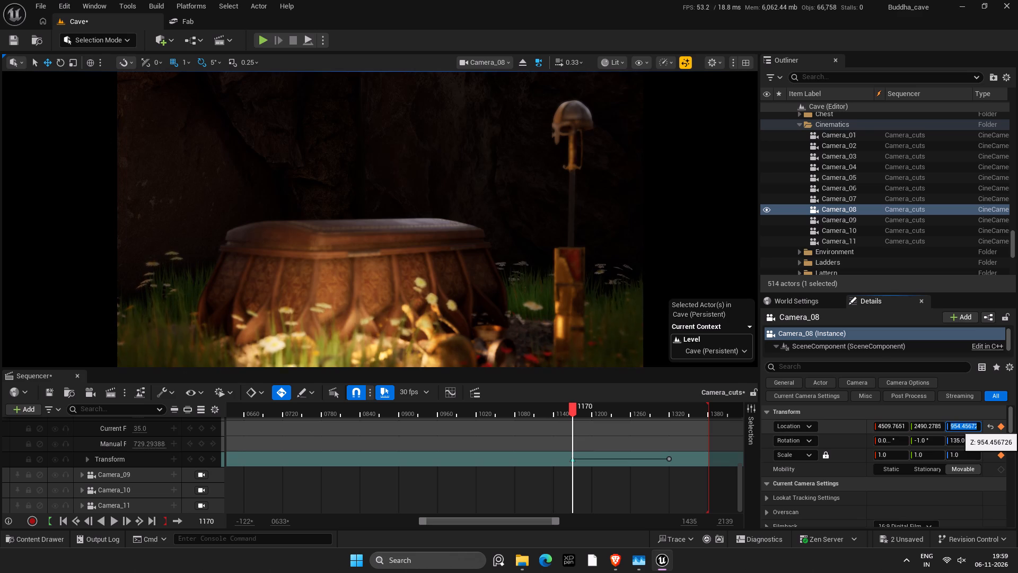
pyautogui.press('9')
pyautogui.press('5')
pyautogui.press('0')
pyautogui.press('Return')
pyautogui.click(932, 430)
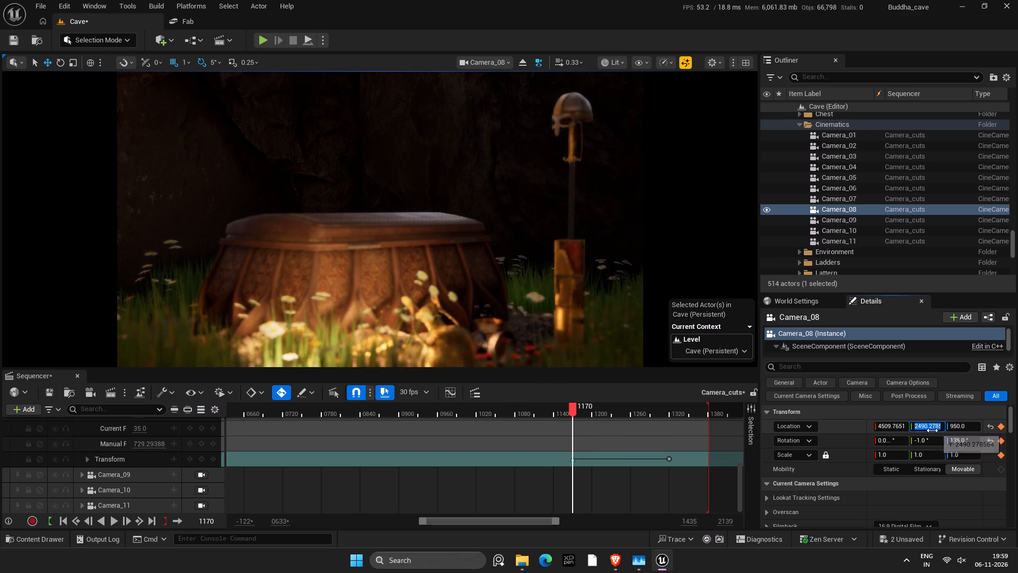
pyautogui.write('2500')
pyautogui.press('Return')
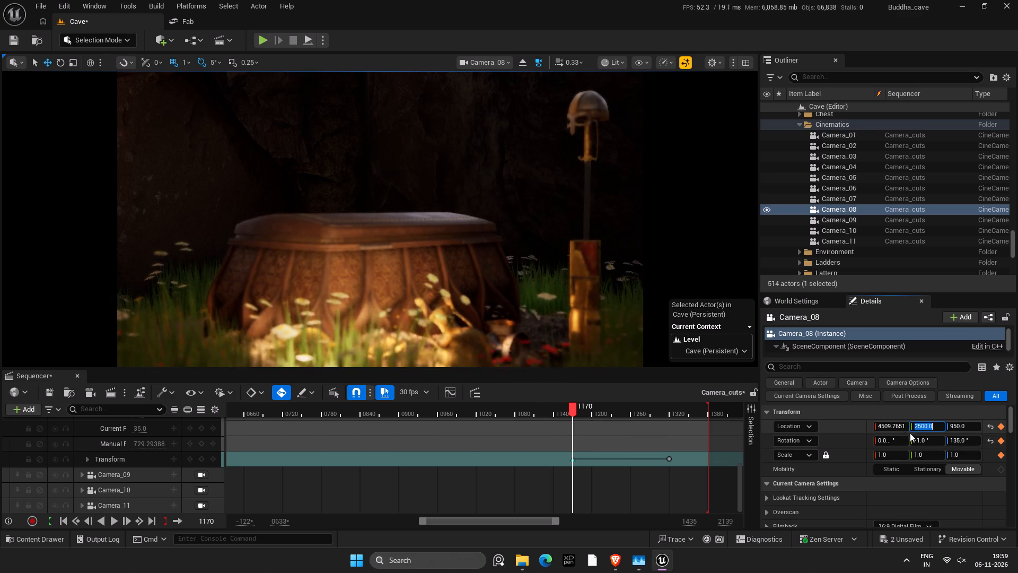
pyautogui.click(902, 427)
pyautogui.write('4500')
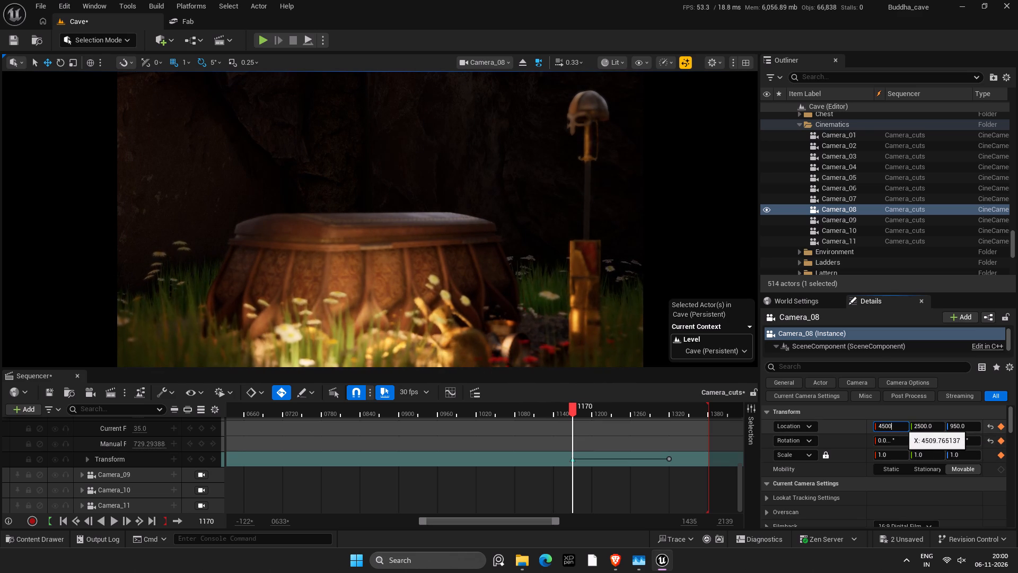
pyautogui.press('Return')
# Try a higher upward tilt on Camera_08, then set its pitch to 0°.
pyautogui.moveTo(927, 442); pyautogui.dragTo(924, 440)
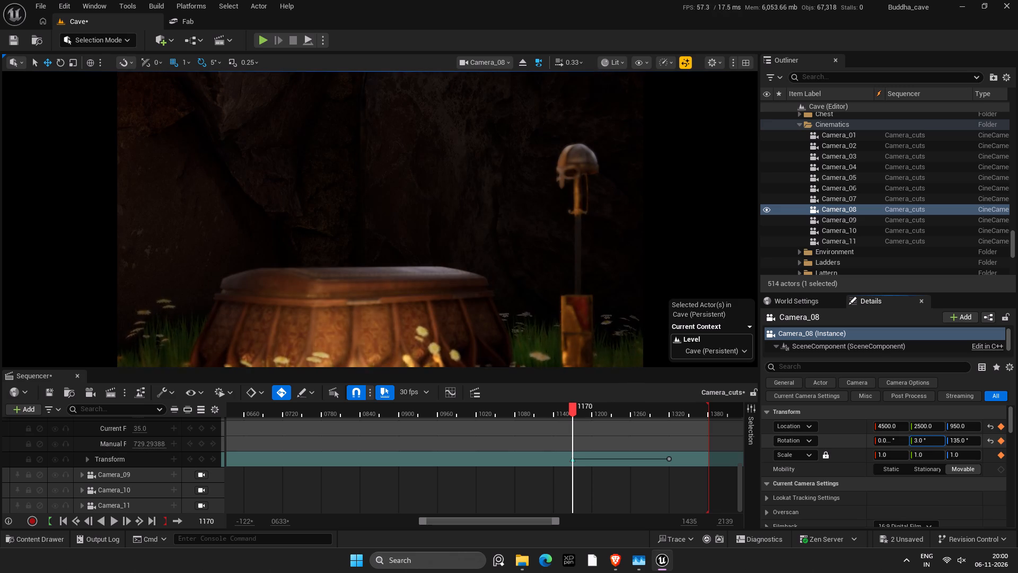
pyautogui.moveTo(924, 440); pyautogui.dragTo(922, 440)
pyautogui.click(926, 442)
pyautogui.press('0')
pyautogui.press('Return')
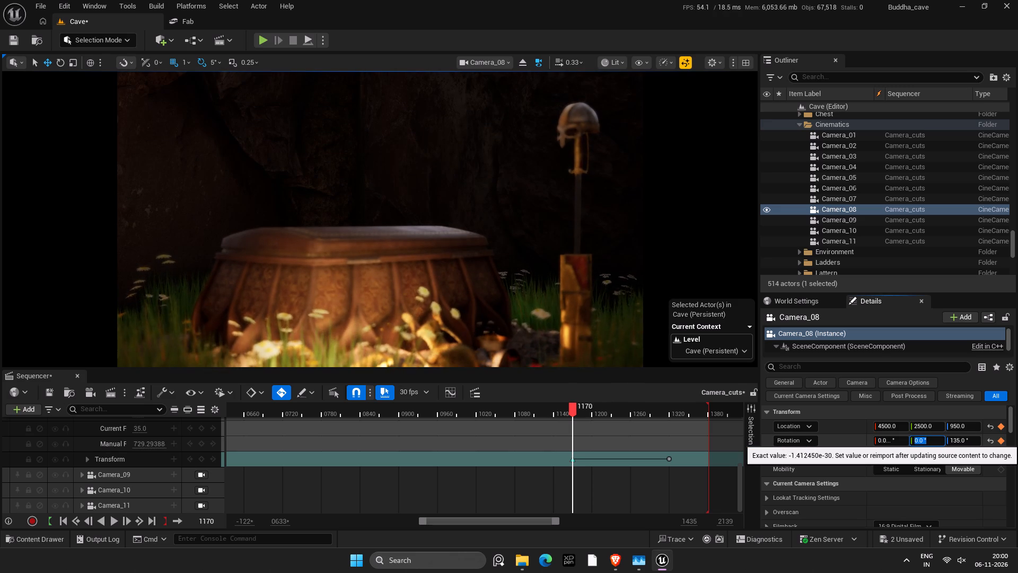
# Using the debug focus plane temporarily, bring Camera_08's manual focus distance to about 470 cm to sharpen the chest, and save.
pyautogui.scroll(-3, 849, 492)
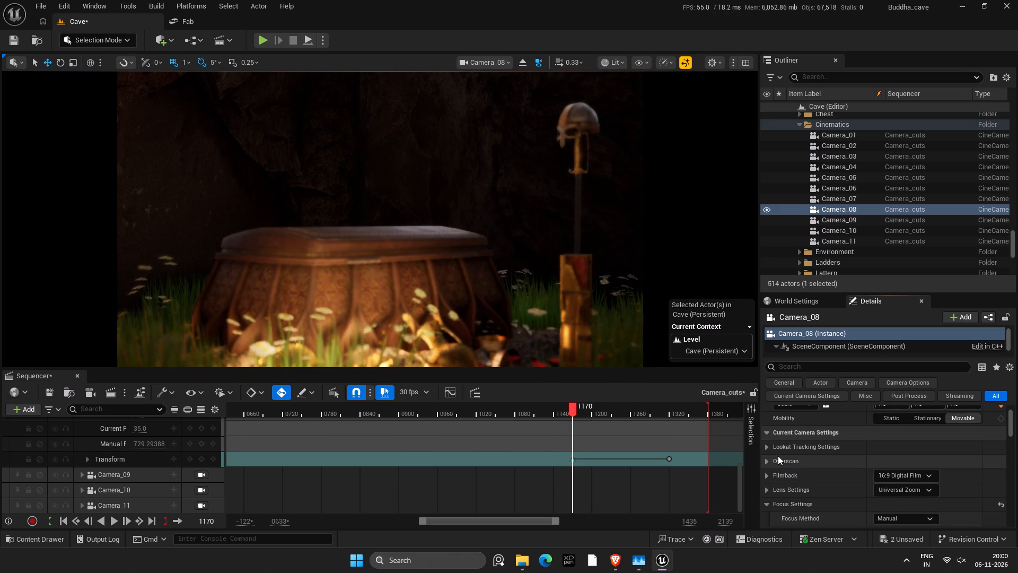
pyautogui.scroll(-4, 771, 477)
pyautogui.moveTo(877, 479); pyautogui.dragTo(884, 476)
pyautogui.moveTo(897, 467); pyautogui.dragTo(882, 464)
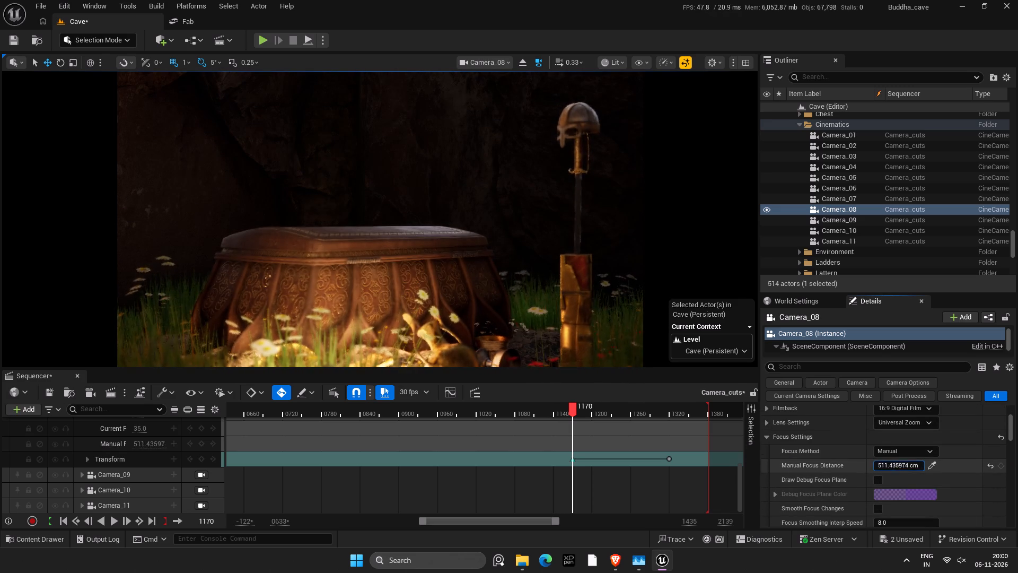
pyautogui.moveTo(882, 464); pyautogui.dragTo(900, 462)
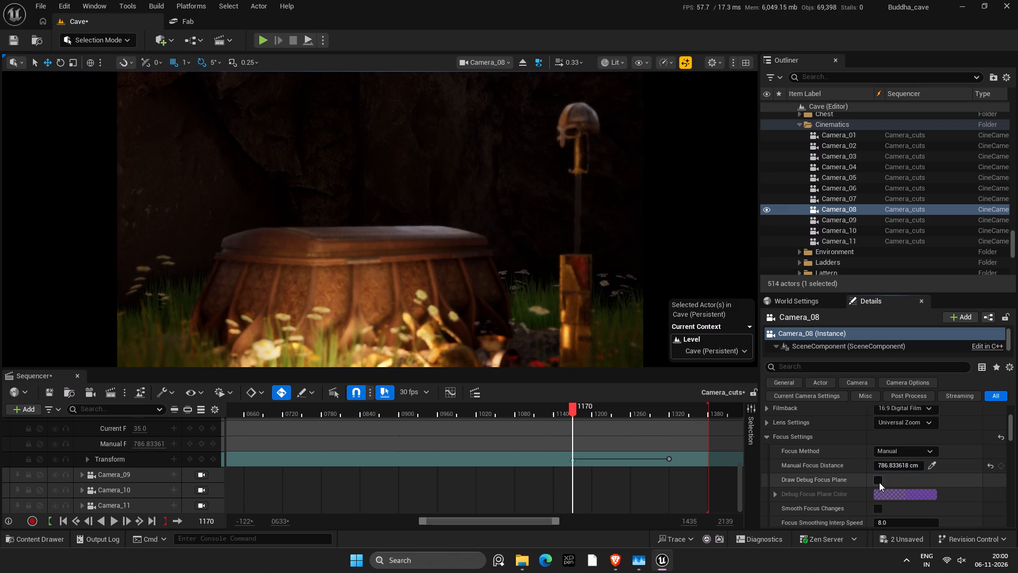
pyautogui.click(879, 482)
pyautogui.moveTo(892, 466); pyautogui.dragTo(877, 461)
pyautogui.click(880, 483)
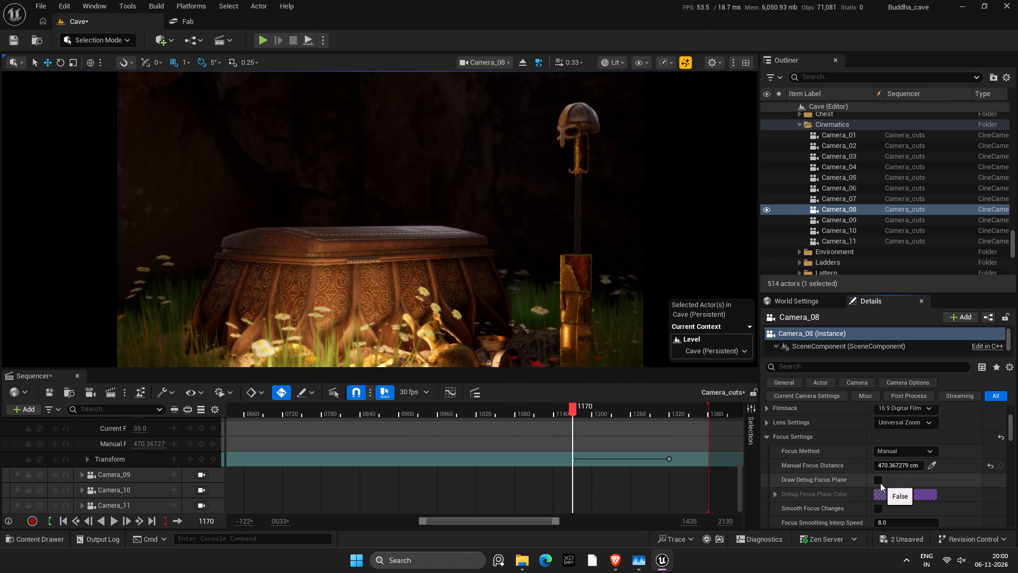
pyautogui.hotkey('ctrl', 's')
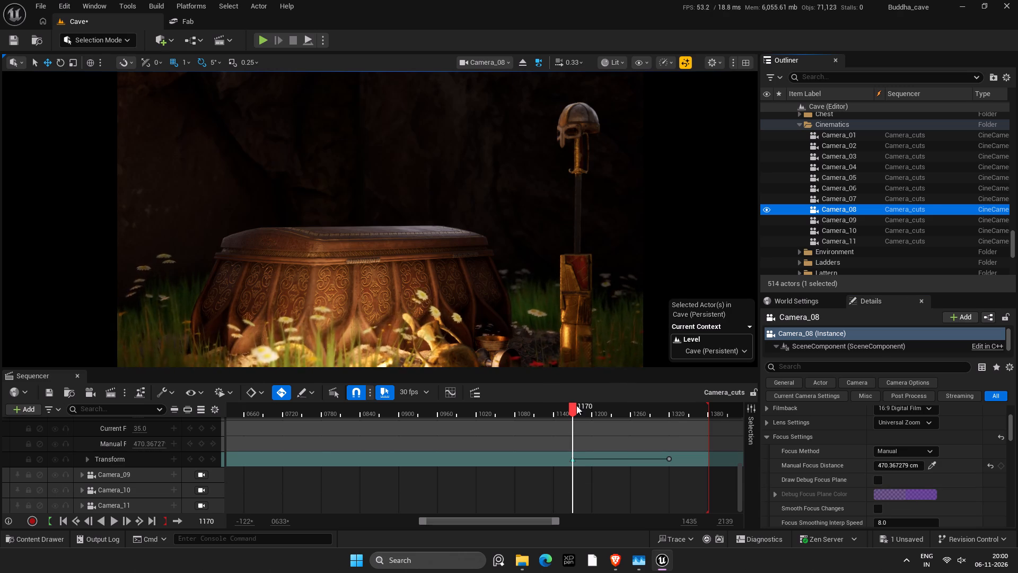
# At frame 1320, tilt Camera_08 back down onto the chest and pull back to about X 4715, Y 2284, Z 1144, and save.
pyautogui.moveTo(576, 405); pyautogui.dragTo(672, 427)
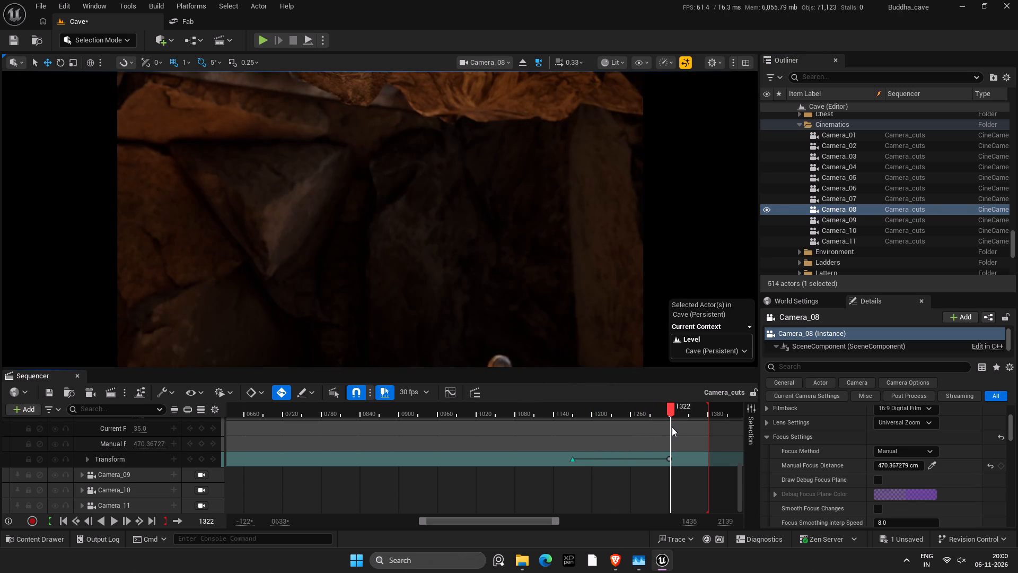
pyautogui.moveTo(672, 427); pyautogui.dragTo(670, 427)
pyautogui.press('Left')
pyautogui.press('Right')
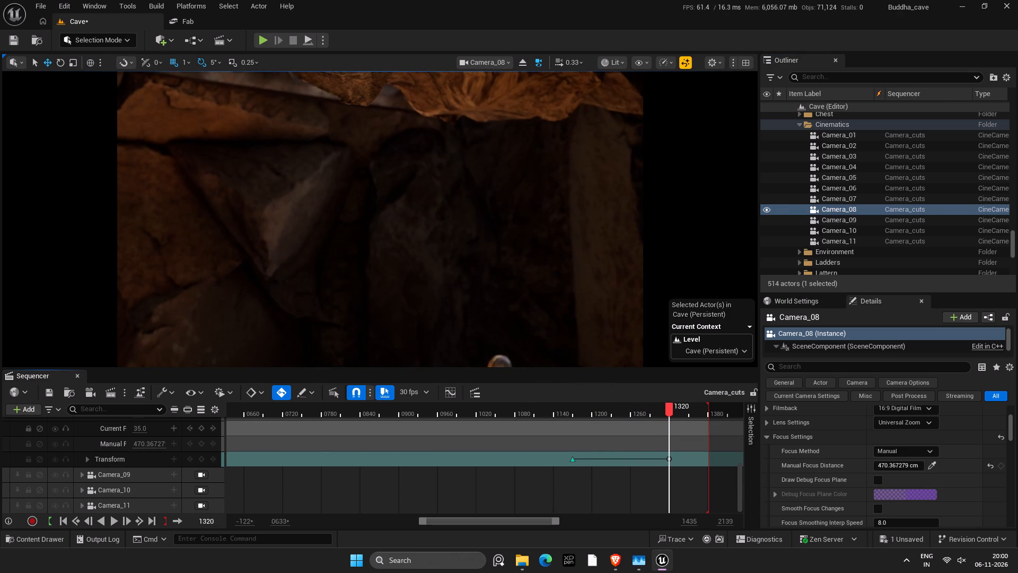
pyautogui.moveTo(506, 327); pyautogui.dragTo(503, 346, button='right')
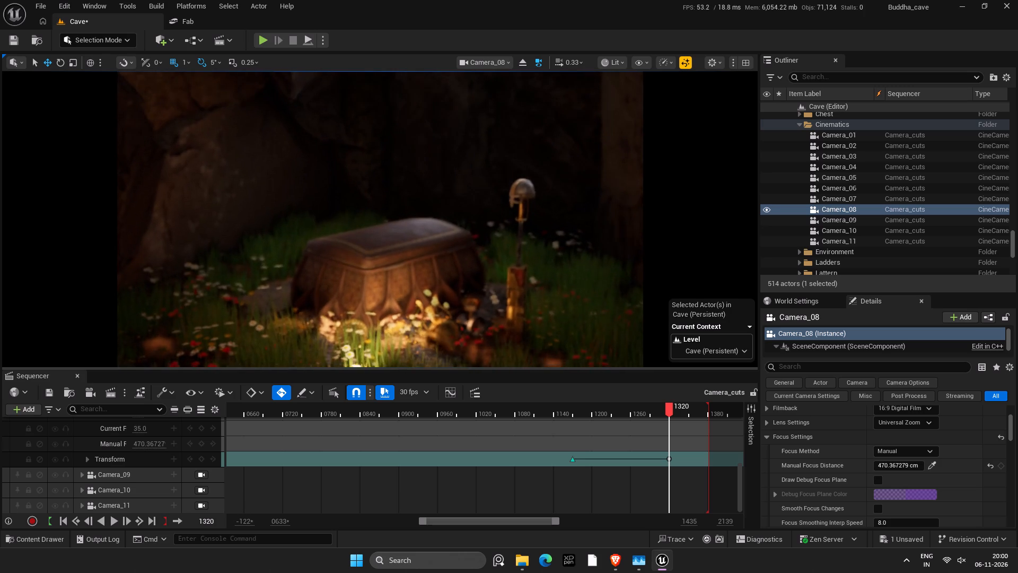
pyautogui.moveTo(503, 346); pyautogui.dragTo(503, 349, button='right')
pyautogui.write('ws')
pyautogui.write('sssww')
pyautogui.hotkey('ctrl', 's')
# Set Camera_08's pitch at frame 1320 to -15°.
pyautogui.scroll(3, 968, 454)
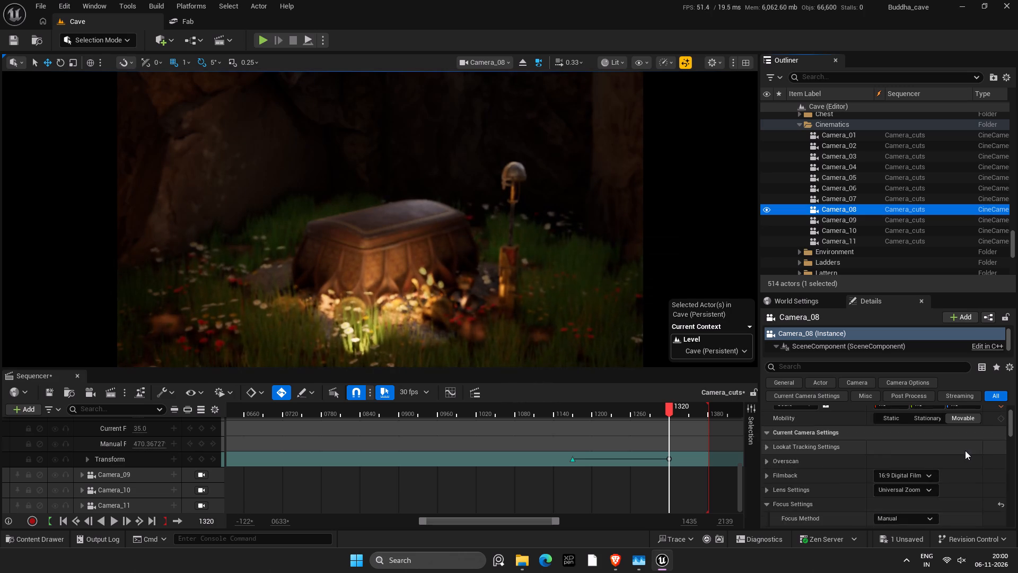
pyautogui.scroll(3, 965, 450)
pyautogui.click(934, 424)
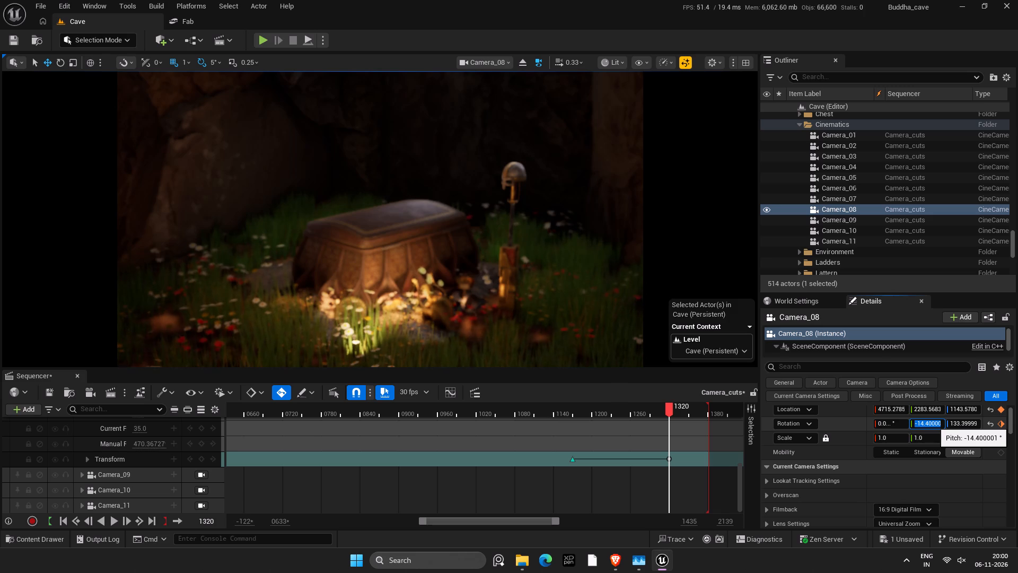
pyautogui.press('Right')
pyautogui.press('BackSpace')
pyautogui.press('BackSpace')
pyautogui.press('BackSpace')
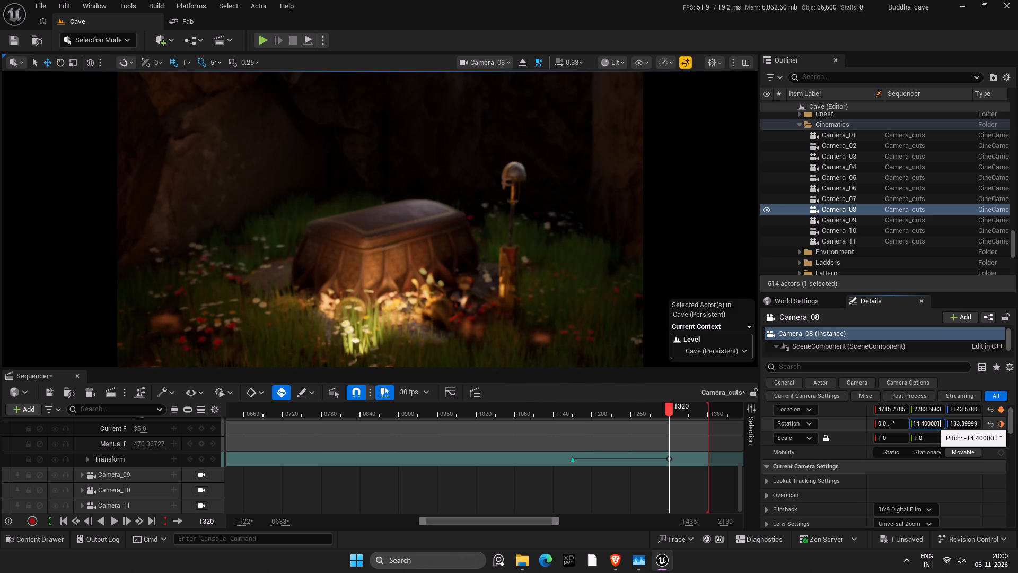
pyautogui.press('BackSpace')
pyautogui.press('BackSpace')
pyautogui.press('BackSpace')
pyautogui.press('BackSpace')
pyautogui.press('BackSpace')
pyautogui.press('BackSpace')
pyautogui.press('BackSpace')
pyautogui.press('5')
pyautogui.press('Return')
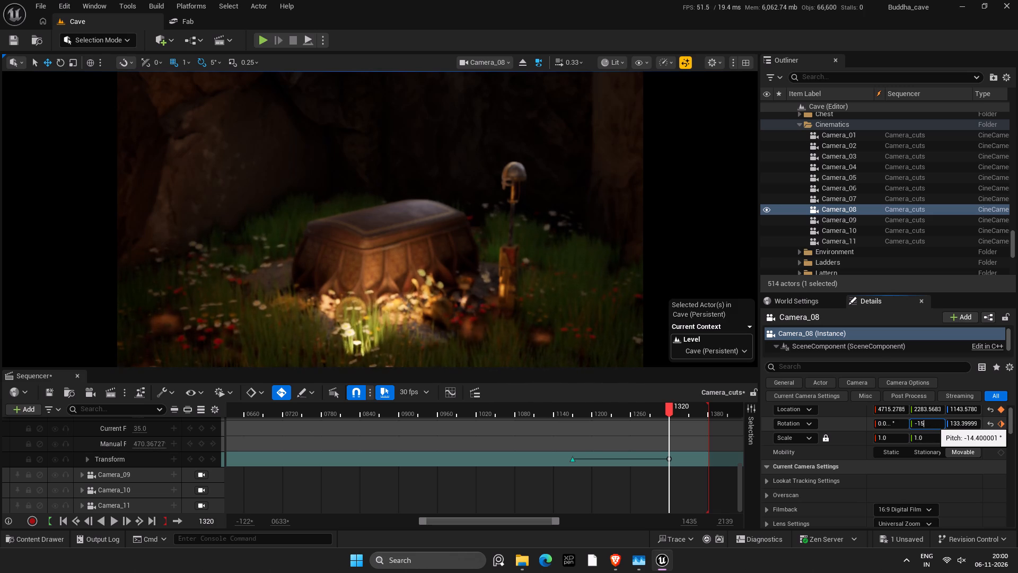
# Set Camera_08's yaw at frame 1320 to 135°.
pyautogui.click(963, 429)
pyautogui.write('13')
pyautogui.press('5')
pyautogui.press('Return')
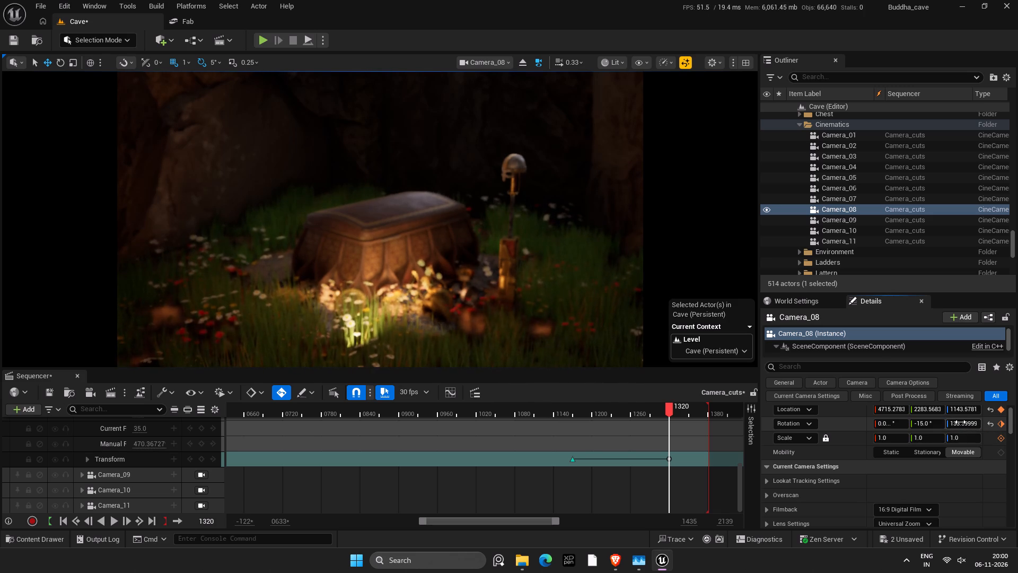
pyautogui.click(960, 422)
pyautogui.press('1')
pyautogui.write('35')
pyautogui.press('Return')
# Set Camera_08's location at frame 1320 to X 4700, Y 2300, Z 1150, and save the sequence.
pyautogui.click(962, 410)
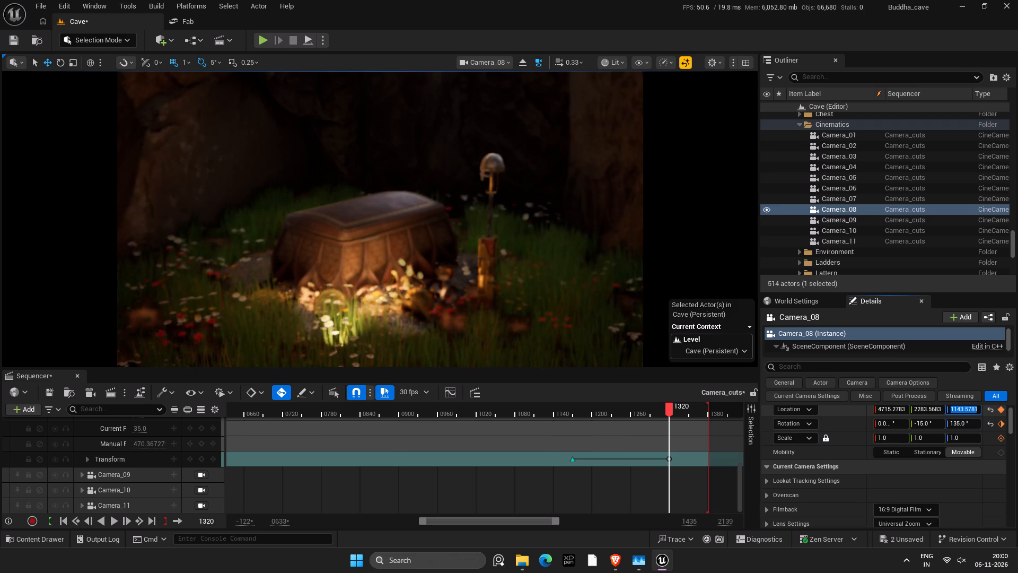
pyautogui.write('1150')
pyautogui.press('Return')
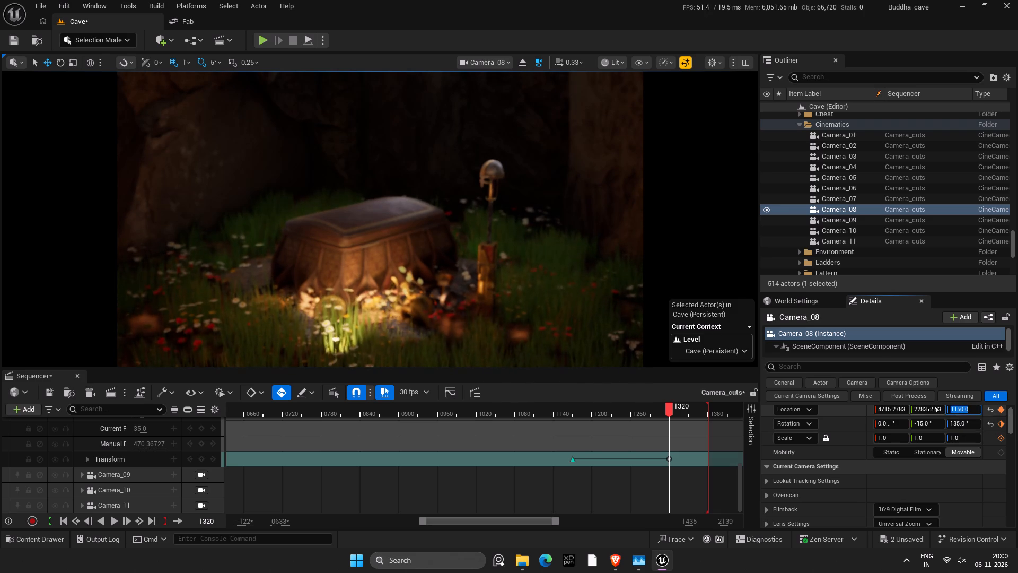
pyautogui.click(933, 410)
pyautogui.write('22')
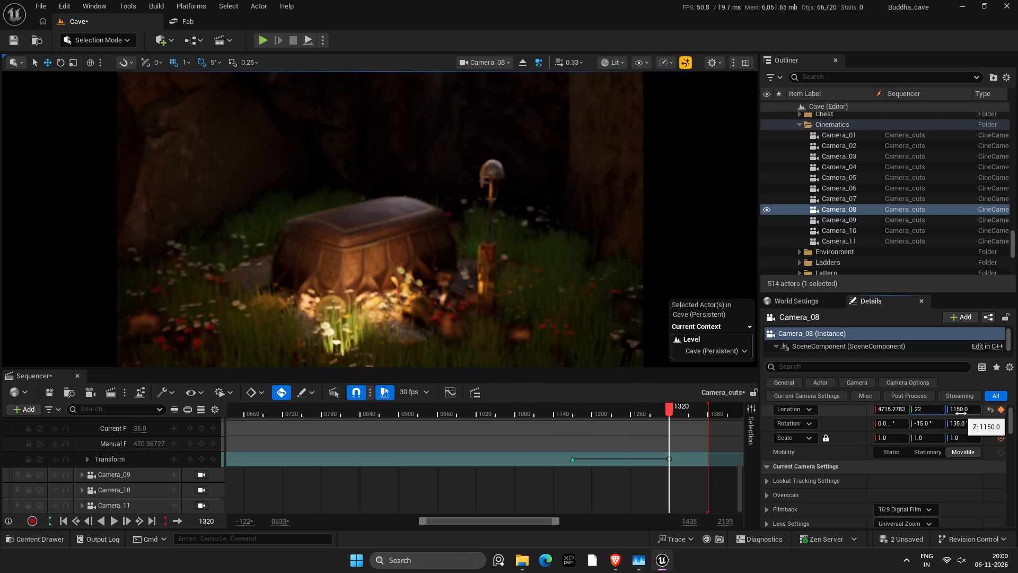
pyautogui.press('BackSpace')
pyautogui.press('BackSpace')
pyautogui.write('230')
pyautogui.press('0')
pyautogui.press('Return')
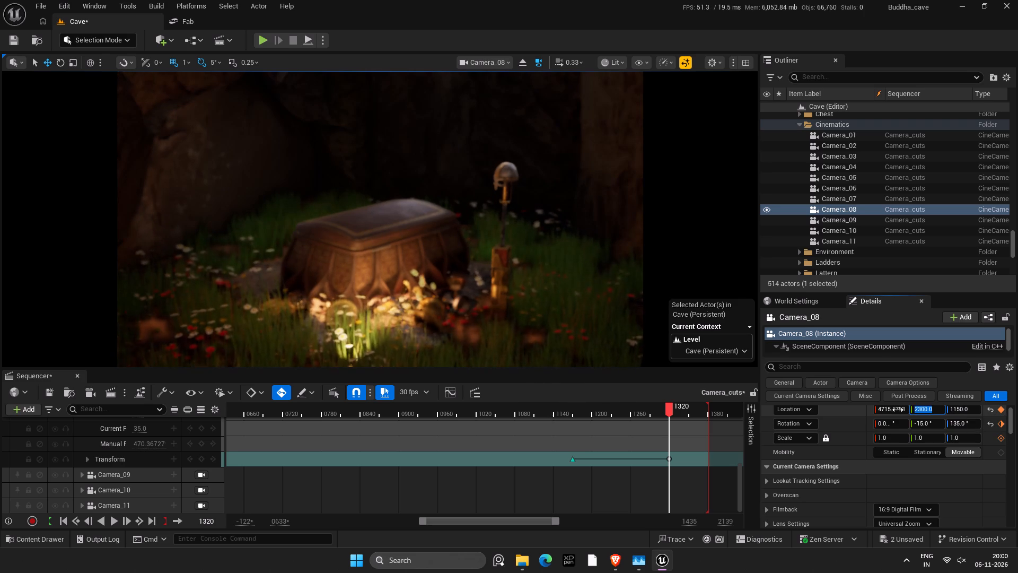
pyautogui.click(897, 410)
pyautogui.write('4700')
pyautogui.press('Return')
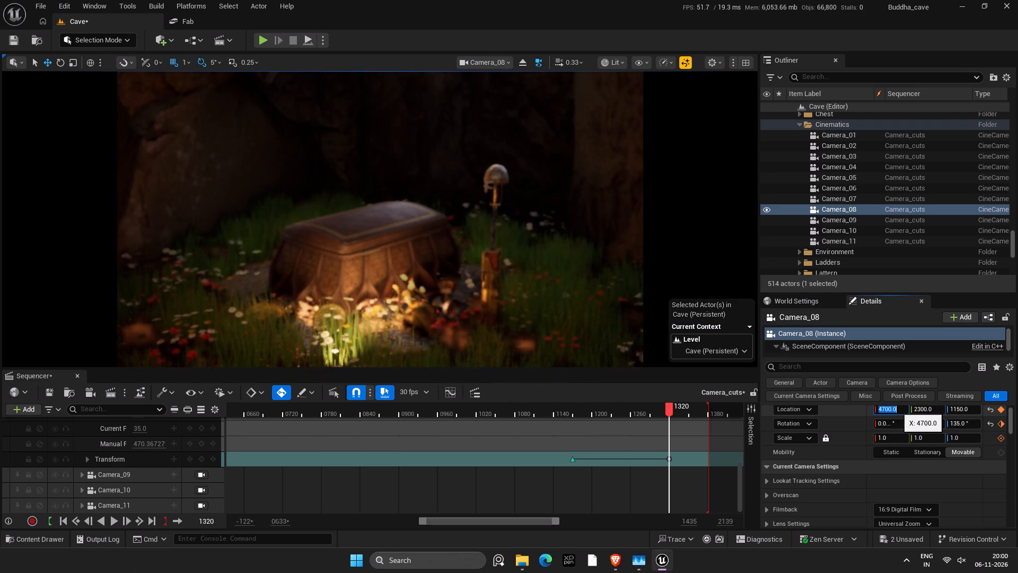
pyautogui.hotkey('ctrl', 's')
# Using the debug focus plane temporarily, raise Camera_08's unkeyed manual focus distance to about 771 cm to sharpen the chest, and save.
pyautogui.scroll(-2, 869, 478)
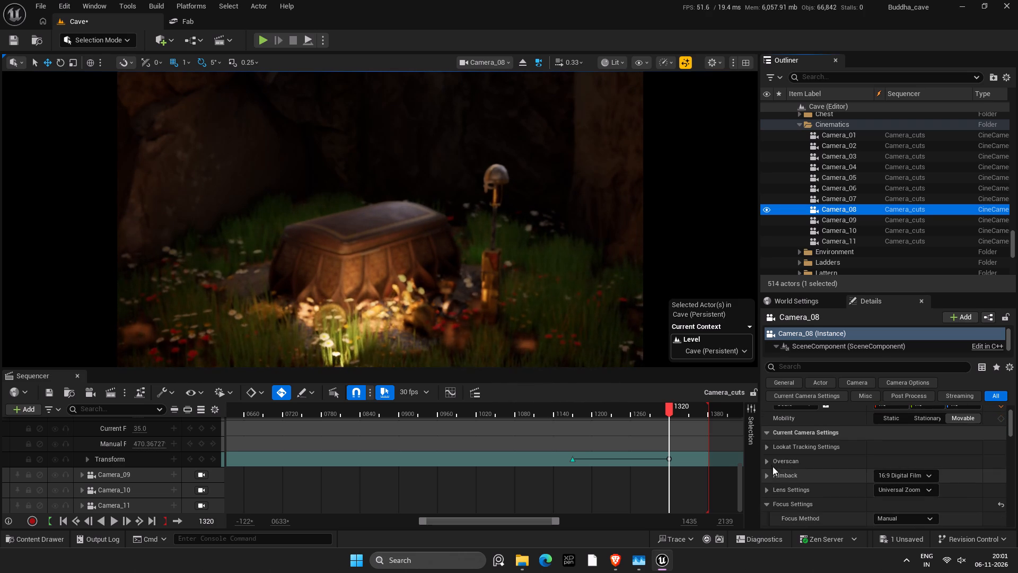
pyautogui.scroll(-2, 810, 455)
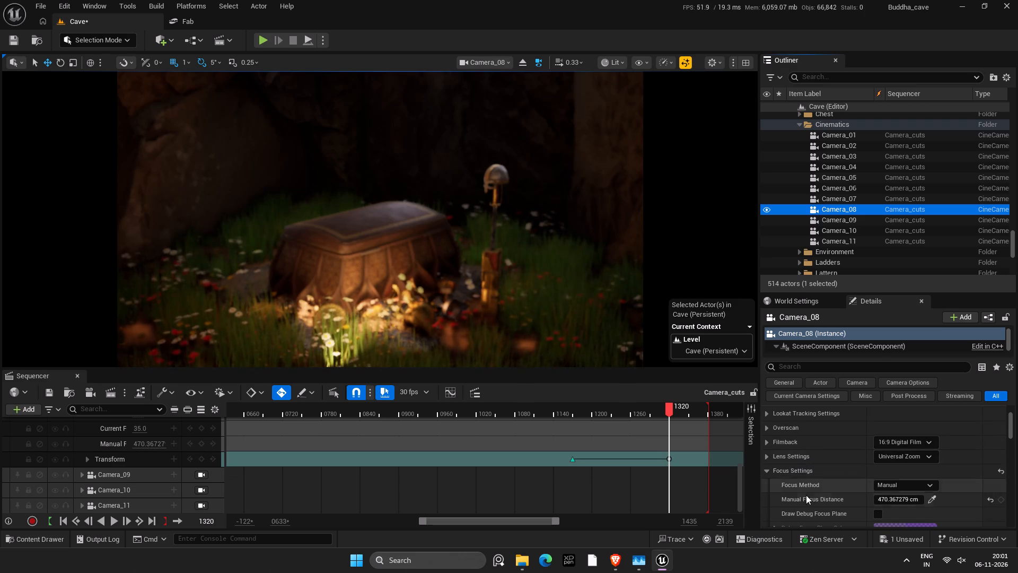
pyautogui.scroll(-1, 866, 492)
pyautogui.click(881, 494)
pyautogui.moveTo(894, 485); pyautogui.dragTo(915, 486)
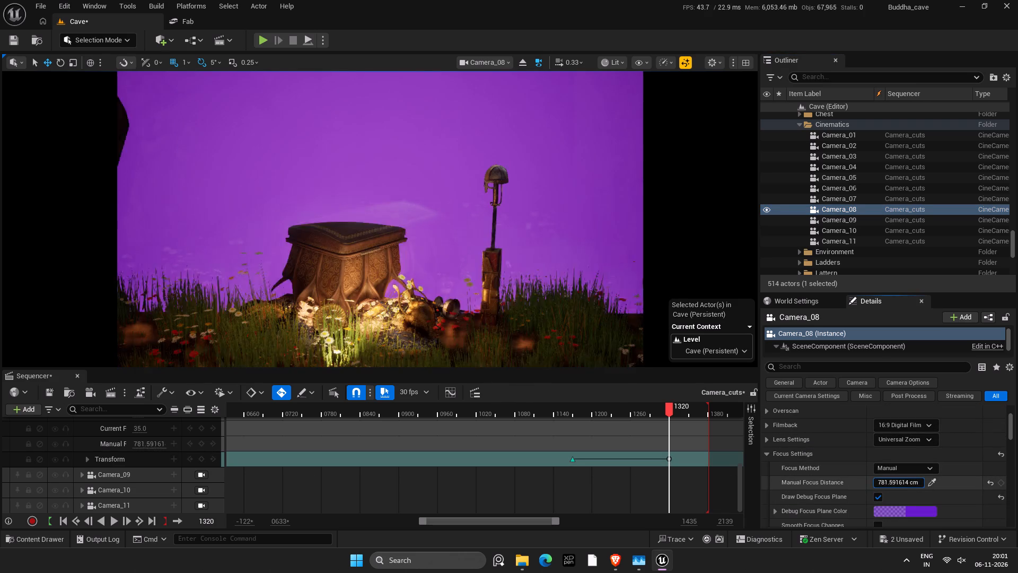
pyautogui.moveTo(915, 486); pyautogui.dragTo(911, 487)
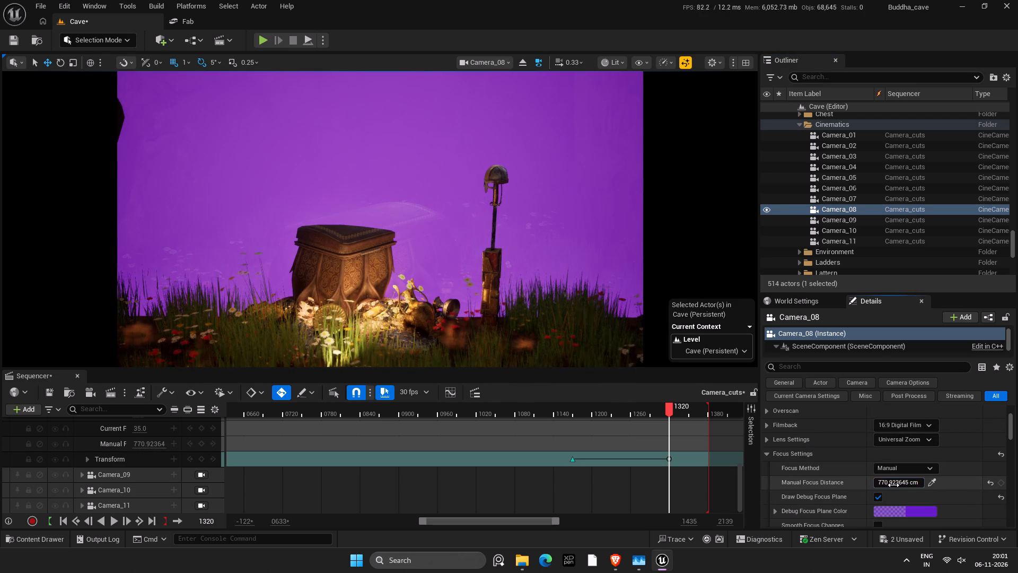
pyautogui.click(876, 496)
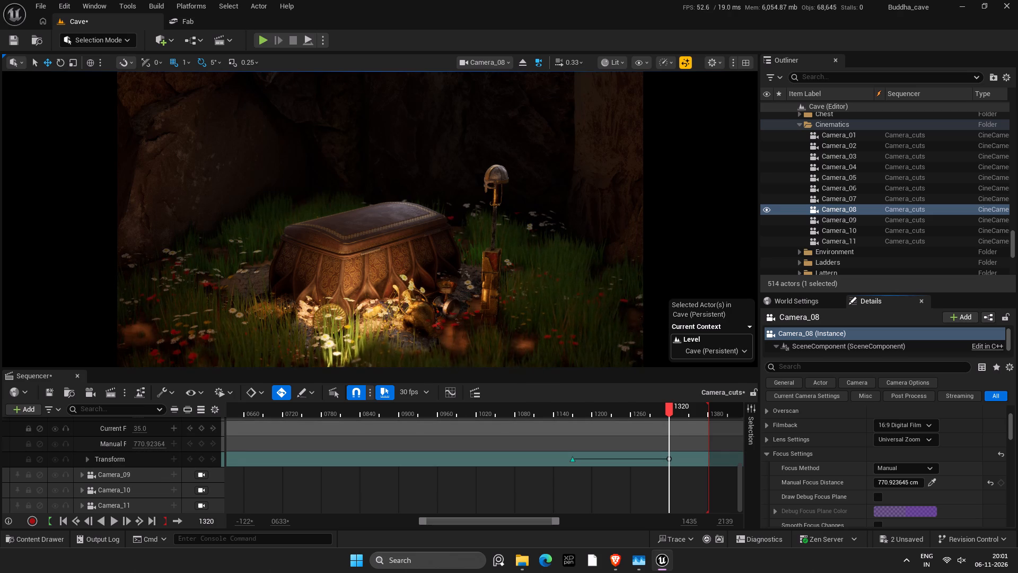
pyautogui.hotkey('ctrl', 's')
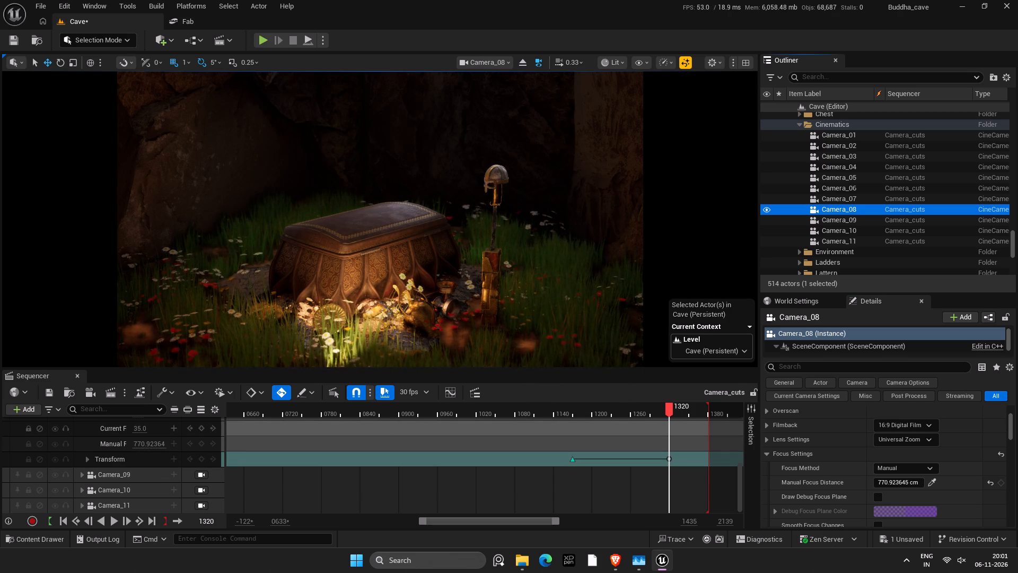
# Save the unsaved Cave level.
pyautogui.click(900, 537)
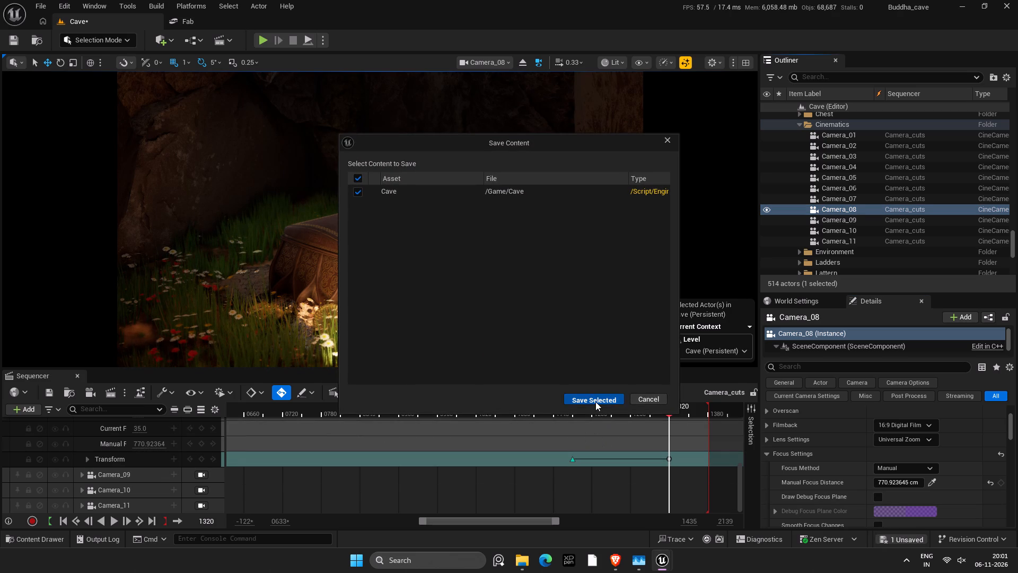
pyautogui.click(595, 402)
# Play Camera_08's shot from just before frame 1170 to check the pull-back and the focus.
pyautogui.click(566, 409)
pyautogui.click(111, 522)
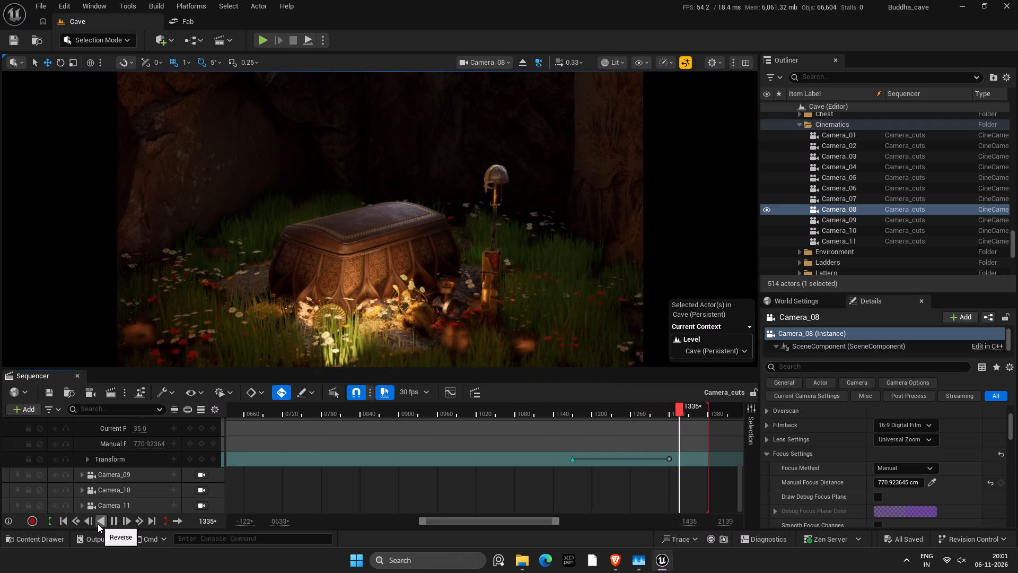
pyautogui.click(116, 520)
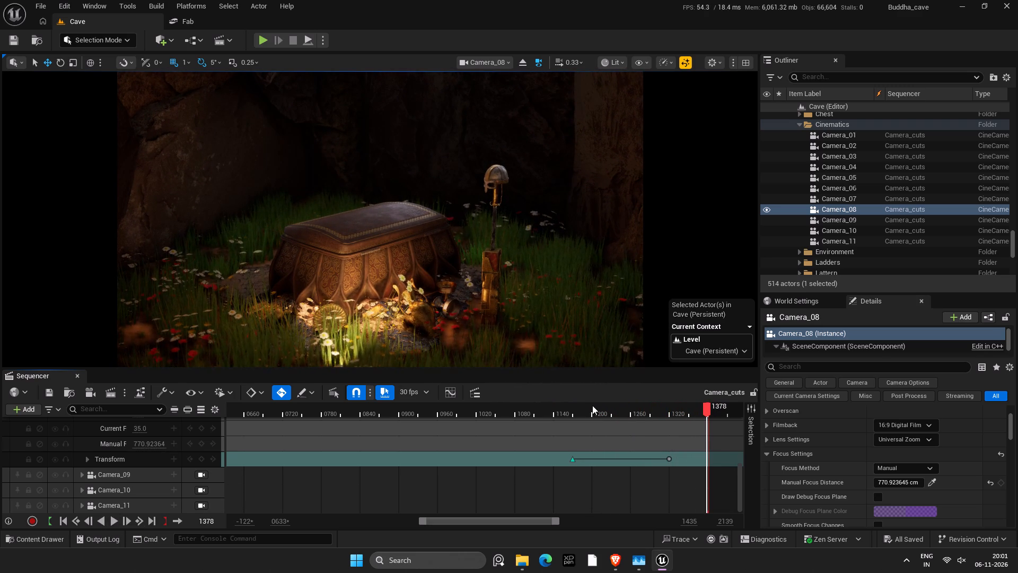
# At frame 1170, key Camera_08's manual focus distance and bring it to about 460 cm on the chest, using the debug focus plane temporarily.
pyautogui.moveTo(584, 410); pyautogui.dragTo(573, 410)
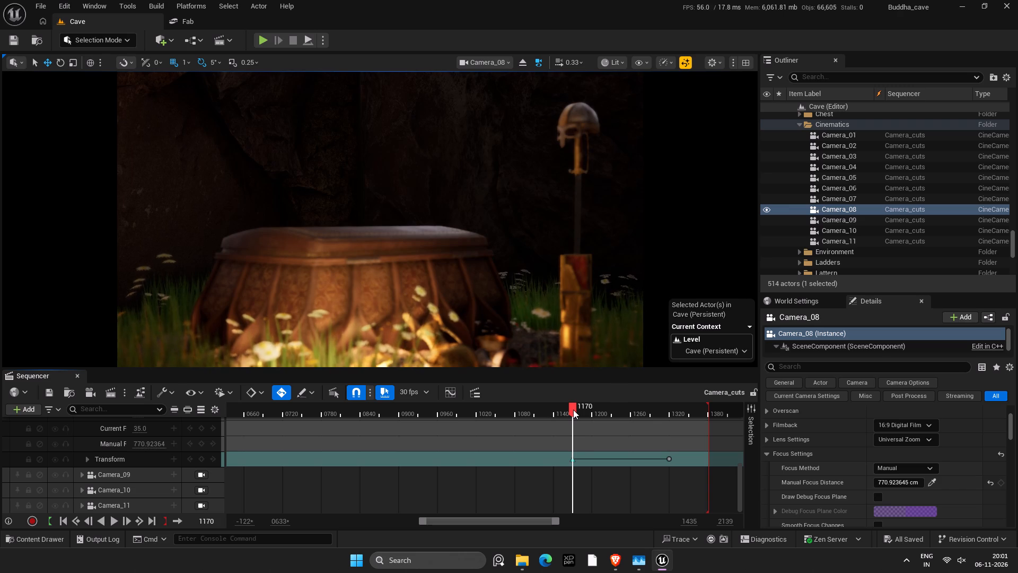
pyautogui.press('Left')
pyautogui.press('Right')
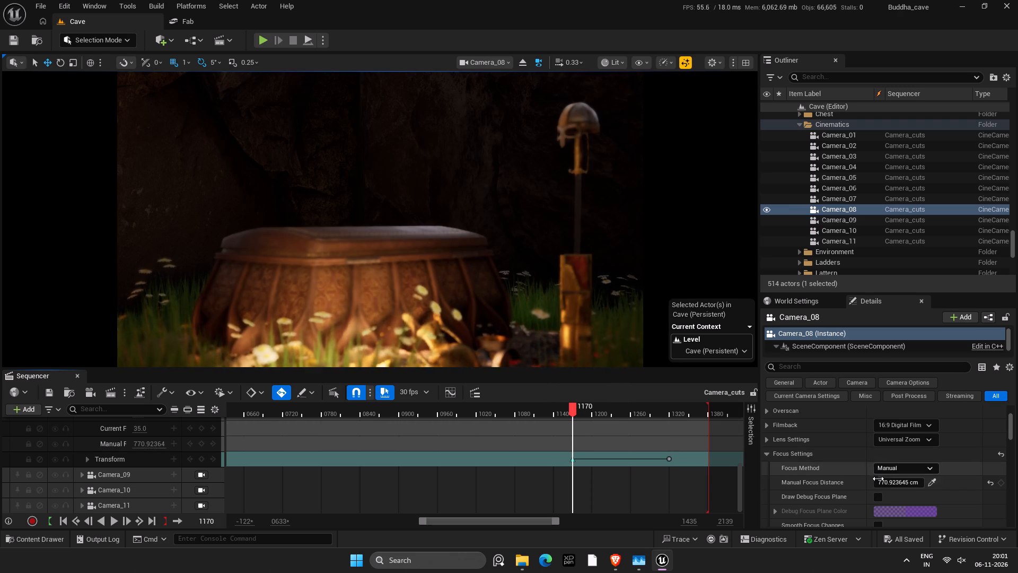
pyautogui.click(878, 497)
pyautogui.moveTo(896, 484); pyautogui.dragTo(883, 483)
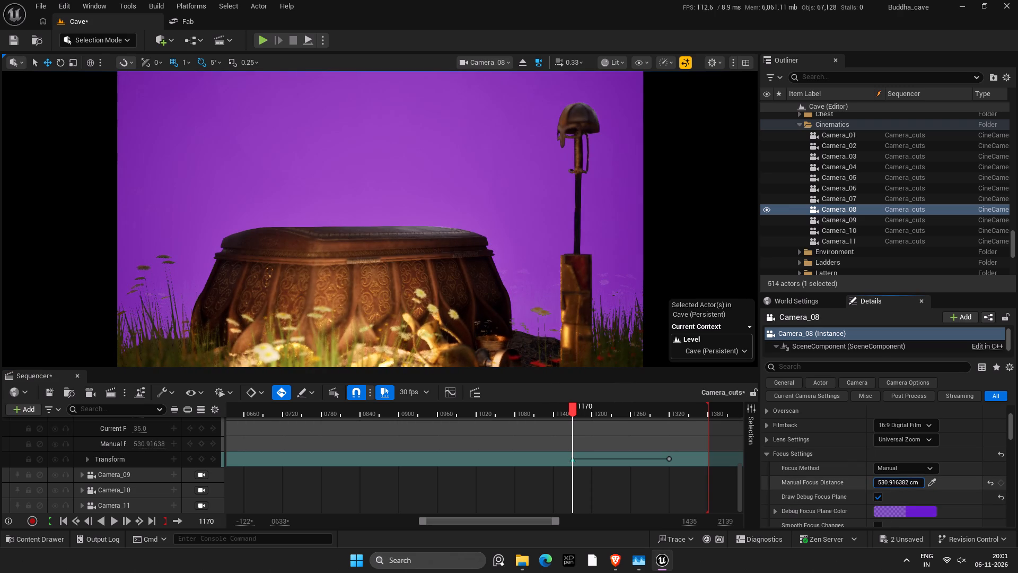
pyautogui.moveTo(883, 483); pyautogui.dragTo(880, 483)
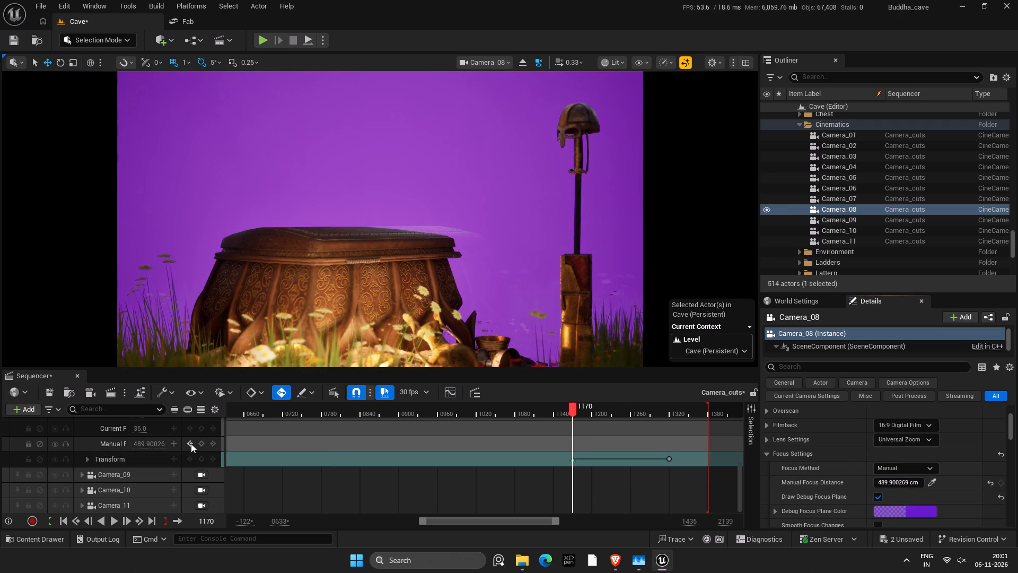
pyautogui.click(201, 444)
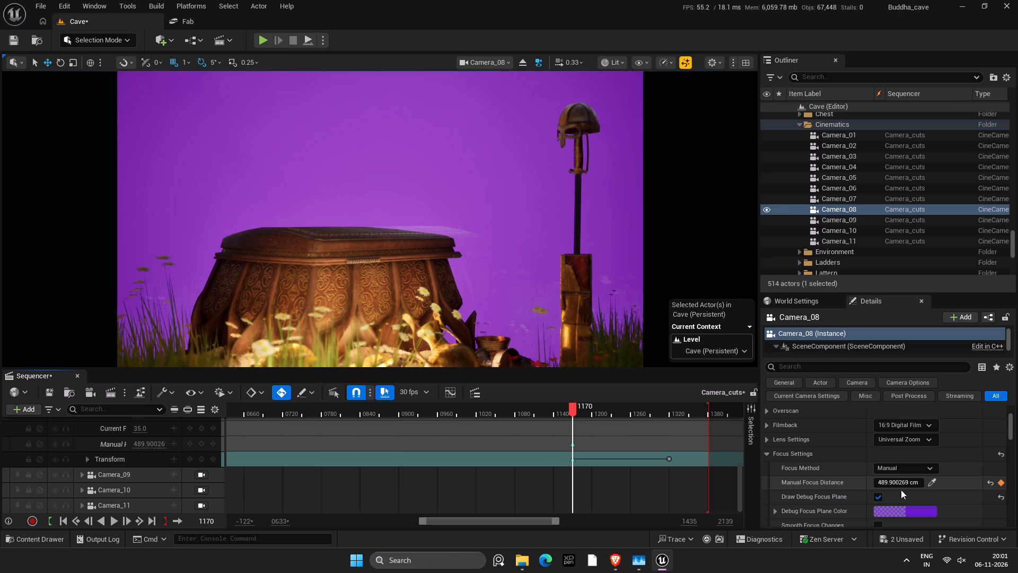
pyautogui.moveTo(907, 481); pyautogui.dragTo(901, 480)
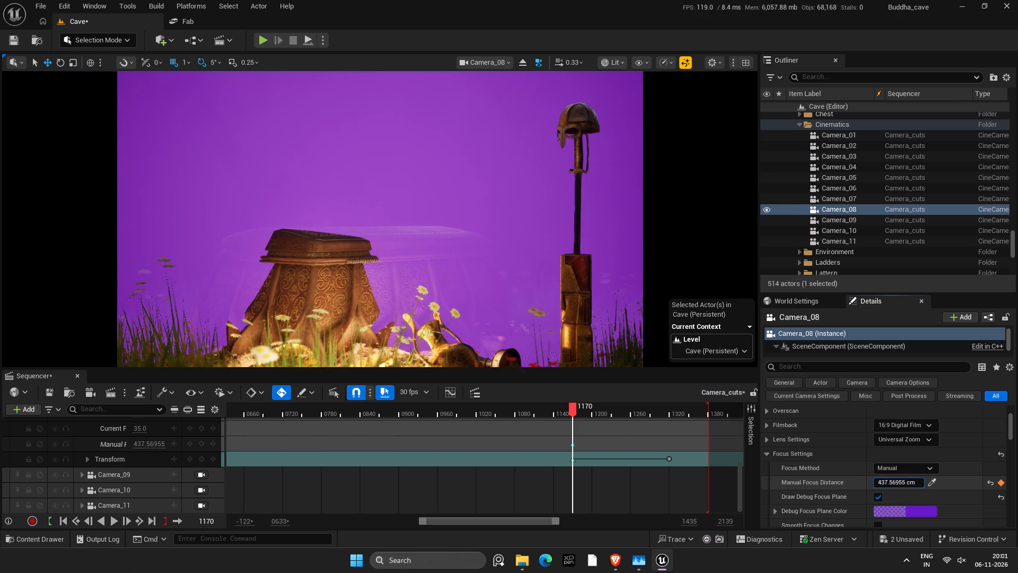
pyautogui.moveTo(901, 480); pyautogui.dragTo(902, 480)
pyautogui.click(882, 496)
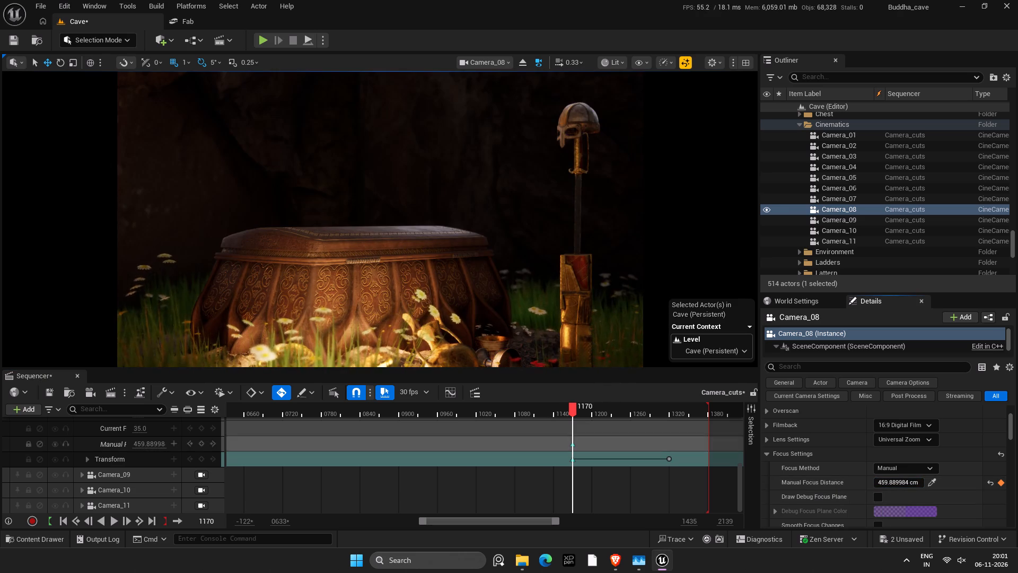
# At frame 1320, key Camera_08's manual focus distance at about 745 cm on the chest, checking with the debug focus plane, and save.
pyautogui.moveTo(585, 415); pyautogui.dragTo(657, 420)
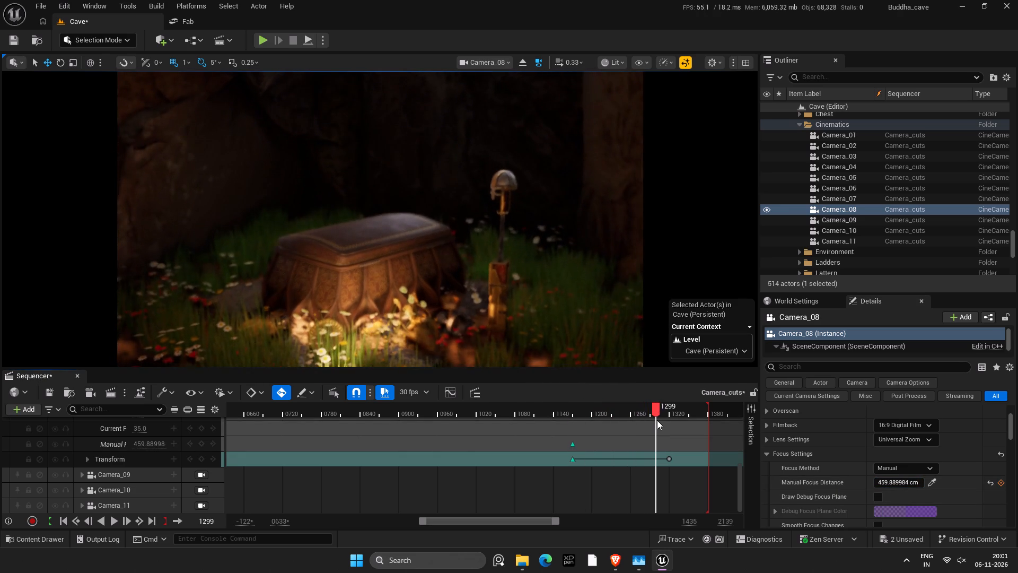
pyautogui.moveTo(657, 420); pyautogui.dragTo(665, 421)
pyautogui.press('Right')
pyautogui.press('Right')
pyautogui.press('Right')
pyautogui.press('Right')
pyautogui.press('Right')
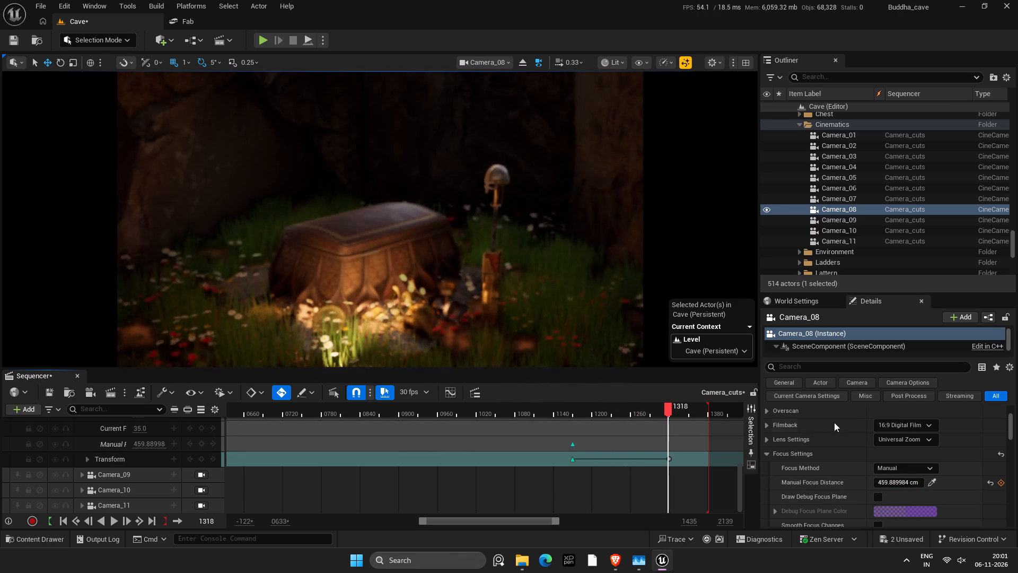
pyautogui.press('Right')
pyautogui.press('Right')
pyautogui.press('Right')
pyautogui.press('Left')
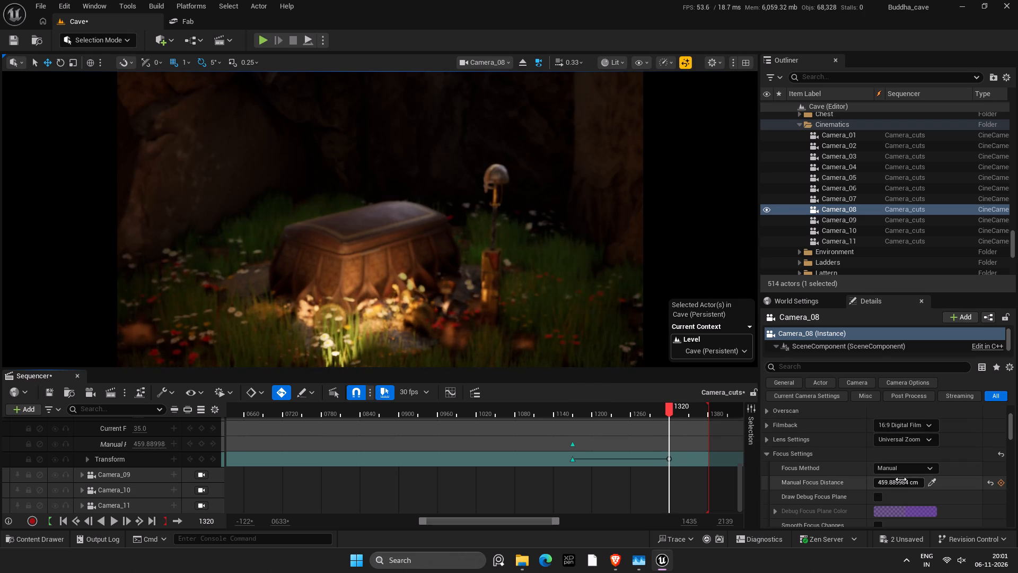
pyautogui.moveTo(901, 479); pyautogui.dragTo(929, 474)
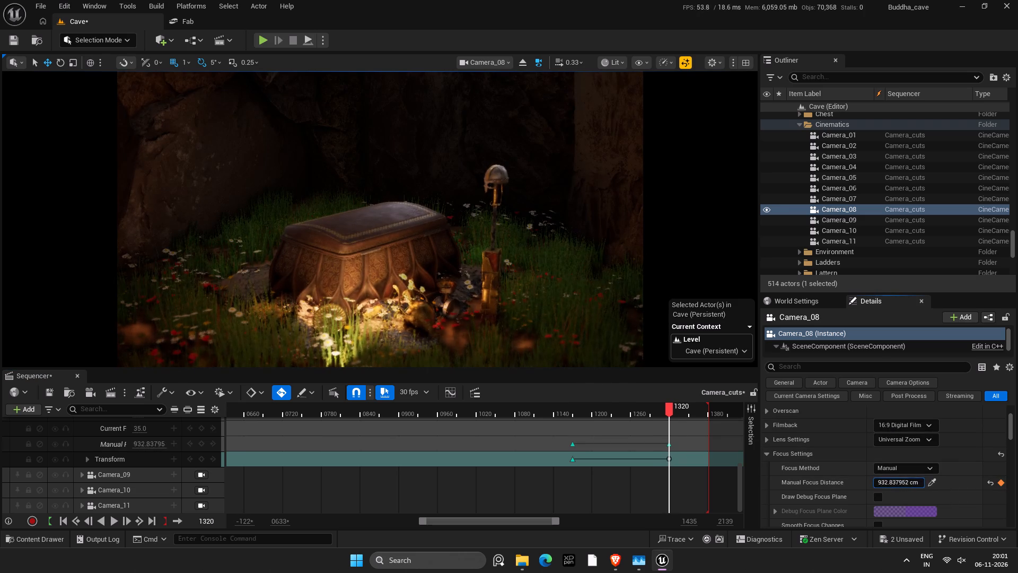
pyautogui.moveTo(929, 474); pyautogui.dragTo(926, 474)
pyautogui.click(873, 498)
pyautogui.click(890, 482)
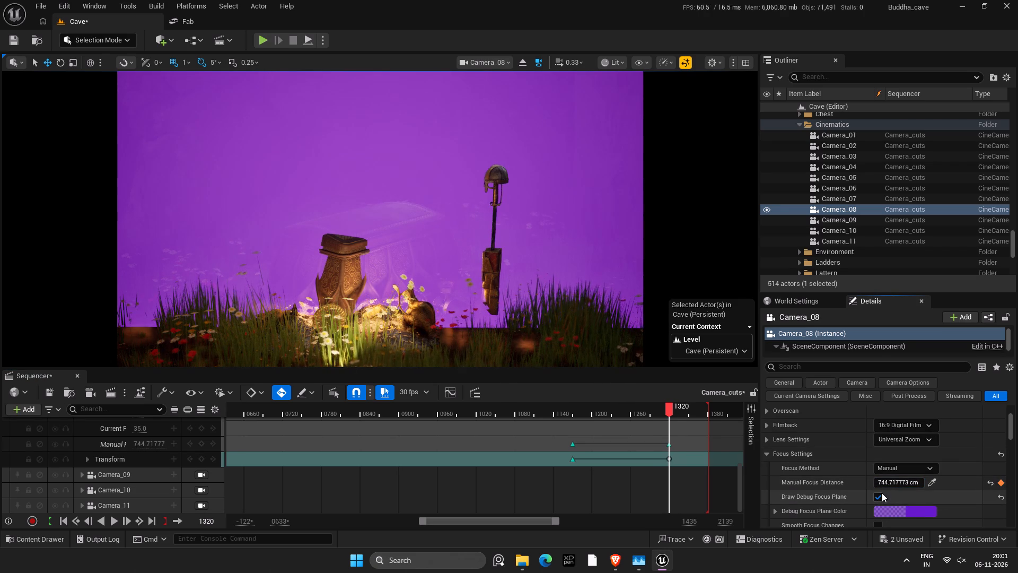
pyautogui.click(878, 495)
pyautogui.hotkey('ctrl', 's')
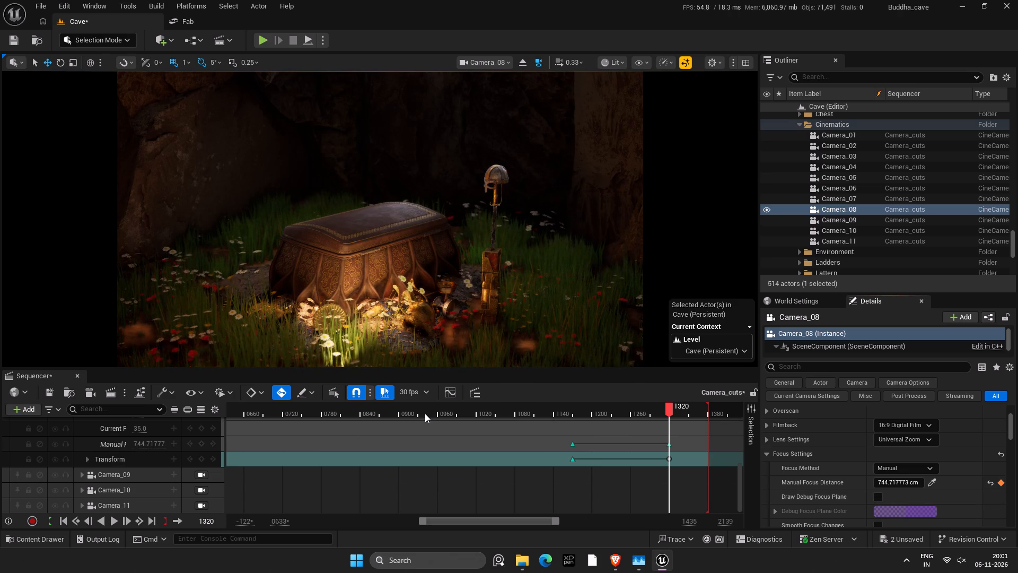
# Play Camera_08's pull-back from frame 1165 to check the animated focus.
pyautogui.click(570, 411)
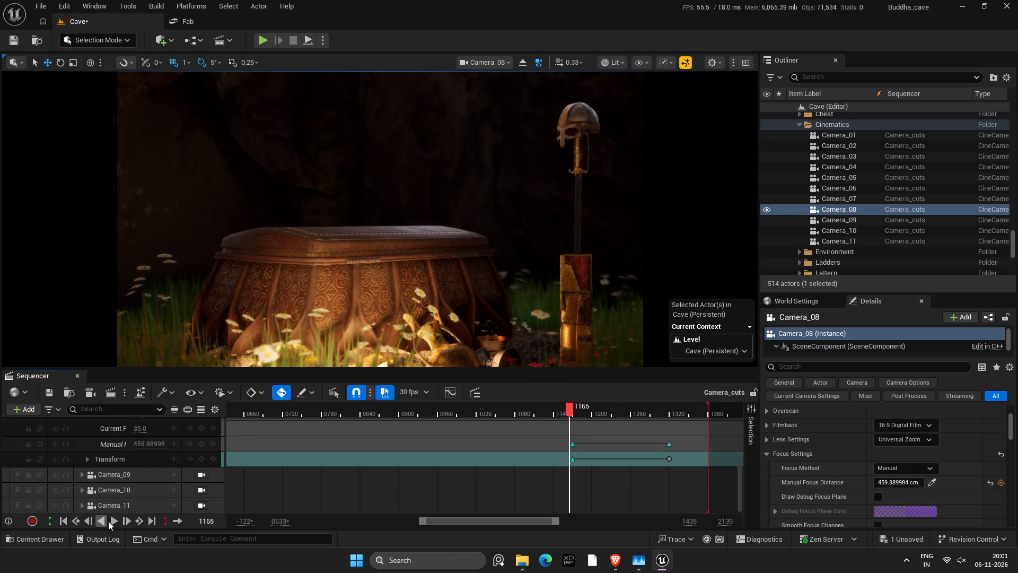
pyautogui.click(112, 521)
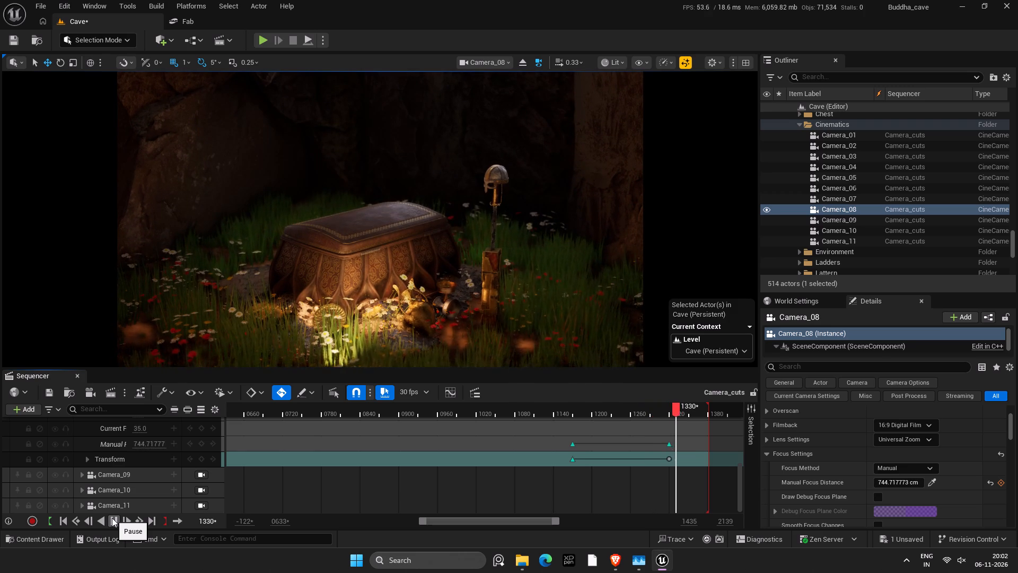
pyautogui.click(112, 518)
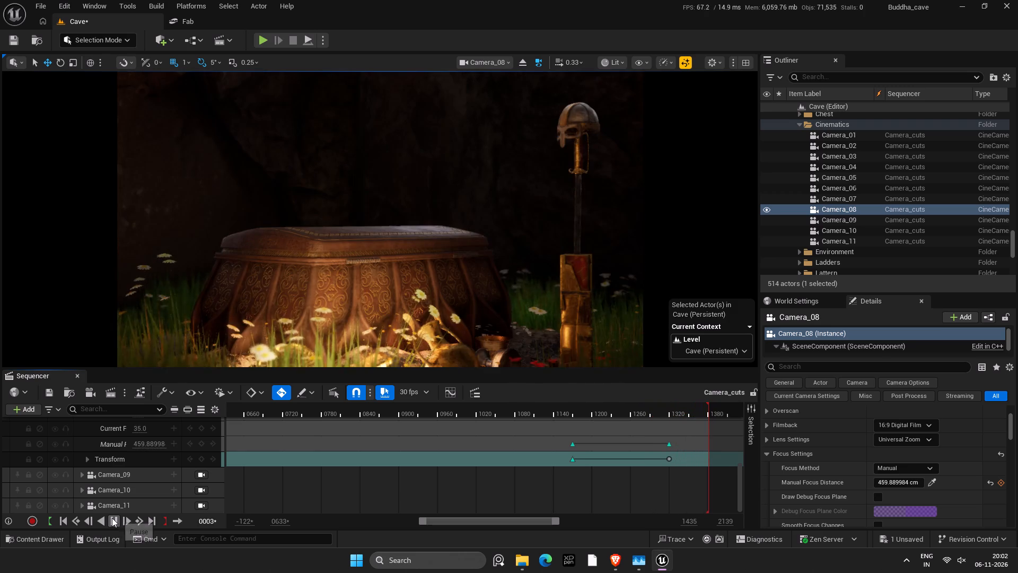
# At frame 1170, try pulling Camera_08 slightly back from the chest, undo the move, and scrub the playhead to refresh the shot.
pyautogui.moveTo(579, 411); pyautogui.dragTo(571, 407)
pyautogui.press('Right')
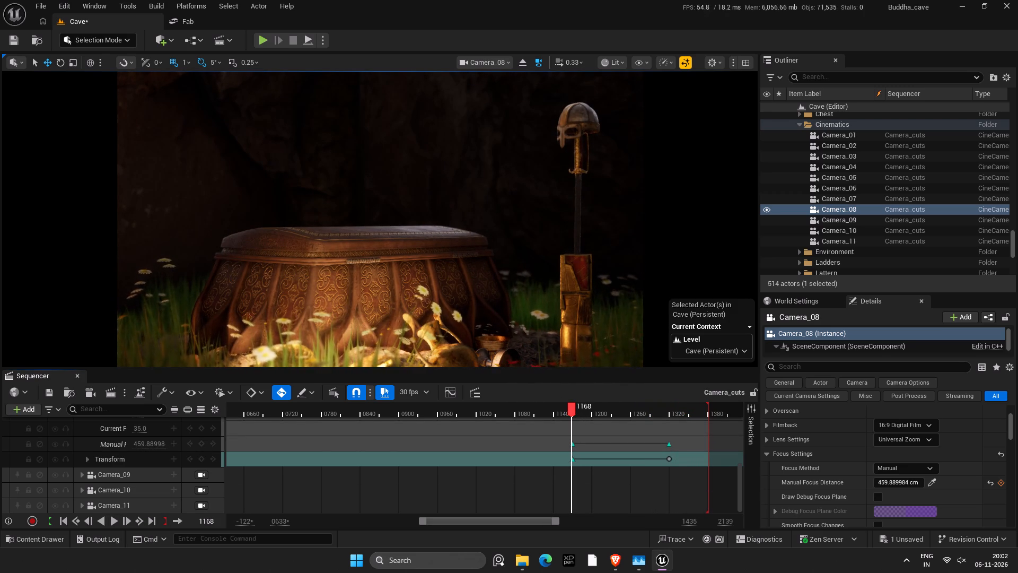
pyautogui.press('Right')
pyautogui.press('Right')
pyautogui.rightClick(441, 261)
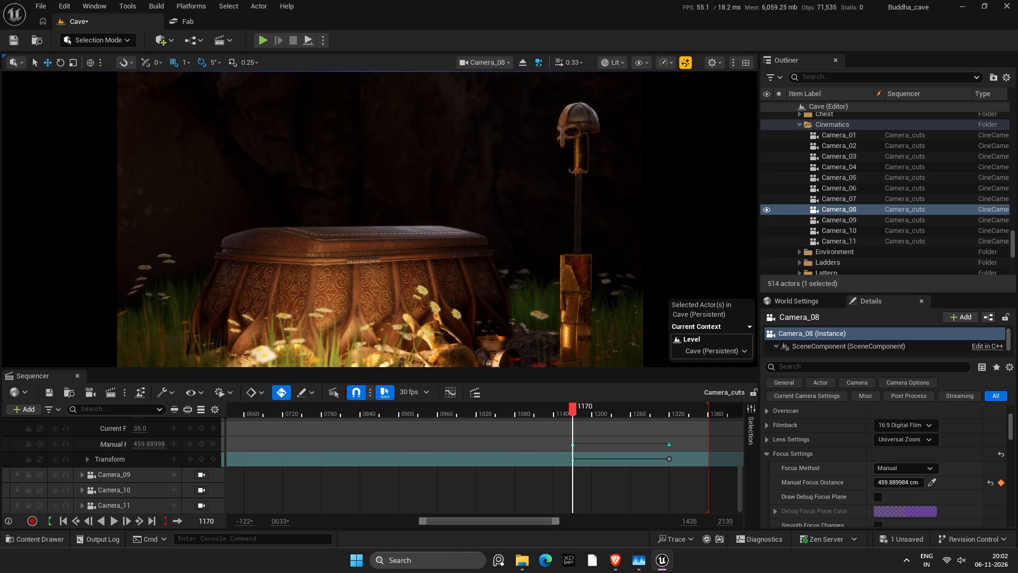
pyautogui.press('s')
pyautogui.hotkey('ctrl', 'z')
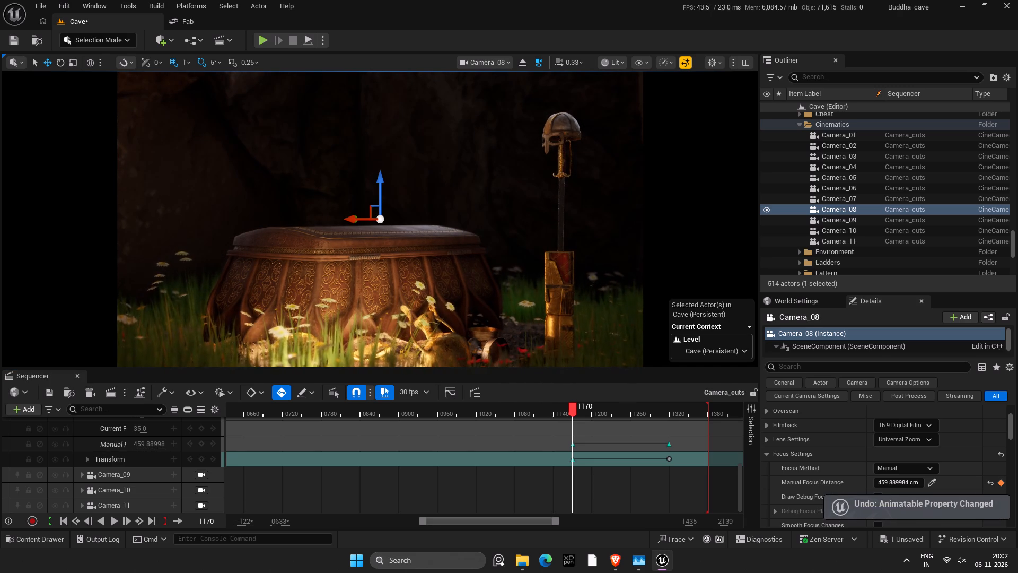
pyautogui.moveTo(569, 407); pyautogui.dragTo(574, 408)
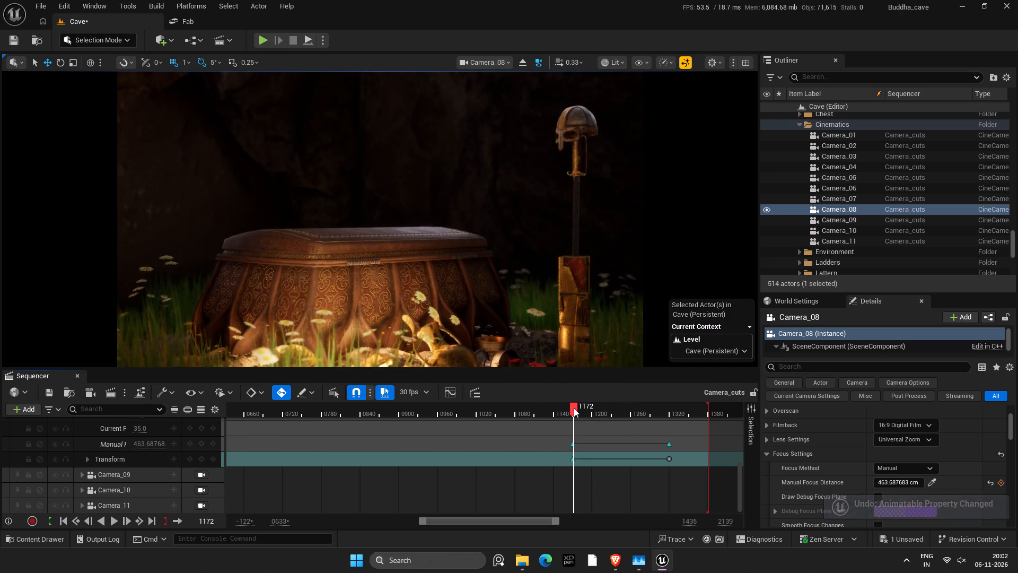
# At frame 1170, lower Camera_08's Z location to 925 and save.
pyautogui.press('Left')
pyautogui.press('Left')
pyautogui.press('Right')
pyautogui.scroll(3, 885, 414)
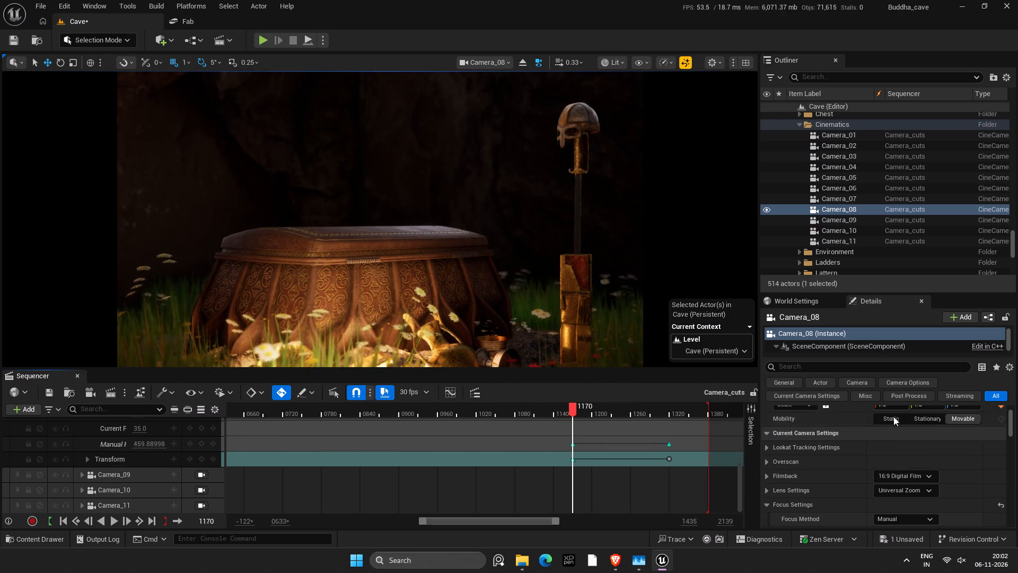
pyautogui.scroll(3, 893, 416)
pyautogui.scroll(1, 934, 432)
pyautogui.moveTo(967, 428); pyautogui.dragTo(959, 428)
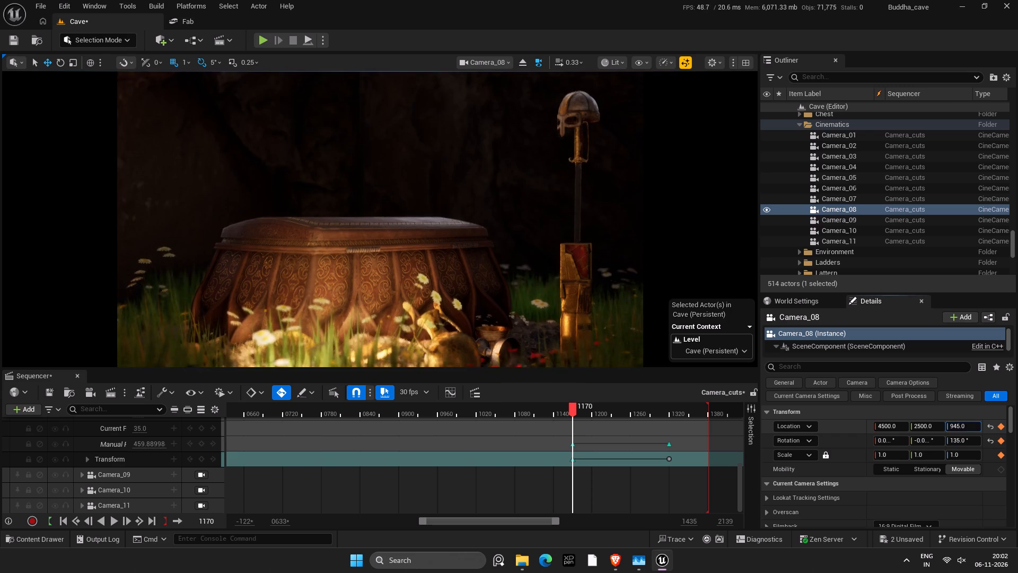
pyautogui.moveTo(959, 428); pyautogui.dragTo(953, 427)
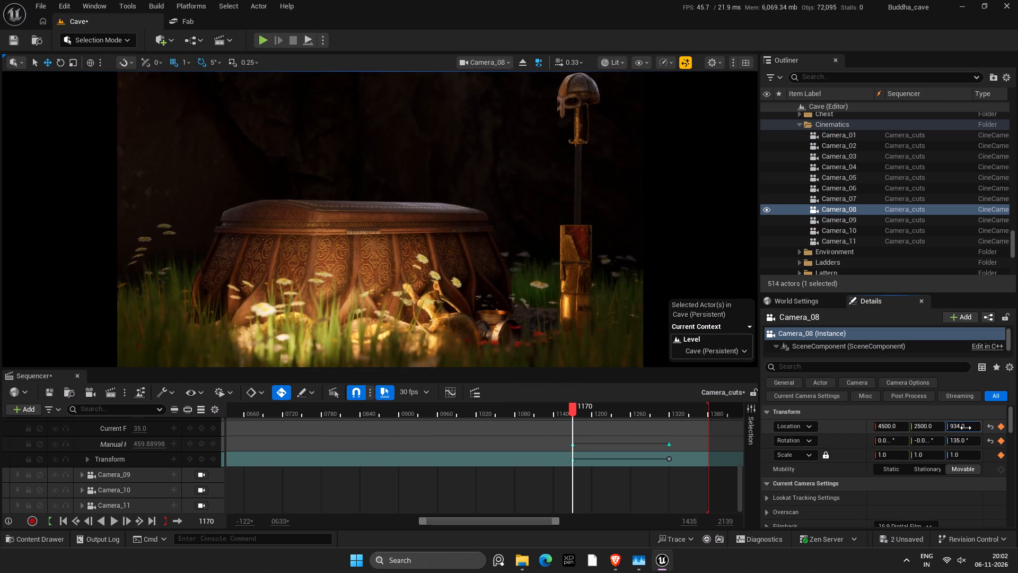
pyautogui.click(966, 428)
pyautogui.press('9')
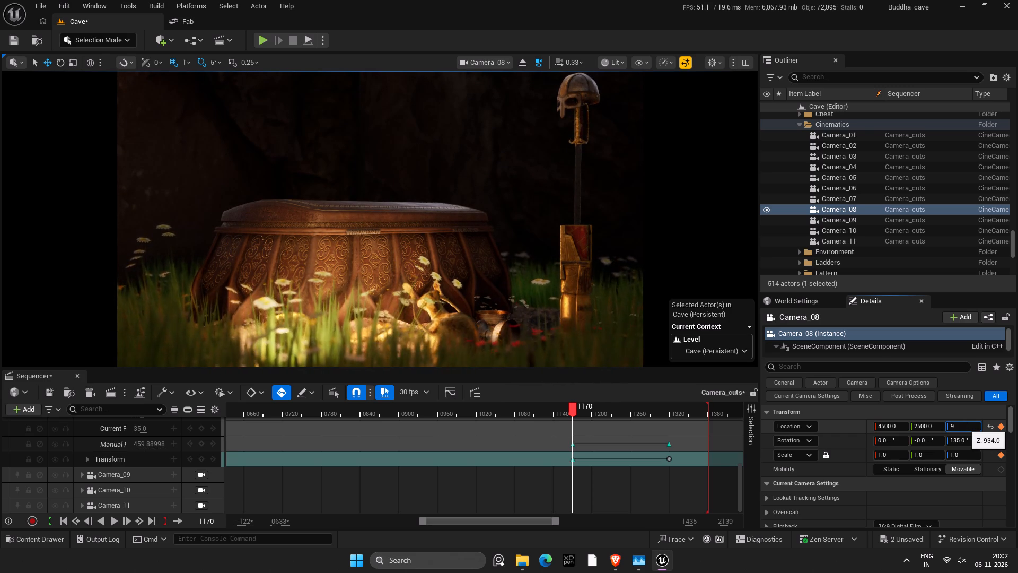
pyautogui.write('25')
pyautogui.press('Return')
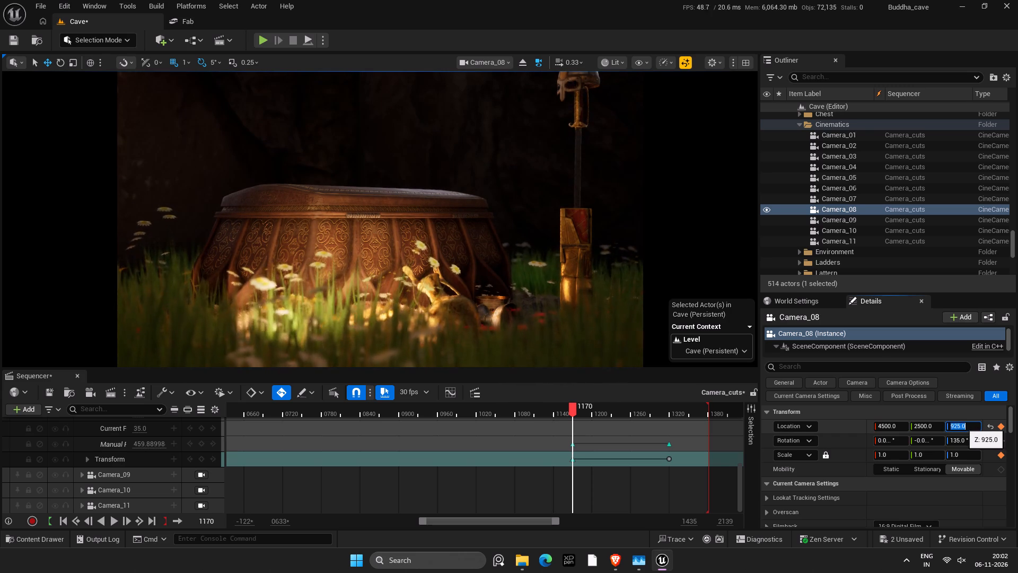
pyautogui.hotkey('ctrl', 's')
# Set Camera_08's Z location at frame 1170 to 930, adjust it to 935, and save.
pyautogui.click(966, 427)
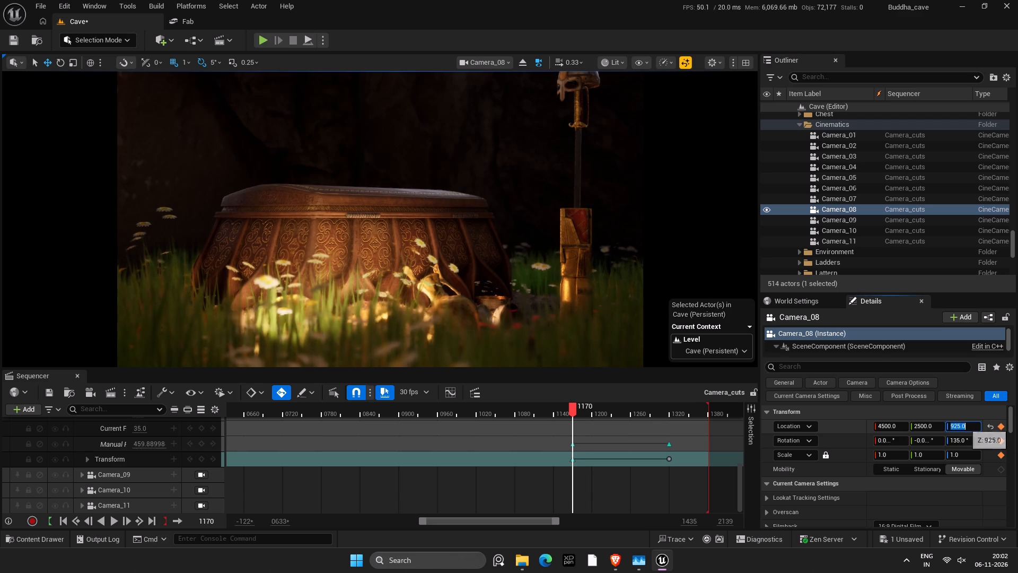
pyautogui.press('9')
pyautogui.press('3')
pyautogui.press('0')
pyautogui.press('Return')
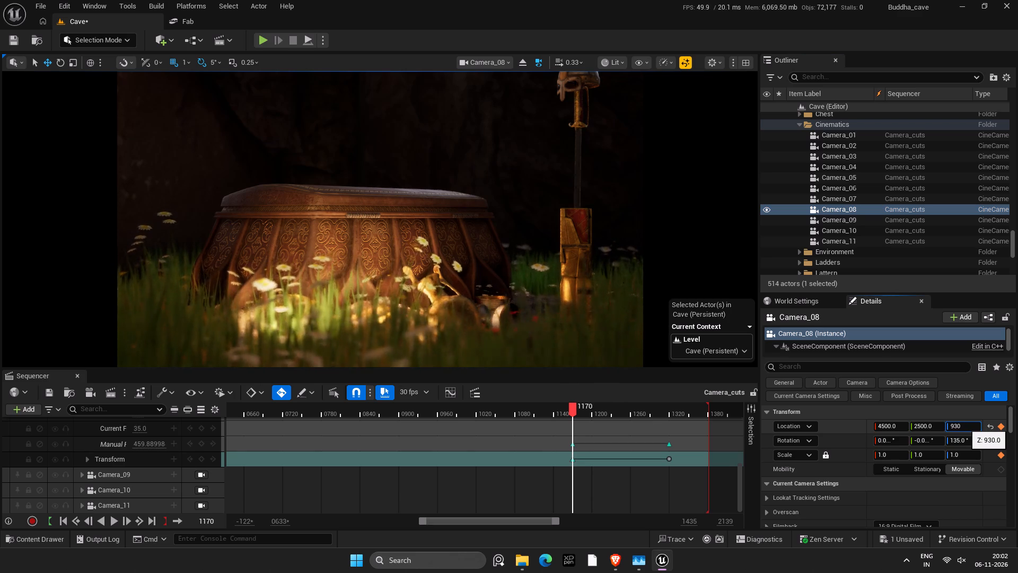
pyautogui.write('935')
pyautogui.press('Return')
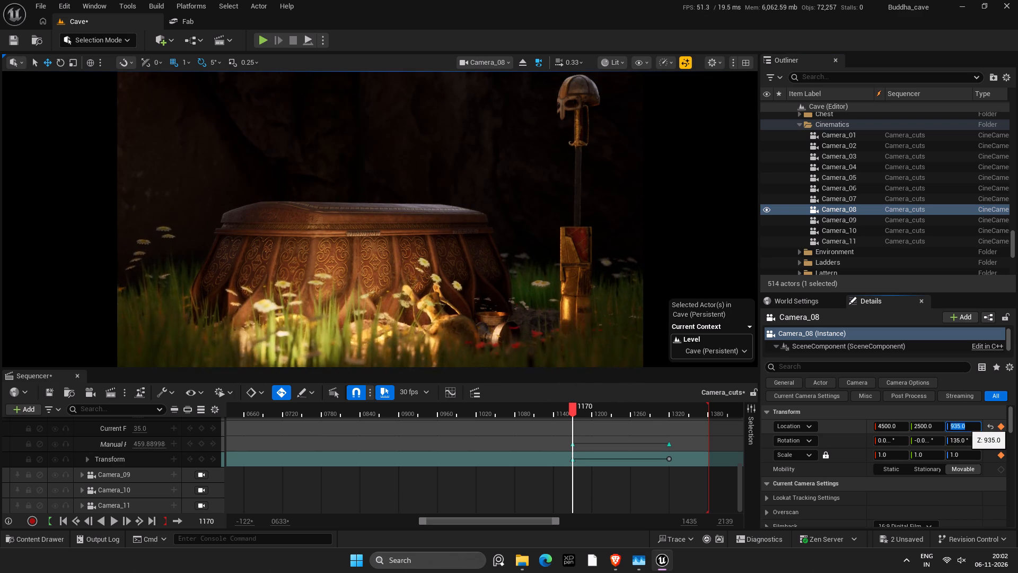
pyautogui.hotkey('ctrl', 's')
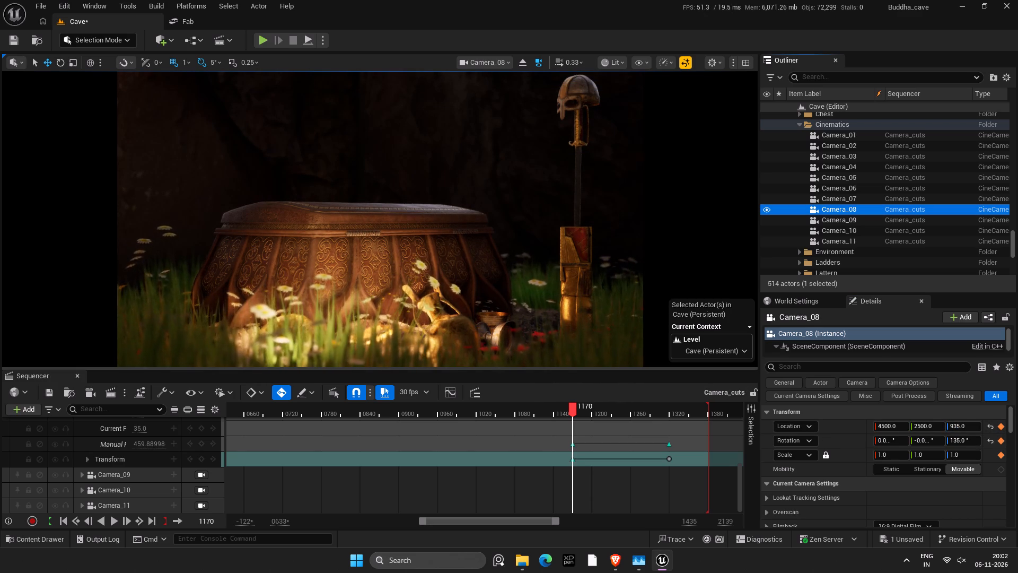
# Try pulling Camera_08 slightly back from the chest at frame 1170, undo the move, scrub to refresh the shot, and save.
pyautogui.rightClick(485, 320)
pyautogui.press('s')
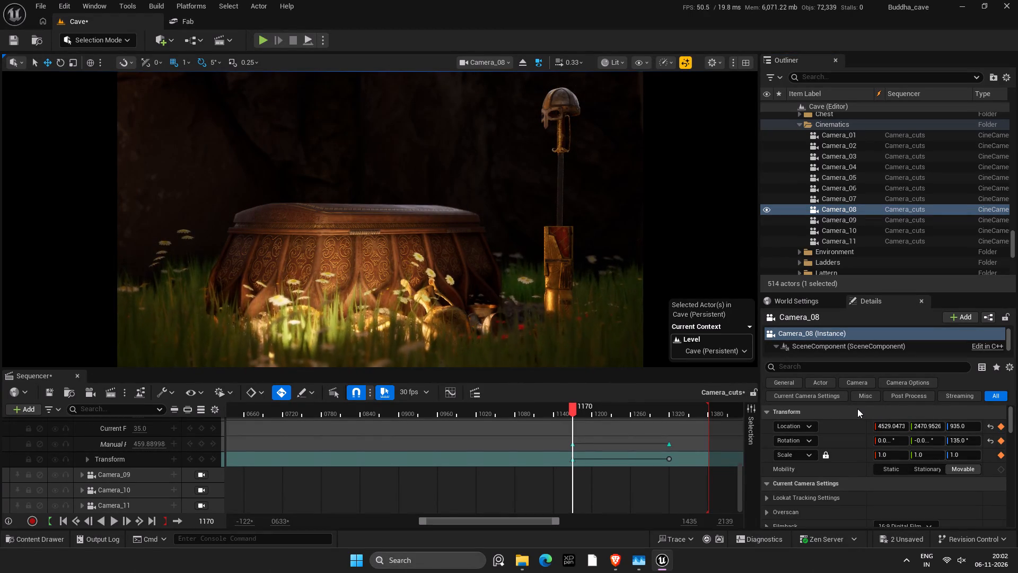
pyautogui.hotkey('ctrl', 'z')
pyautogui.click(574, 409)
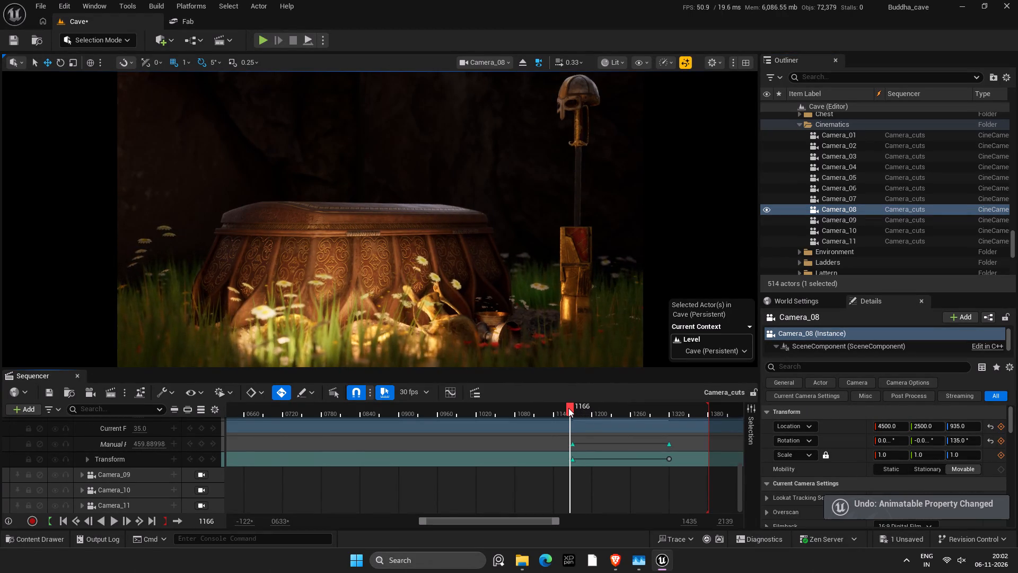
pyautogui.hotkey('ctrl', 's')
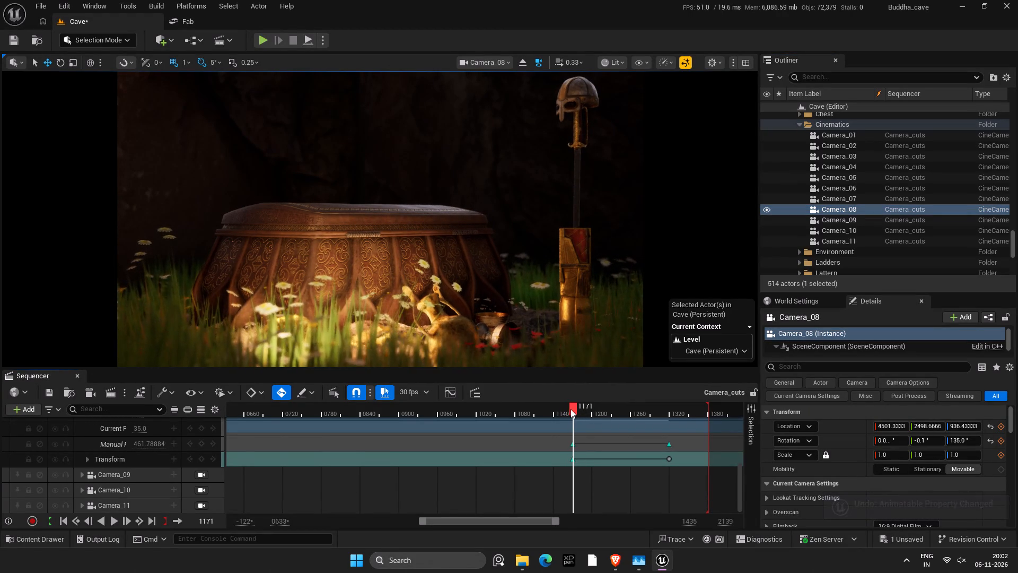
# Play Camera_08's shot forward from frame 1171, then in reverse back to frame 1117, to compare both movement directions.
pyautogui.click(109, 517)
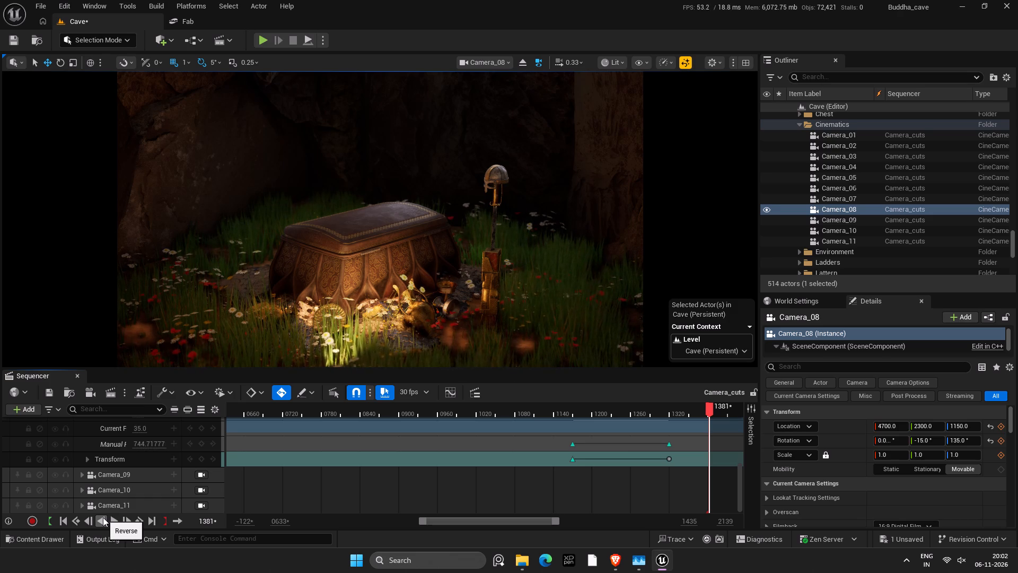
pyautogui.click(103, 517)
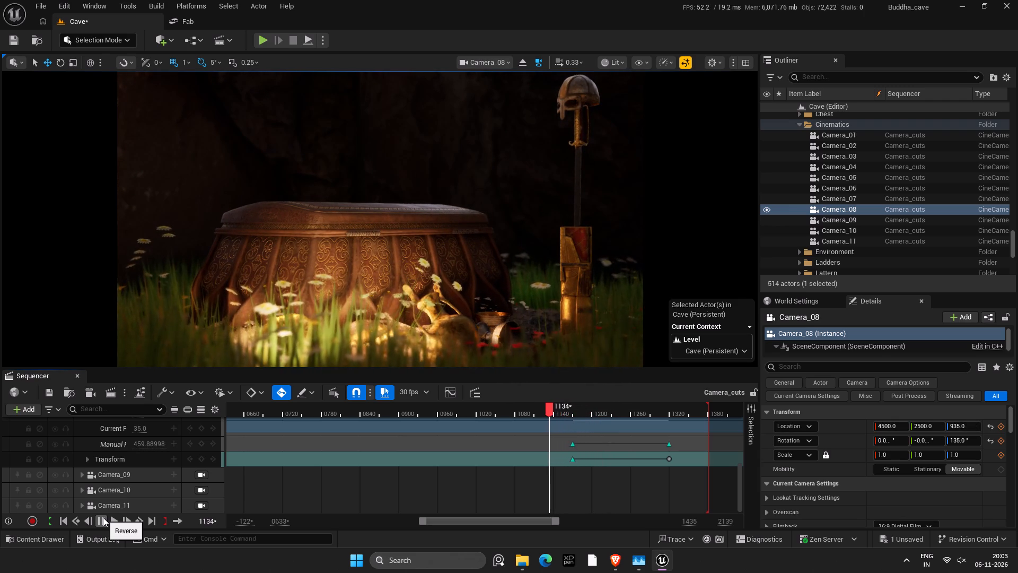
pyautogui.click(103, 517)
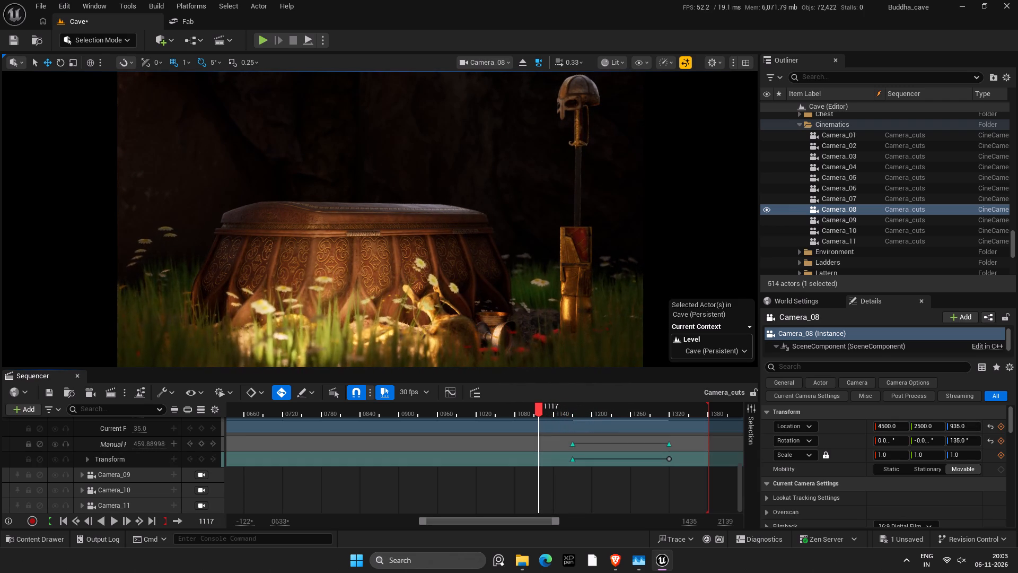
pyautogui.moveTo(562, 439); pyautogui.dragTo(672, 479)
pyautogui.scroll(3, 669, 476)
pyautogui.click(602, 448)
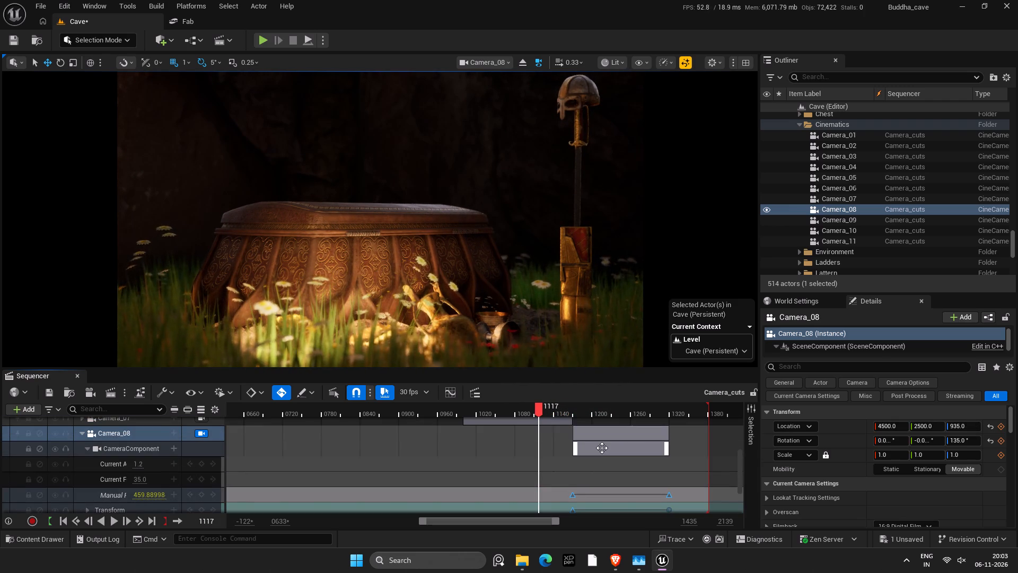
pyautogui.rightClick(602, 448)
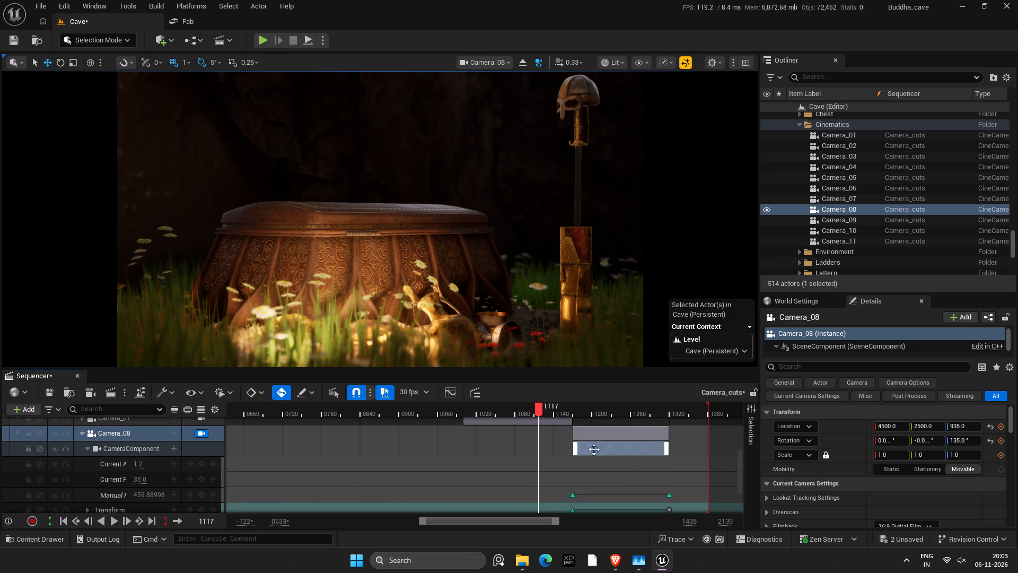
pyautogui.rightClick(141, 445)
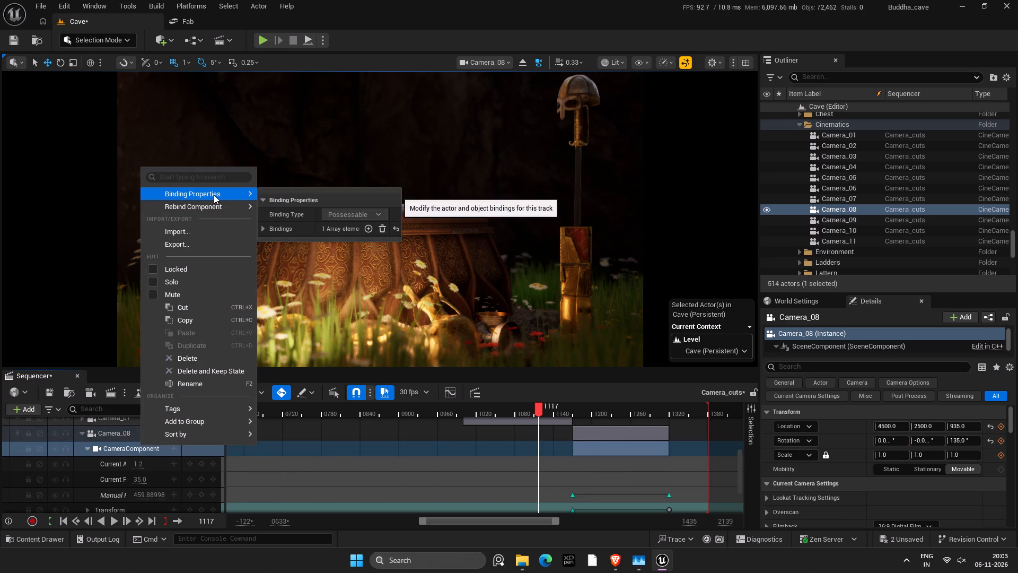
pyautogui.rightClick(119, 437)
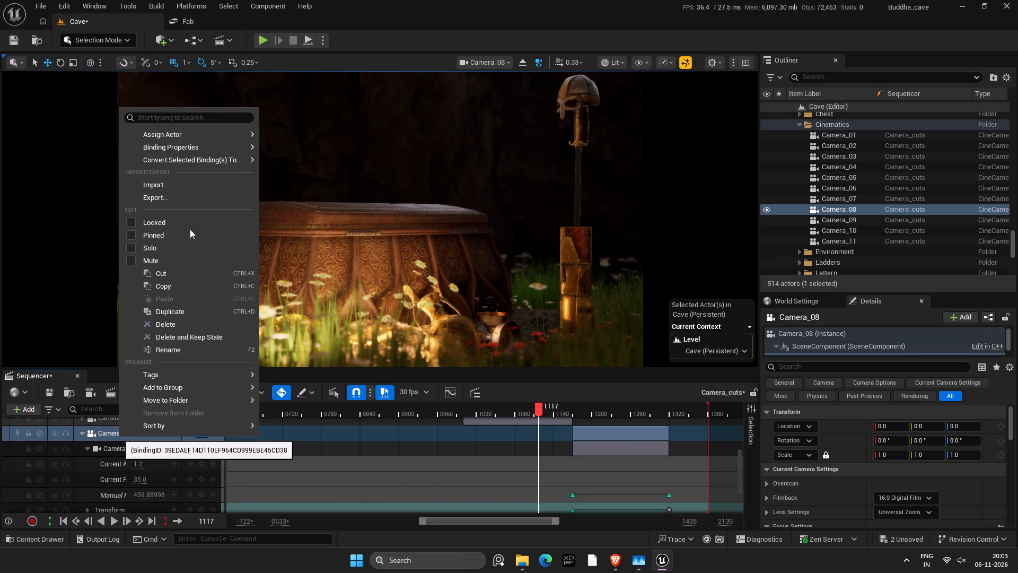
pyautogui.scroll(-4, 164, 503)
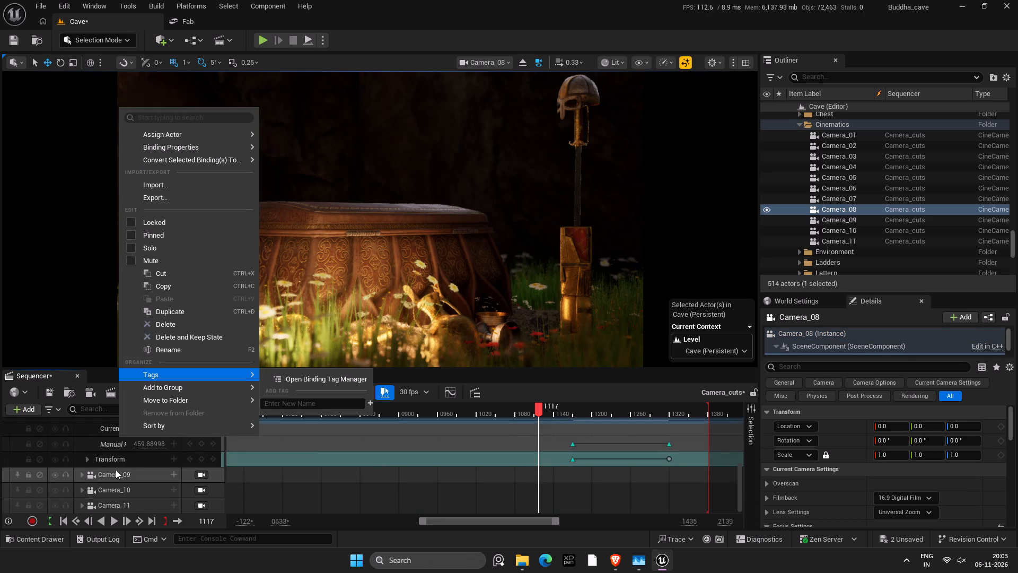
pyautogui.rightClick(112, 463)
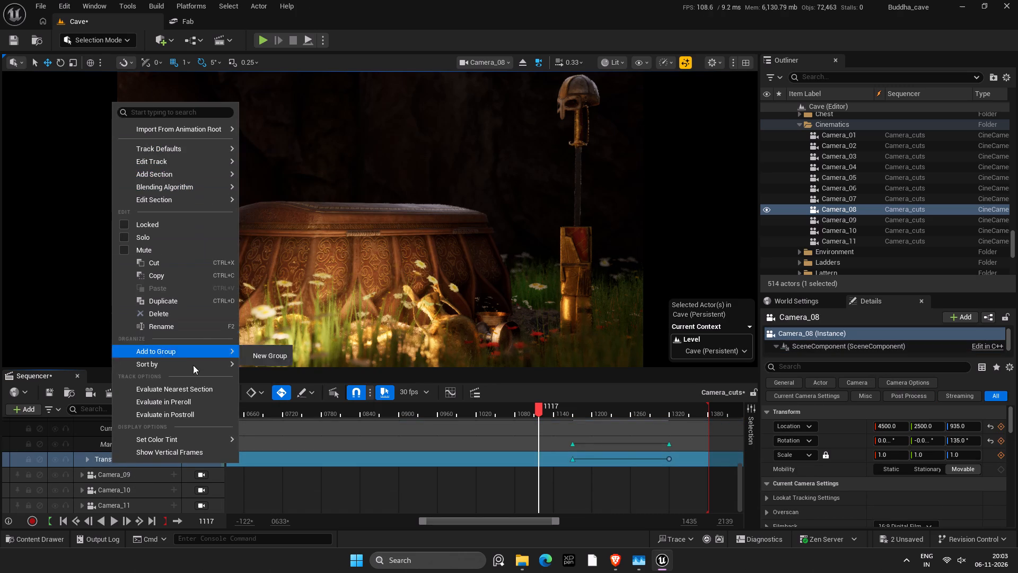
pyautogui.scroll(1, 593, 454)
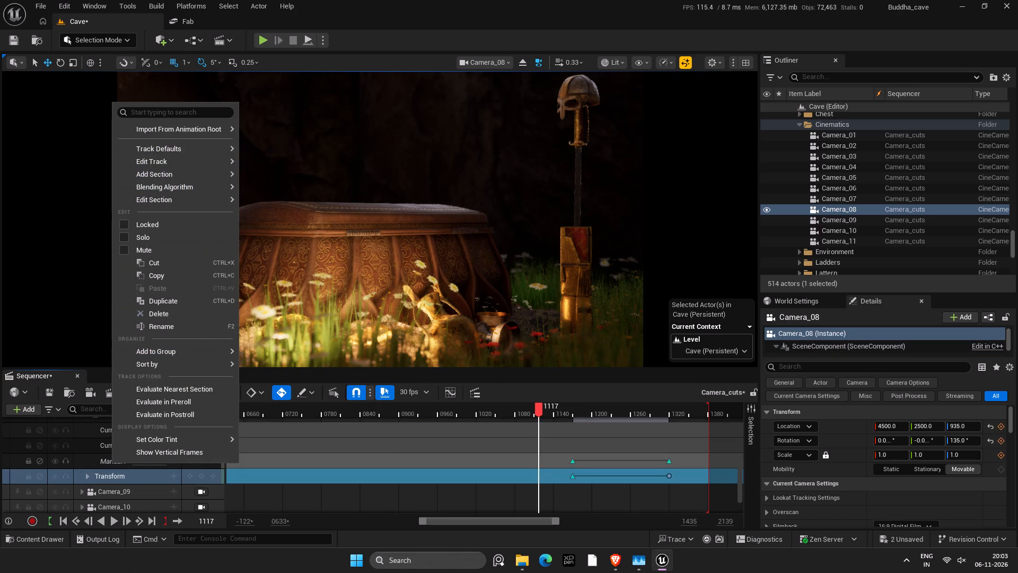
# Move Camera_08's close-up focus distance and transform keys from frame 1170 to frame 1359.
pyautogui.moveTo(539, 441); pyautogui.dragTo(575, 483)
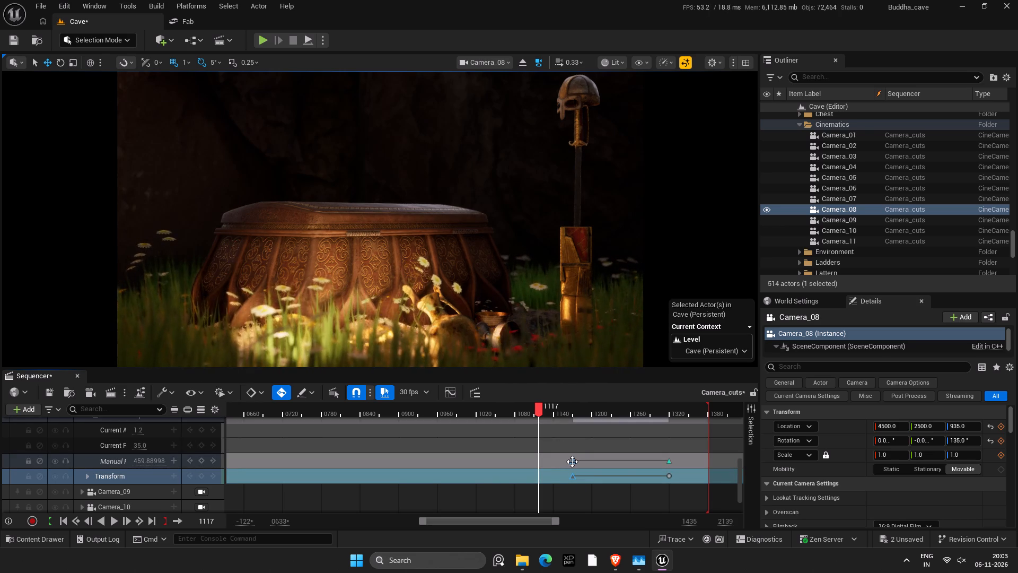
pyautogui.moveTo(572, 462); pyautogui.dragTo(695, 464)
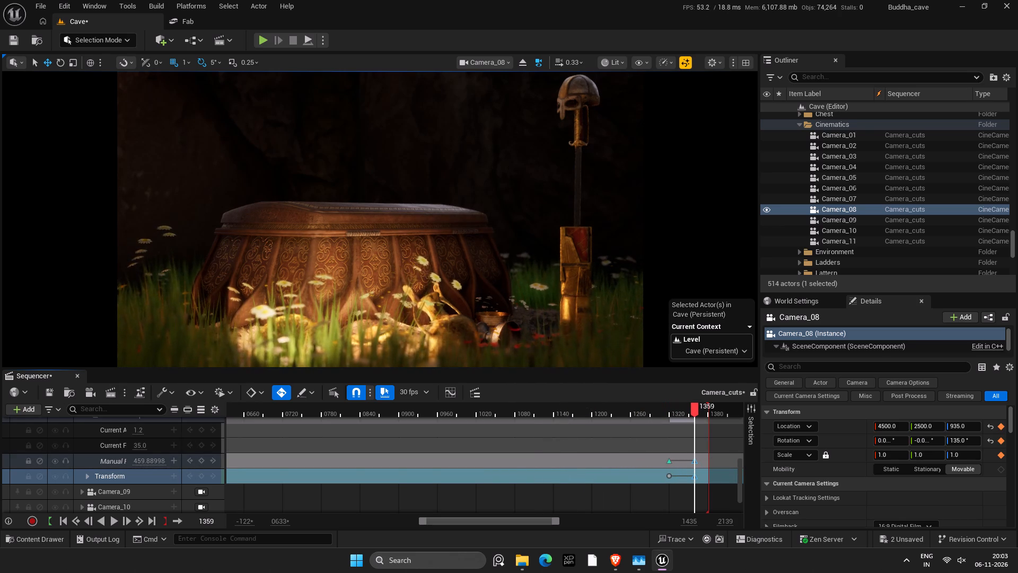
# Move Camera_08's wide-framing focus distance and transform keys from frame 1320 to frame 1170.
pyautogui.moveTo(644, 446); pyautogui.dragTo(674, 485)
pyautogui.moveTo(670, 462); pyautogui.dragTo(625, 459)
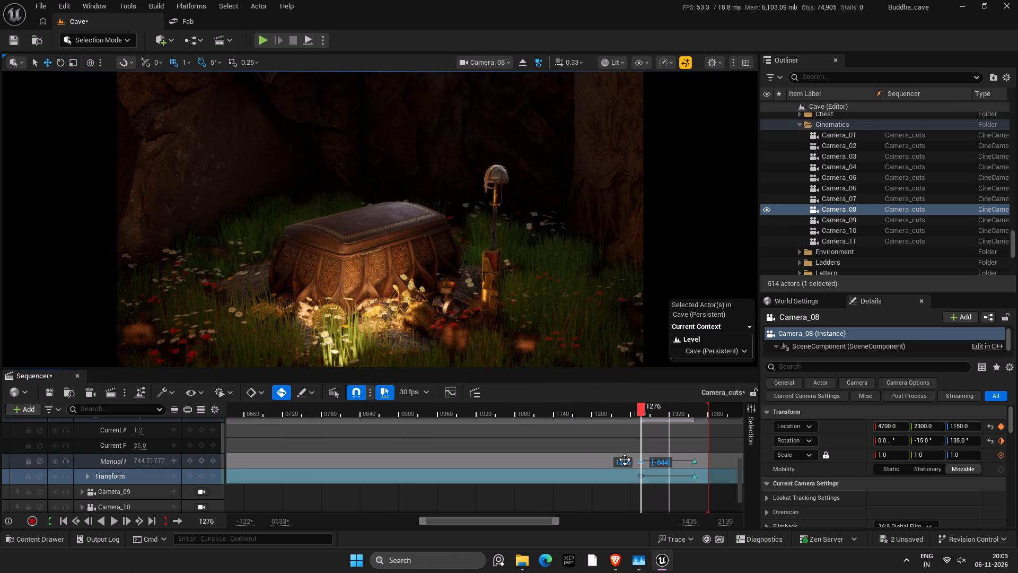
pyautogui.moveTo(625, 459); pyautogui.dragTo(569, 458)
pyautogui.scroll(1, 576, 446)
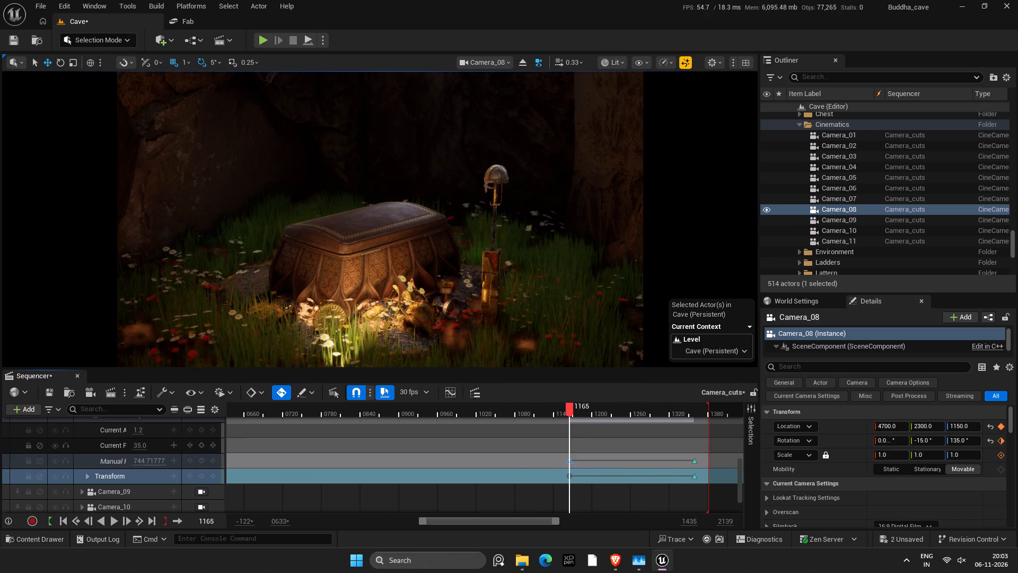
pyautogui.scroll(3, 576, 446)
pyautogui.scroll(-3, 577, 445)
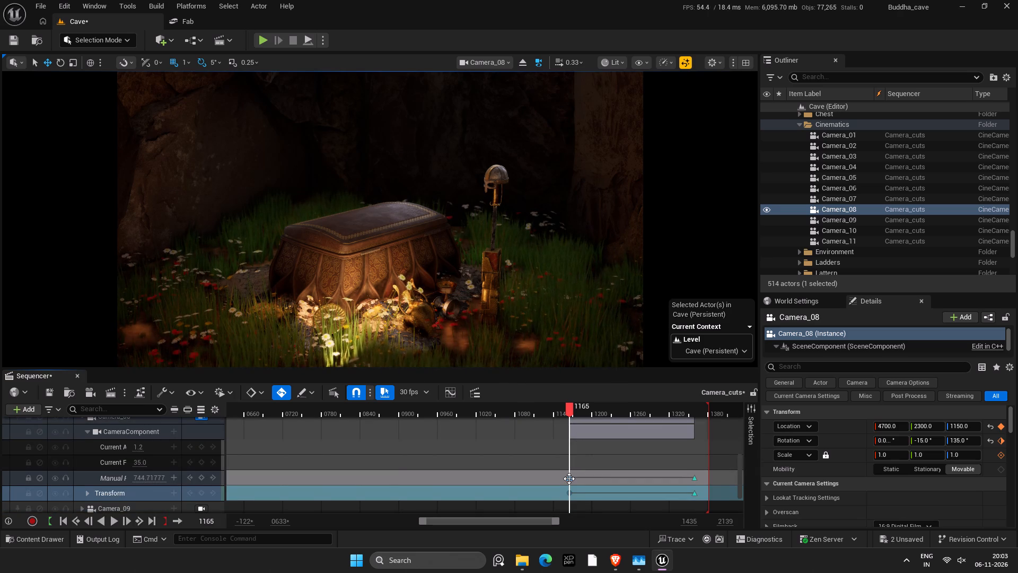
pyautogui.click(569, 479)
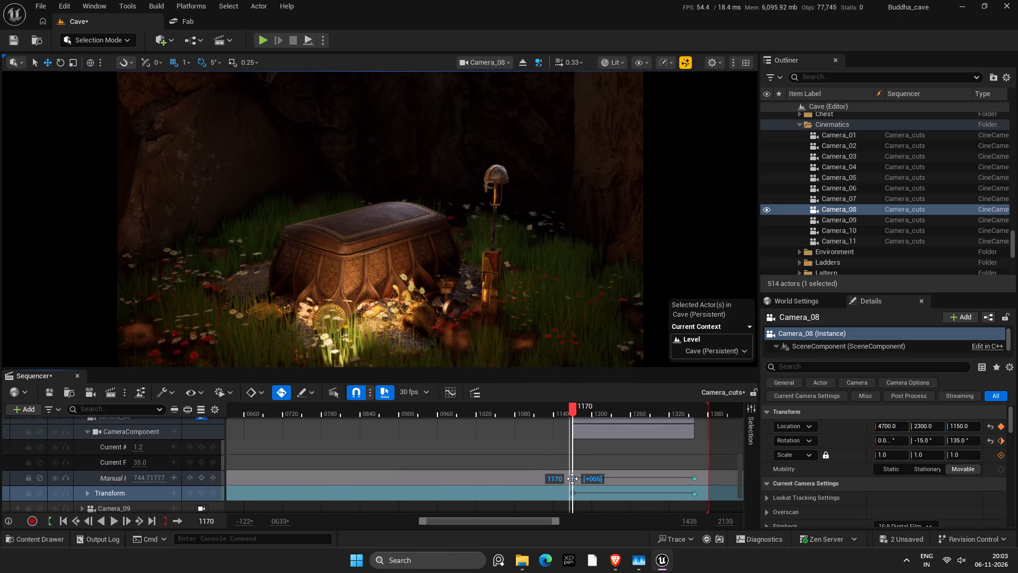
# Move Camera_08's close-up focus distance and transform keys from frame 1359 to frame 1320, and save the sequence.
pyautogui.moveTo(668, 456); pyautogui.dragTo(706, 513)
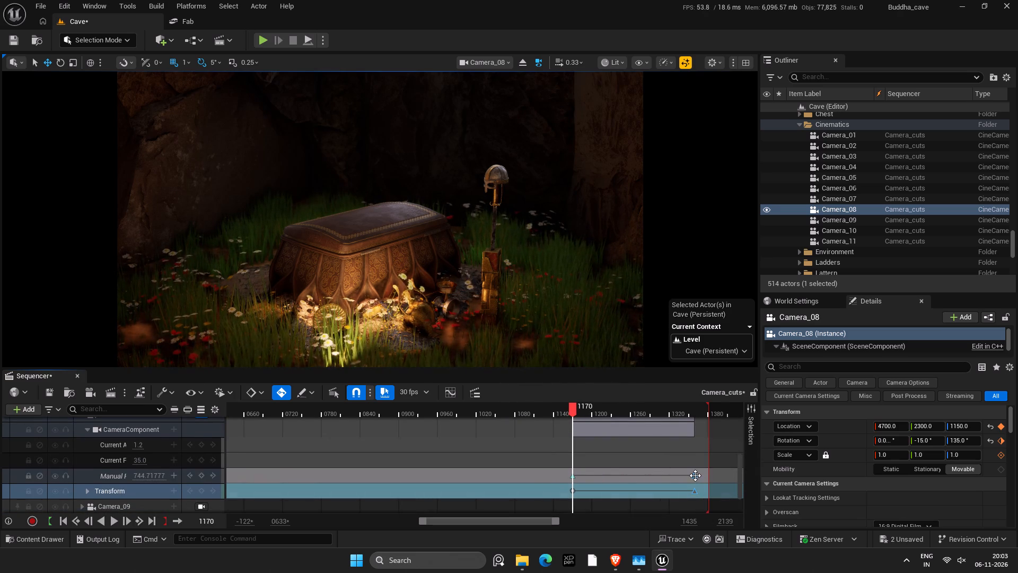
pyautogui.moveTo(695, 475); pyautogui.dragTo(675, 474)
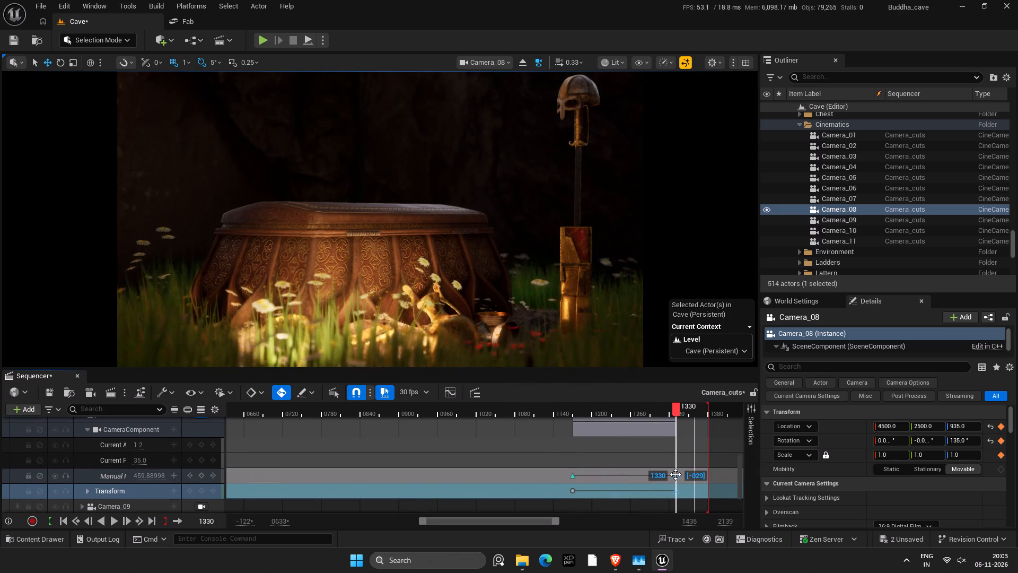
pyautogui.moveTo(675, 474); pyautogui.dragTo(671, 474)
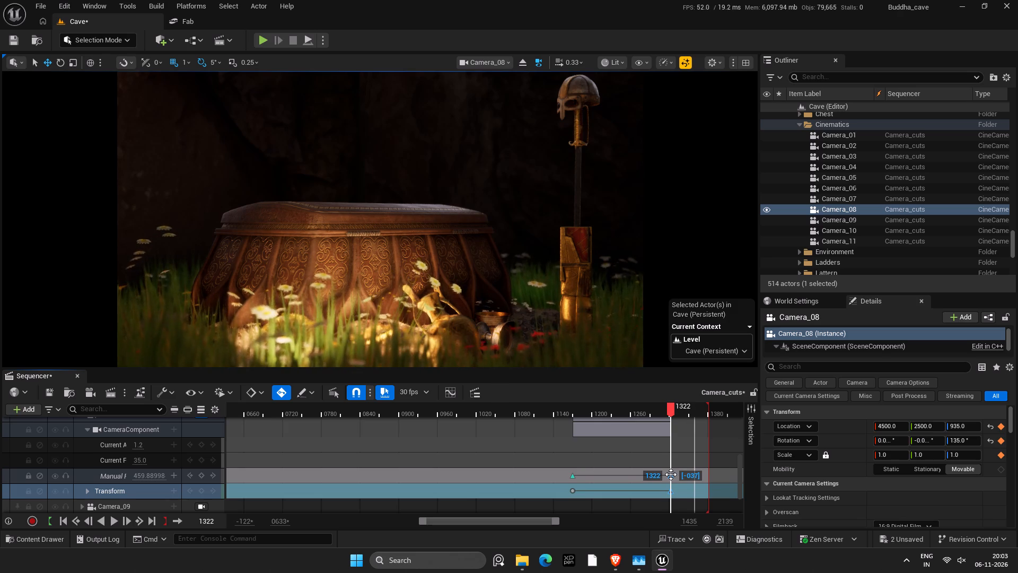
pyautogui.moveTo(671, 474); pyautogui.dragTo(669, 474)
pyautogui.hotkey('ctrl', 's')
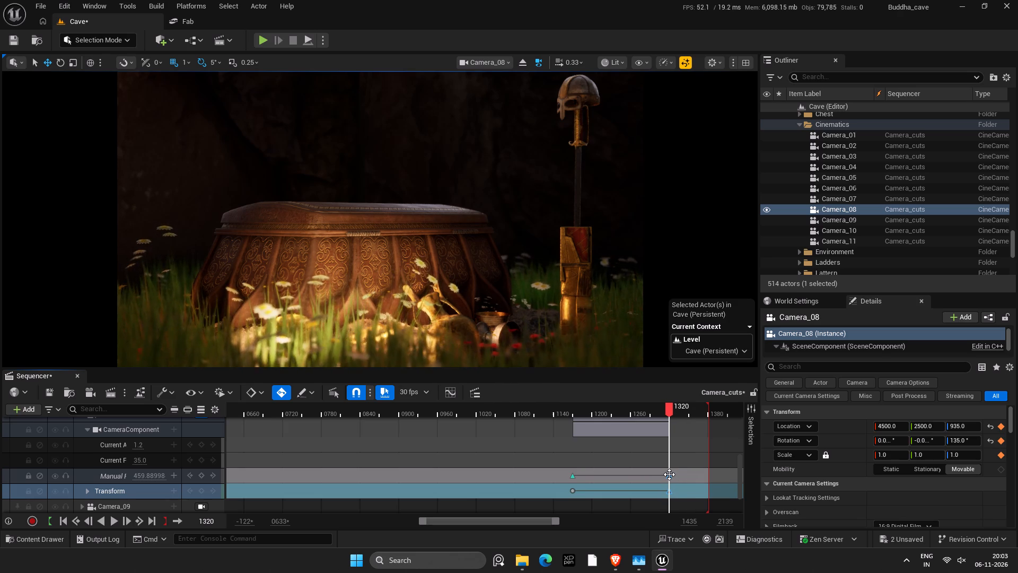
pyautogui.scroll(3, 643, 446)
pyautogui.hotkey('ctrl', 's')
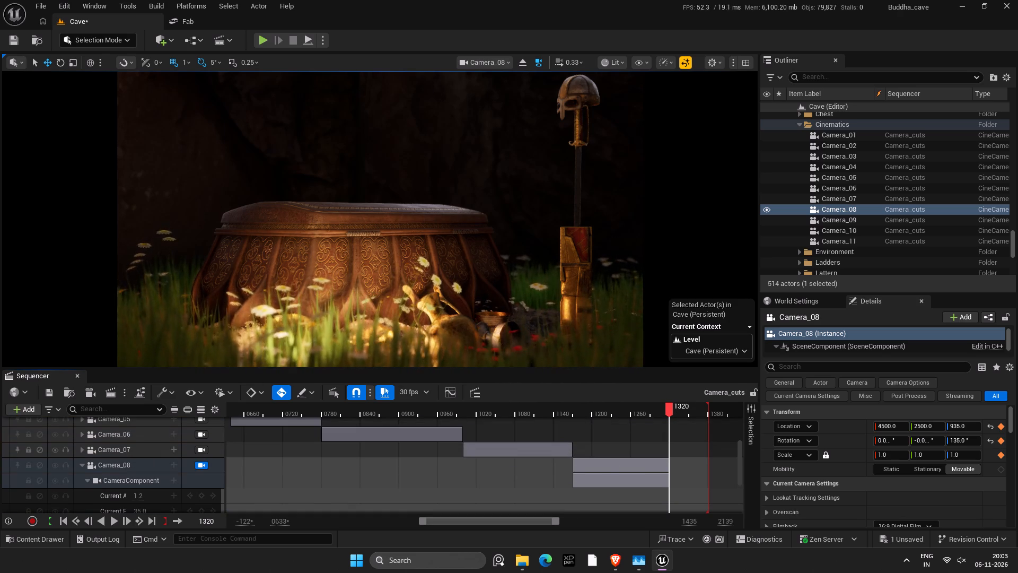
pyautogui.scroll(-2, 643, 447)
pyautogui.scroll(4, 643, 447)
pyautogui.hotkey('ctrl', 's')
# Save the sequence and lock the viewport to the Camera Cuts track.
pyautogui.scroll(5, 651, 440)
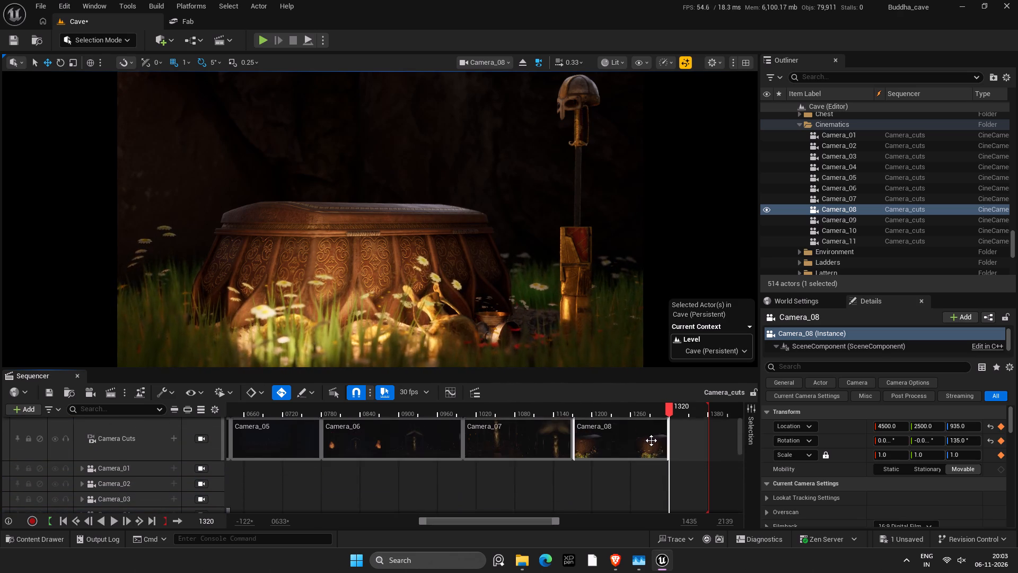
pyautogui.moveTo(661, 408); pyautogui.dragTo(178, 407)
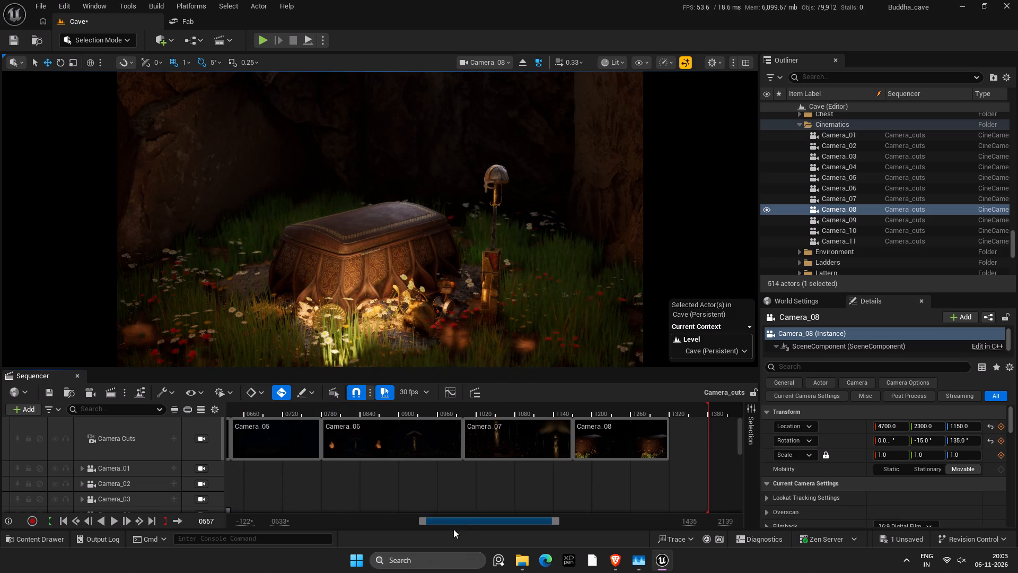
pyautogui.moveTo(419, 521); pyautogui.dragTo(280, 511)
pyautogui.click(257, 411)
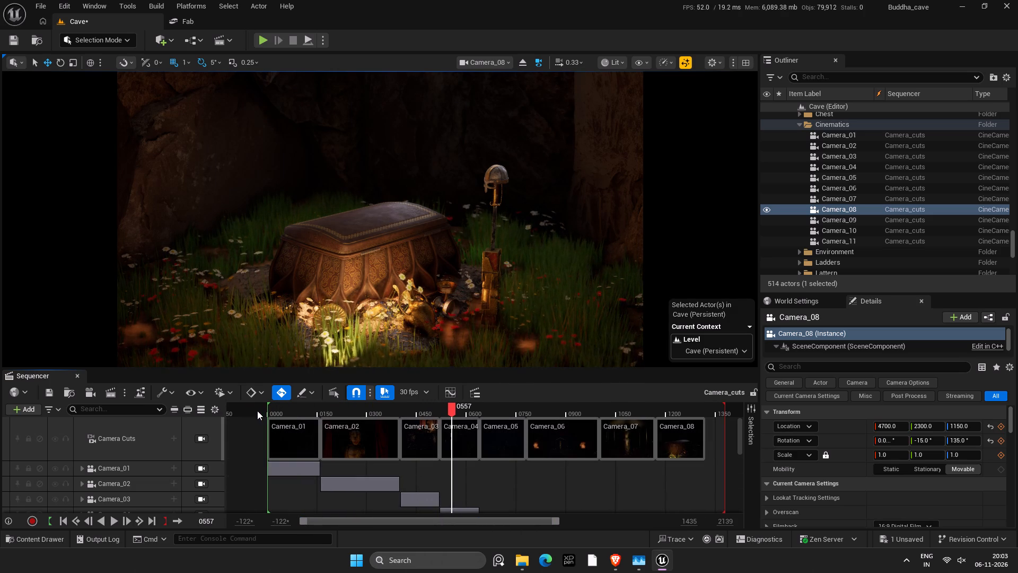
pyautogui.hotkey('ctrl', 's')
pyautogui.click(203, 437)
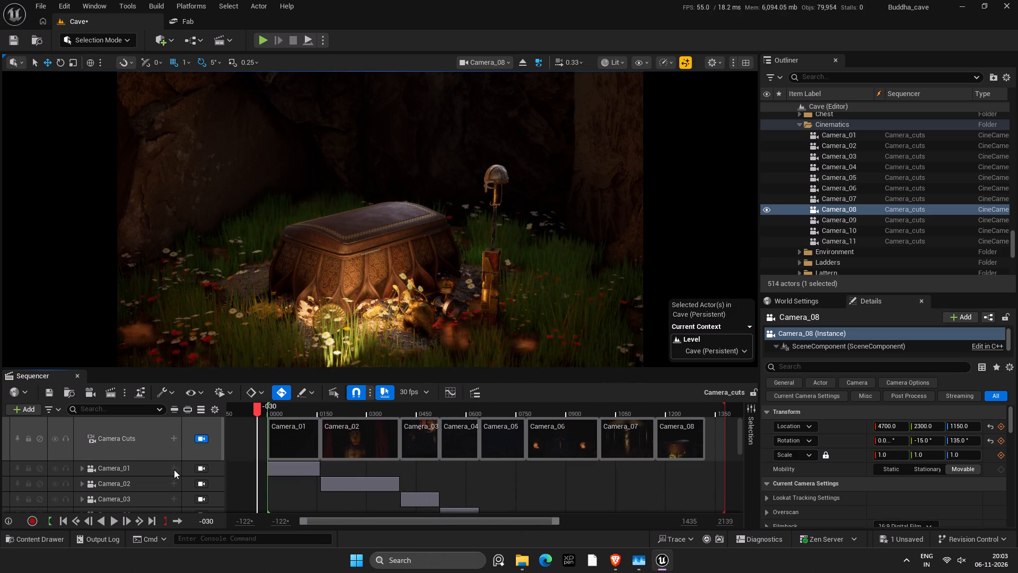
# Return the playhead to the start of the sequence and save the Cave level.
pyautogui.moveTo(286, 411); pyautogui.dragTo(268, 412)
pyautogui.hotkey('ctrl', 's')
pyautogui.click(899, 539)
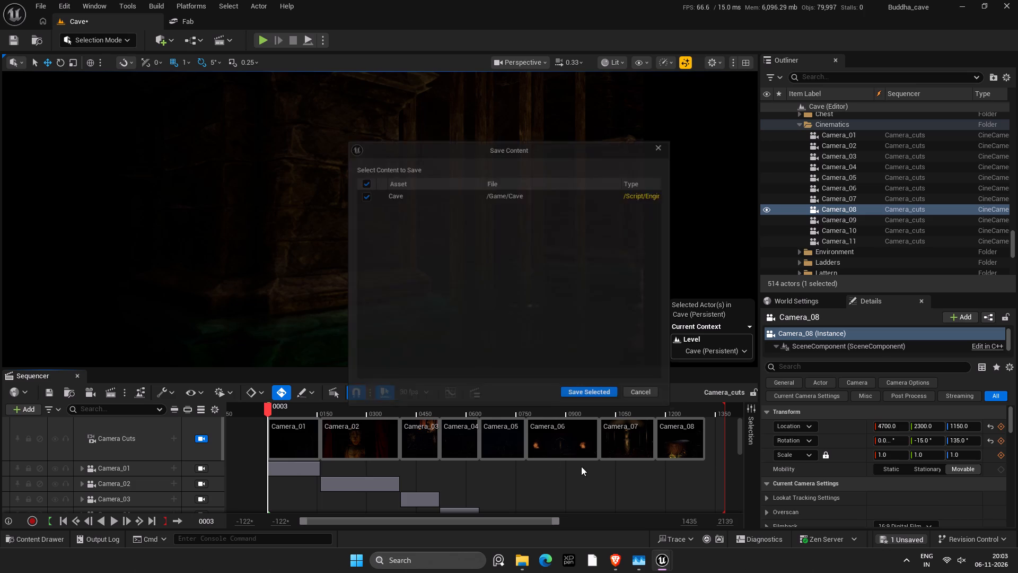
pyautogui.click(586, 400)
# Play the camera cuts from the start of the sequence through to frame 919 to review the shots.
pyautogui.click(112, 519)
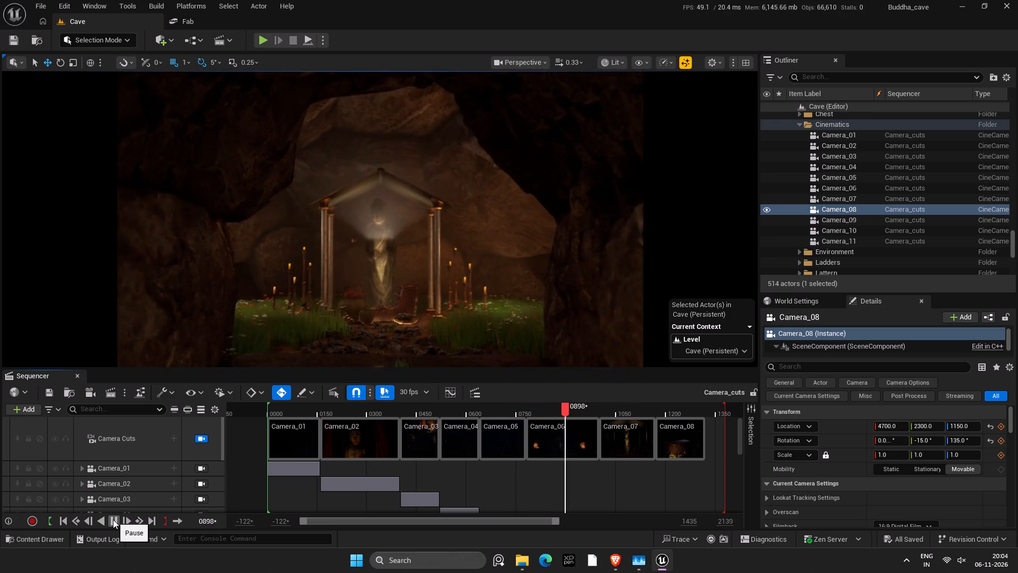
pyautogui.click(114, 518)
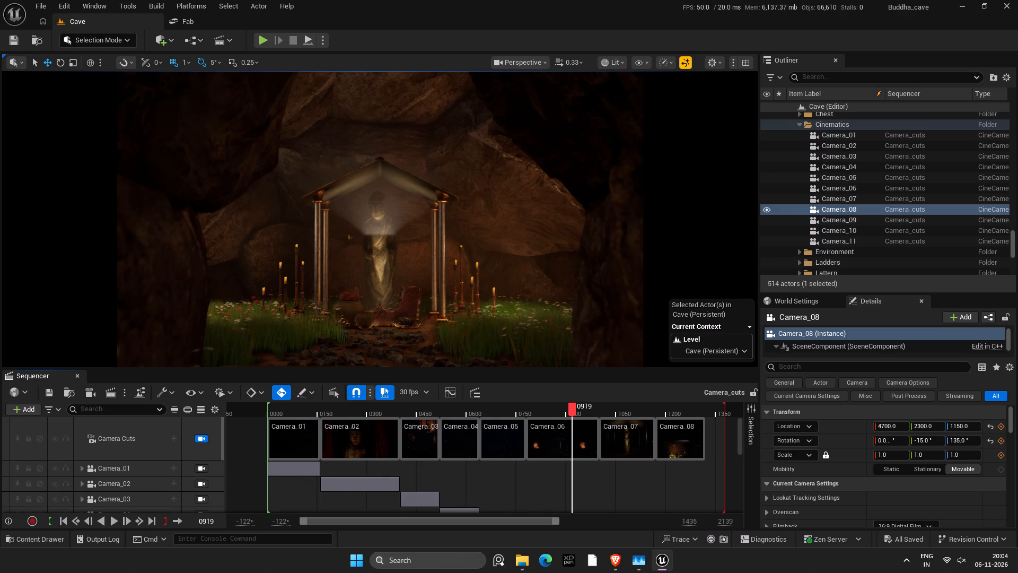
# Set the Roof_lgt light's Volumetric Scattering Intensity to 0 and save the sequence.
pyautogui.press('g')
pyautogui.click(378, 231)
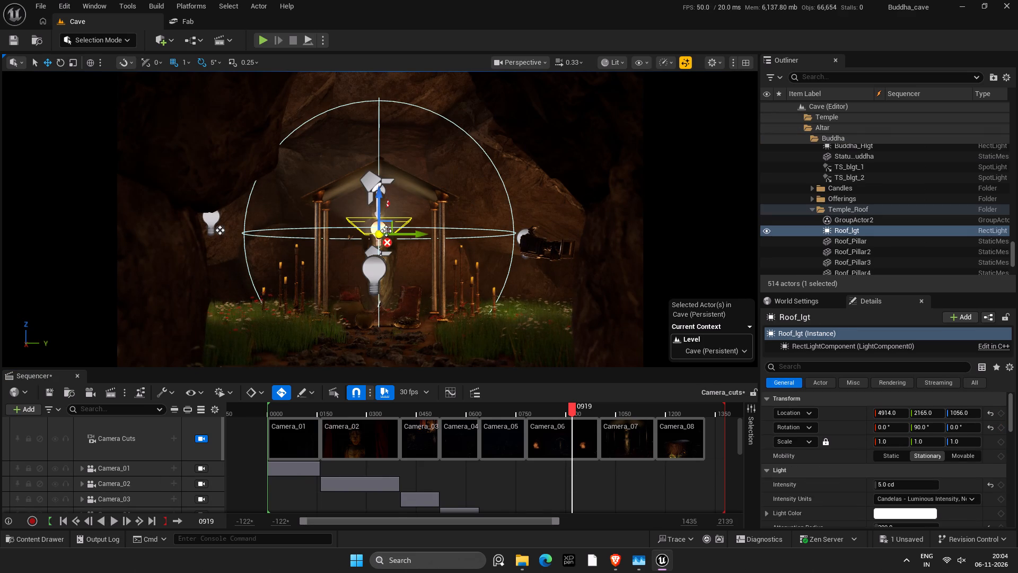
pyautogui.scroll(-9, 942, 500)
pyautogui.scroll(-4, 875, 491)
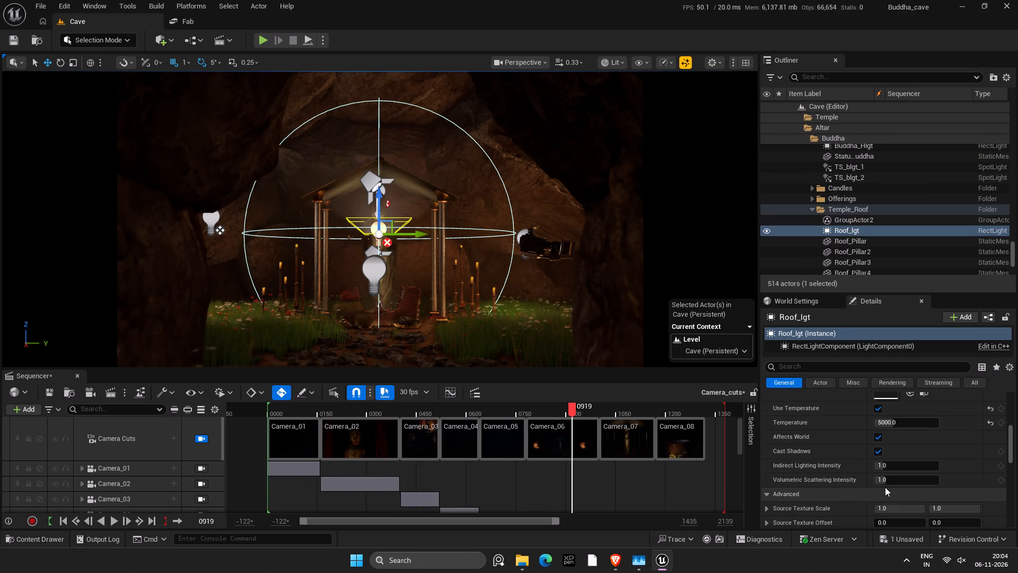
pyautogui.click(888, 480)
pyautogui.press('0')
pyautogui.press('Return')
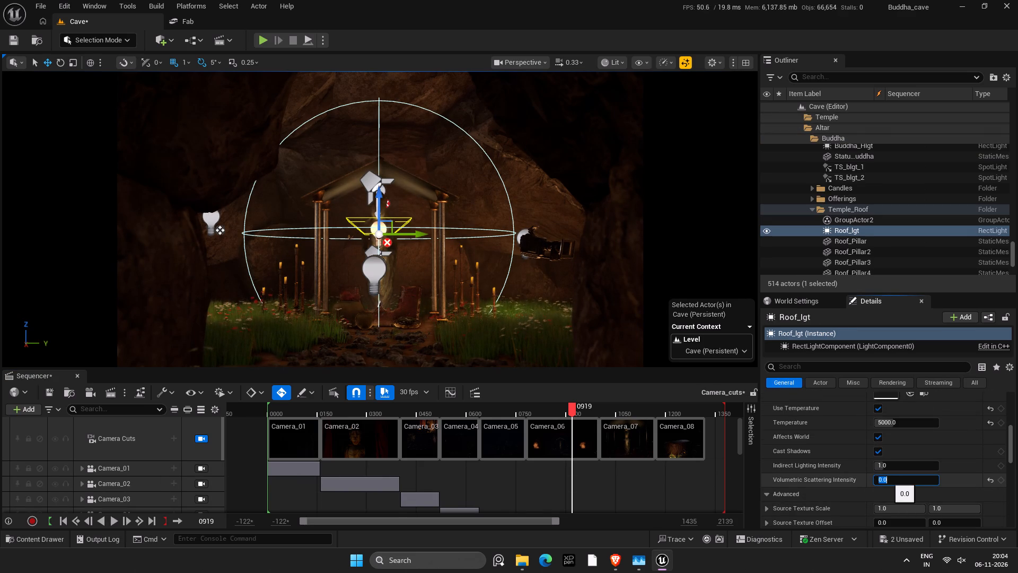
pyautogui.hotkey('ctrl', 's')
pyautogui.press('g')
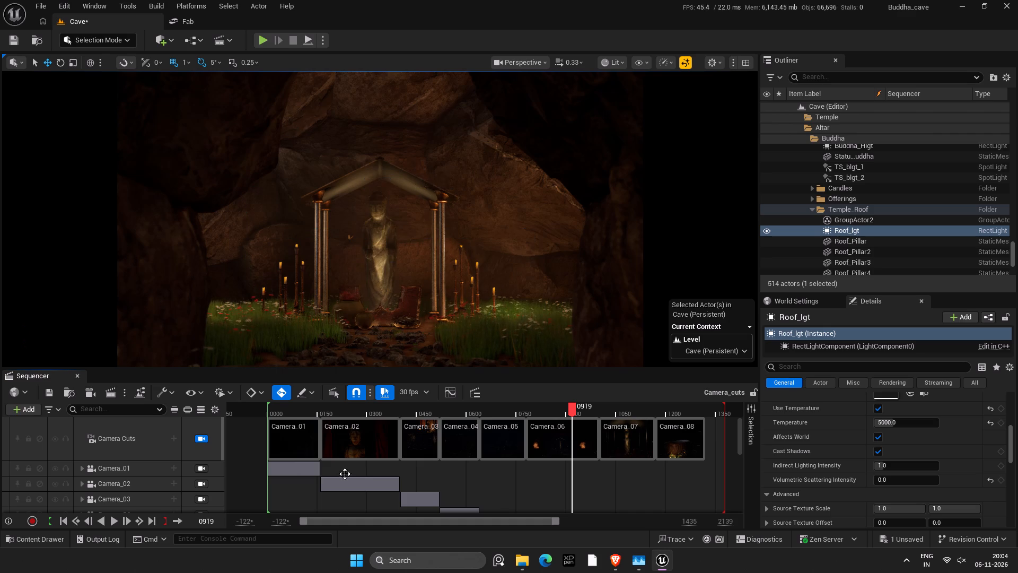
# Play the camera cuts from frame 919 to the end, and re-examine Camera_06's temple framing near frame 906.
pyautogui.click(114, 523)
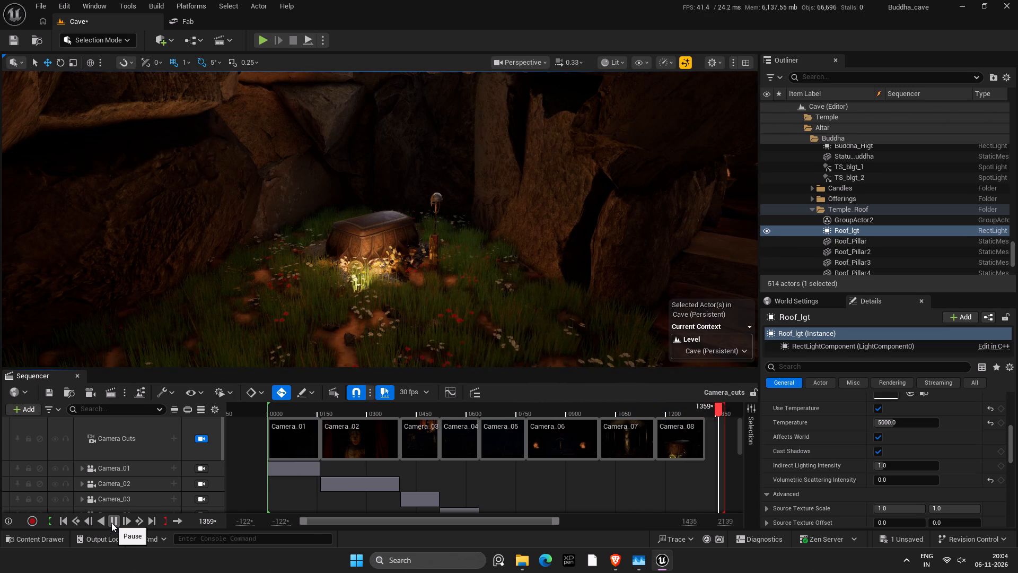
pyautogui.click(111, 523)
pyautogui.moveTo(568, 405); pyautogui.dragTo(562, 405)
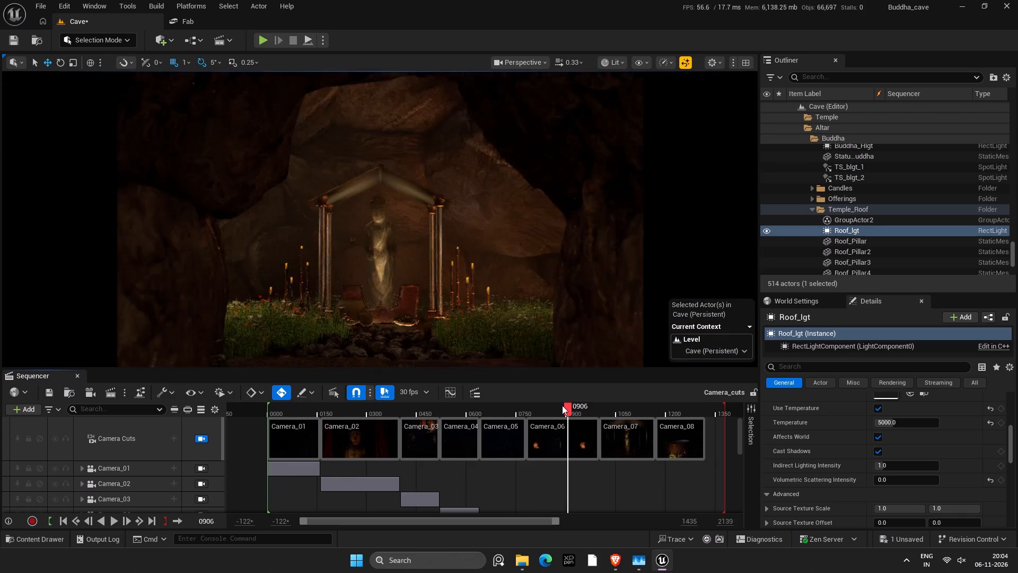
# With the playhead at frame 1000, delete both of Camera_07's manual focus distance keys.
pyautogui.moveTo(562, 405); pyautogui.dragTo(602, 415)
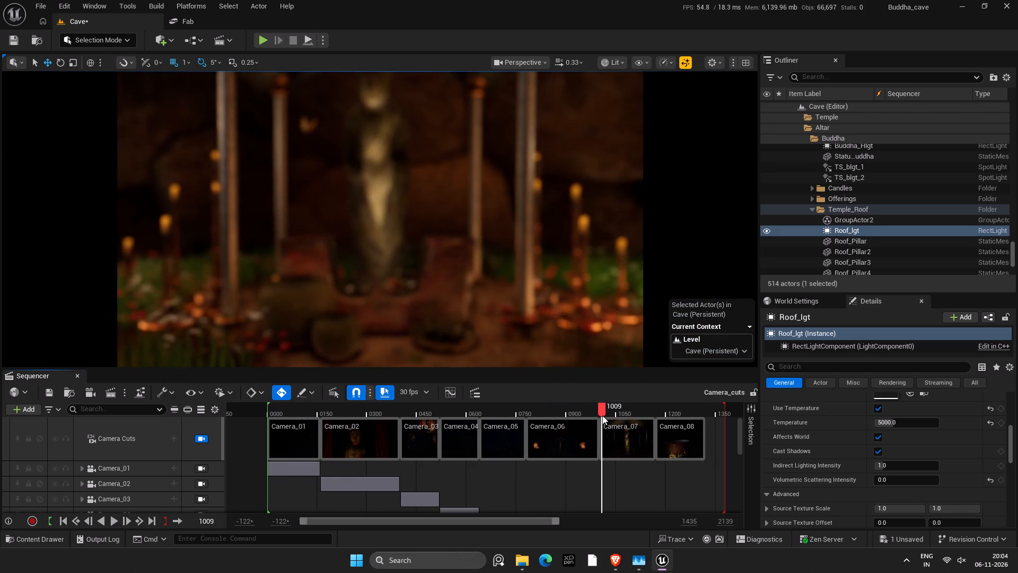
pyautogui.press('Left')
pyautogui.press('Left')
pyautogui.press('Left')
pyautogui.press('Left')
pyautogui.press('Left')
pyautogui.press('Left')
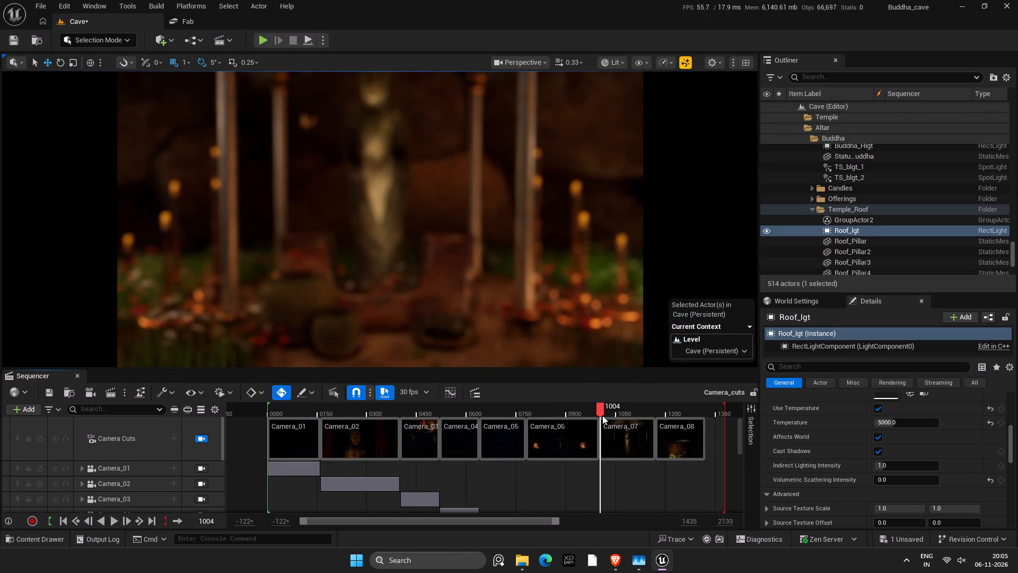
pyautogui.press('Left')
pyautogui.press('Left')
pyautogui.press('Left')
pyautogui.scroll(-3, 634, 463)
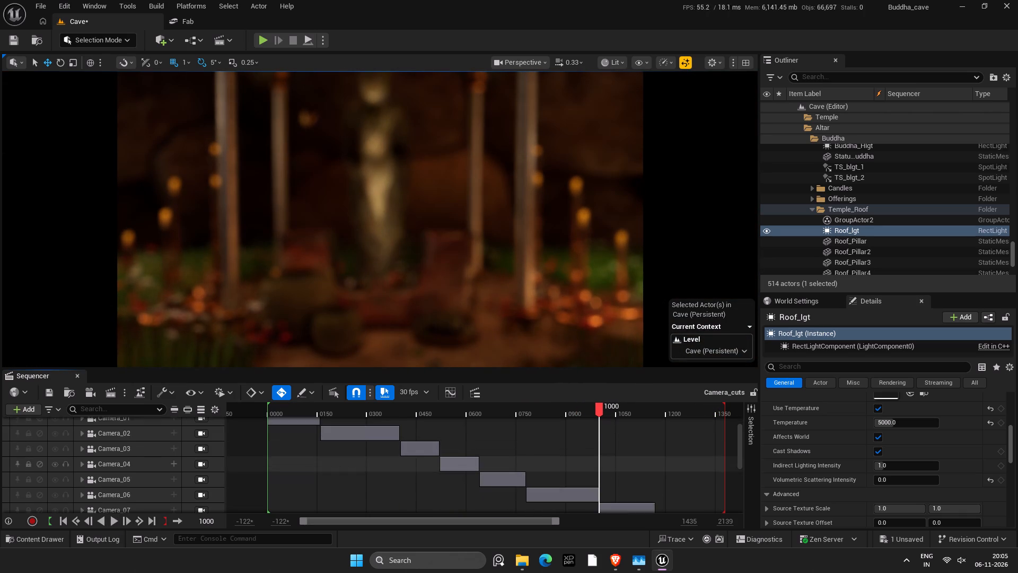
pyautogui.scroll(-2, 632, 470)
pyautogui.click(84, 493)
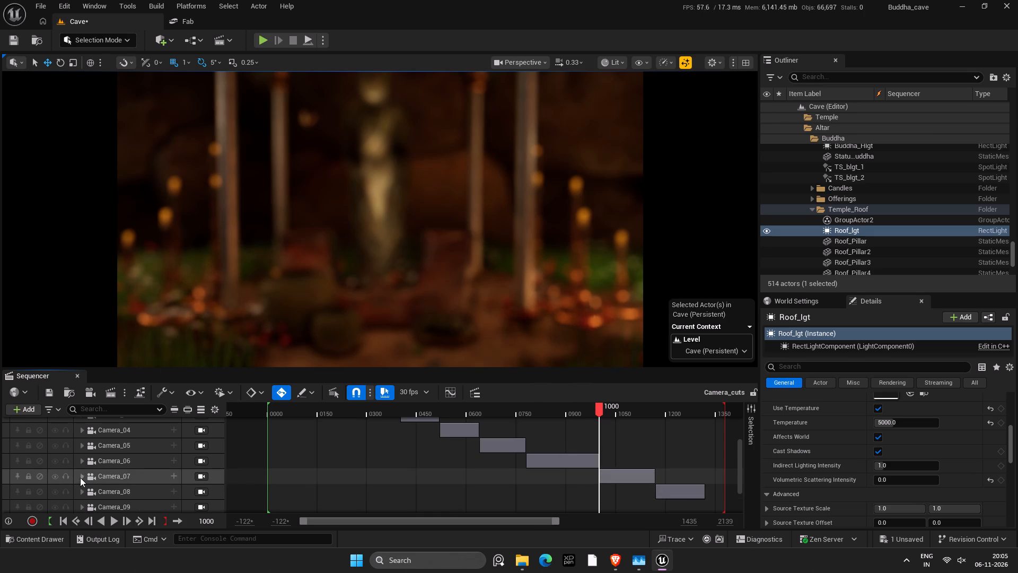
pyautogui.click(81, 476)
pyautogui.scroll(-3, 557, 480)
pyautogui.moveTo(588, 473); pyautogui.dragTo(601, 492)
pyautogui.click(621, 485)
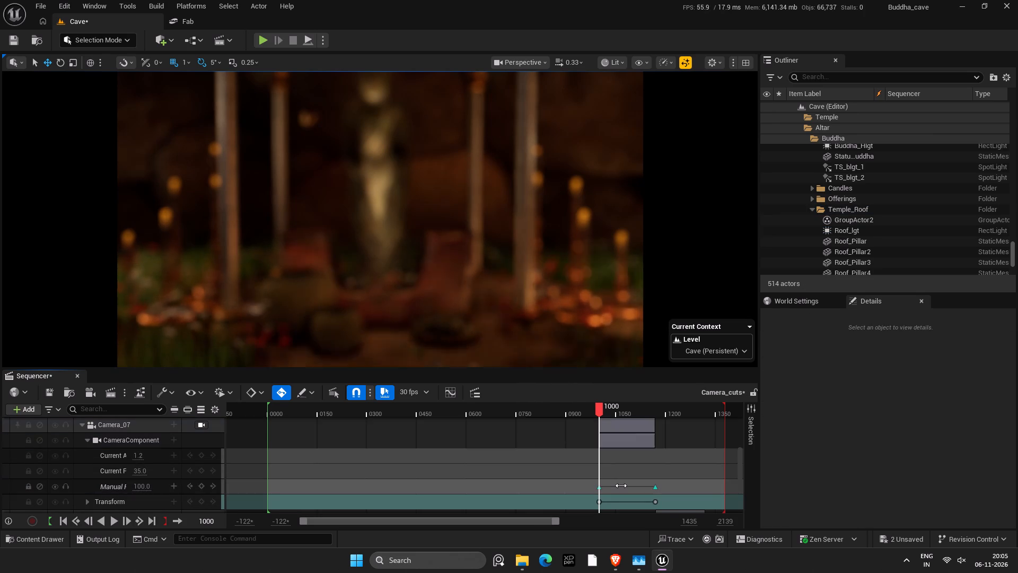
pyautogui.moveTo(578, 481); pyautogui.dragTo(657, 493)
pyautogui.press('Delete')
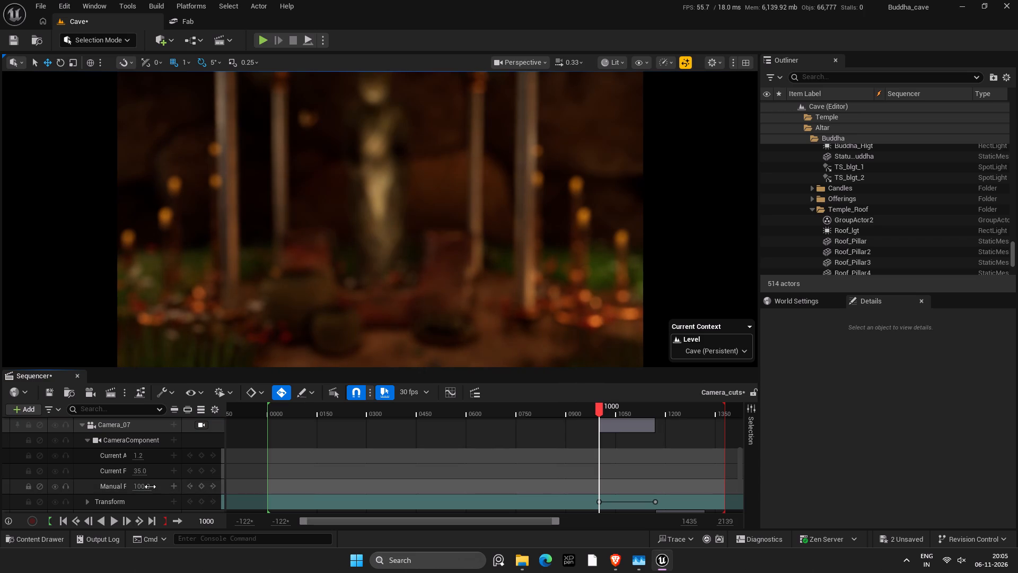
# Set Camera_07's manual focus distance to a constant 500 and save the sequence.
pyautogui.moveTo(145, 485); pyautogui.dragTo(194, 485)
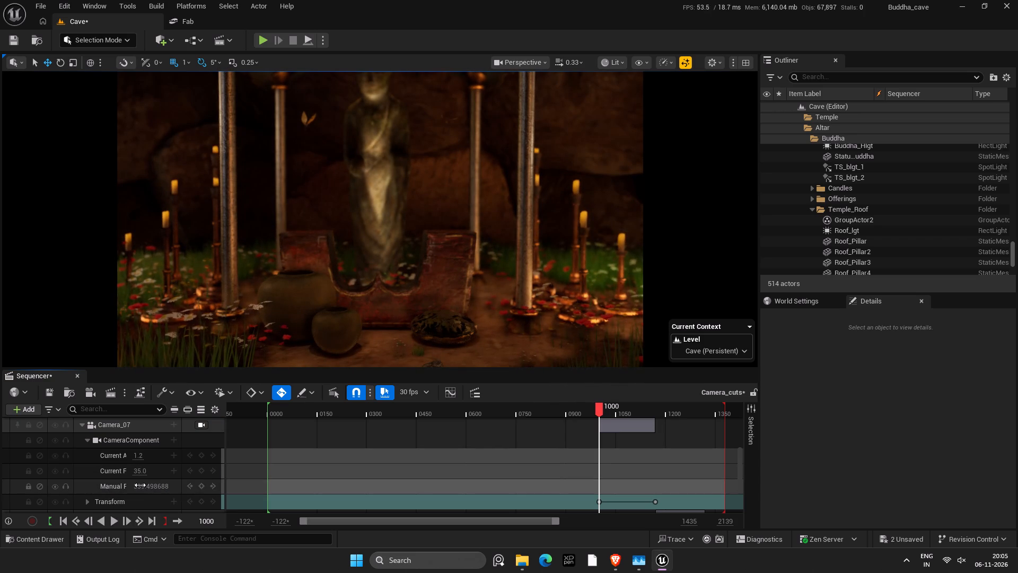
pyautogui.moveTo(140, 485); pyautogui.dragTo(153, 485)
pyautogui.click(141, 485)
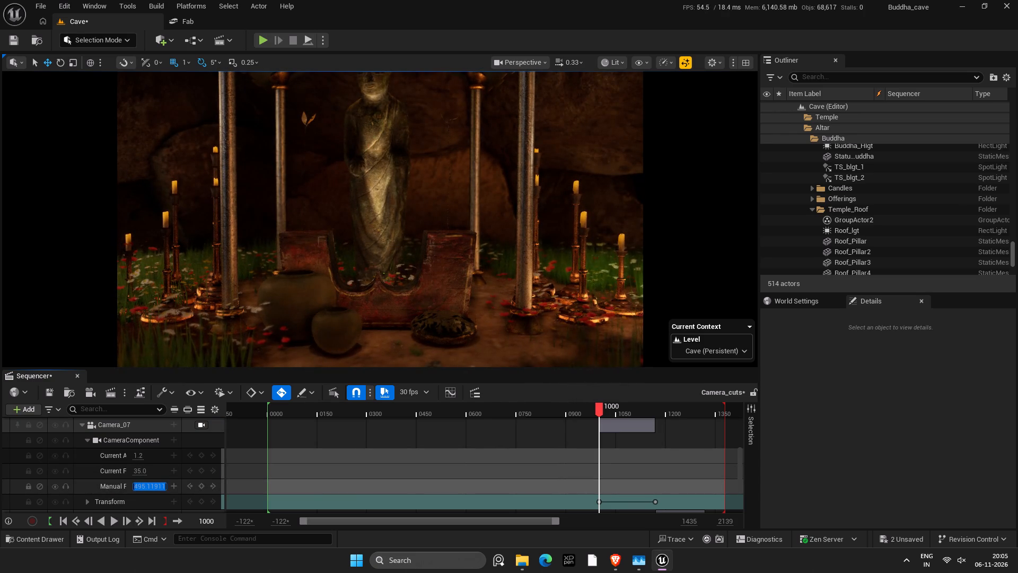
pyautogui.write('600')
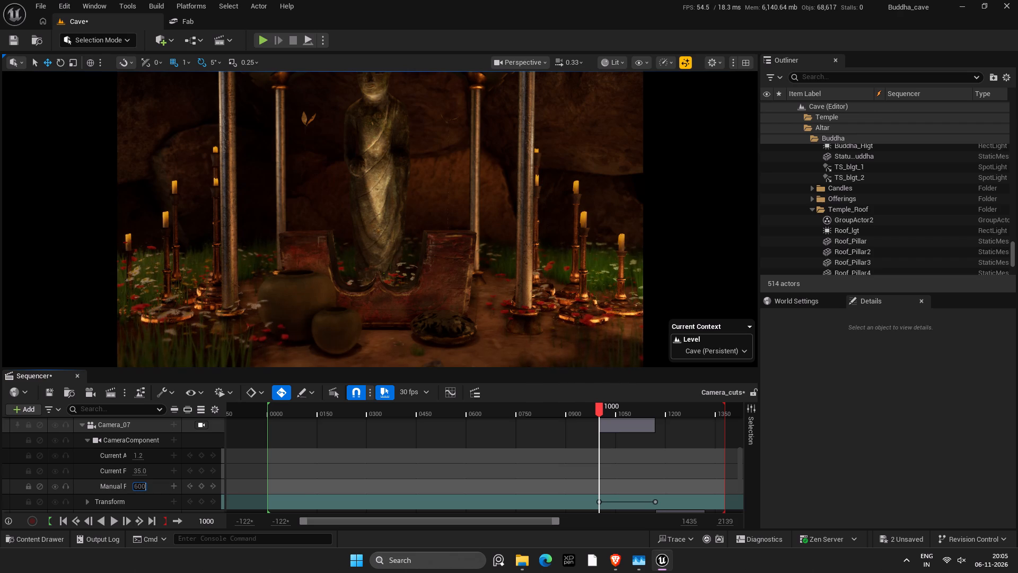
pyautogui.press('BackSpace')
pyautogui.press('BackSpace')
pyautogui.press('BackSpace')
pyautogui.press('BackSpace')
pyautogui.write('500')
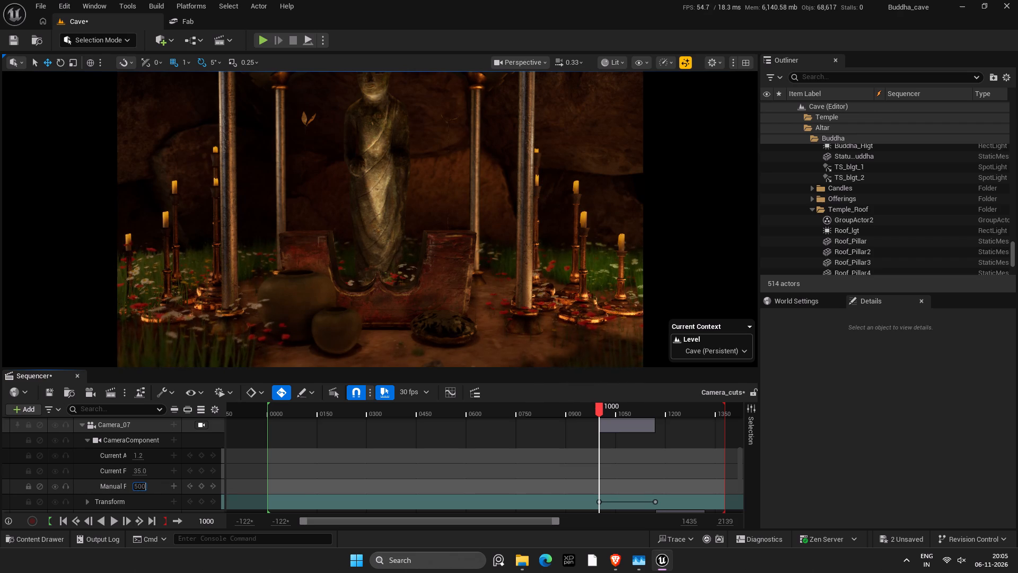
pyautogui.press('Return')
pyautogui.hotkey('ctrl', 's')
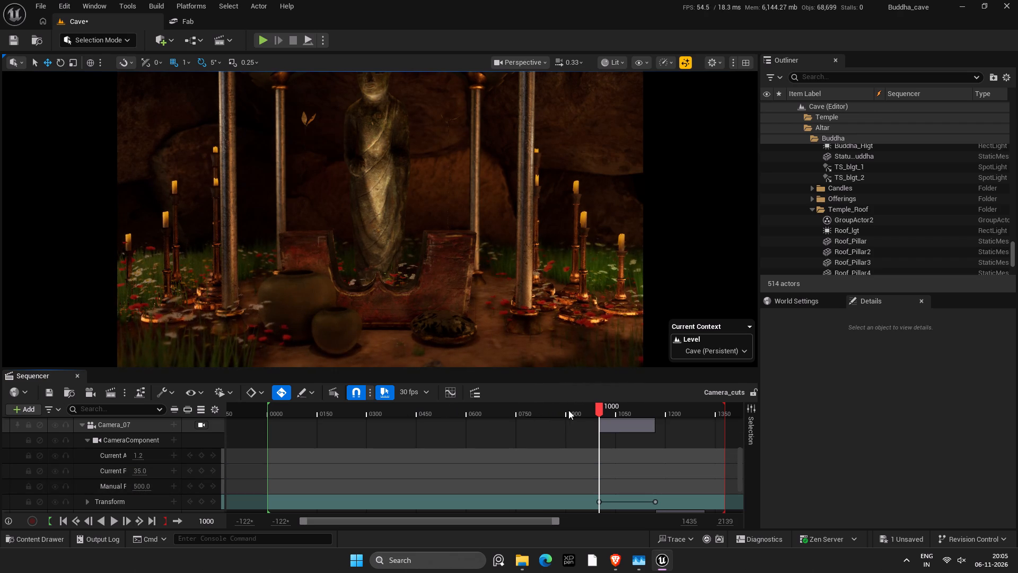
# Play the camera cuts from the end of Camera_06, and scrub across the Camera_07 and Camera_08 shots to review them.
pyautogui.moveTo(587, 411); pyautogui.dragTo(580, 409)
pyautogui.click(117, 521)
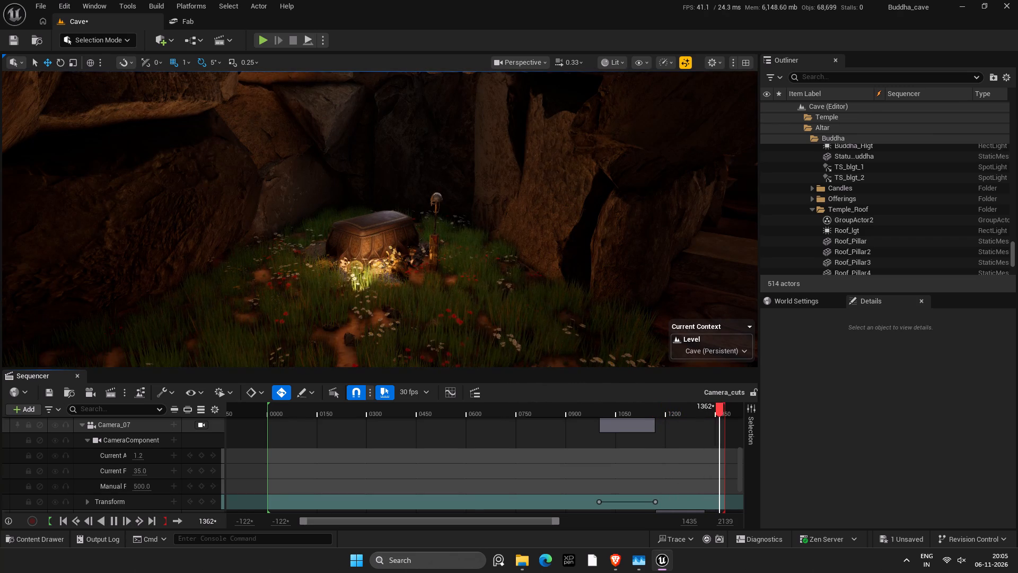
pyautogui.moveTo(593, 411); pyautogui.dragTo(677, 412)
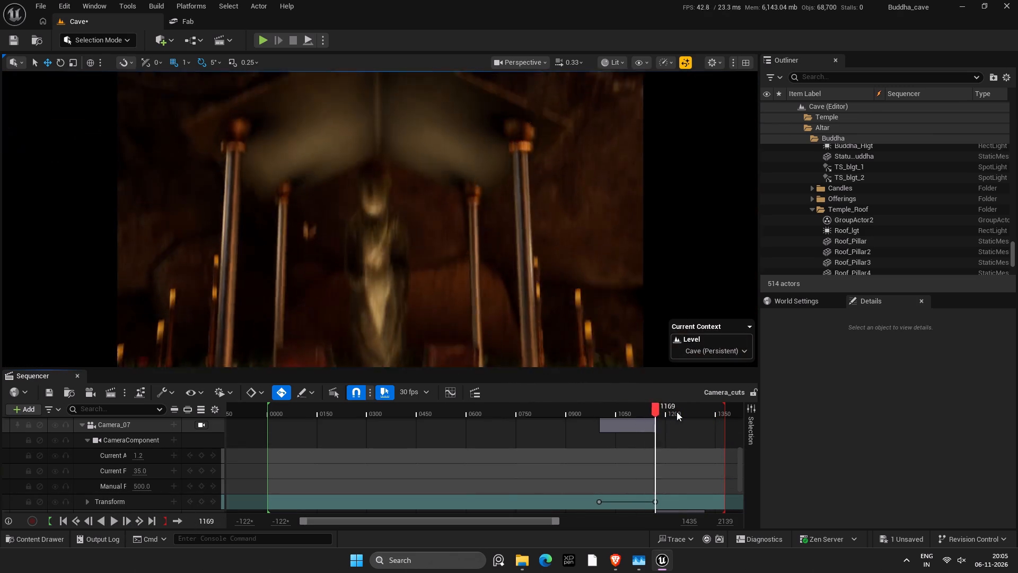
pyautogui.moveTo(677, 412); pyautogui.dragTo(684, 412)
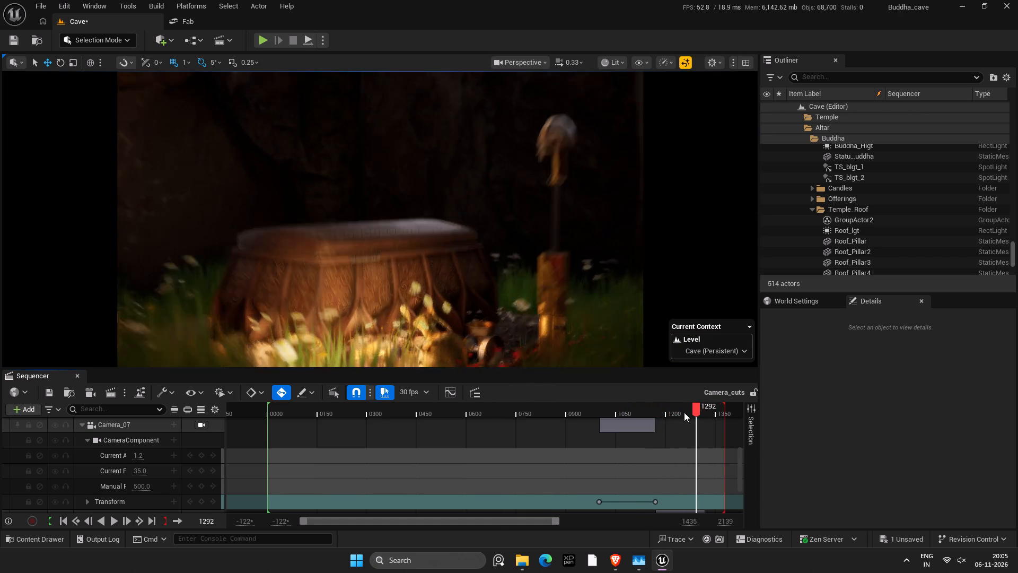
pyautogui.moveTo(684, 412); pyautogui.dragTo(654, 412)
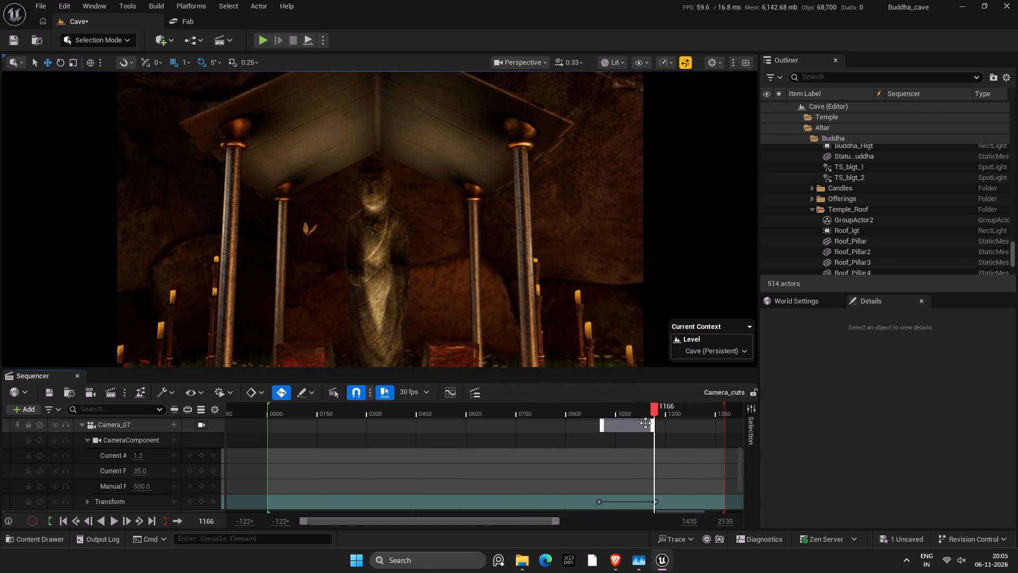
# Add Camera_09 to the Camera Cuts track at frame 1320, directly after the Camera_08 cut.
pyautogui.scroll(10, 680, 460)
pyautogui.moveTo(304, 522); pyautogui.dragTo(352, 518)
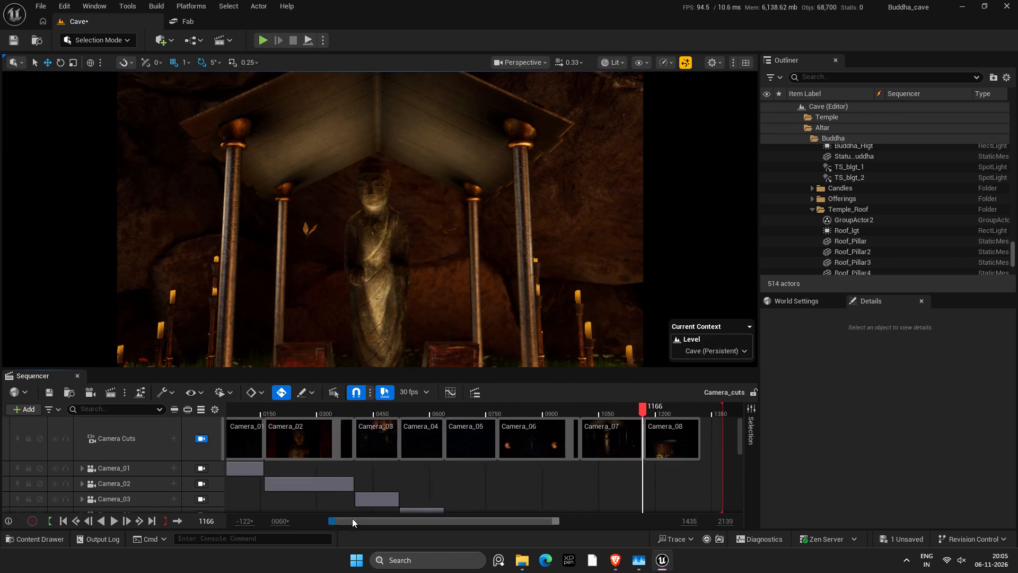
pyautogui.moveTo(352, 518); pyautogui.dragTo(502, 515)
pyautogui.click(546, 405)
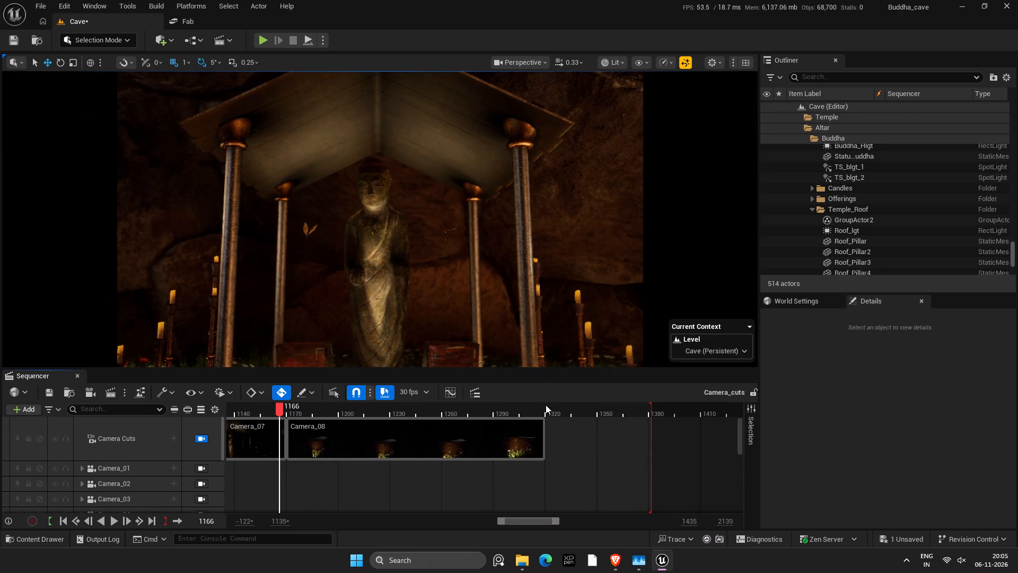
pyautogui.click(175, 436)
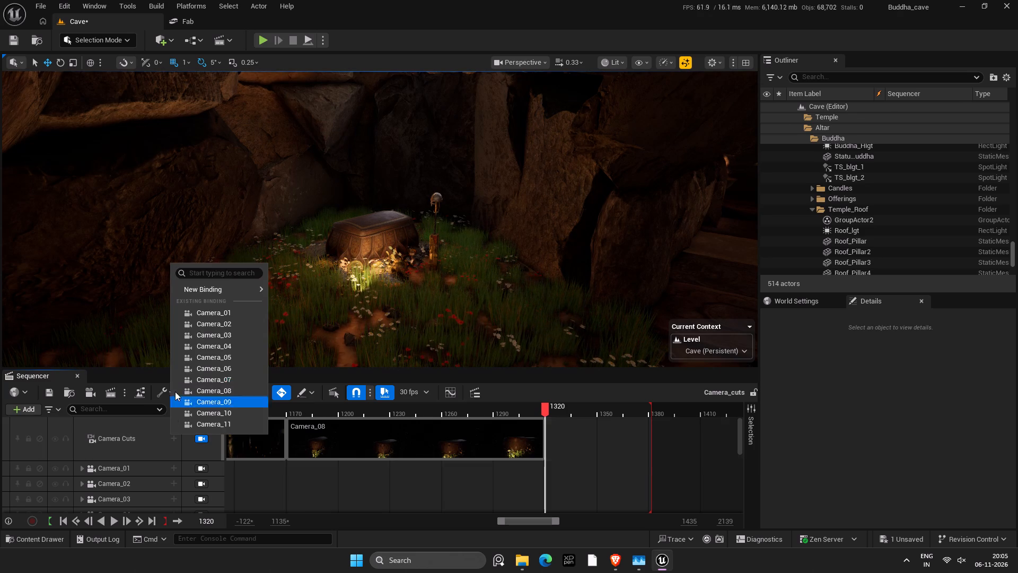
pyautogui.click(223, 401)
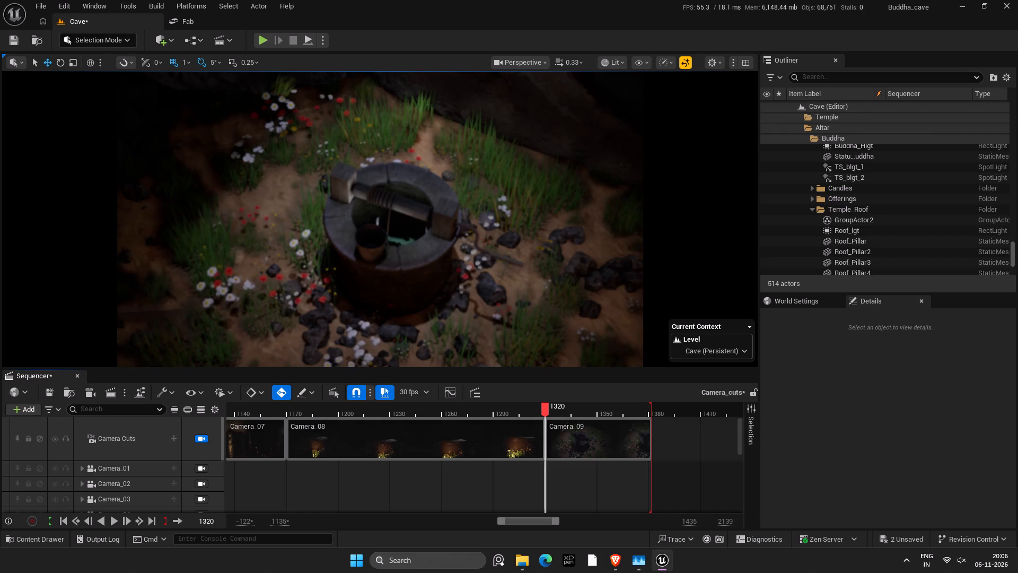
# Extend the sequence's playback end from the end of the Camera_09 cut to beyond frame 1530.
pyautogui.moveTo(686, 521); pyautogui.dragTo(789, 521)
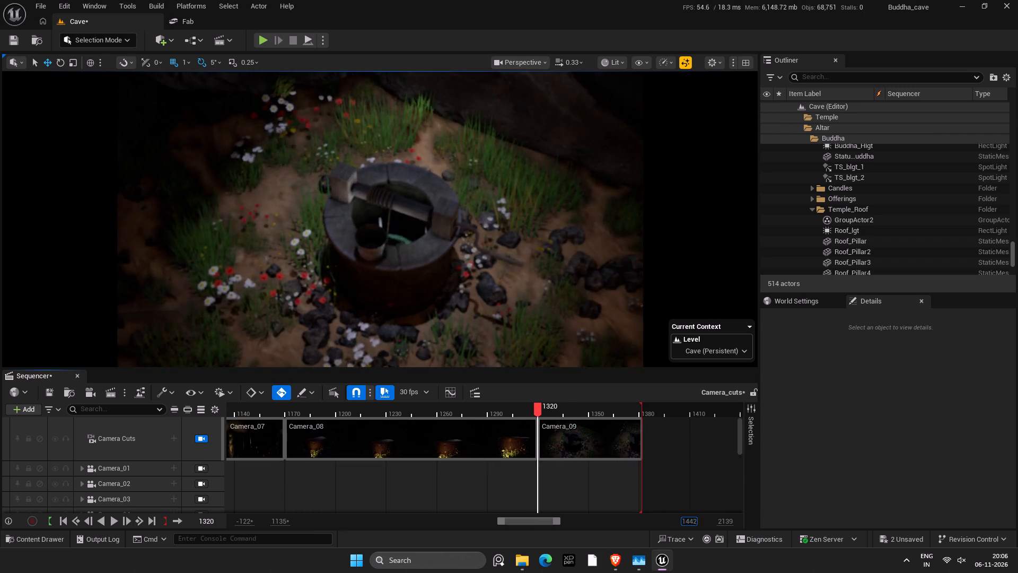
pyautogui.moveTo(789, 521); pyautogui.dragTo(1009, 348)
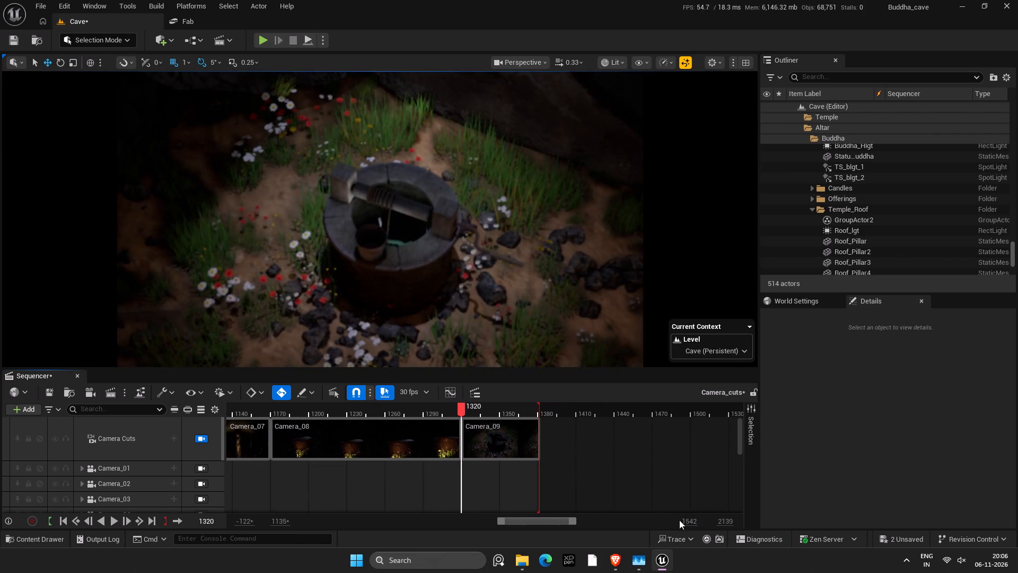
pyautogui.moveTo(539, 409); pyautogui.dragTo(847, 448)
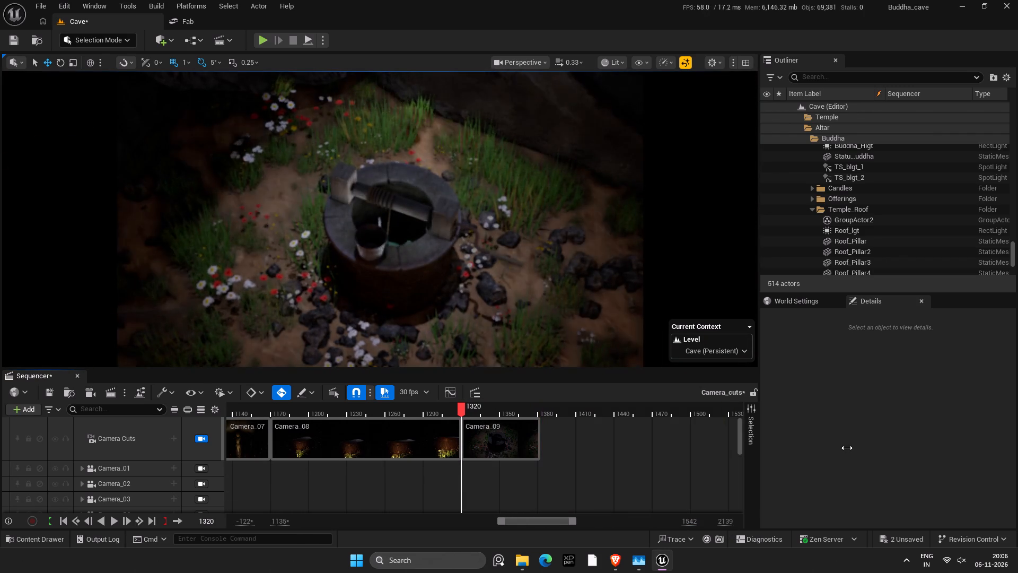
# Move the sequence's playback end to frame 1500.
pyautogui.moveTo(847, 448); pyautogui.dragTo(691, 427)
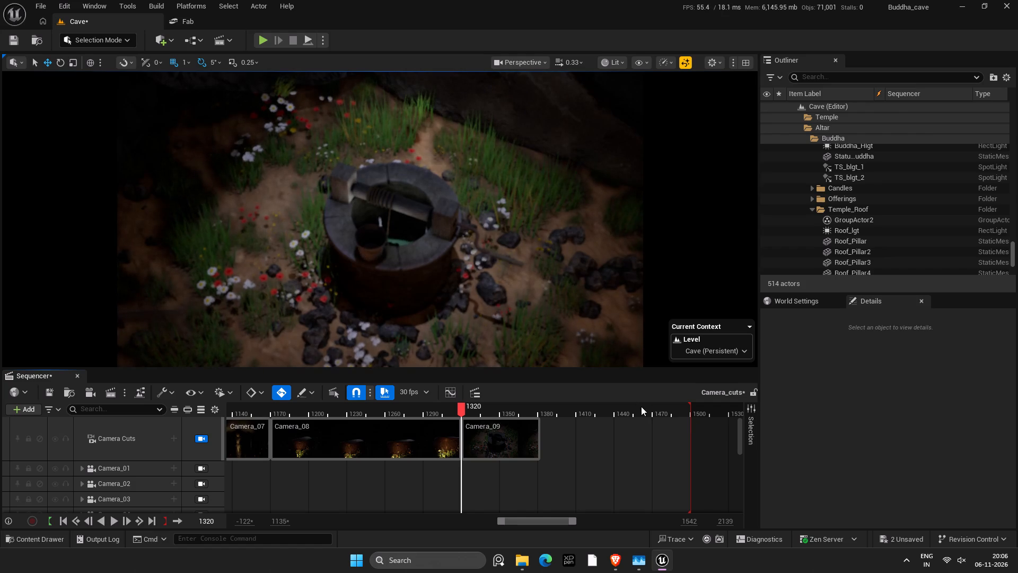
# Extend the Camera_09 cut on the Camera Cuts track so it ends at frame 1470.
pyautogui.click(651, 409)
pyautogui.press('Right')
pyautogui.press('Right')
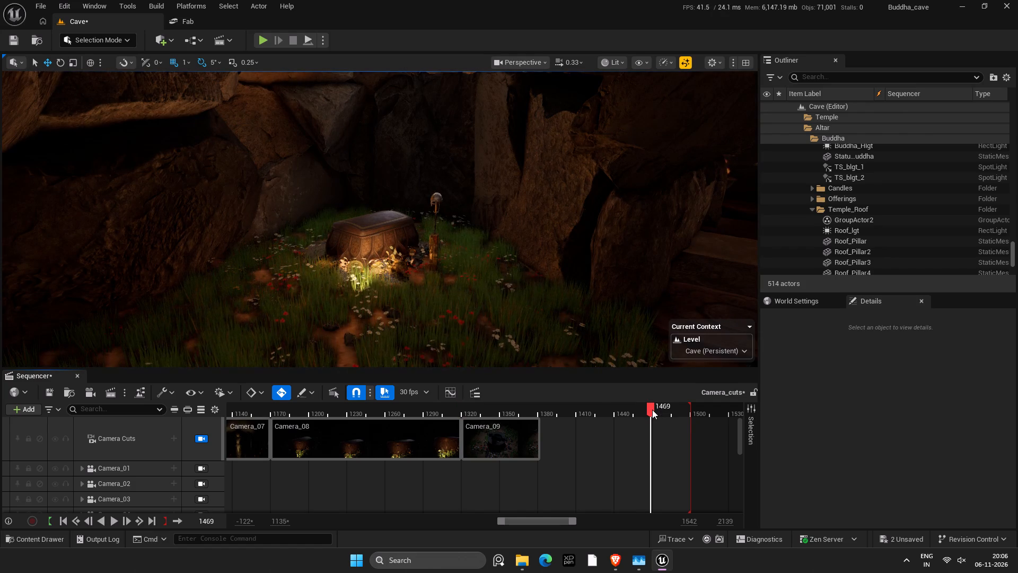
pyautogui.moveTo(539, 428); pyautogui.dragTo(655, 438)
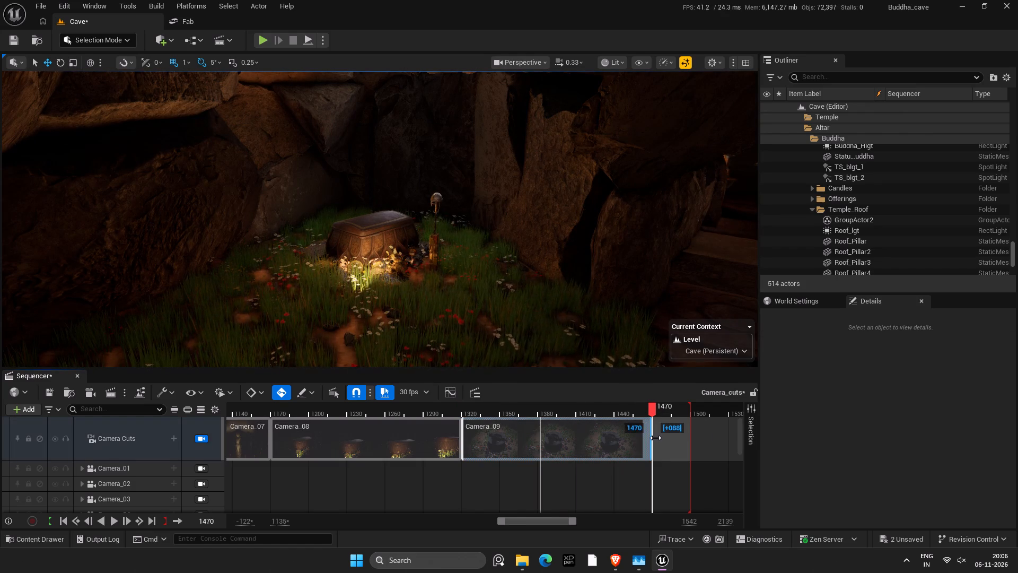
pyautogui.moveTo(655, 438); pyautogui.dragTo(652, 438)
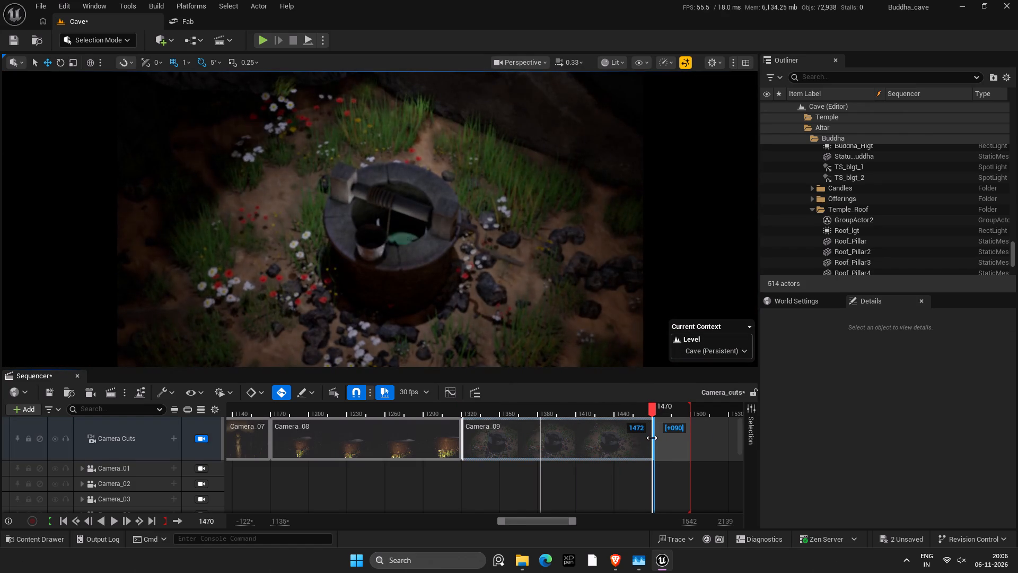
pyautogui.moveTo(652, 438); pyautogui.dragTo(650, 438)
# Return the playhead to frame 1320 and collapse the Camera_07 track.
pyautogui.moveTo(488, 410); pyautogui.dragTo(468, 406)
pyautogui.press('Left')
pyautogui.press('Left')
pyautogui.press('Left')
pyautogui.press('Left')
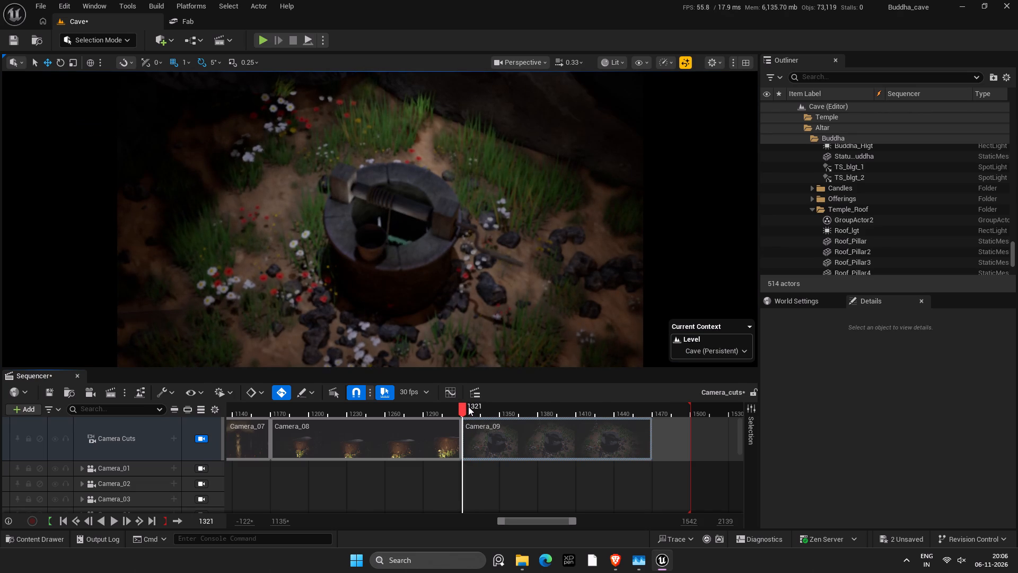
pyautogui.press('Left')
pyautogui.scroll(-4, 116, 453)
pyautogui.scroll(1, 119, 467)
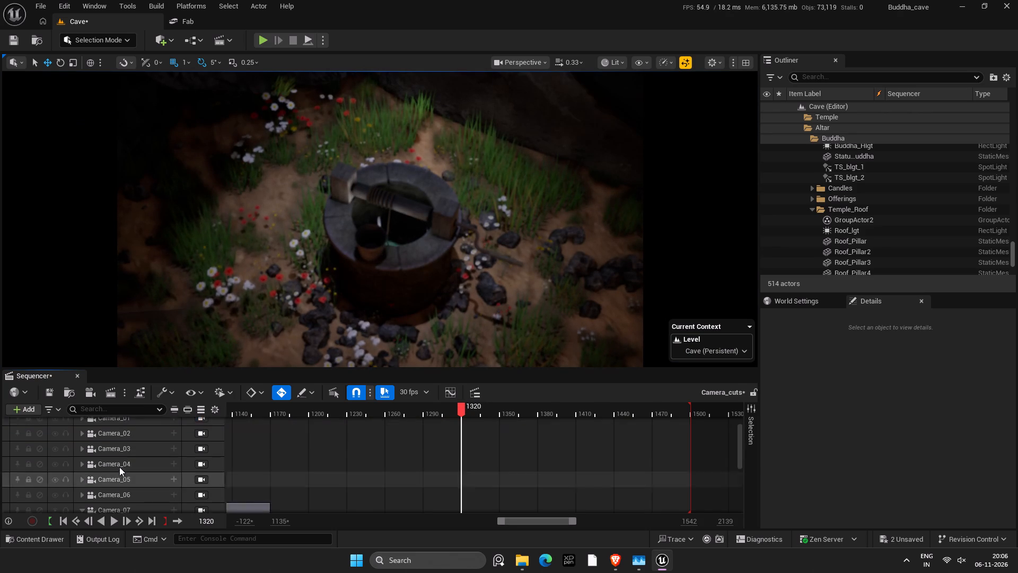
pyautogui.scroll(-4, 119, 468)
pyautogui.click(81, 439)
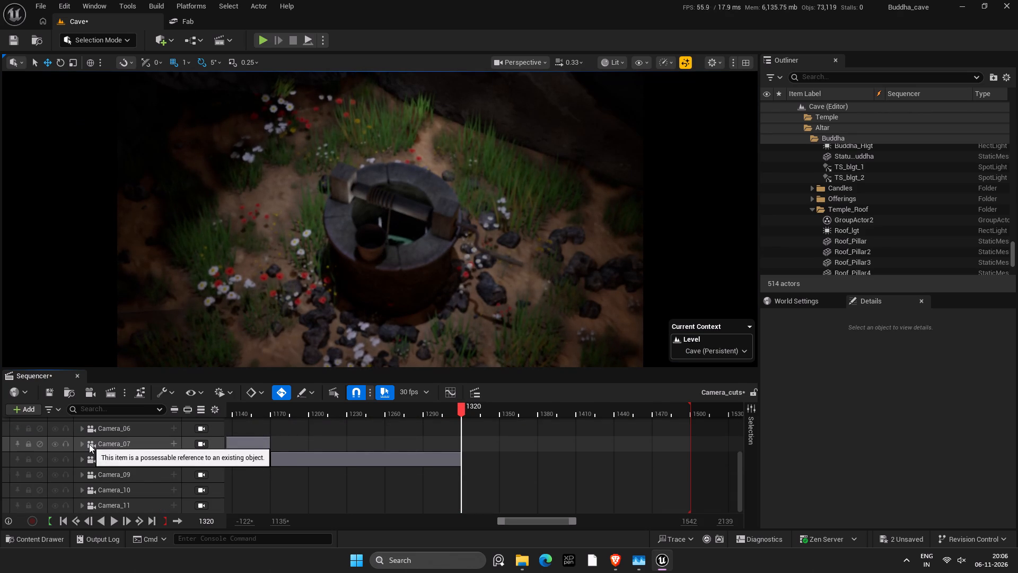
# Save the Camera_cuts sequence and the remaining unsaved content.
pyautogui.hotkey('ctrl', 's')
pyautogui.click(900, 534)
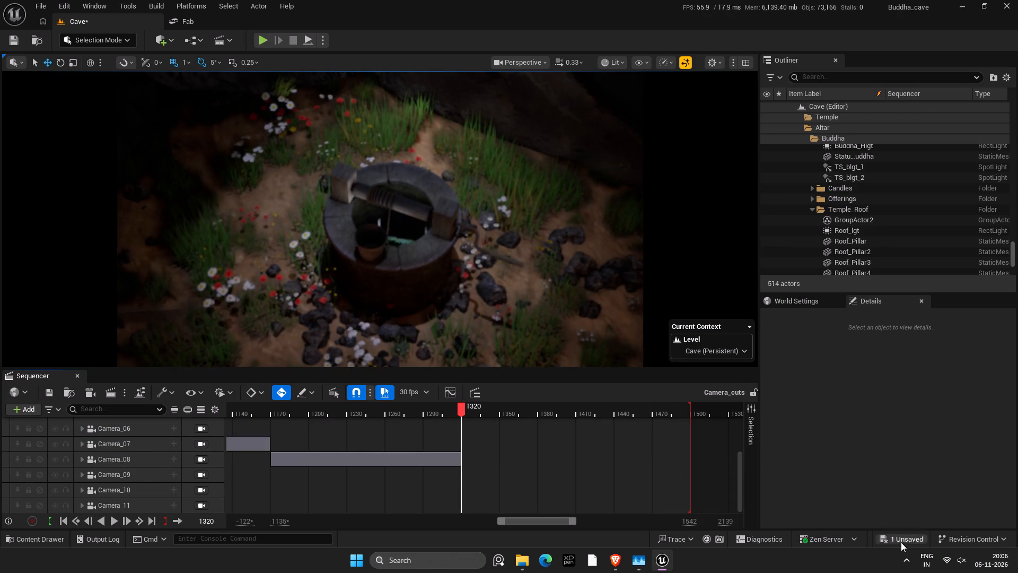
pyautogui.click(901, 542)
pyautogui.click(603, 401)
# Pilot Camera_09 from its sequence track and unlock its actor movement.
pyautogui.click(140, 473)
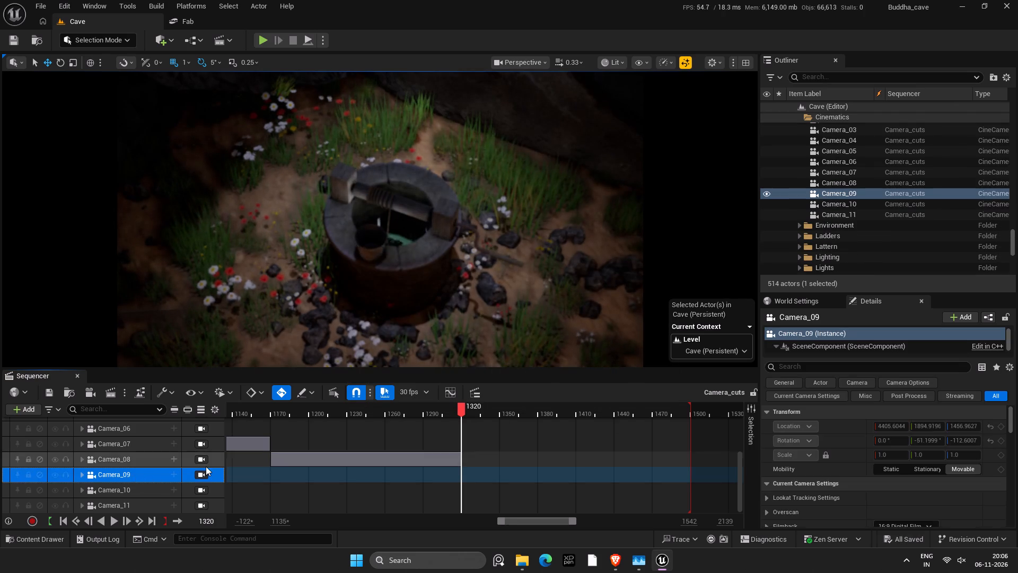
pyautogui.click(205, 471)
pyautogui.moveTo(437, 276); pyautogui.dragTo(442, 250, button='right')
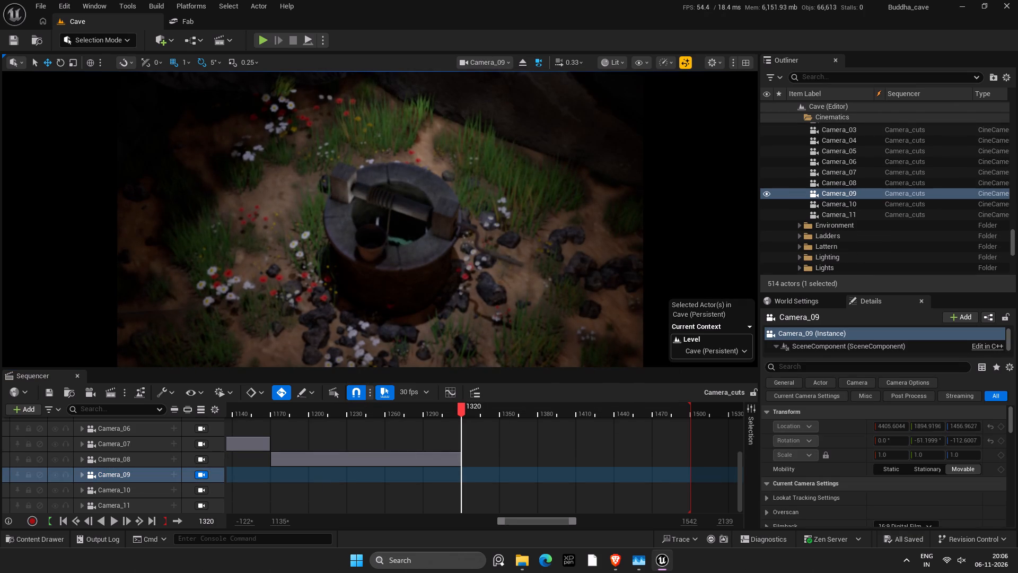
pyautogui.moveTo(442, 250); pyautogui.dragTo(440, 239, button='right')
pyautogui.rightClick(874, 193)
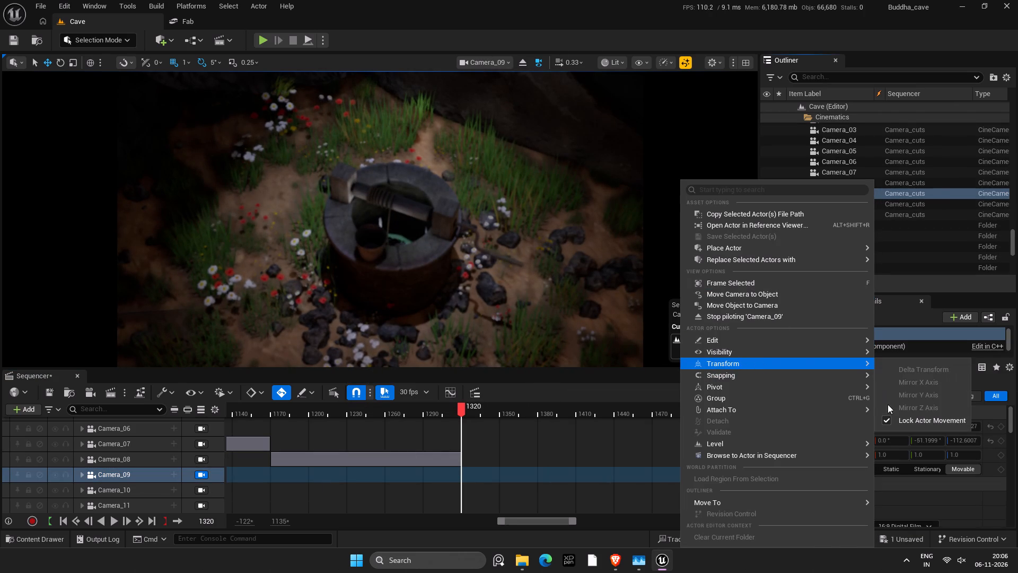
pyautogui.click(891, 419)
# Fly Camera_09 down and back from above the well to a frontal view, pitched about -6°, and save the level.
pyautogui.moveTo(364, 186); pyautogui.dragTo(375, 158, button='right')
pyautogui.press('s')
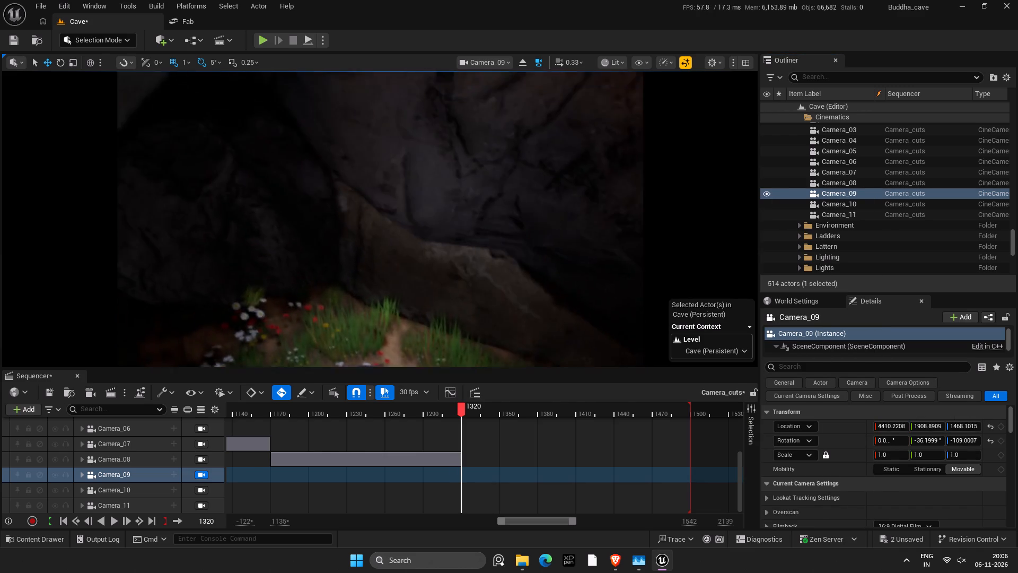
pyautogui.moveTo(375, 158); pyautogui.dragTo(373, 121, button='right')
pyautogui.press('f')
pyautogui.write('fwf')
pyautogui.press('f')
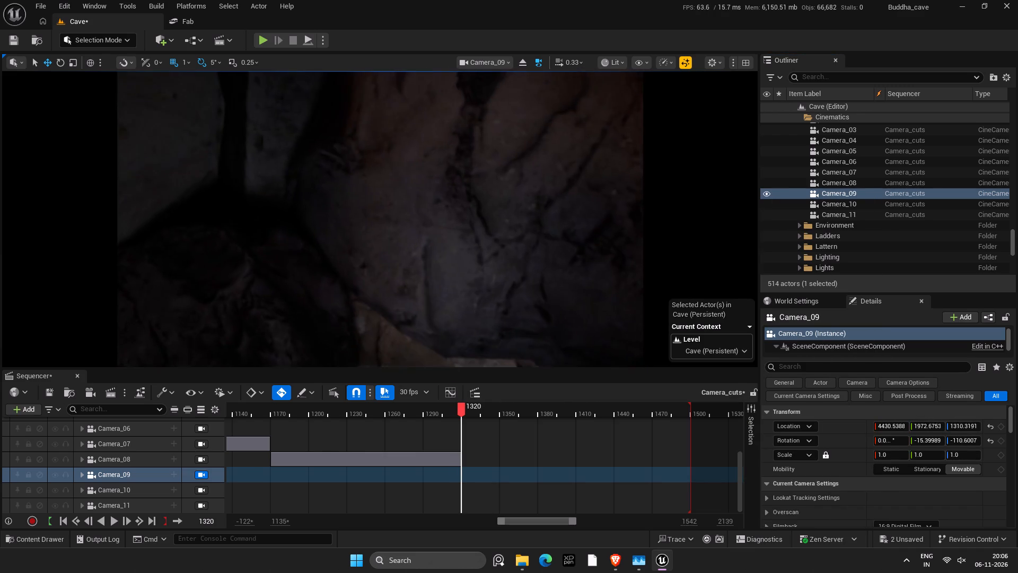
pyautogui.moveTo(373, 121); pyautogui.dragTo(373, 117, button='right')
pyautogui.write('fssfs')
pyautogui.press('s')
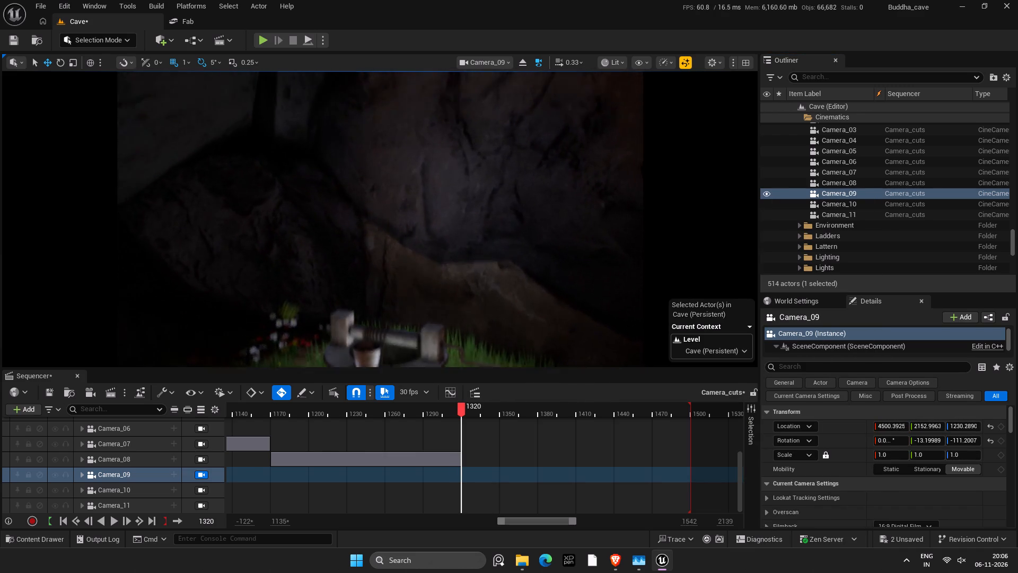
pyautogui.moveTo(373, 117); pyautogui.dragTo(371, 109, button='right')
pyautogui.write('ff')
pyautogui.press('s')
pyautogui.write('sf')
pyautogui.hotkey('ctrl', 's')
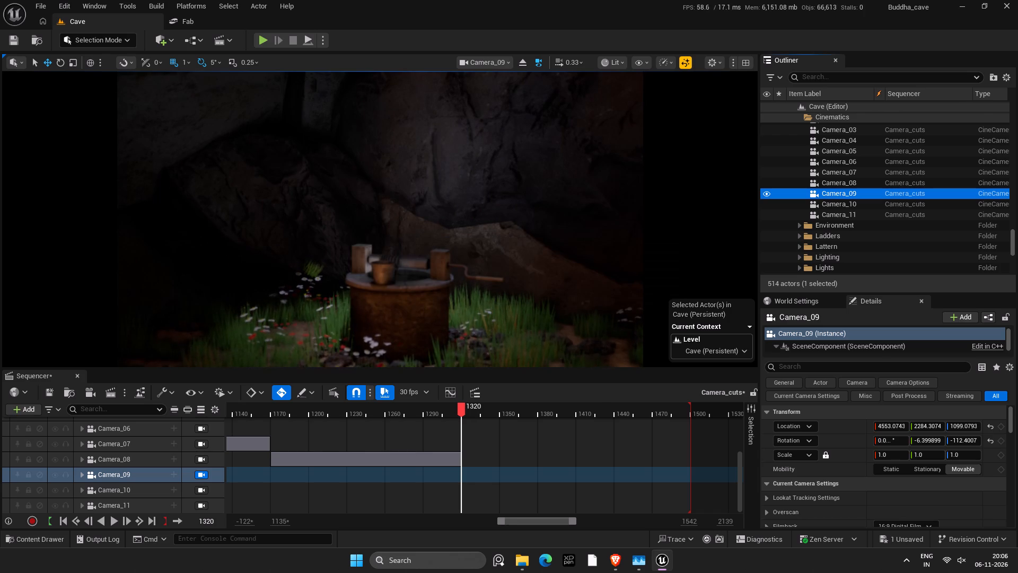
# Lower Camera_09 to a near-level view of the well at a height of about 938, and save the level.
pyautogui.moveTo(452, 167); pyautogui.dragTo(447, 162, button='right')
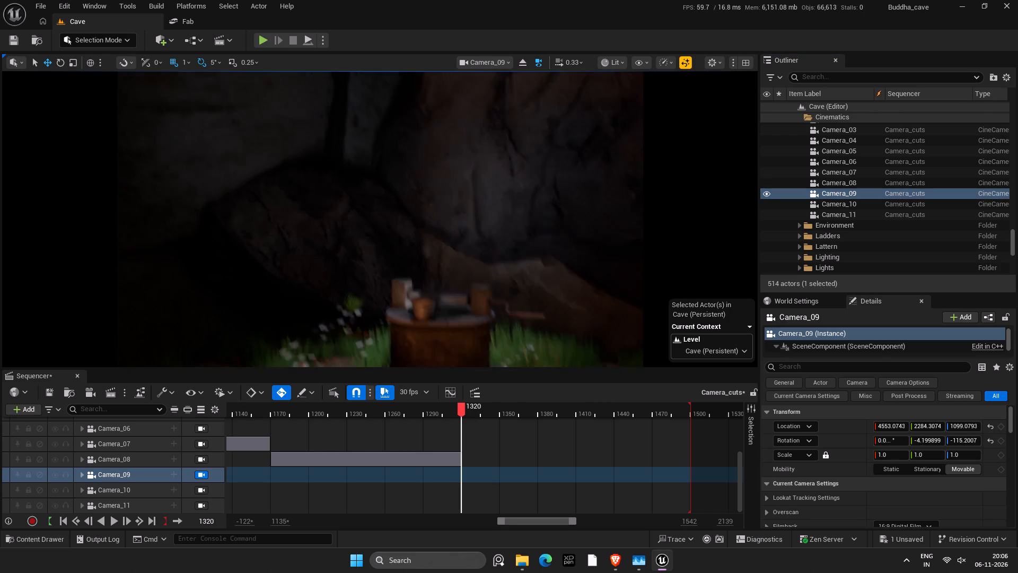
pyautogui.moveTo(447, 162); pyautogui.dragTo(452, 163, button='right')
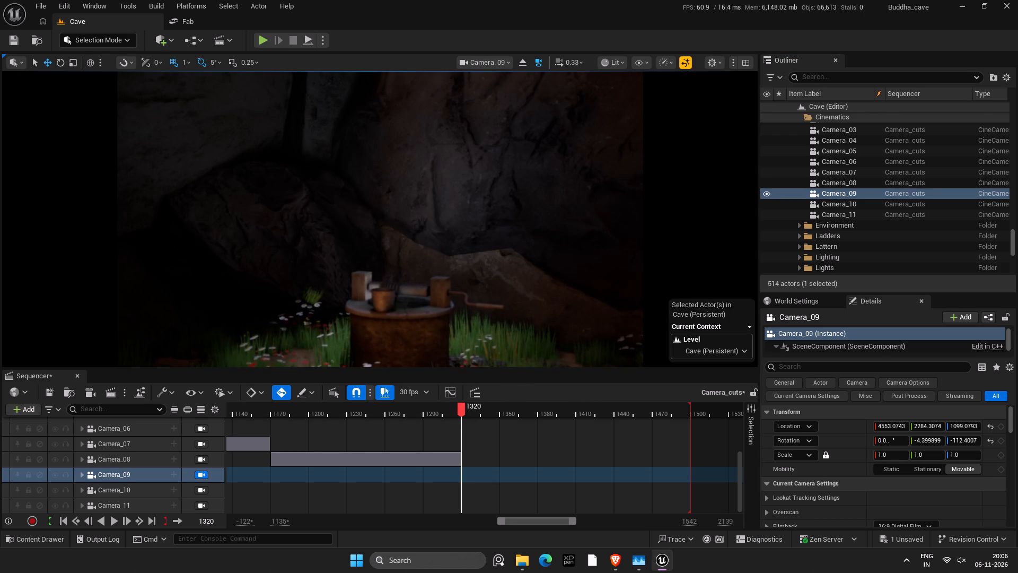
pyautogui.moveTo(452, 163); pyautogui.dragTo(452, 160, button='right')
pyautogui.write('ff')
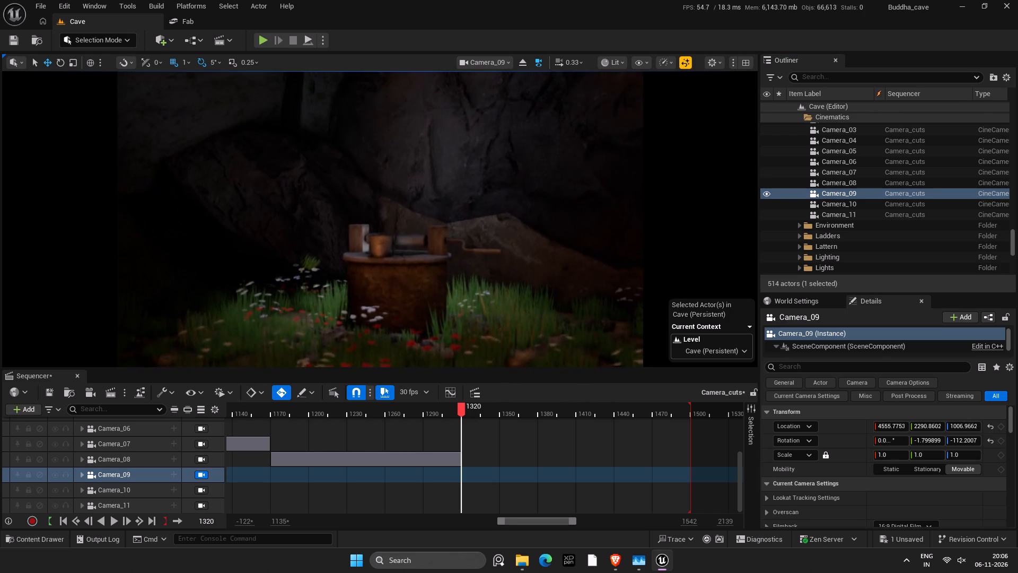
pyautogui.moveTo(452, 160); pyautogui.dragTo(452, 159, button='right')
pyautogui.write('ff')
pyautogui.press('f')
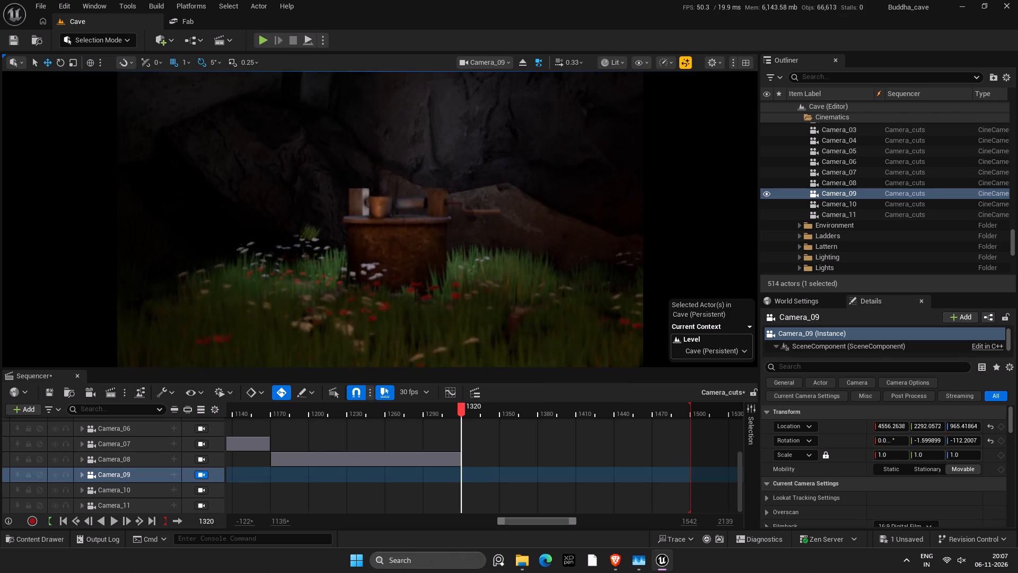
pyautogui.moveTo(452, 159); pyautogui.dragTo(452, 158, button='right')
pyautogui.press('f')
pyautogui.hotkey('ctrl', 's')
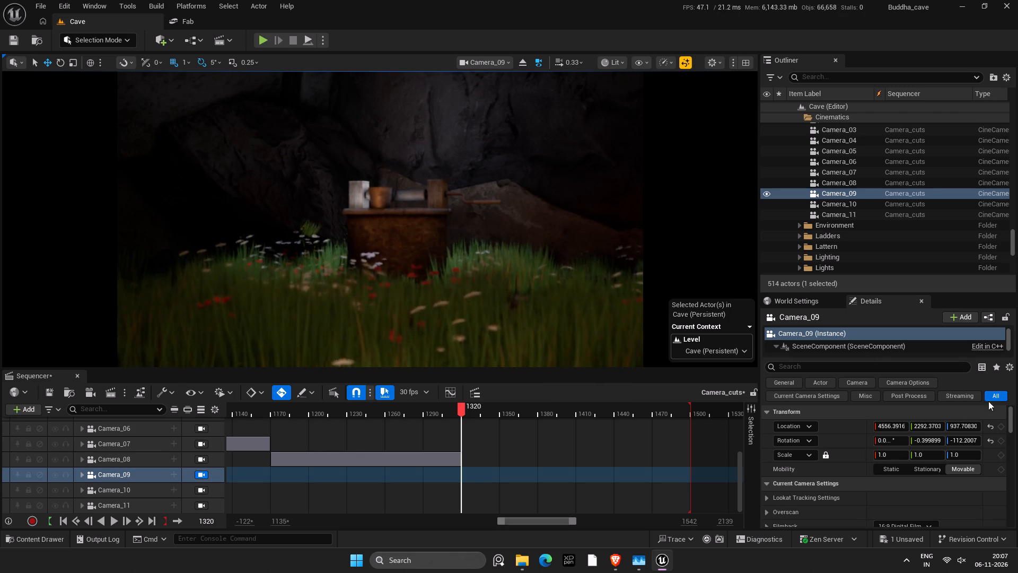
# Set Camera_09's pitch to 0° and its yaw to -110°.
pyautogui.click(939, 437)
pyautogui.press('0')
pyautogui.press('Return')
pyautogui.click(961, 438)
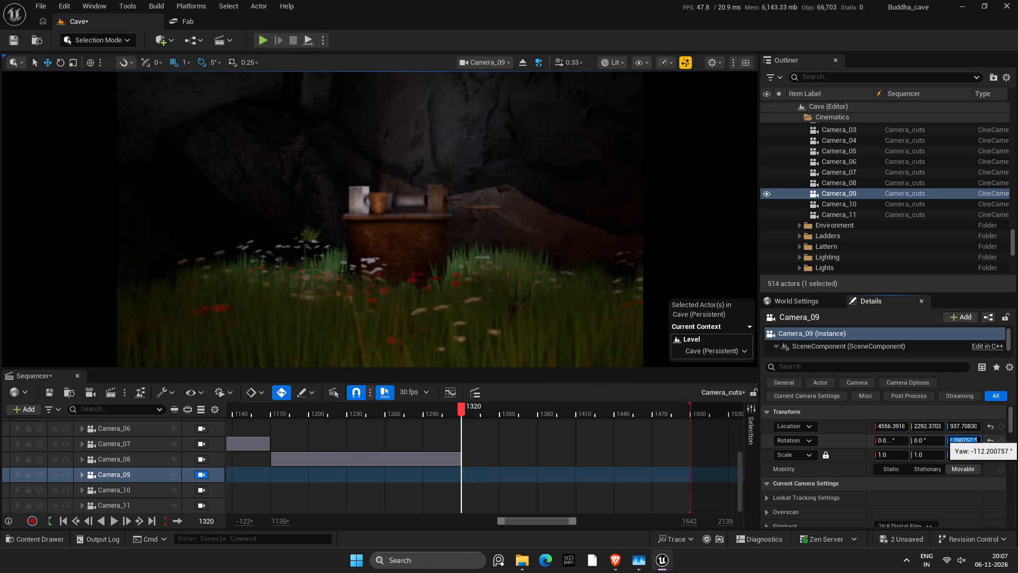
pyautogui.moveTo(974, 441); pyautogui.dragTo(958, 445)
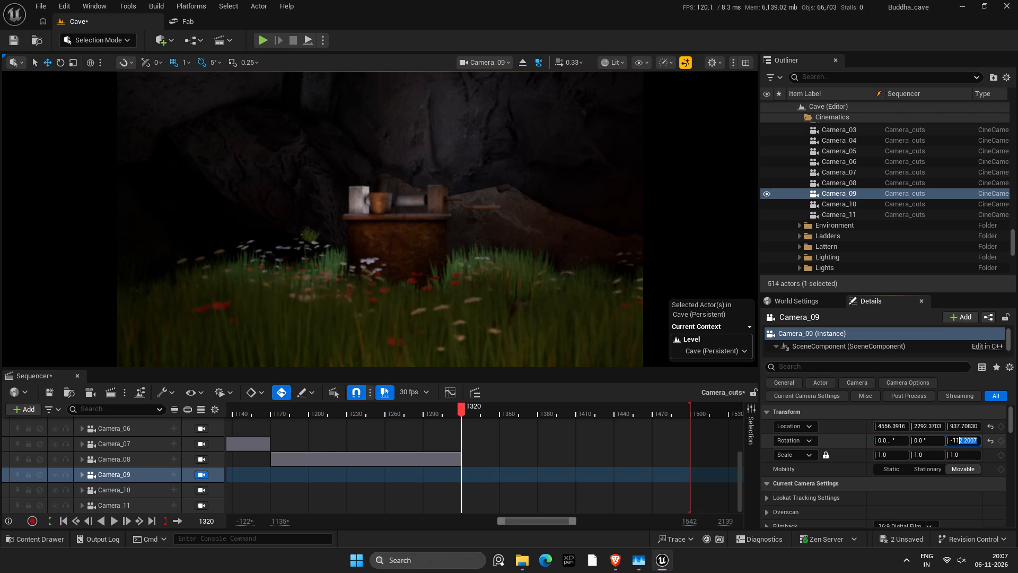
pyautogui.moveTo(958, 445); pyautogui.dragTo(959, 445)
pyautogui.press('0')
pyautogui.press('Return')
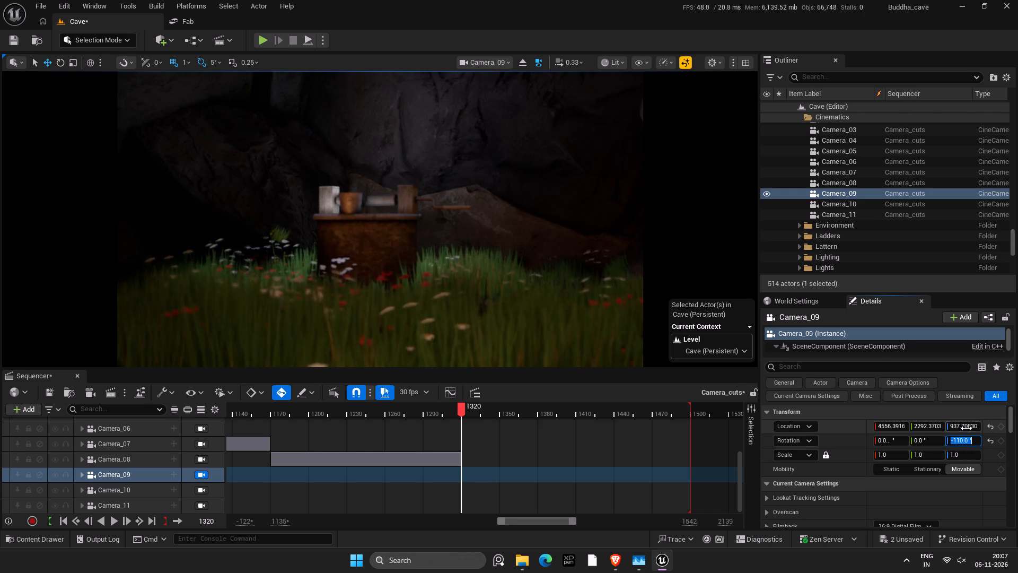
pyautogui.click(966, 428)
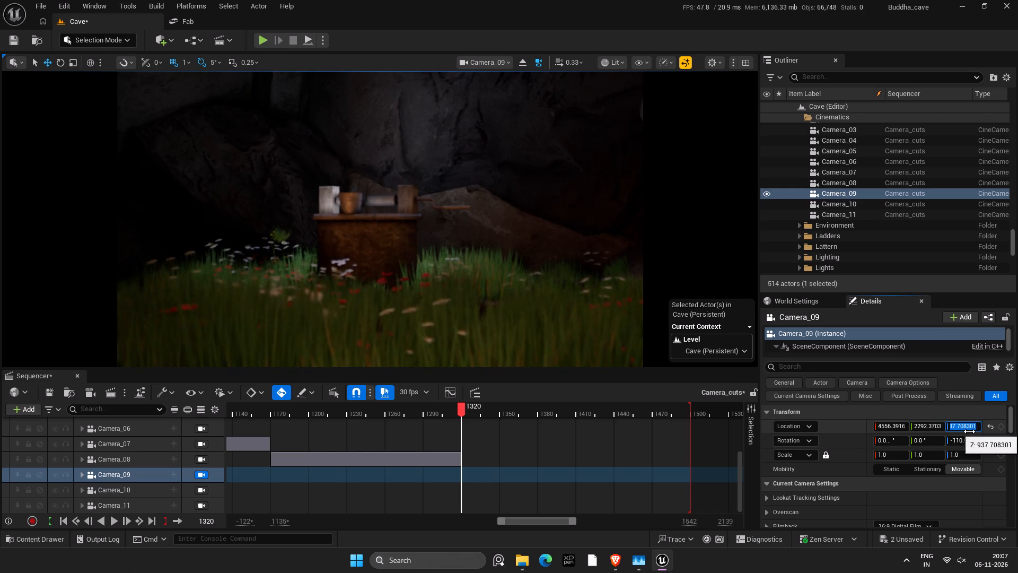
# Move Camera_09 around the well to its crank side, turned to a yaw of about -204°.
pyautogui.moveTo(524, 251); pyautogui.dragTo(498, 255, button='right')
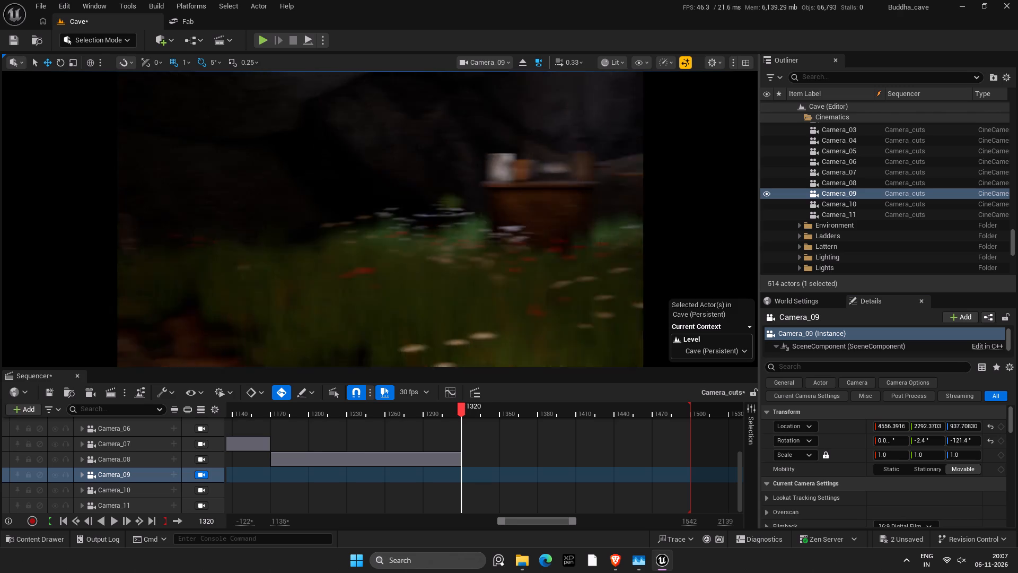
pyautogui.moveTo(498, 255); pyautogui.dragTo(435, 251, button='right')
pyautogui.press('d')
pyautogui.press('d')
pyautogui.press('d')
pyautogui.press('d')
pyautogui.press('d')
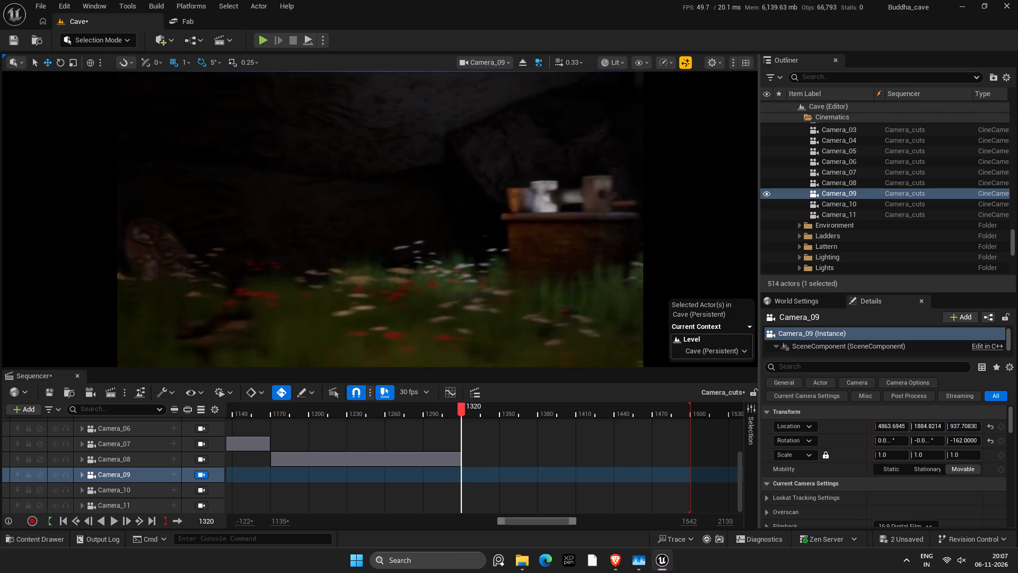
pyautogui.moveTo(435, 251); pyautogui.dragTo(355, 254, button='right')
pyautogui.press('d')
pyautogui.press('d')
pyautogui.press('d')
pyautogui.press('d')
pyautogui.press('d')
pyautogui.press('d')
pyautogui.press('d')
pyautogui.press('d')
pyautogui.press('d')
pyautogui.write('ww')
pyautogui.moveTo(355, 254); pyautogui.dragTo(362, 252, button='right')
pyautogui.press('d')
pyautogui.press('a')
pyautogui.press('a')
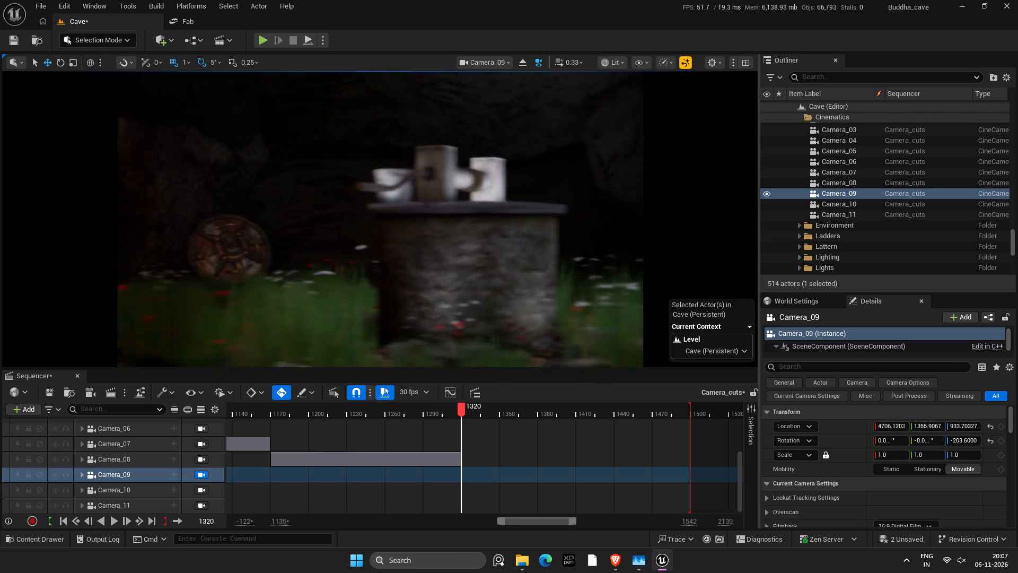
# Raise Camera_09 to a height of about 1048, frame the well and bucket at about -9° pitch, and save.
pyautogui.moveTo(362, 252); pyautogui.dragTo(379, 235, button='right')
pyautogui.press('a')
pyautogui.press('a')
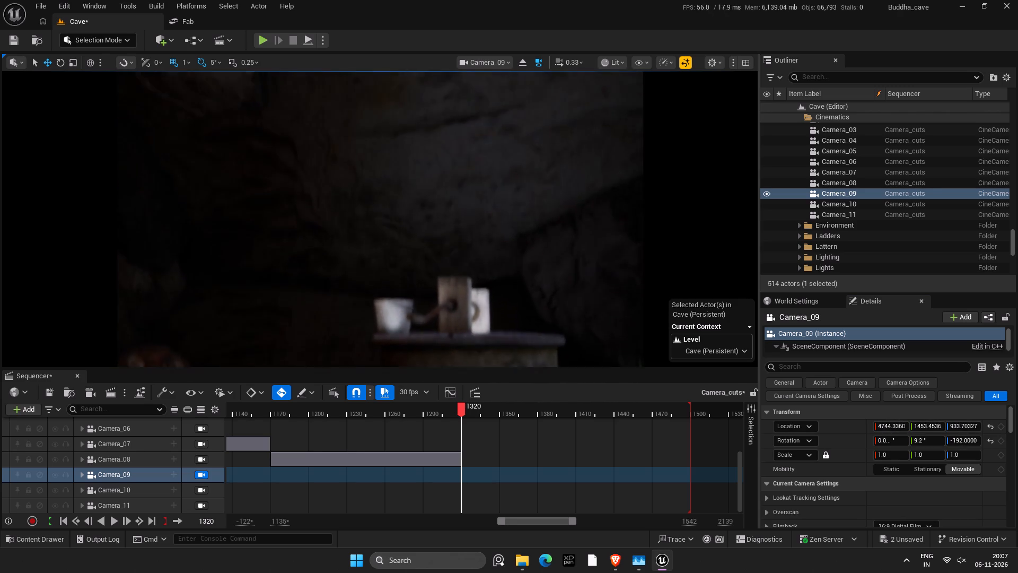
pyautogui.moveTo(379, 235); pyautogui.dragTo(375, 230, button='right')
pyautogui.press('f')
pyautogui.press('f')
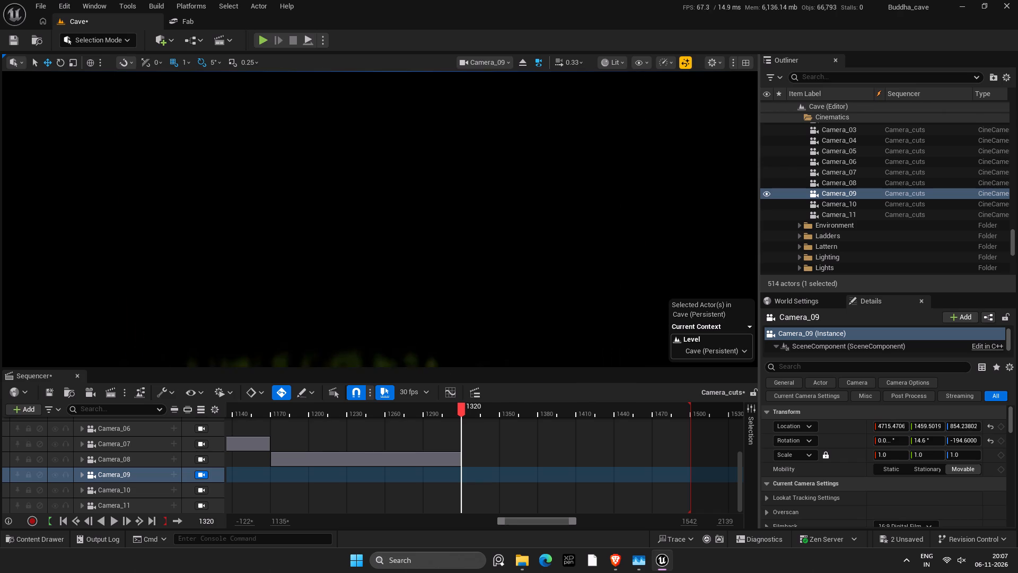
pyautogui.moveTo(375, 230); pyautogui.dragTo(380, 261, button='right')
pyautogui.press('r')
pyautogui.press('r')
pyautogui.press('r')
pyautogui.press('r')
pyautogui.press('r')
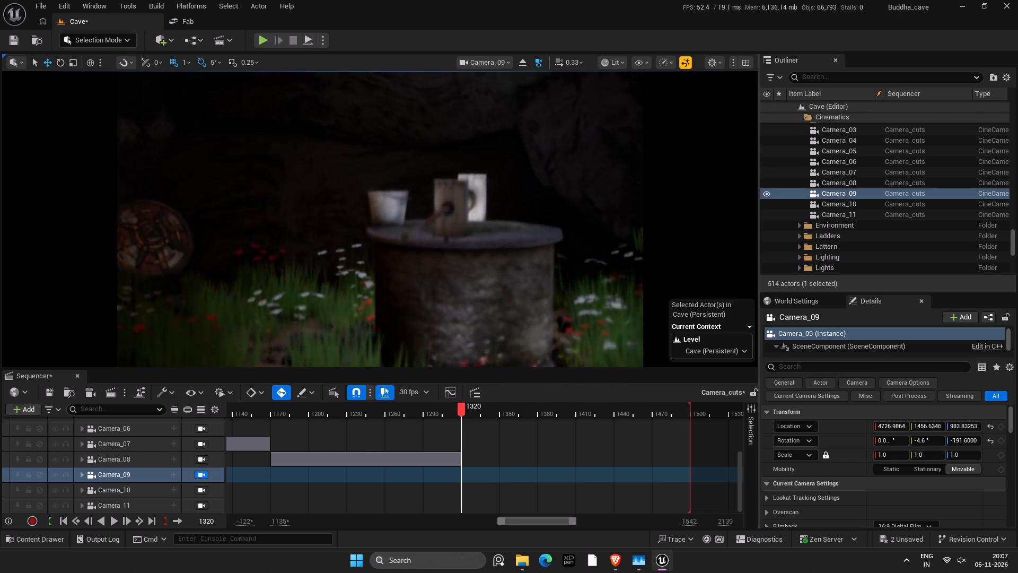
pyautogui.moveTo(380, 261); pyautogui.dragTo(377, 267, button='right')
pyautogui.press('r')
pyautogui.write('sss')
pyautogui.hotkey('ctrl', 's')
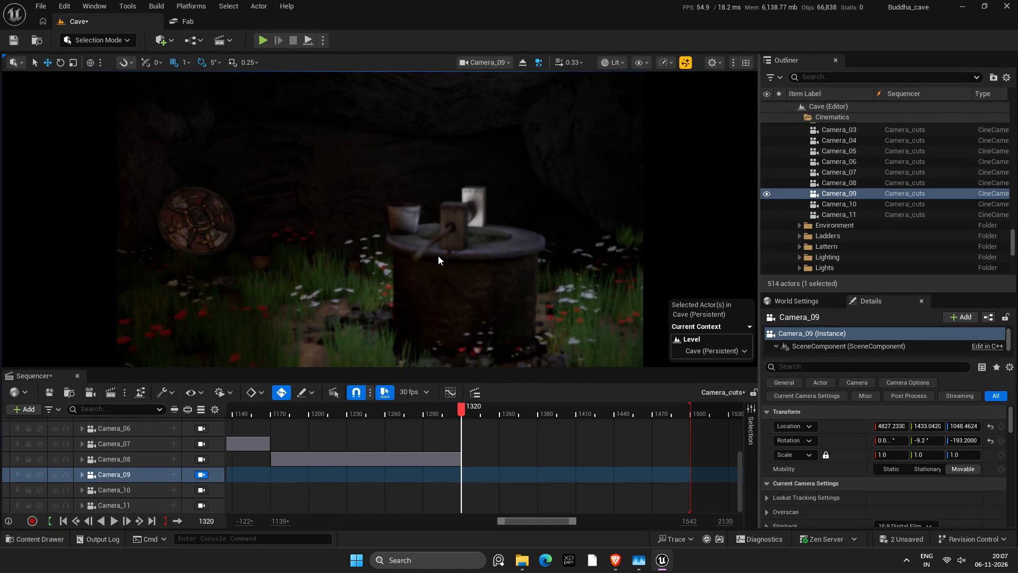
# Leave the Camera_09 view and examine the well area, temple and camera placement from across the cave.
pyautogui.click(519, 64)
pyautogui.moveTo(492, 209); pyautogui.dragTo(489, 211, button='right')
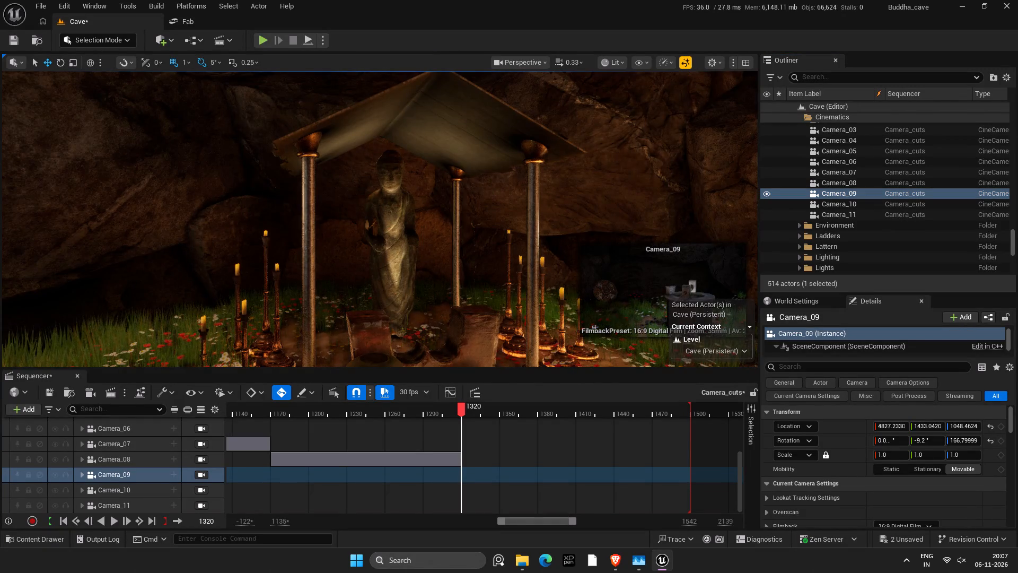
pyautogui.moveTo(489, 211); pyautogui.dragTo(220, 198, button='right')
pyautogui.press('w')
pyautogui.press('s')
pyautogui.press('s')
pyautogui.press('s')
pyautogui.press('s')
pyautogui.press('s')
pyautogui.press('s')
pyautogui.press('s')
pyautogui.press('s')
pyautogui.press('s')
pyautogui.press('s')
pyautogui.press('s')
pyautogui.press('s')
pyautogui.press('s')
pyautogui.press('s')
pyautogui.press('s')
pyautogui.press('s')
pyautogui.press('s')
pyautogui.press('s')
pyautogui.press('s')
pyautogui.press('s')
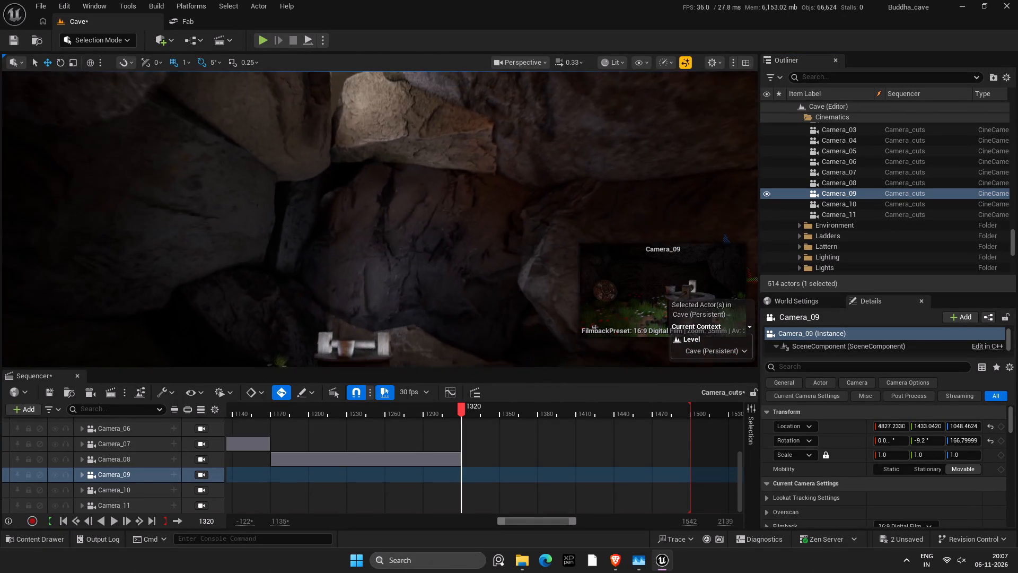
pyautogui.moveTo(220, 198); pyautogui.dragTo(215, 218, button='right')
pyautogui.press('r')
pyautogui.press('r')
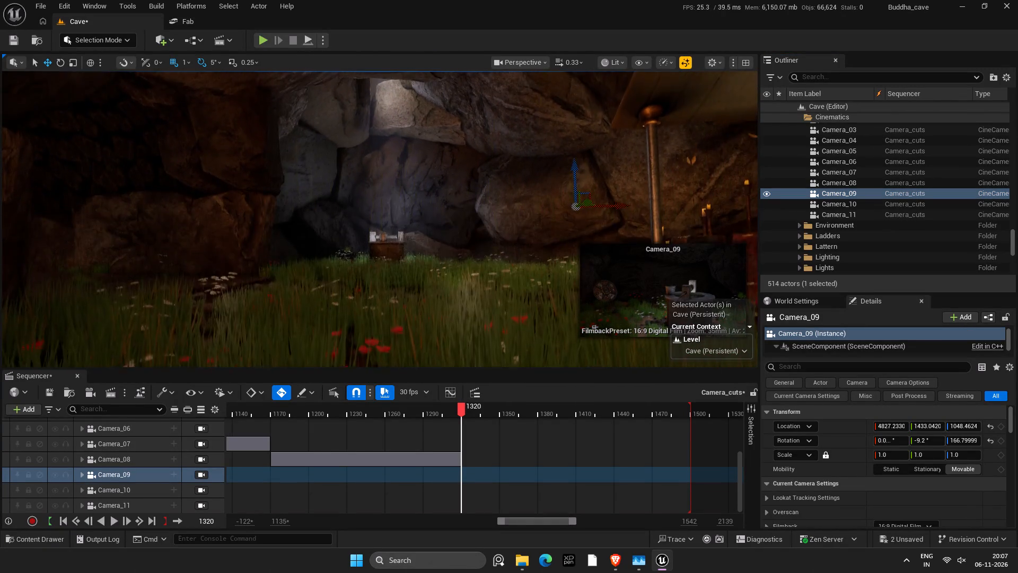
pyautogui.moveTo(215, 218); pyautogui.dragTo(213, 225, button='right')
pyautogui.press('s')
pyautogui.press('s')
pyautogui.write('ss')
pyautogui.press('s')
pyautogui.press('w')
# Save the Cave level.
pyautogui.hotkey('ctrl', 's')
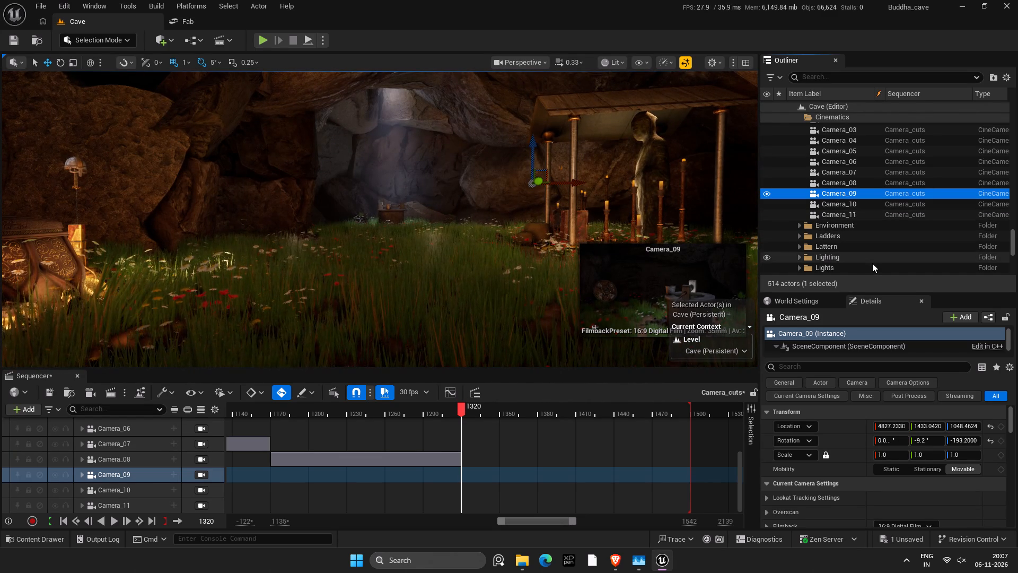
# Filter the Outliner for "fog", select the ExponentialHeightFog actor and bring up its volumetric fog distance settings.
pyautogui.click(879, 75)
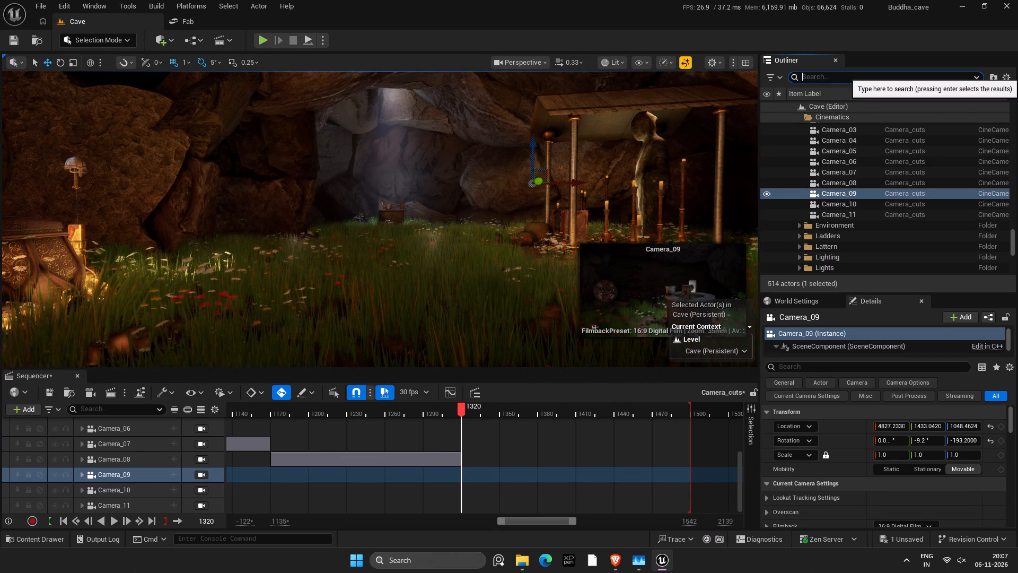
pyautogui.write('fg')
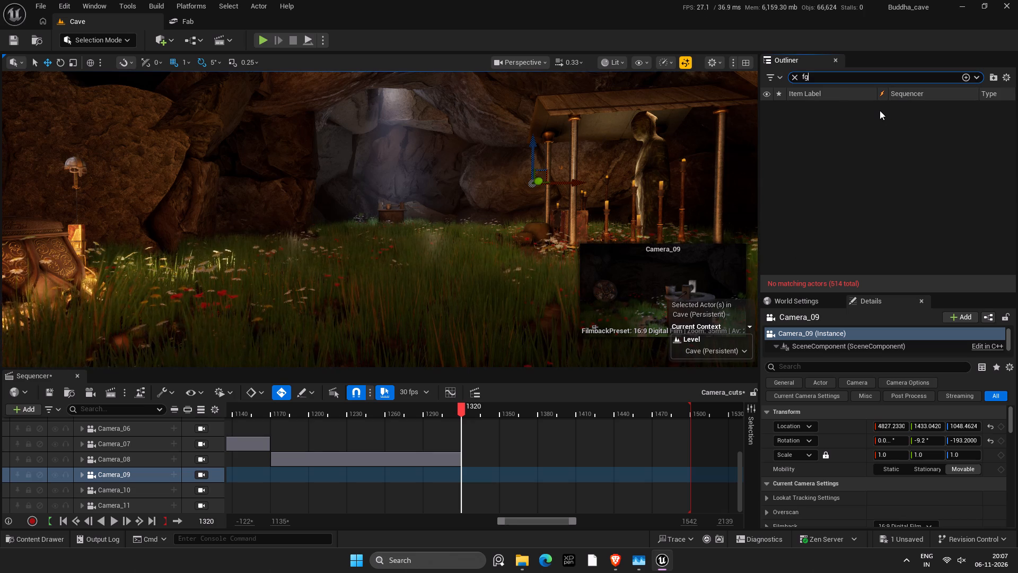
pyautogui.press('BackSpace')
pyautogui.press('o')
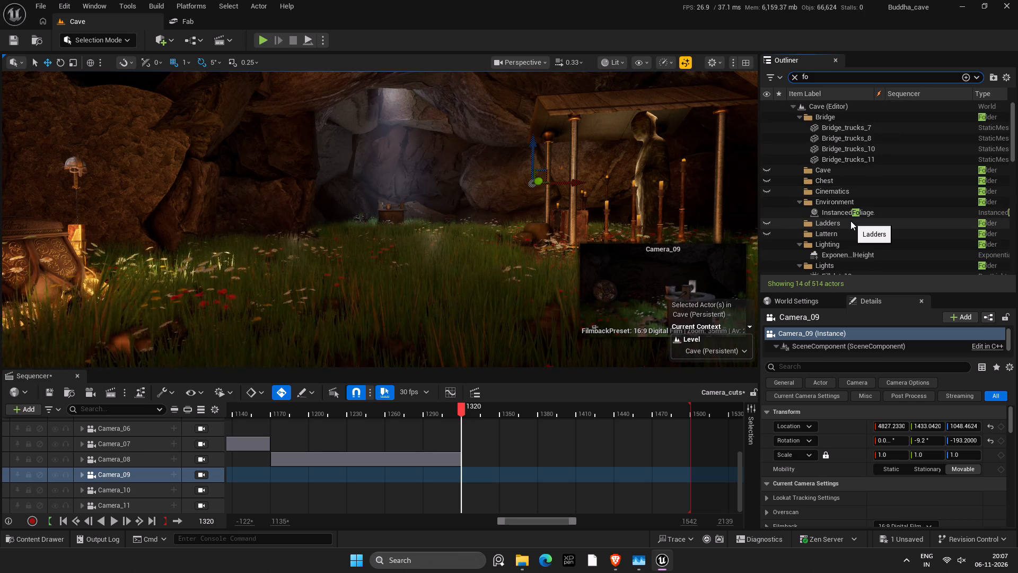
pyautogui.press('f')
pyautogui.press('BackSpace')
pyautogui.press('g')
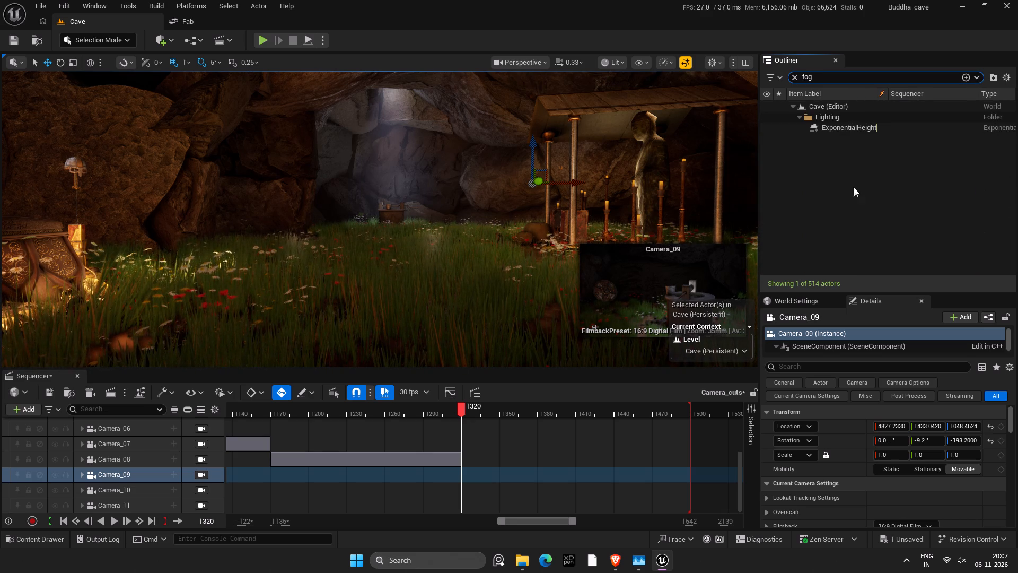
pyautogui.click(878, 125)
pyautogui.scroll(-16, 898, 502)
pyautogui.scroll(8, 899, 504)
pyautogui.scroll(-11, 899, 504)
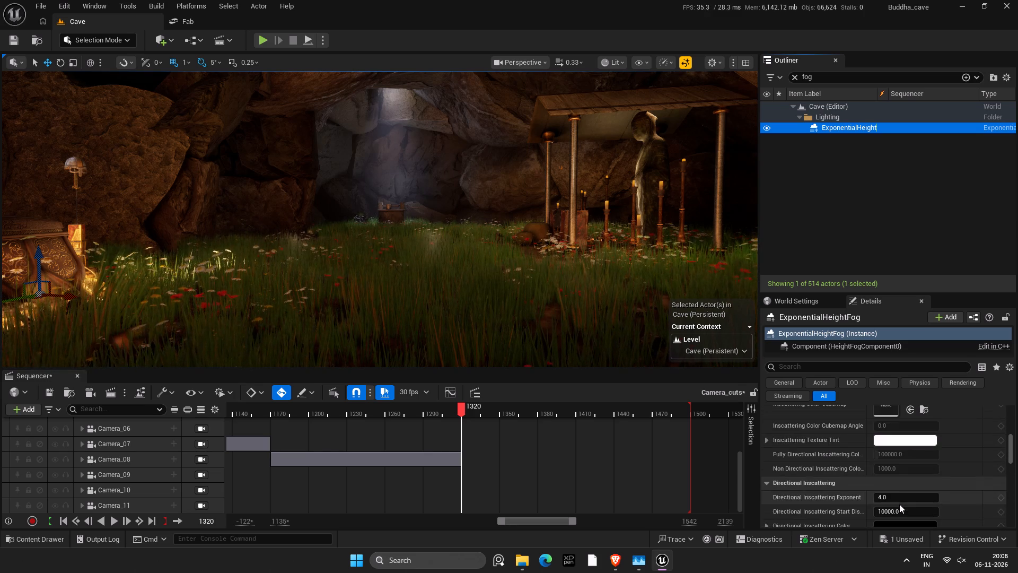
pyautogui.scroll(-7, 899, 504)
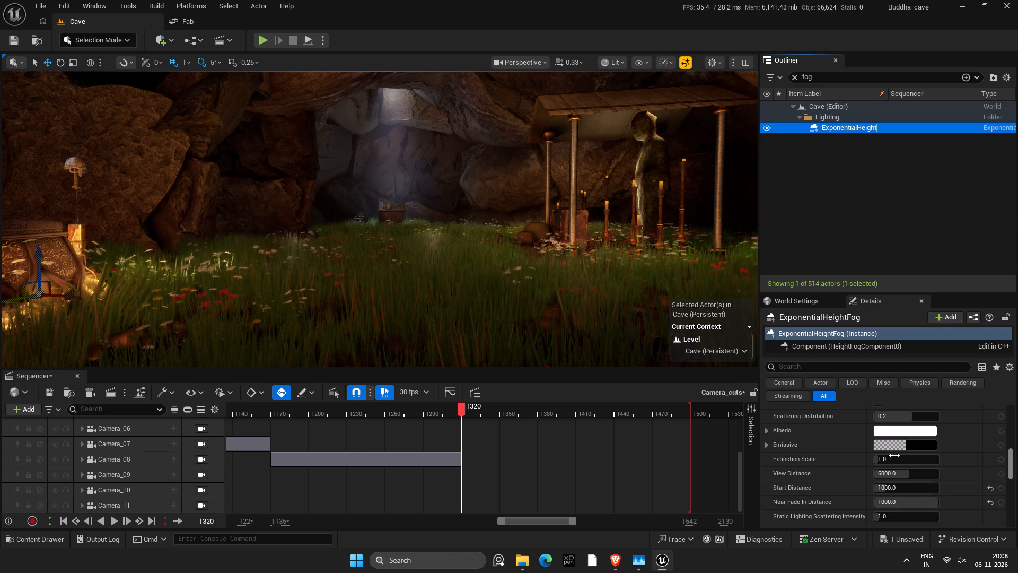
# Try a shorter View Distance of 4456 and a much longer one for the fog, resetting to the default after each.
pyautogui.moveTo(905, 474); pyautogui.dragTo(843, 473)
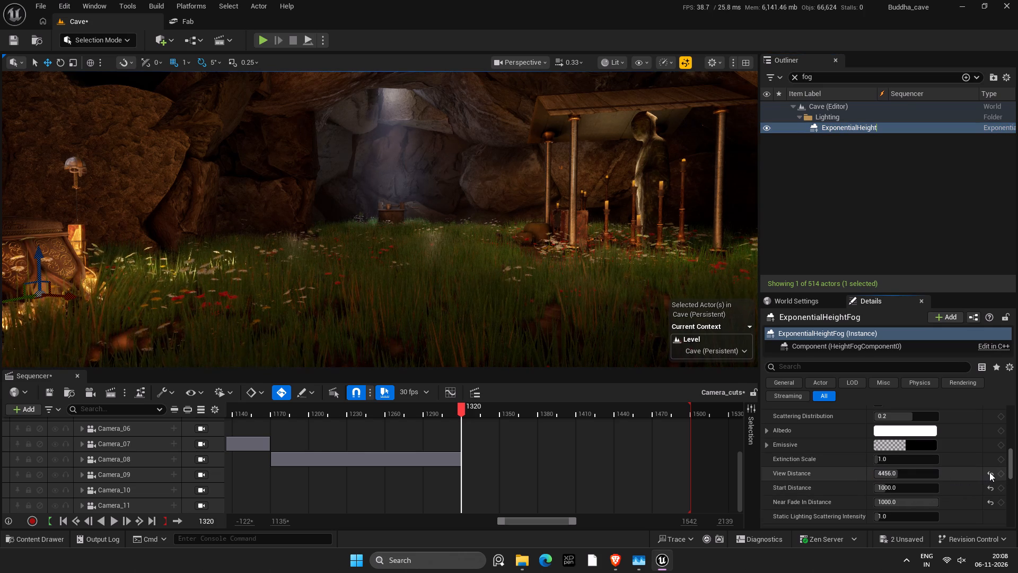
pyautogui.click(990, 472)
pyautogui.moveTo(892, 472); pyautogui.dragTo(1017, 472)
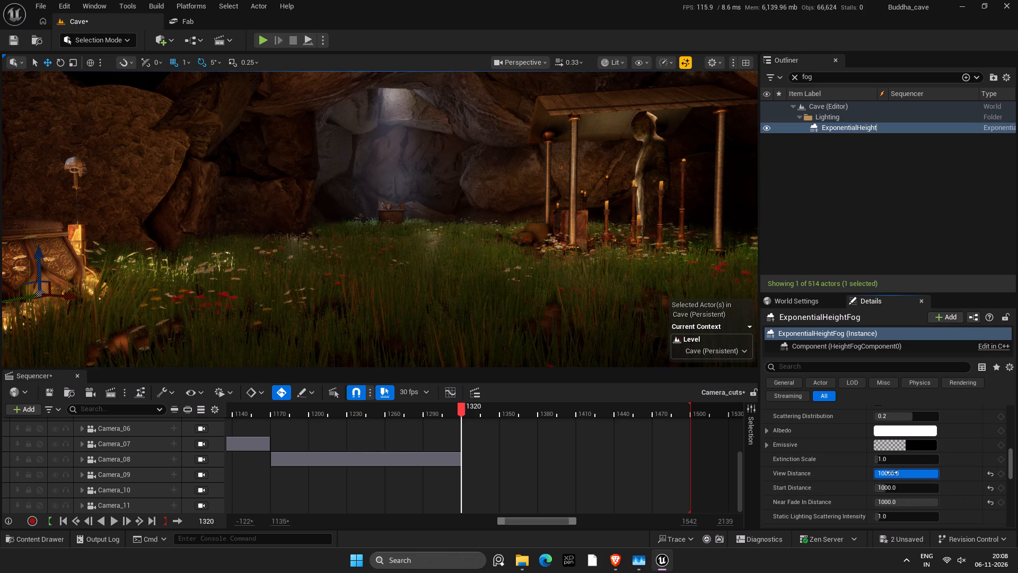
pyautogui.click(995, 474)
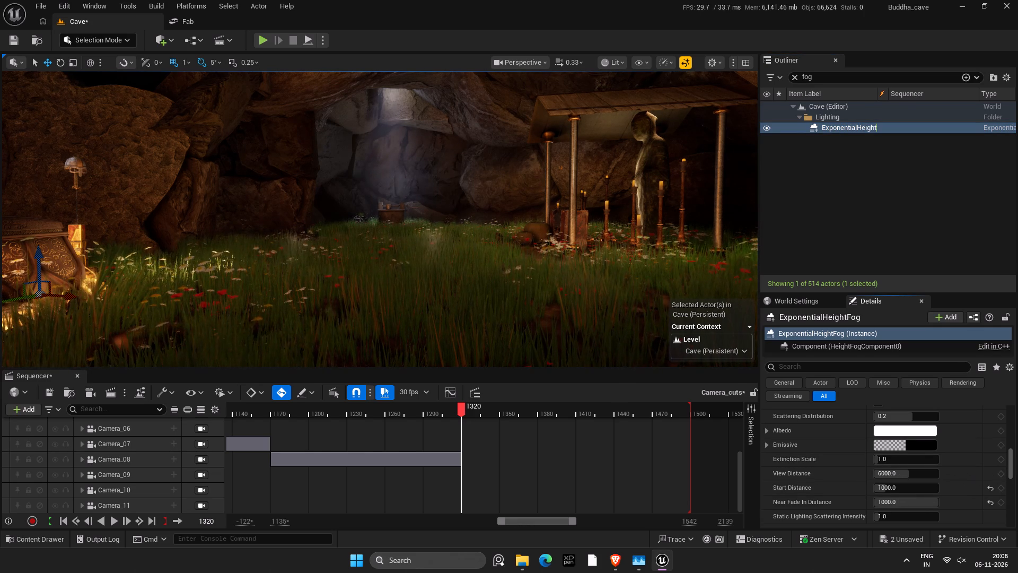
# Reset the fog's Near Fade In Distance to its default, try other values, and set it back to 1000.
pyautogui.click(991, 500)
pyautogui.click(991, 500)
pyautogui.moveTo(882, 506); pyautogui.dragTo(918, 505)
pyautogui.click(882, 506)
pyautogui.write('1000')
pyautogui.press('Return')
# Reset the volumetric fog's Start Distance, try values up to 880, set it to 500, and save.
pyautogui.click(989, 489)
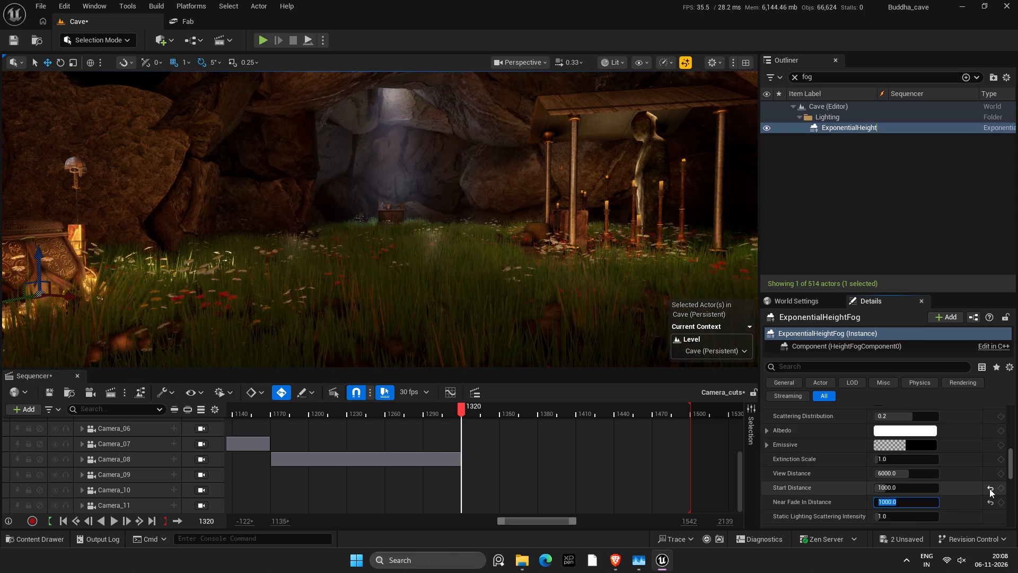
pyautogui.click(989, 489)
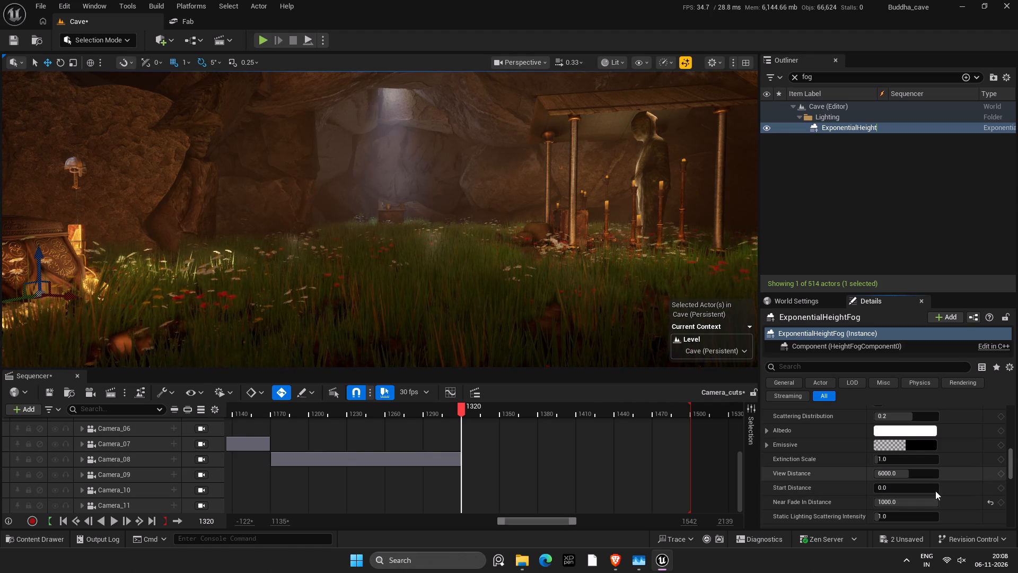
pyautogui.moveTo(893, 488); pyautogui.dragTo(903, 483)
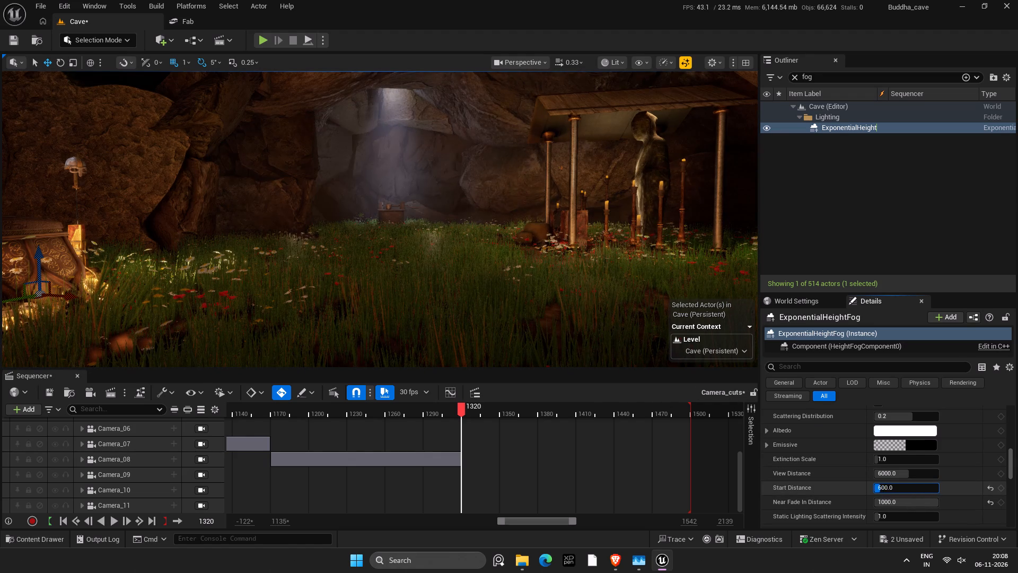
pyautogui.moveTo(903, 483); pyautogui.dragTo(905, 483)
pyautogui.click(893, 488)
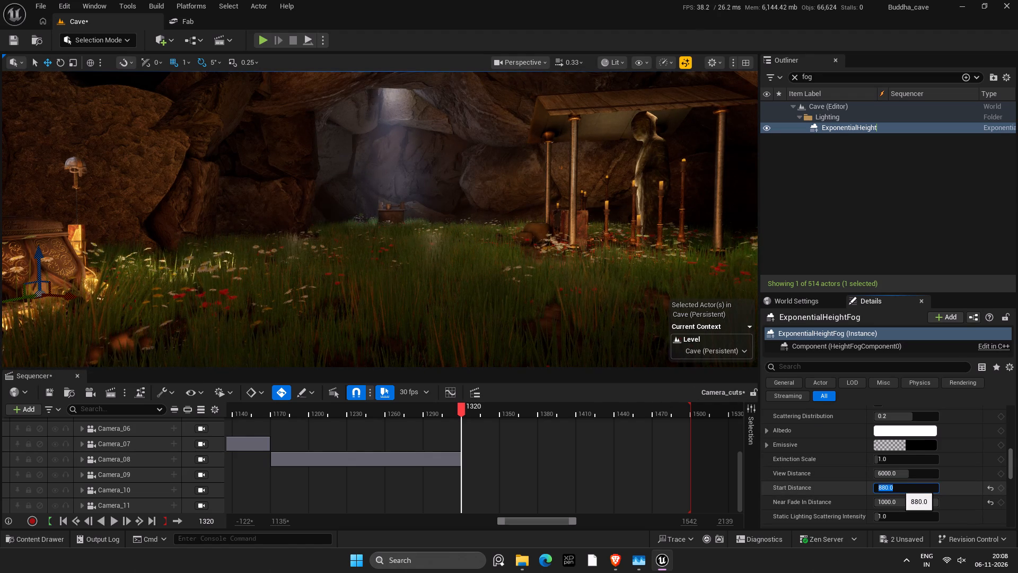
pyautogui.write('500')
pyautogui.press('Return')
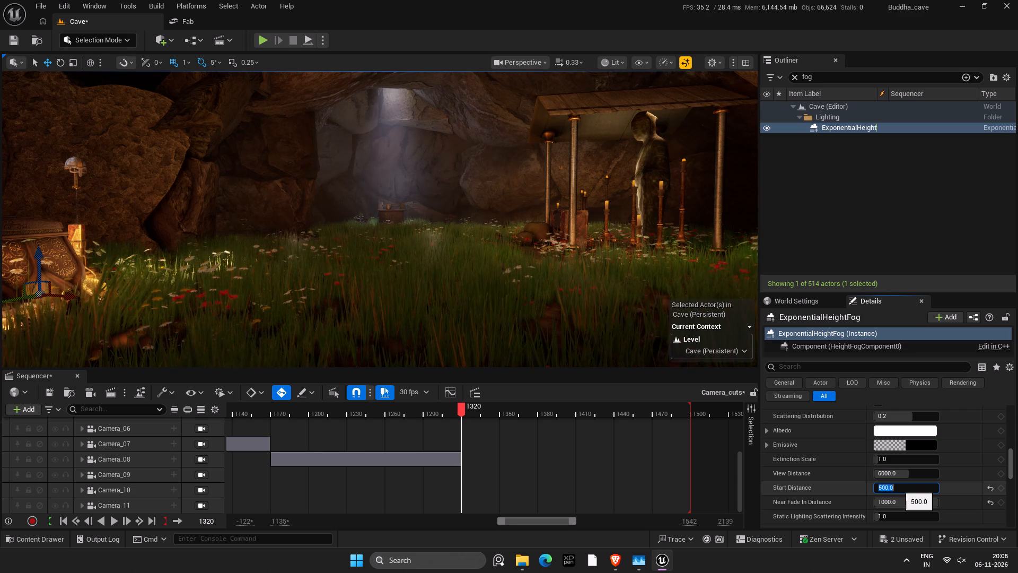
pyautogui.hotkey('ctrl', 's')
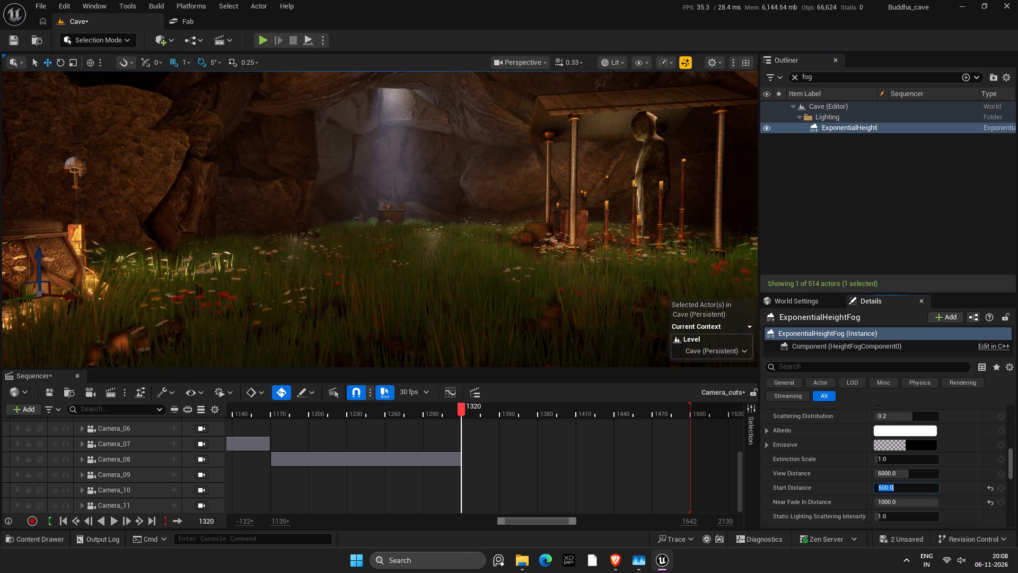
# Fly across the cave to the well and examine it in the fog from close up and from above.
pyautogui.moveTo(496, 311); pyautogui.dragTo(459, 313, button='right')
pyautogui.press('w')
pyautogui.press('d')
pyautogui.press('d')
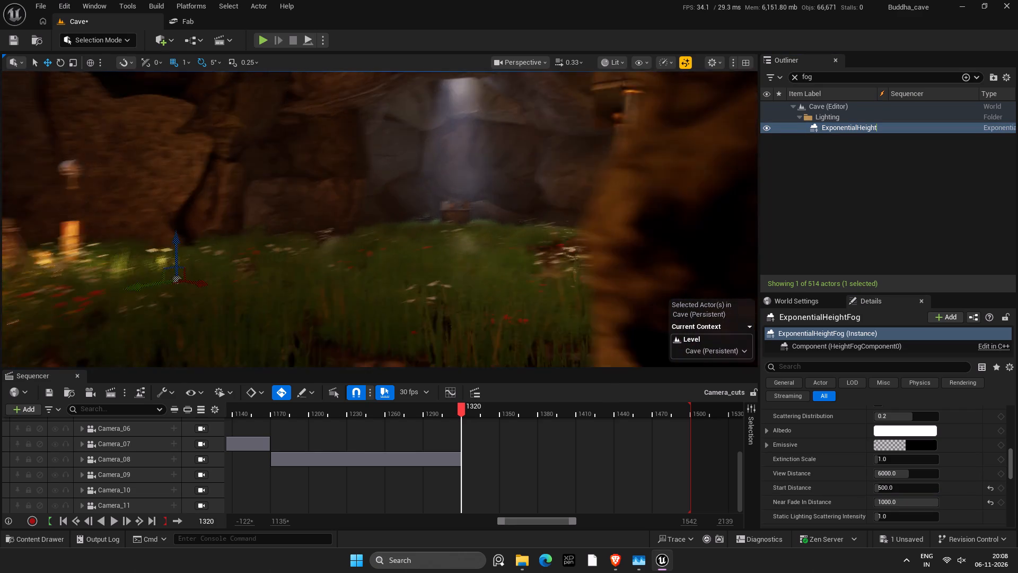
pyautogui.moveTo(459, 313); pyautogui.dragTo(481, 311, button='right')
pyautogui.press('w')
pyautogui.press('w')
pyautogui.press('r')
pyautogui.press('w')
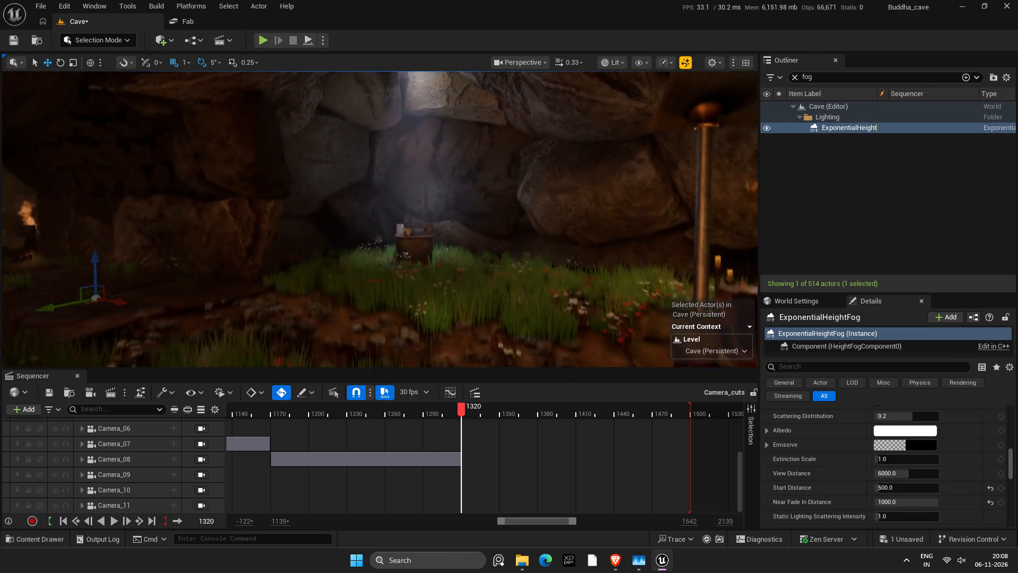
pyautogui.moveTo(481, 311); pyautogui.dragTo(476, 349, button='right')
pyautogui.press('r')
pyautogui.press('w')
pyautogui.press('w')
pyautogui.press('w')
pyautogui.press('w')
pyautogui.press('d')
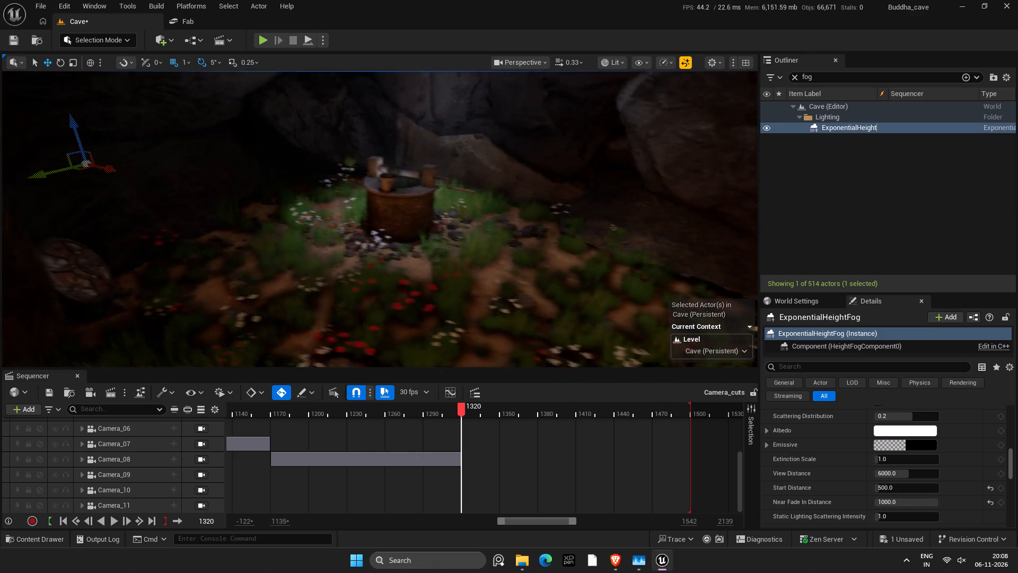
pyautogui.moveTo(476, 349); pyautogui.dragTo(381, 424, button='right')
pyautogui.press('r')
pyautogui.press('r')
pyautogui.press('r')
pyautogui.press('r')
pyautogui.press('r')
pyautogui.press('r')
pyautogui.press('r')
pyautogui.press('r')
pyautogui.press('r')
pyautogui.press('r')
pyautogui.press('r')
pyautogui.press('r')
pyautogui.press('r')
pyautogui.press('r')
pyautogui.press('r')
pyautogui.press('r')
pyautogui.press('r')
pyautogui.press('r')
pyautogui.press('r')
pyautogui.press('r')
pyautogui.press('d')
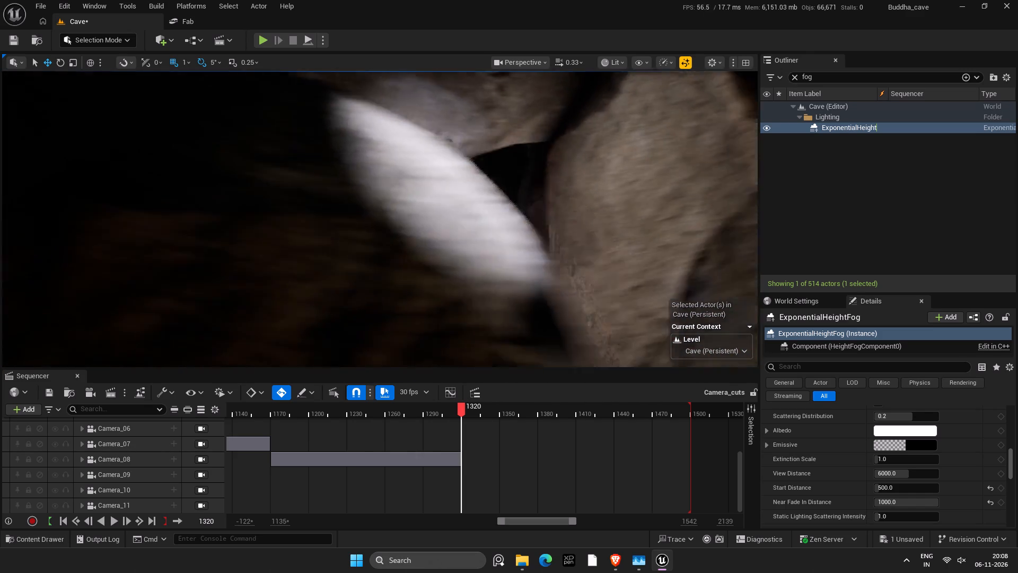
pyautogui.moveTo(381, 424); pyautogui.dragTo(264, 444, button='right')
pyautogui.press('d')
pyautogui.press('w')
pyautogui.press('w')
pyautogui.press('w')
pyautogui.press('w')
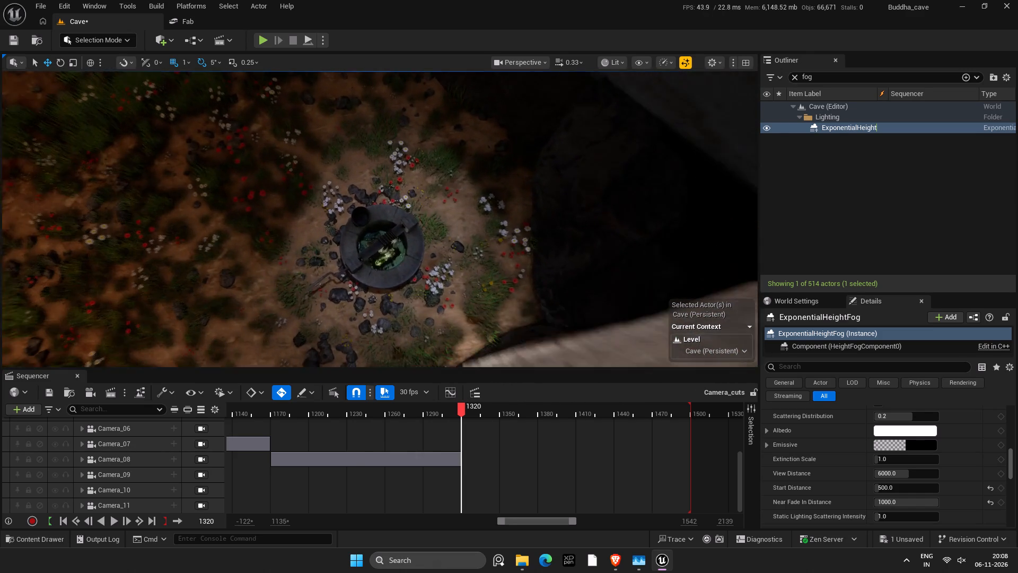
# Examine the well and the rock wall behind it from ground level and from farther back in the grass.
pyautogui.moveTo(264, 444); pyautogui.dragTo(391, 366, button='right')
pyautogui.press('a')
pyautogui.press('a')
pyautogui.press('a')
pyautogui.press('f')
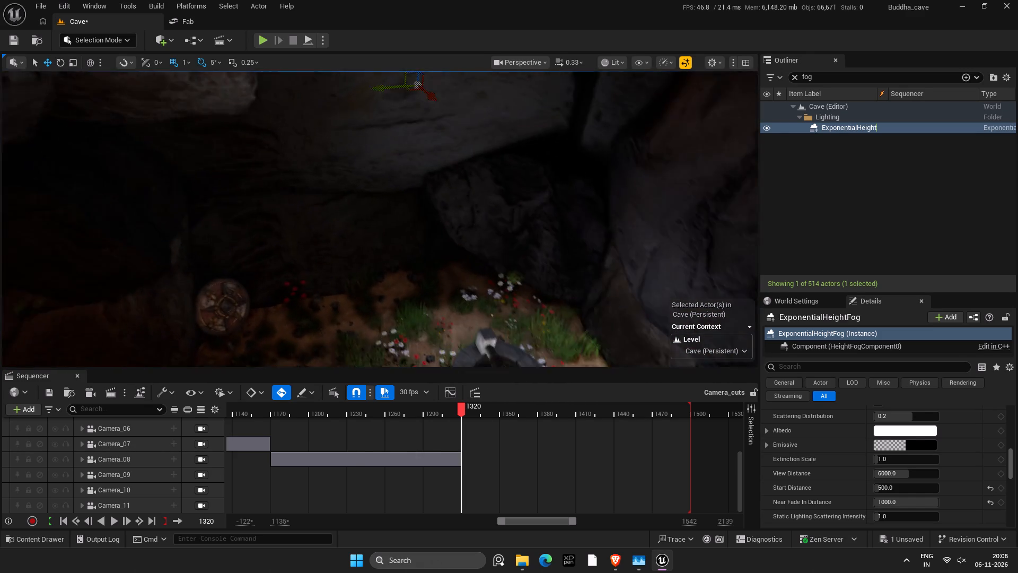
pyautogui.moveTo(391, 366); pyautogui.dragTo(407, 314, button='right')
pyautogui.press('f')
pyautogui.press('f')
pyautogui.press('f')
pyautogui.press('f')
pyautogui.press('f')
pyautogui.press('f')
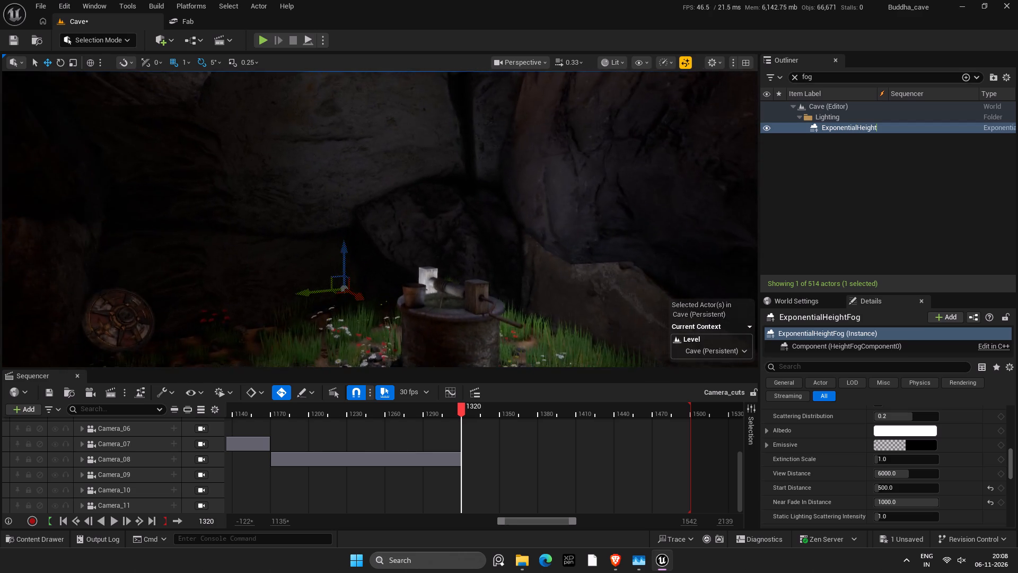
pyautogui.moveTo(407, 314); pyautogui.dragTo(401, 286, button='right')
pyautogui.press('f')
pyautogui.press('f')
pyautogui.press('f')
pyautogui.press('f')
pyautogui.press('f')
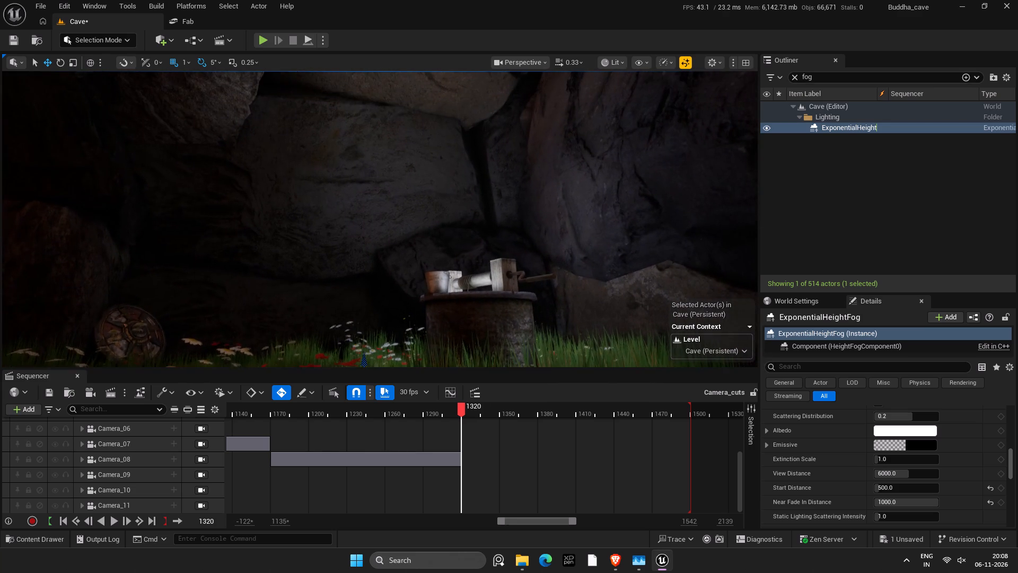
pyautogui.moveTo(401, 286); pyautogui.dragTo(402, 298, button='right')
pyautogui.press('s')
pyautogui.press('s')
pyautogui.press('s')
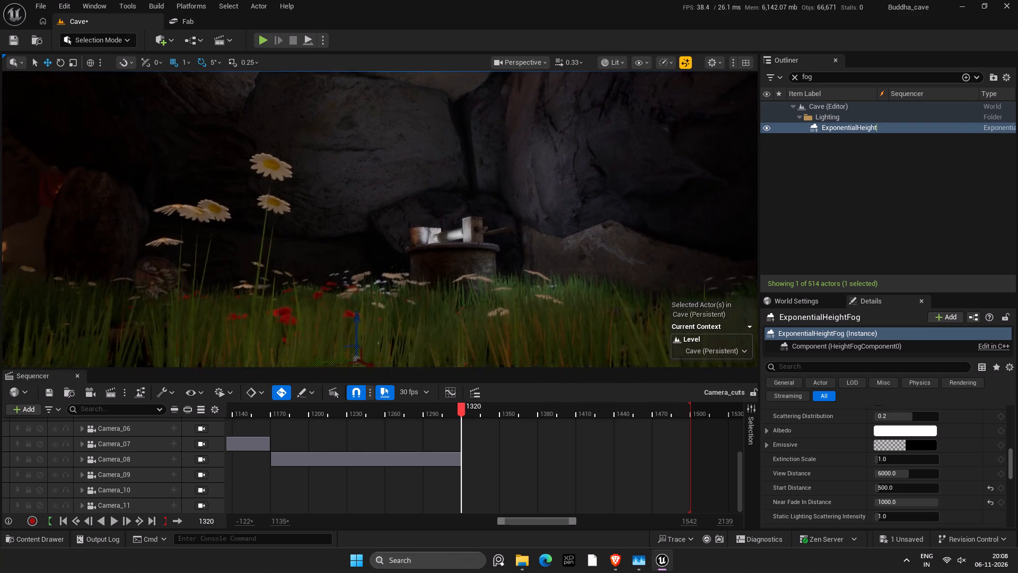
pyautogui.moveTo(402, 298); pyautogui.dragTo(408, 310, button='right')
pyautogui.press('r')
pyautogui.press('r')
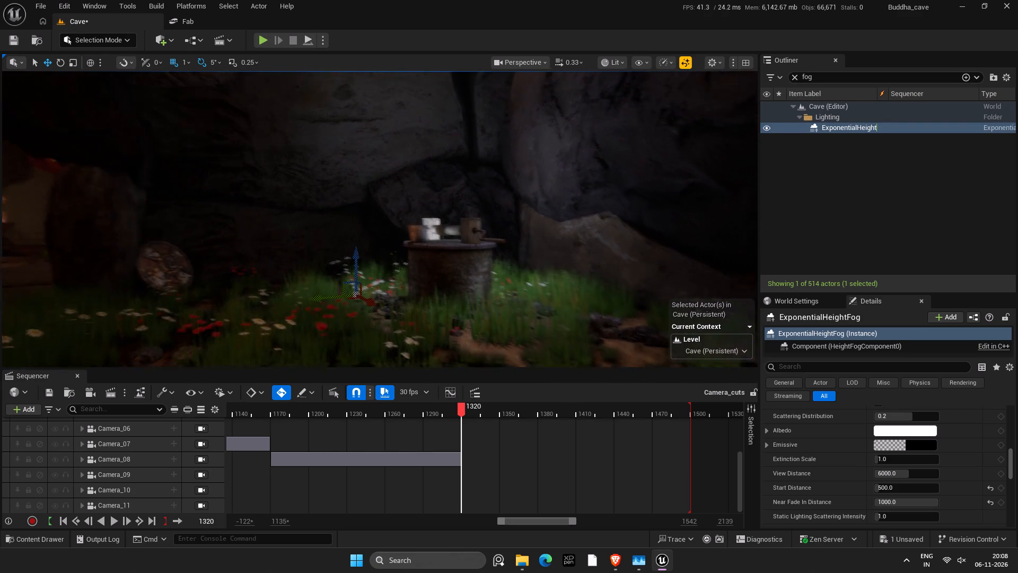
pyautogui.moveTo(408, 310); pyautogui.dragTo(421, 311, button='right')
pyautogui.write('sa')
pyautogui.press('a')
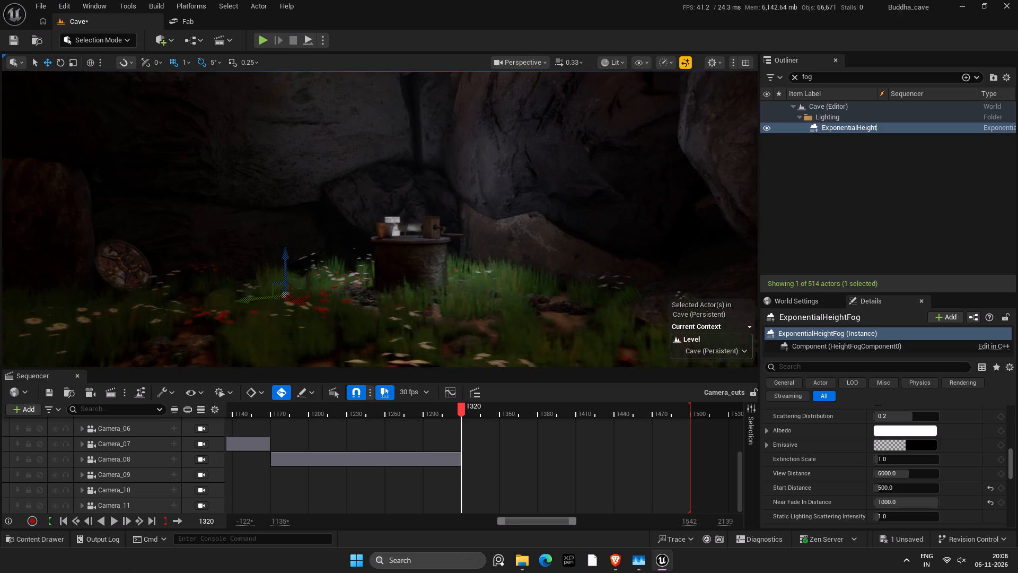
pyautogui.moveTo(421, 311); pyautogui.dragTo(426, 309, button='right')
pyautogui.press('s')
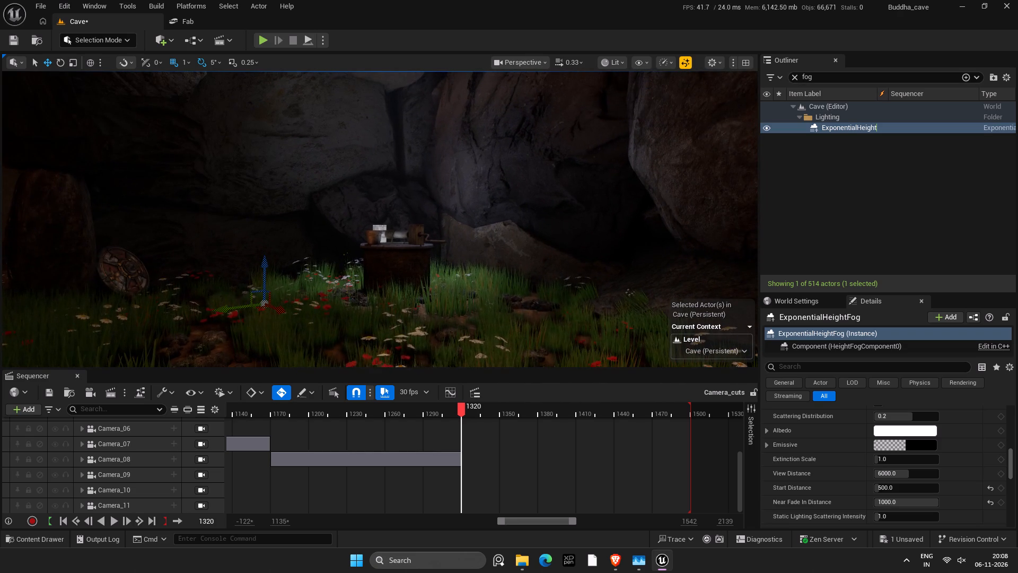
# Save the Cave level.
pyautogui.hotkey('ctrl', 's')
# Set the ExponentialHeightFog's volumetric Start Distance to 100 and save the level.
pyautogui.scroll(7, 507, 465)
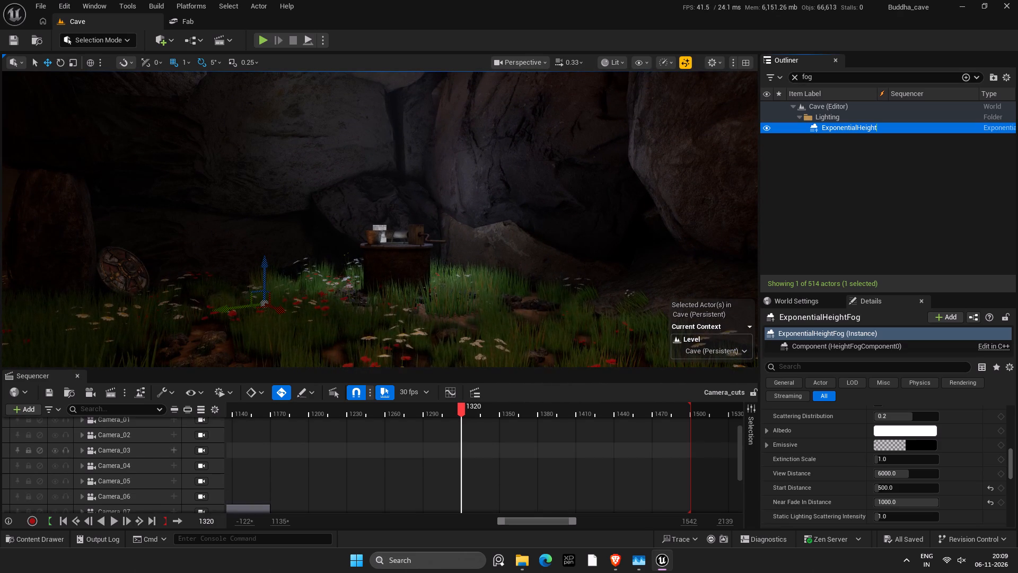
pyautogui.scroll(7, 499, 456)
pyautogui.click(897, 489)
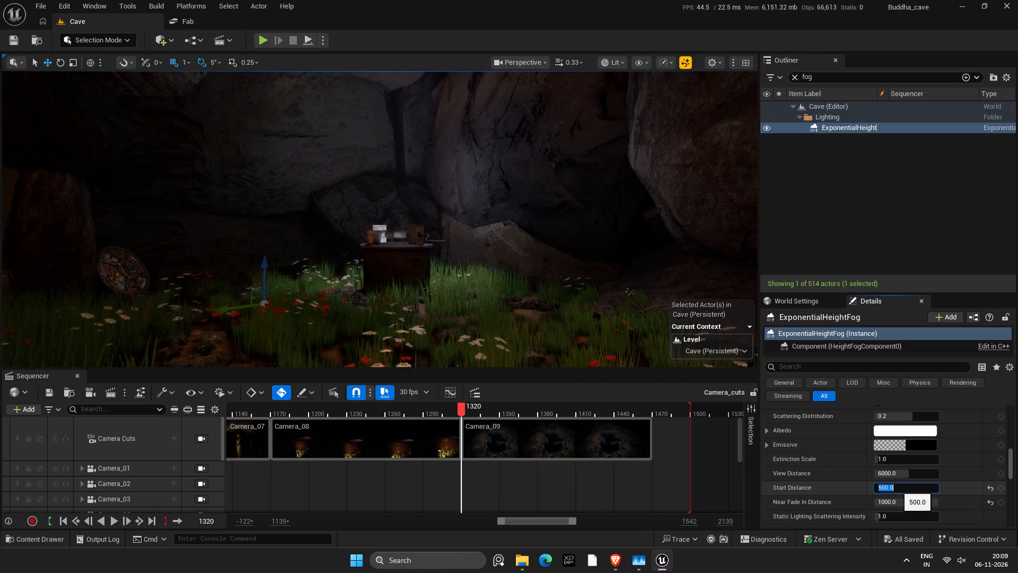
pyautogui.write('100')
pyautogui.press('Return')
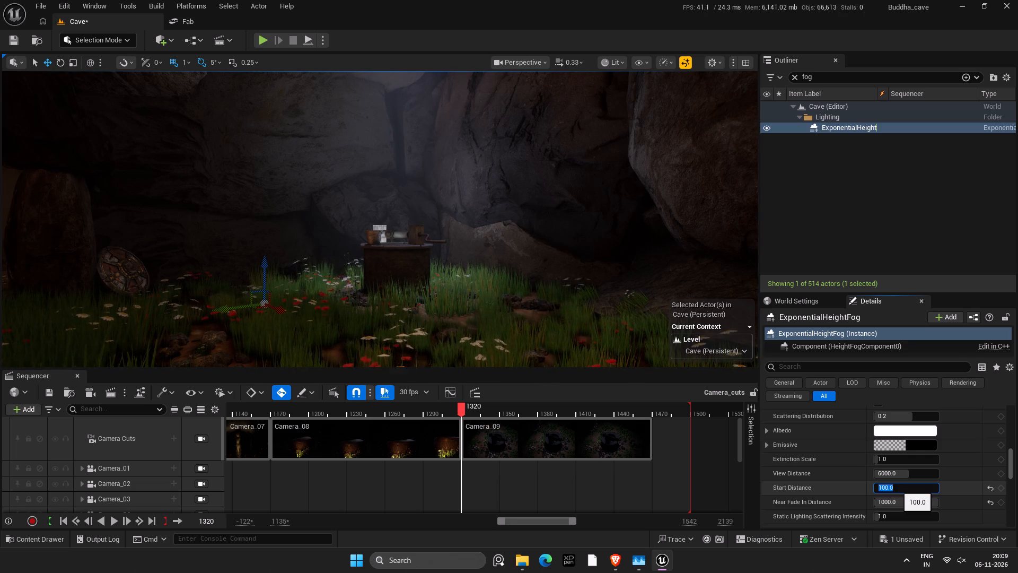
pyautogui.hotkey('ctrl', 's')
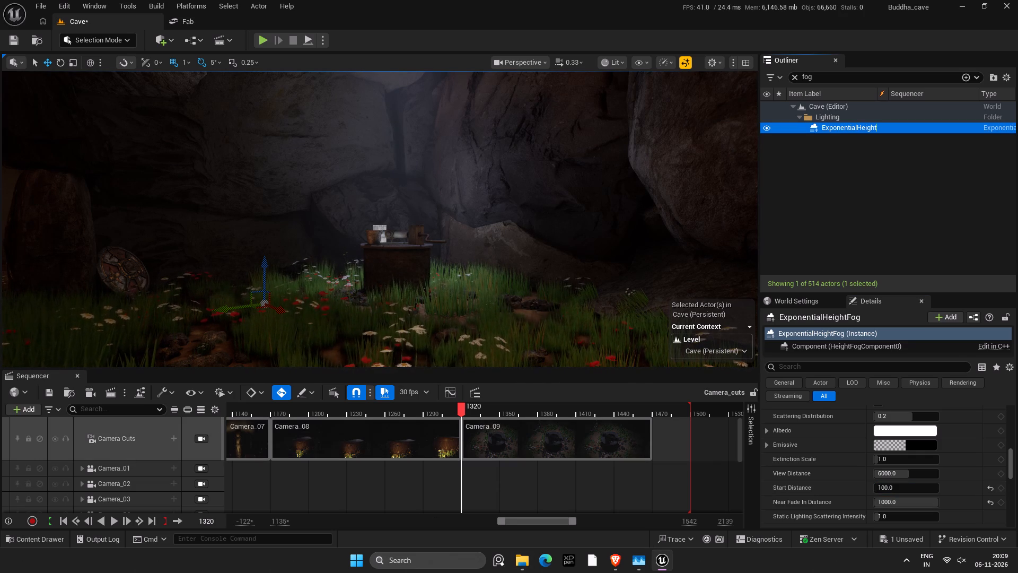
# Keep the playhead at frame 1320, view the shot through Camera_09 and expand its track.
pyautogui.click(137, 441)
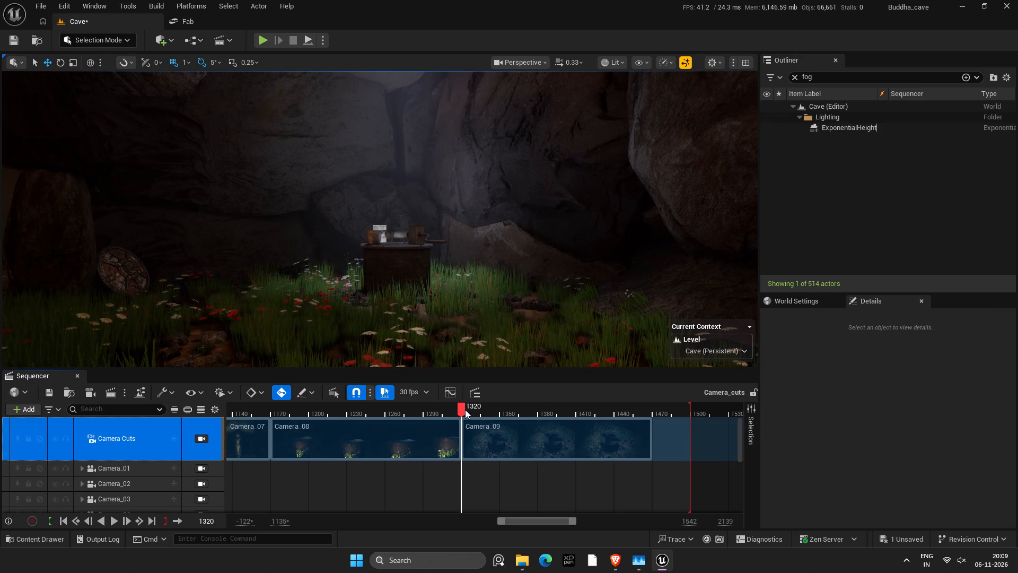
pyautogui.click(464, 409)
pyautogui.press('Left')
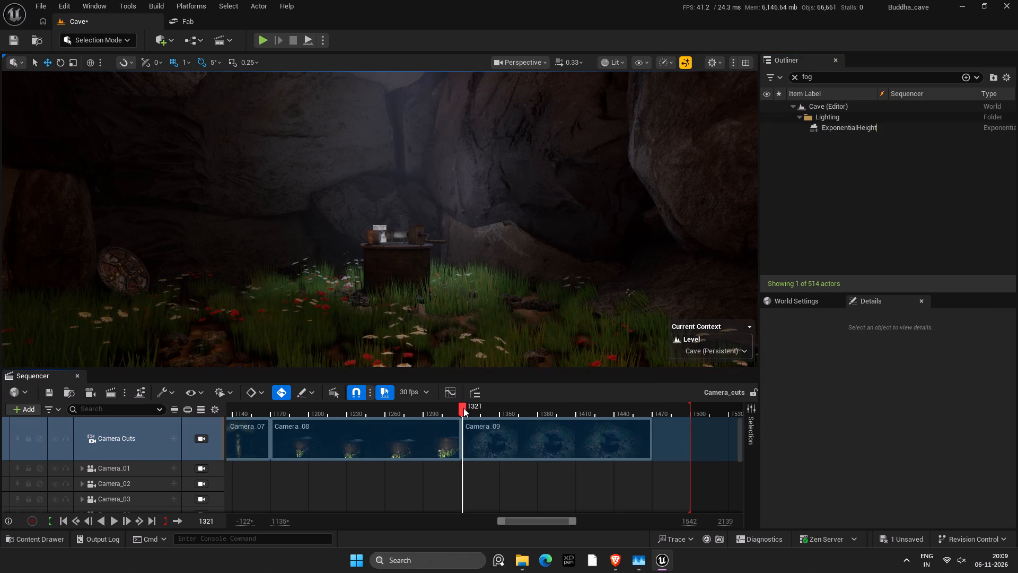
pyautogui.press('Left')
pyautogui.press('Right')
pyautogui.scroll(-5, 201, 480)
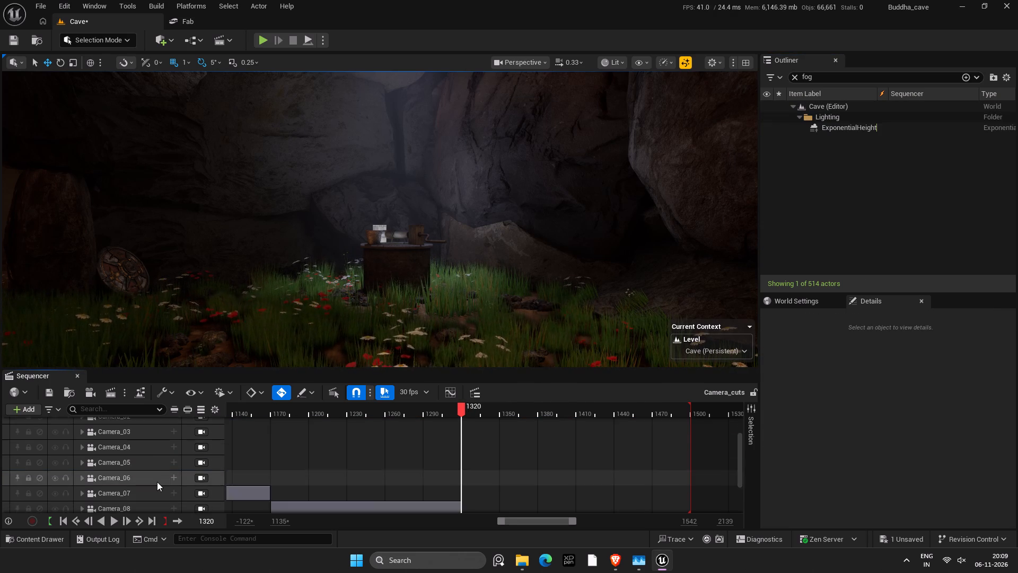
pyautogui.scroll(-6, 157, 482)
pyautogui.click(125, 474)
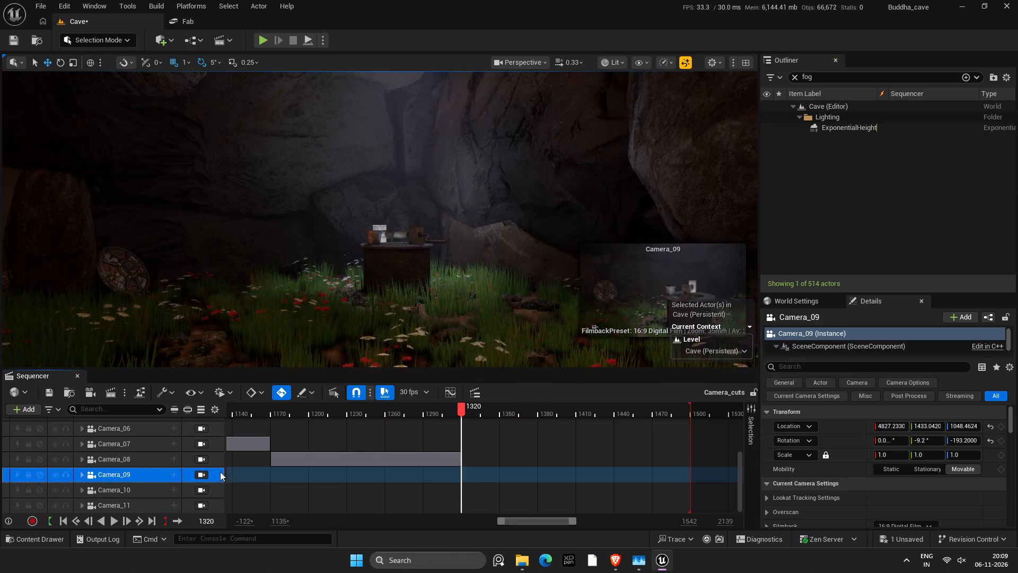
pyautogui.click(198, 473)
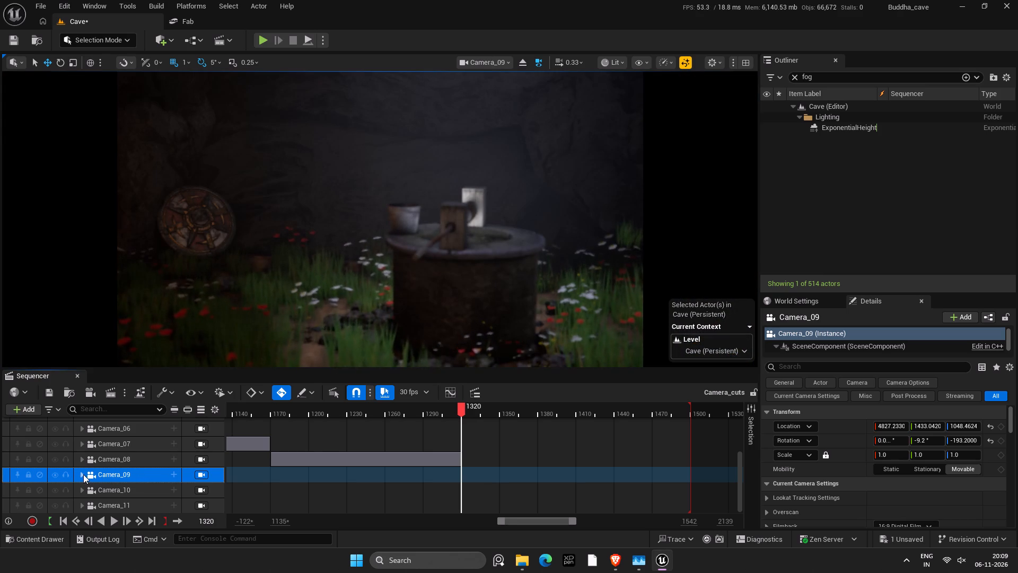
pyautogui.click(83, 474)
# Reframe Camera_09 low in the grass facing the well, at about X 5166, Y 1842, Z 941 and yaw -166°, and save the level.
pyautogui.moveTo(554, 225); pyautogui.dragTo(554, 226, button='right')
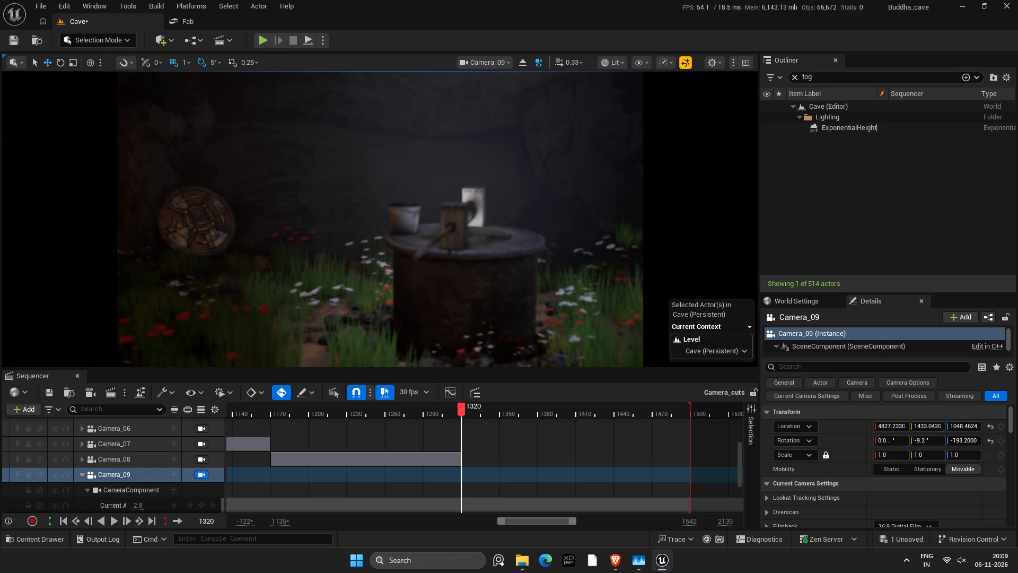
pyautogui.moveTo(554, 226); pyautogui.dragTo(573, 219, button='right')
pyautogui.press('s')
pyautogui.press('s')
pyautogui.write('sfa')
pyautogui.press('a')
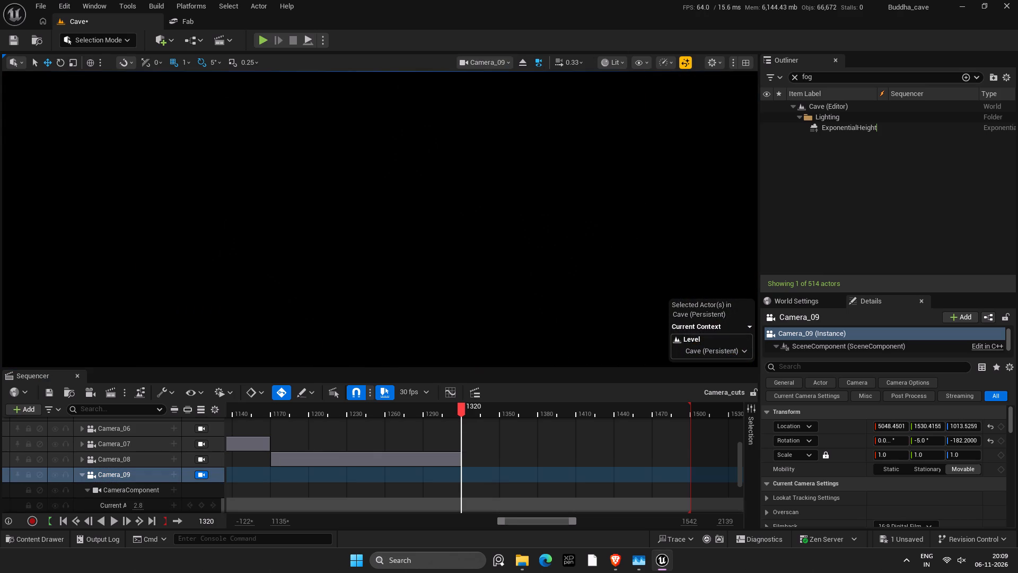
pyautogui.moveTo(573, 219); pyautogui.dragTo(589, 216, button='right')
pyautogui.press('a')
pyautogui.press('a')
pyautogui.press('f')
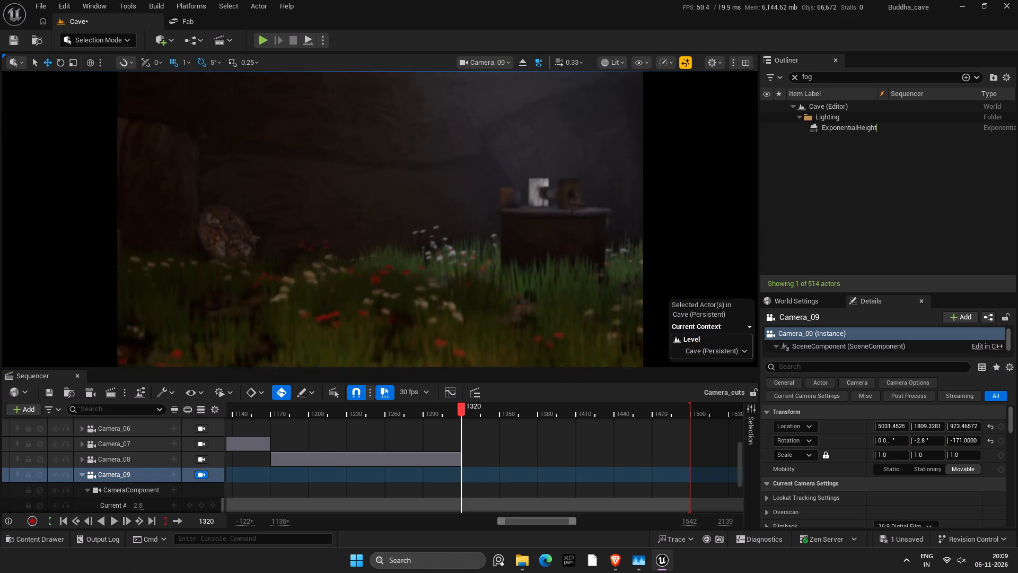
pyautogui.moveTo(589, 216); pyautogui.dragTo(596, 211, button='right')
pyautogui.press('r')
pyautogui.write('ff')
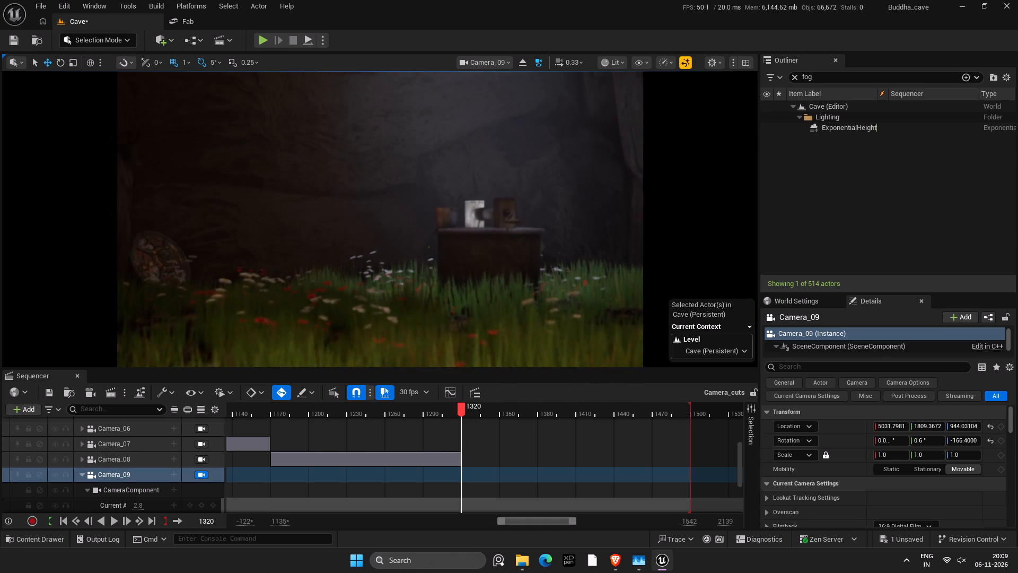
pyautogui.moveTo(596, 211); pyautogui.dragTo(596, 210, button='right')
pyautogui.write('sss')
pyautogui.press('s')
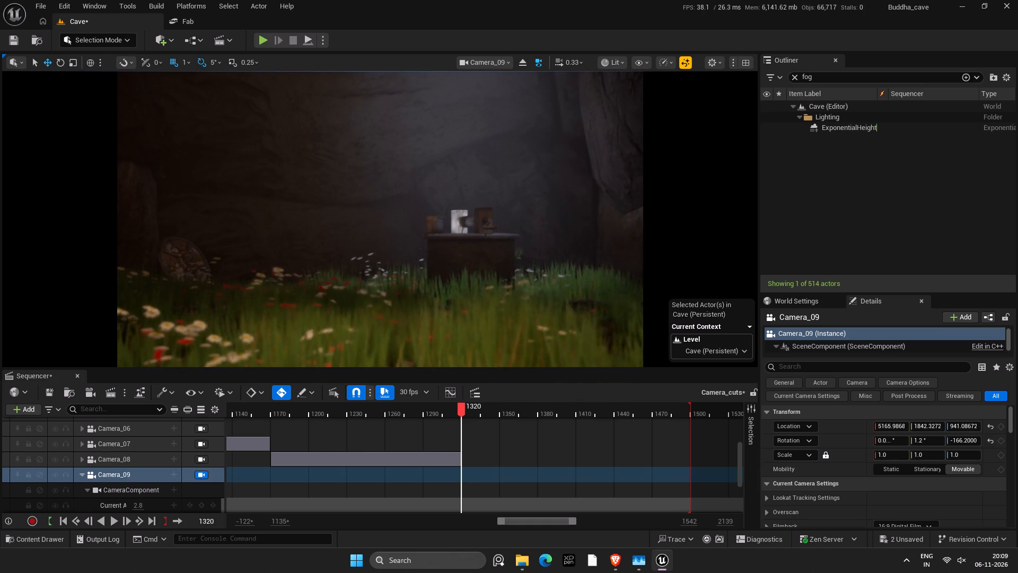
pyautogui.hotkey('ctrl', 's')
# Set Camera_09's pitch to 0°.
pyautogui.click(921, 440)
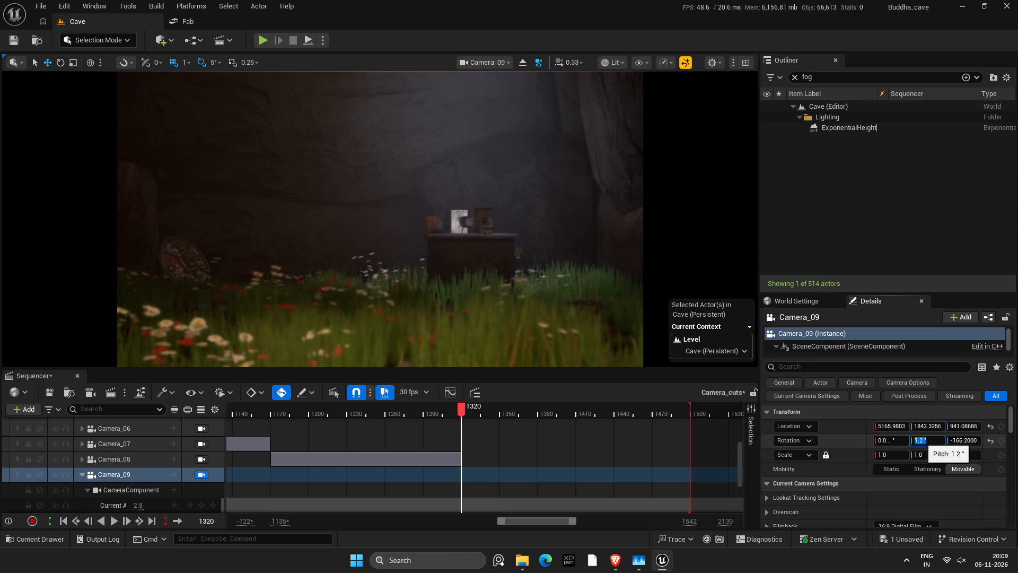
pyautogui.press('0')
pyautogui.press('Return')
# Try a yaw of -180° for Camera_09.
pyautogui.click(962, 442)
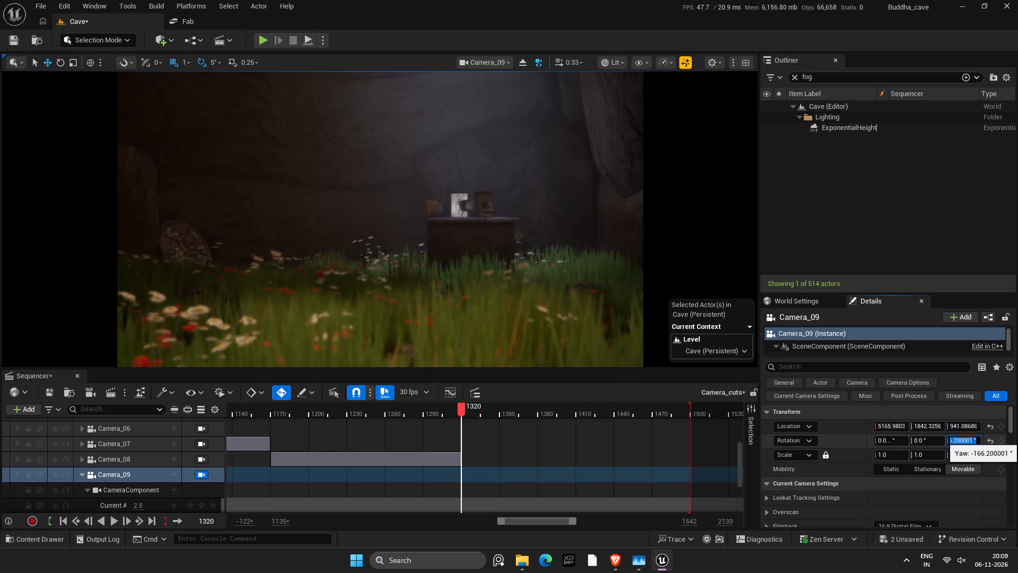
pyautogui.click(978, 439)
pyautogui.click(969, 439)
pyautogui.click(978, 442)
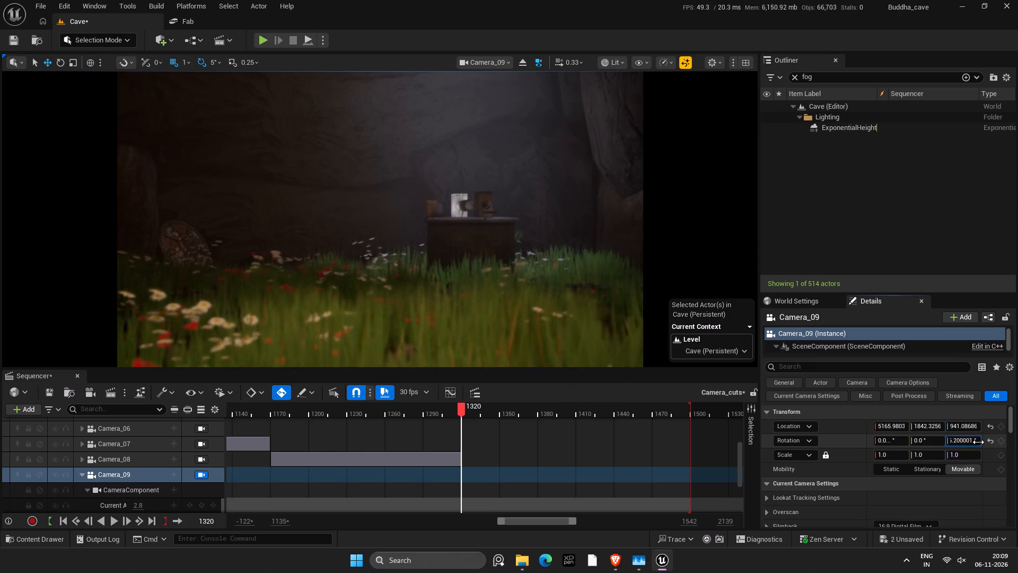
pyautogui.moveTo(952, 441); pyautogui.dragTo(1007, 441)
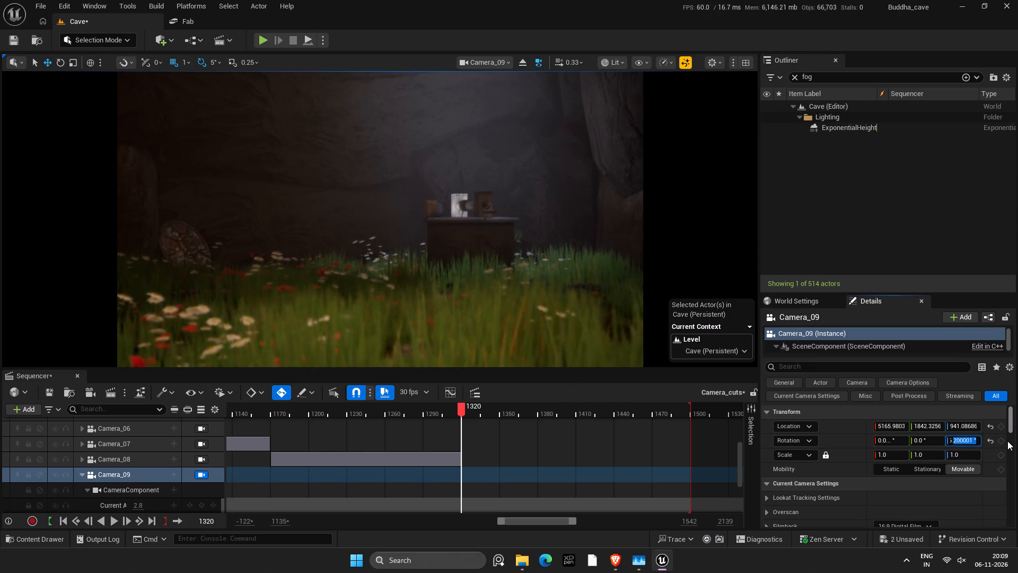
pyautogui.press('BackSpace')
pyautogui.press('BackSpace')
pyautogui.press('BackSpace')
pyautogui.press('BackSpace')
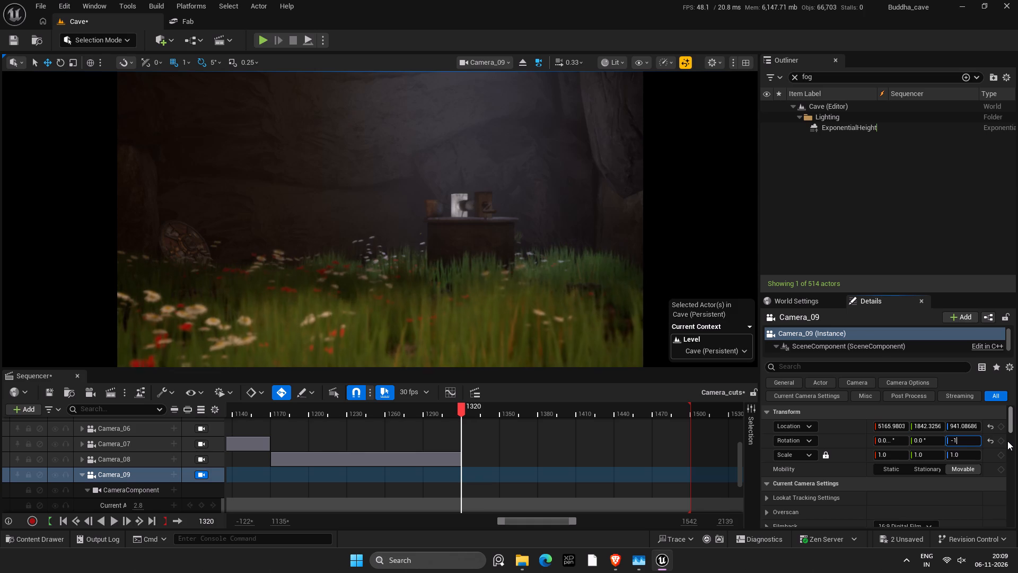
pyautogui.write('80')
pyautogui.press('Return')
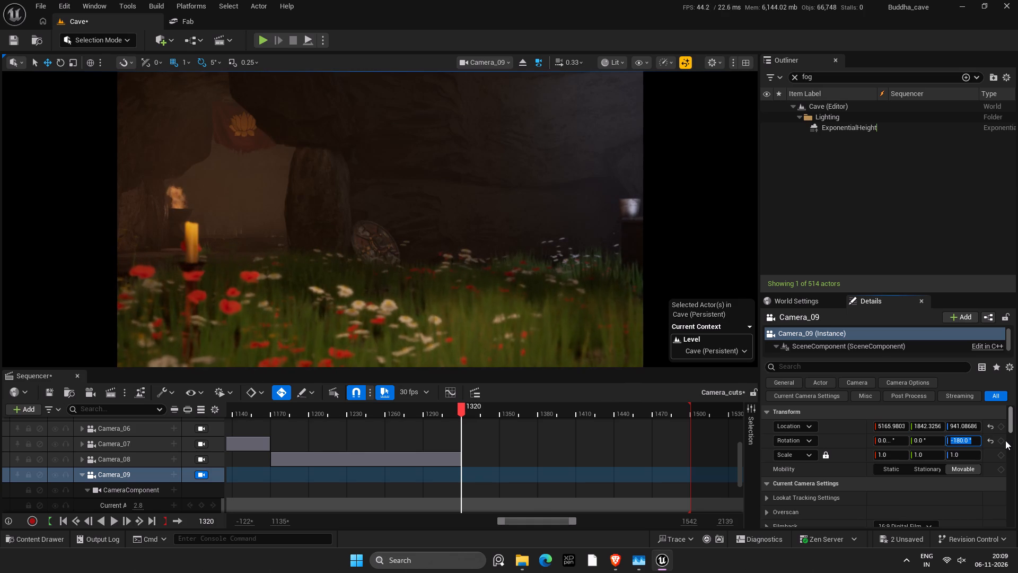
# Swing Camera_09 back toward the well and set its yaw to -165°.
pyautogui.moveTo(977, 440); pyautogui.dragTo(975, 439)
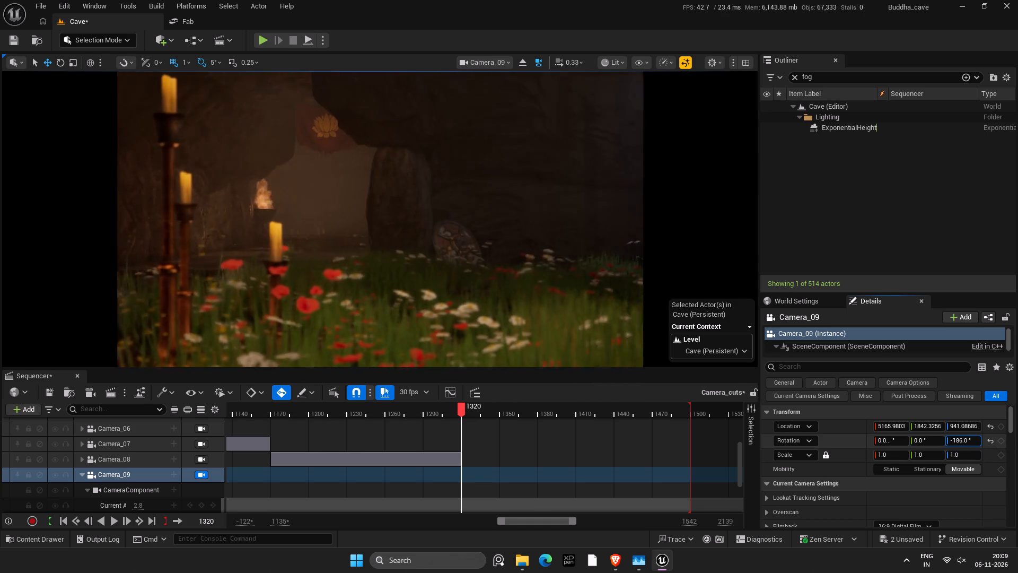
pyautogui.moveTo(975, 439); pyautogui.dragTo(998, 440)
pyautogui.click(975, 440)
pyautogui.moveTo(975, 440); pyautogui.dragTo(956, 443)
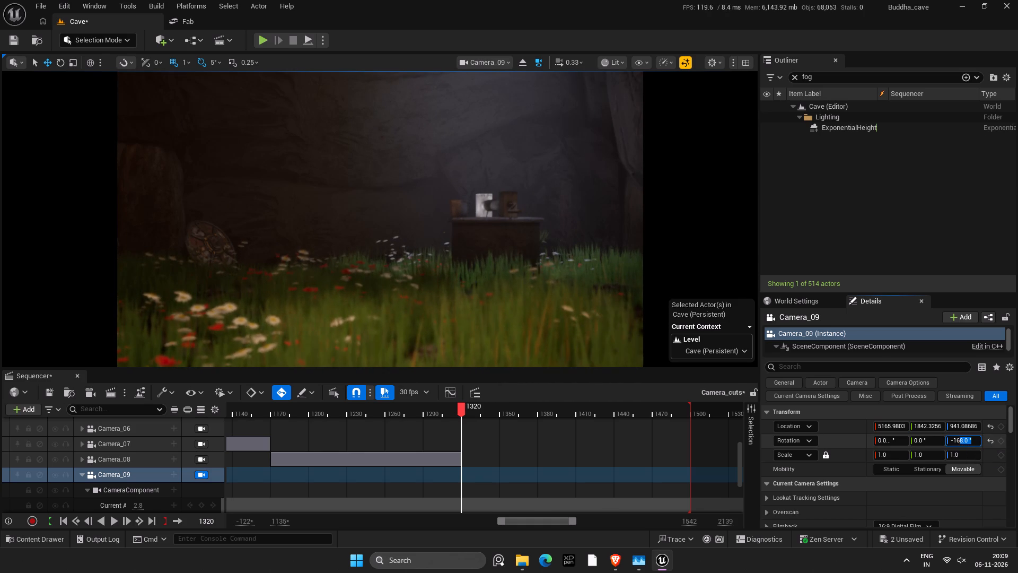
pyautogui.press('5')
pyautogui.press('Return')
pyautogui.click(959, 441)
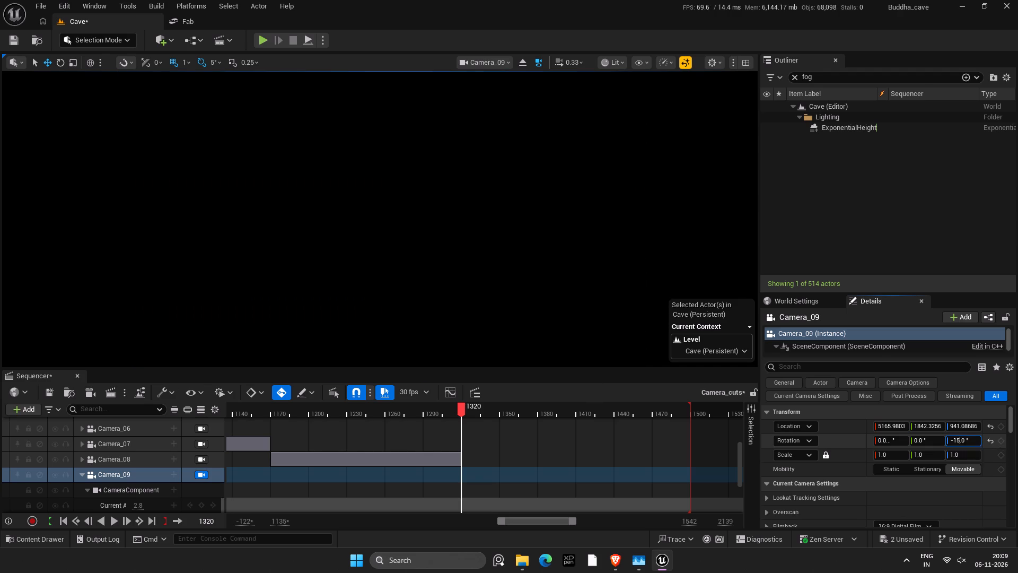
pyautogui.click(956, 441)
pyautogui.press('6')
pyautogui.press('Return')
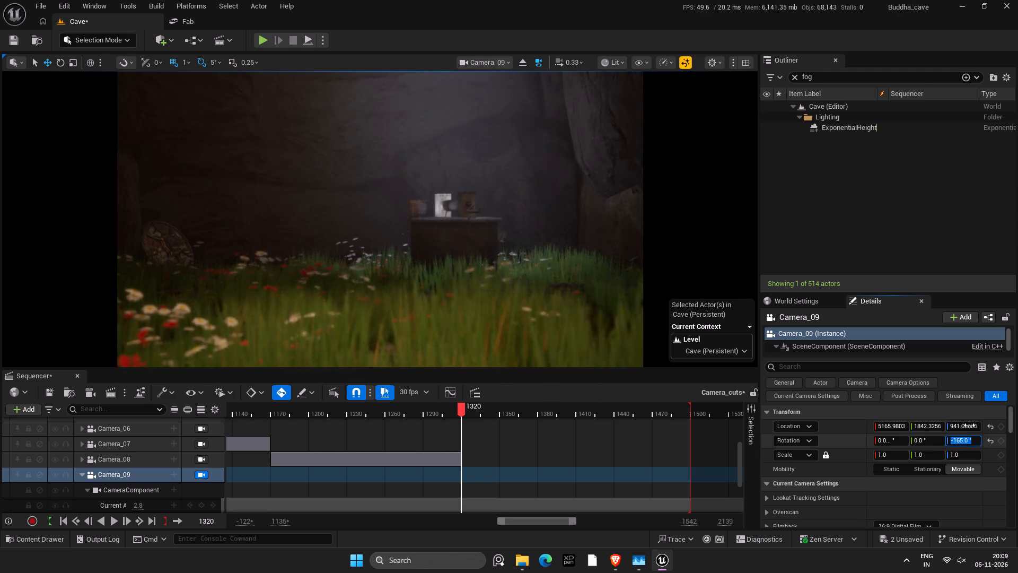
# Set Camera_09's Z location to 950.
pyautogui.click(969, 423)
pyautogui.press('9')
pyautogui.press('5')
pyautogui.press('0')
pyautogui.press('Return')
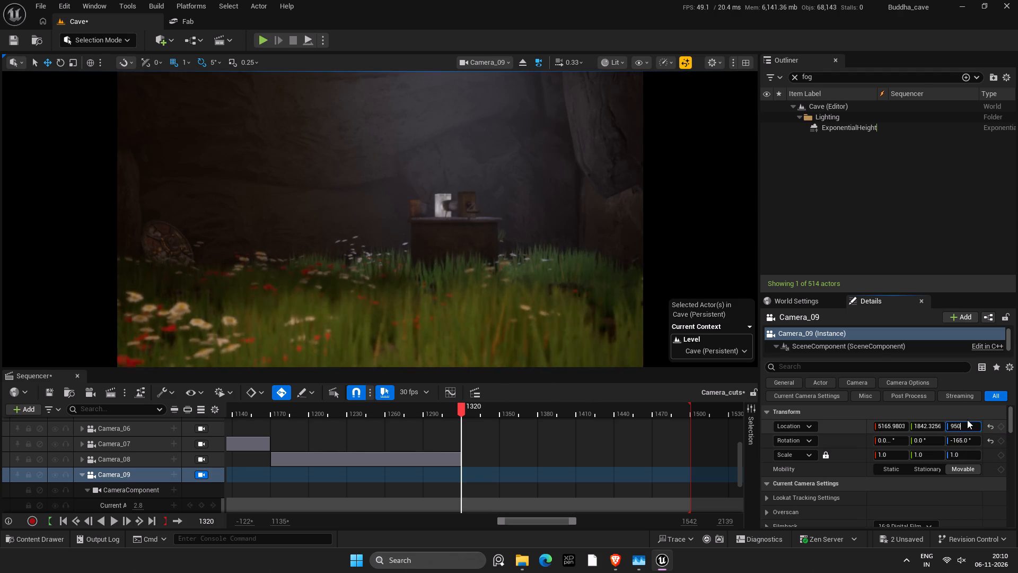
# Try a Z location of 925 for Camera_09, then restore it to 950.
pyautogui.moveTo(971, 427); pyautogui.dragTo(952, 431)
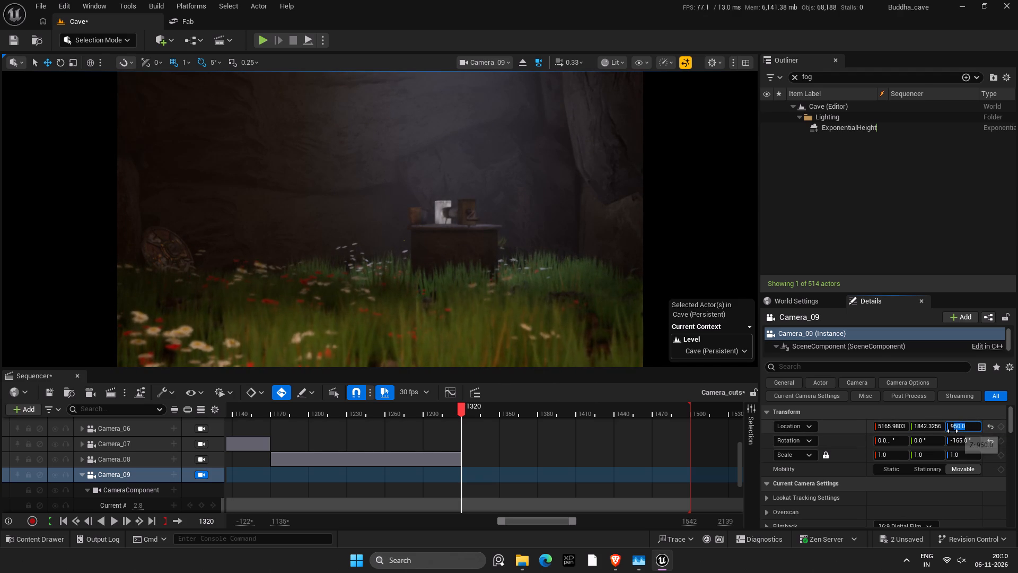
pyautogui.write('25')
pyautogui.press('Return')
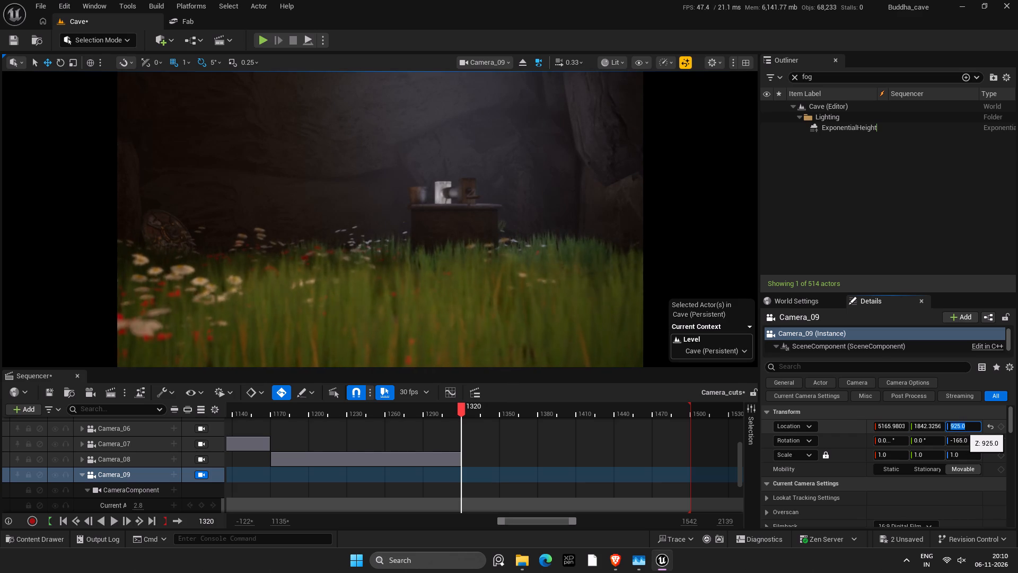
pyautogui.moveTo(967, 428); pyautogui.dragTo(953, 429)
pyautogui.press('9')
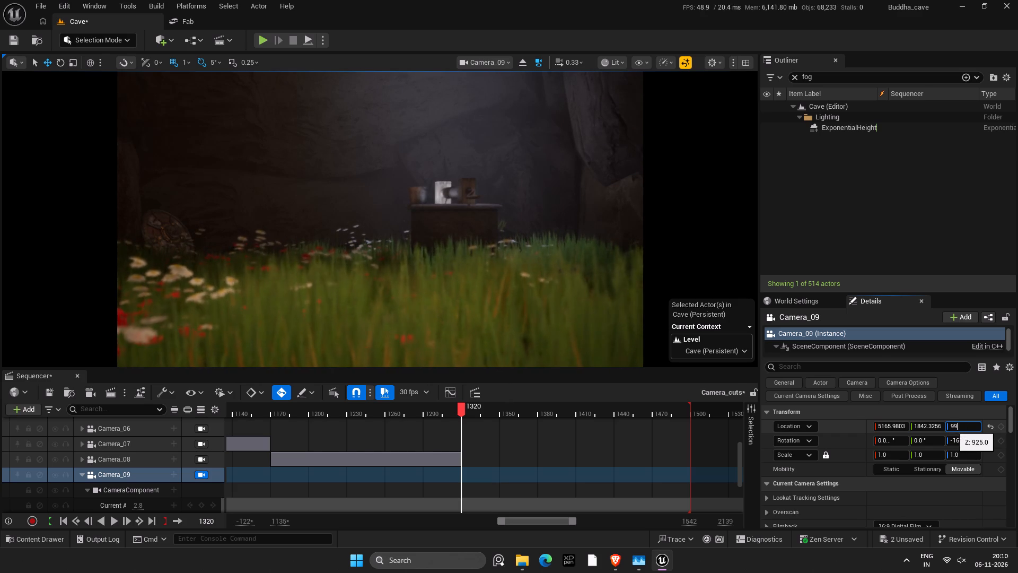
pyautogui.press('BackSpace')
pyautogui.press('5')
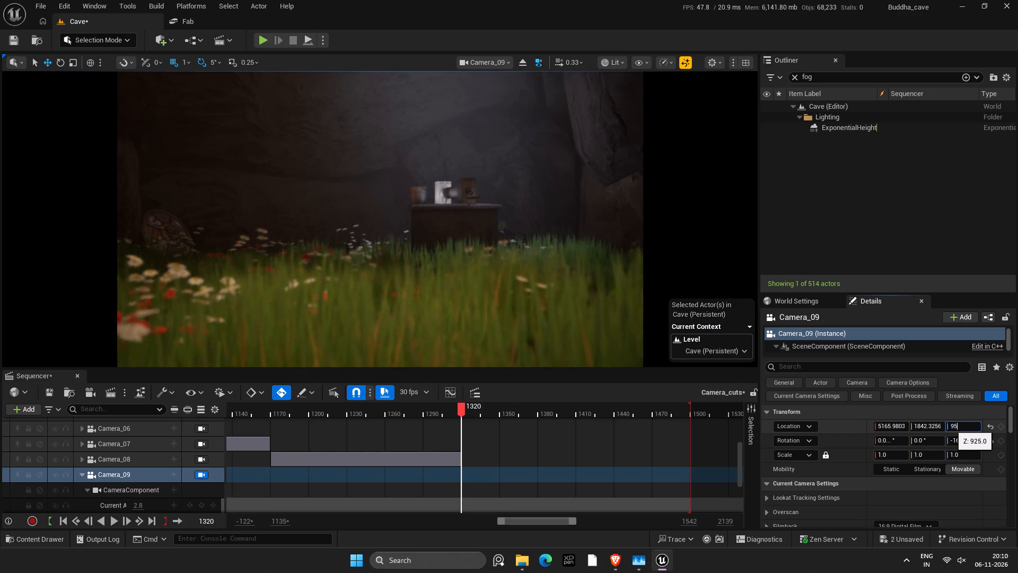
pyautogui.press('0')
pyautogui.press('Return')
# Try a Y location of 1800 for Camera_09, then set it to 1850.
pyautogui.click(942, 423)
pyautogui.write('1800')
pyautogui.press('Return')
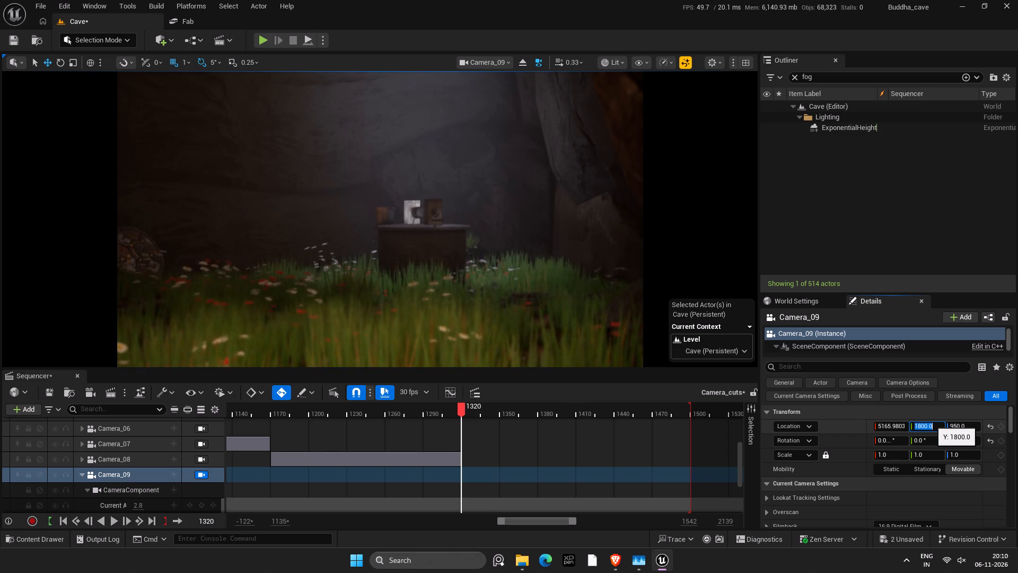
pyautogui.moveTo(931, 423); pyautogui.dragTo(920, 427)
pyautogui.write('50')
pyautogui.press('Return')
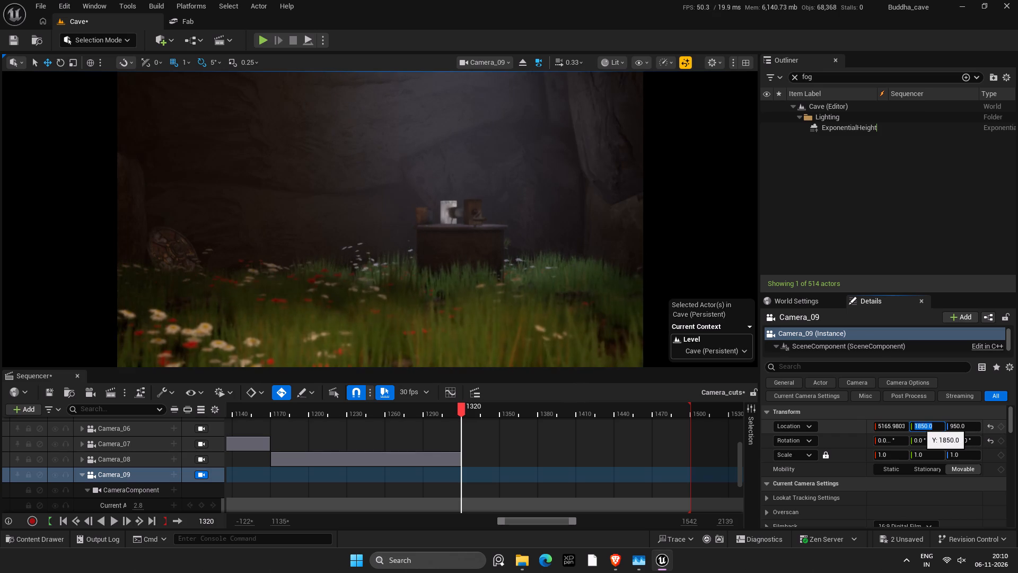
# Try an X location of 5000 for Camera_09, then set it to 5100.
pyautogui.click(894, 427)
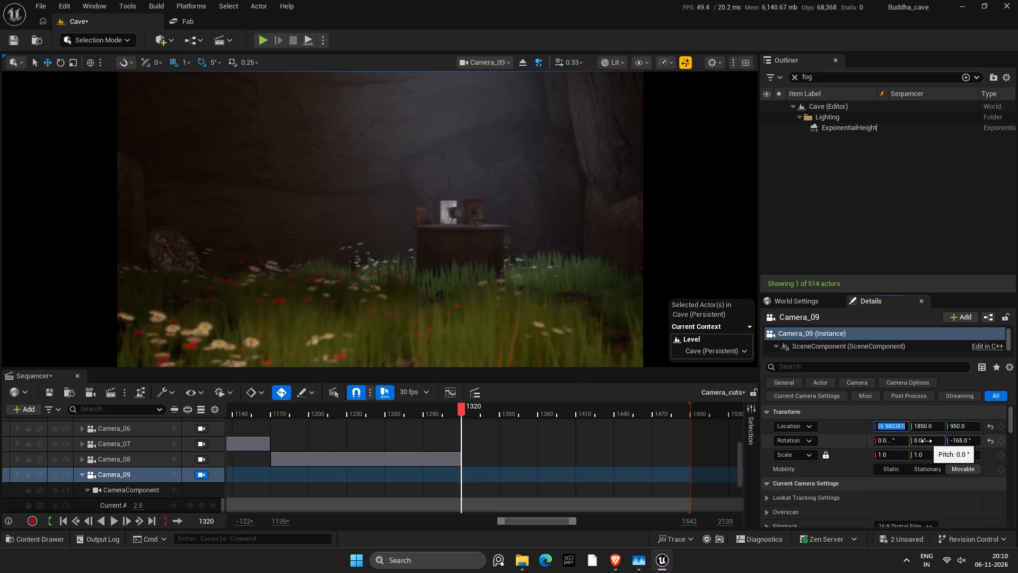
pyautogui.press('5')
pyautogui.write('000')
pyautogui.press('Return')
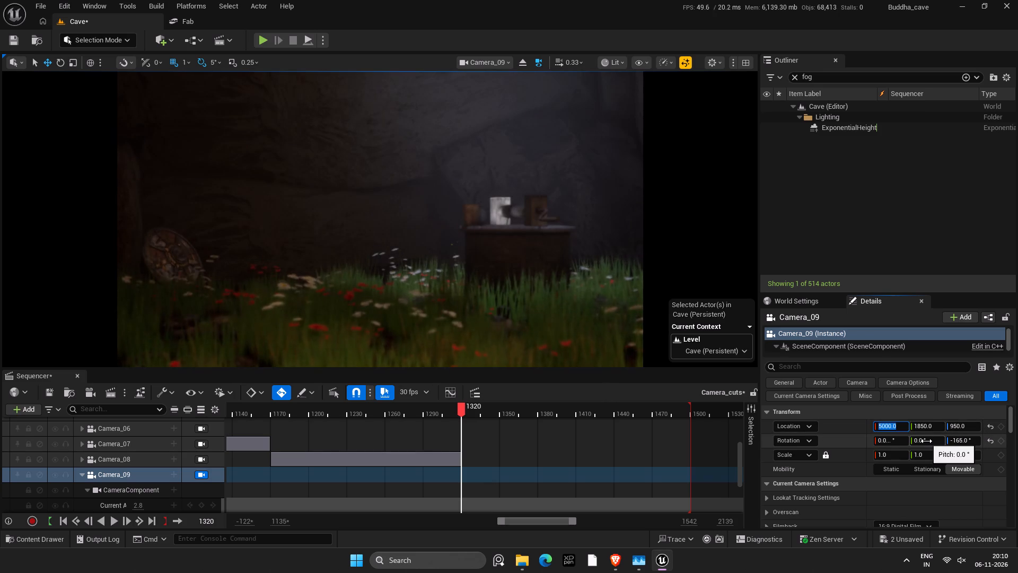
pyautogui.click(883, 427)
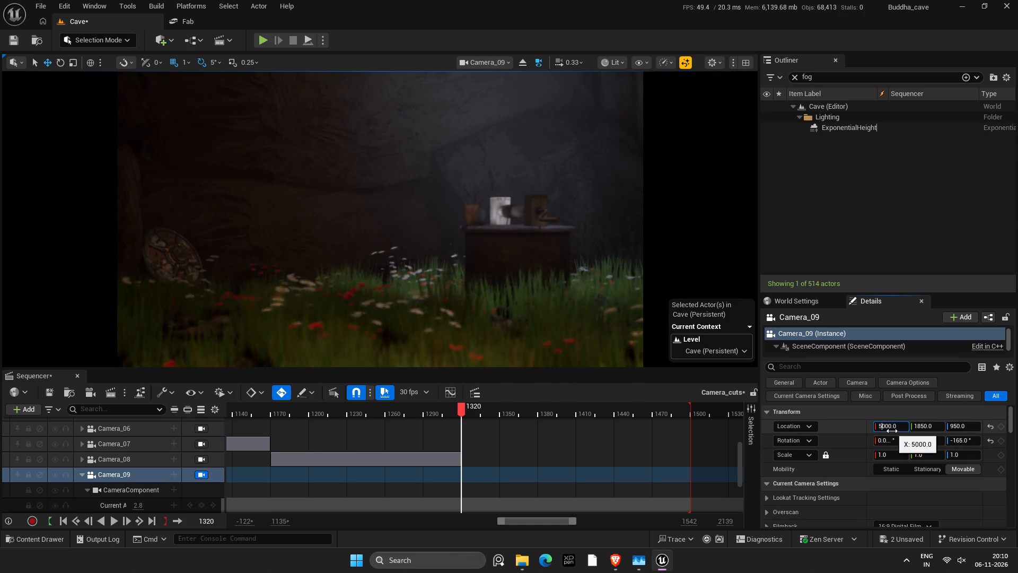
pyautogui.press('Right')
pyautogui.press('BackSpace')
pyautogui.press('7')
pyautogui.press('BackSpace')
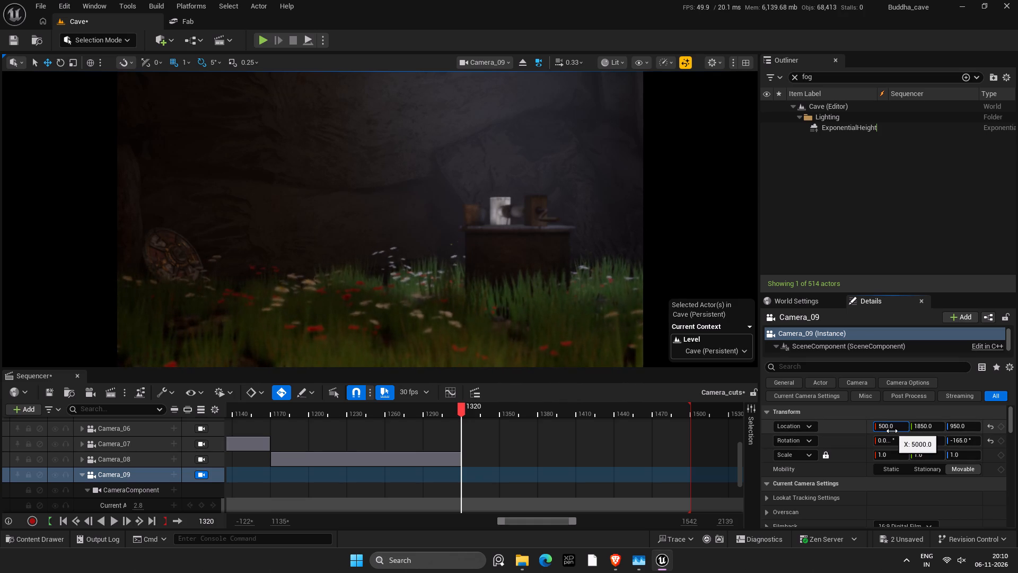
pyautogui.press('1')
pyautogui.press('Return')
# Save the Cave level and the Camera_cuts sequence.
pyautogui.hotkey('ctrl', 's')
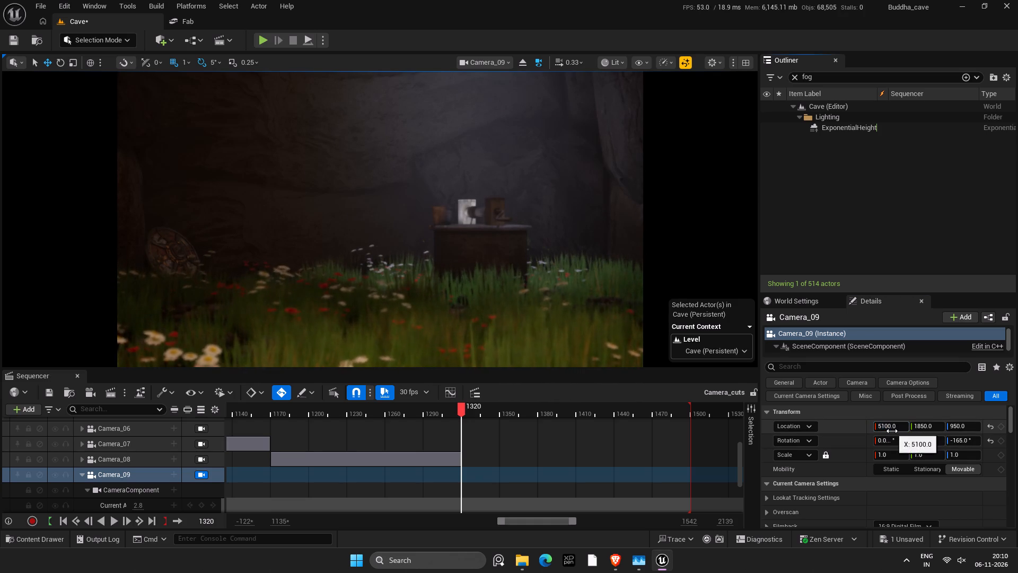
pyautogui.hotkey('ctrl', 's')
pyautogui.hotkey('ctrl', 's')
pyautogui.hotkey('ctrl', 's')
pyautogui.hotkey('ctrl', 's')
pyautogui.hotkey('ctrl', 's')
pyautogui.hotkey('ctrl', 's')
pyautogui.hotkey('ctrl', 's')
pyautogui.hotkey('ctrl', 's')
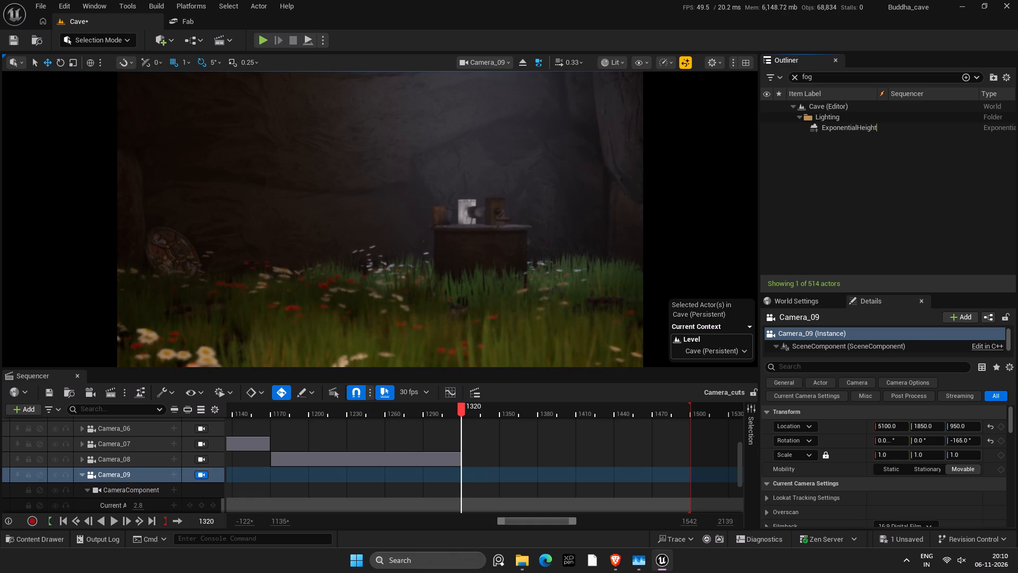
pyautogui.hotkey('ctrl', 's')
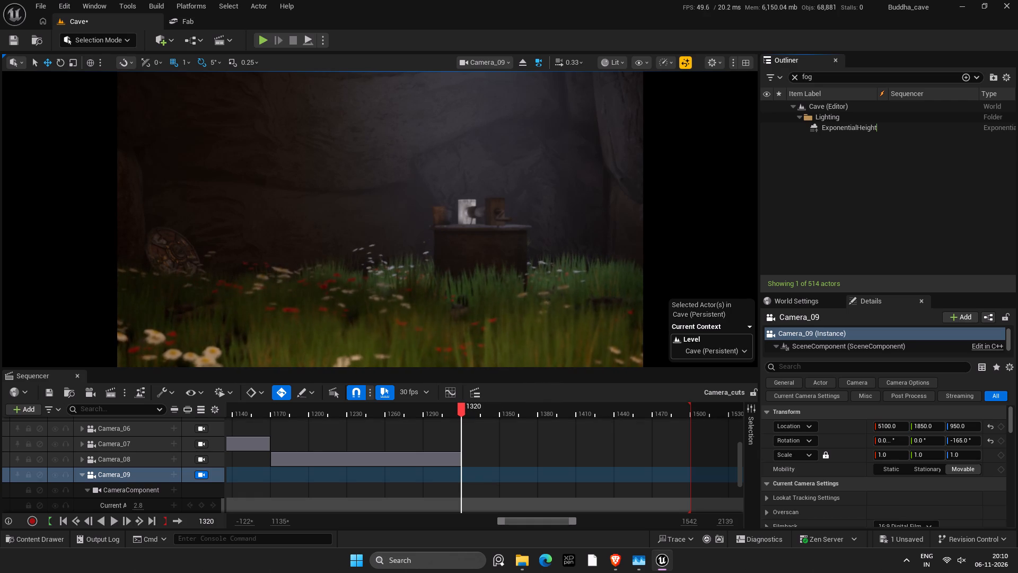
# Set Camera_09's Current Aperture to 1.2 in its sequence track at frame 1320.
pyautogui.scroll(-3, 159, 491)
pyautogui.moveTo(138, 456); pyautogui.dragTo(122, 450)
pyautogui.click(138, 455)
pyautogui.write('1.2')
pyautogui.press('Return')
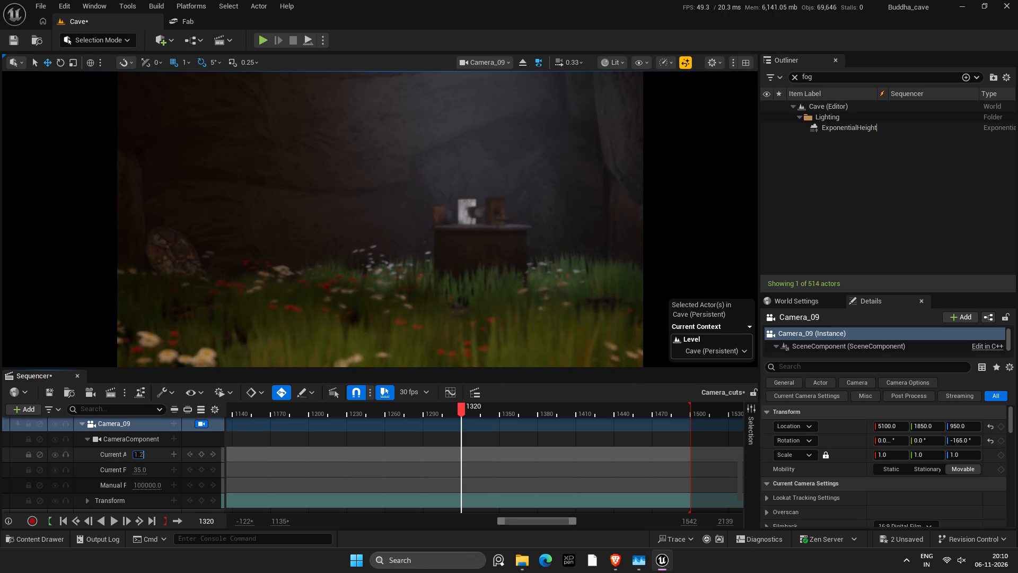
# Save the Camera_cuts sequence.
pyautogui.hotkey('ctrl', 's')
# Set Camera_09's Manual Focus Distance to about 909 cm using the debug focus plane, turn the plane off, and save the sequence.
pyautogui.scroll(-8, 890, 466)
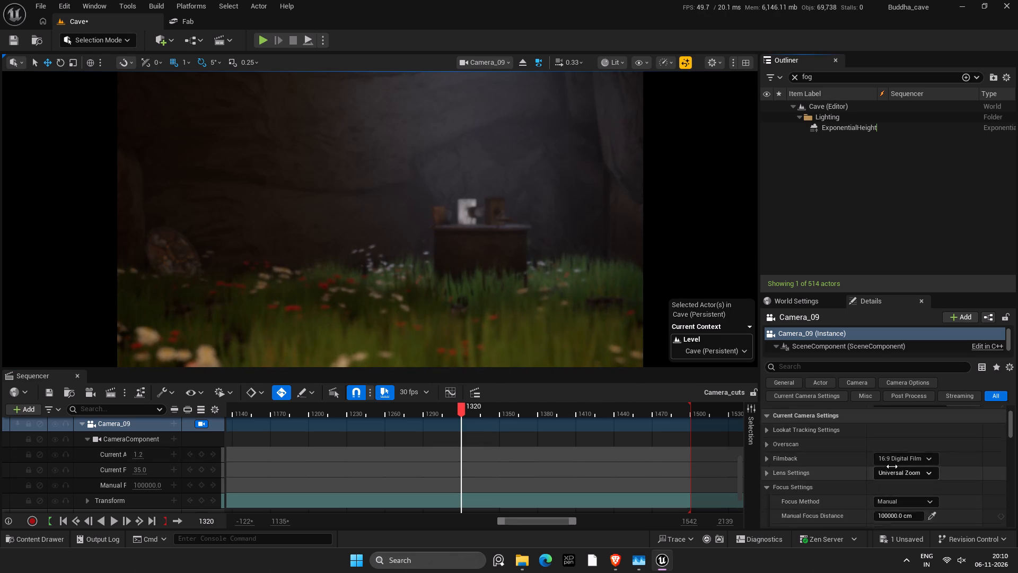
pyautogui.click(879, 462)
pyautogui.moveTo(906, 446); pyautogui.dragTo(835, 445)
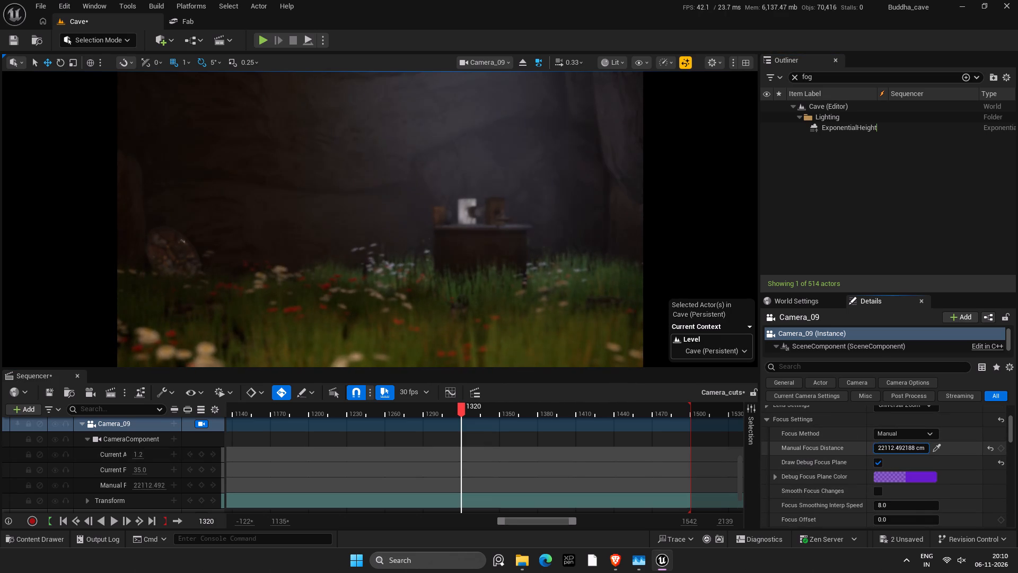
pyautogui.moveTo(835, 445); pyautogui.dragTo(712, 433)
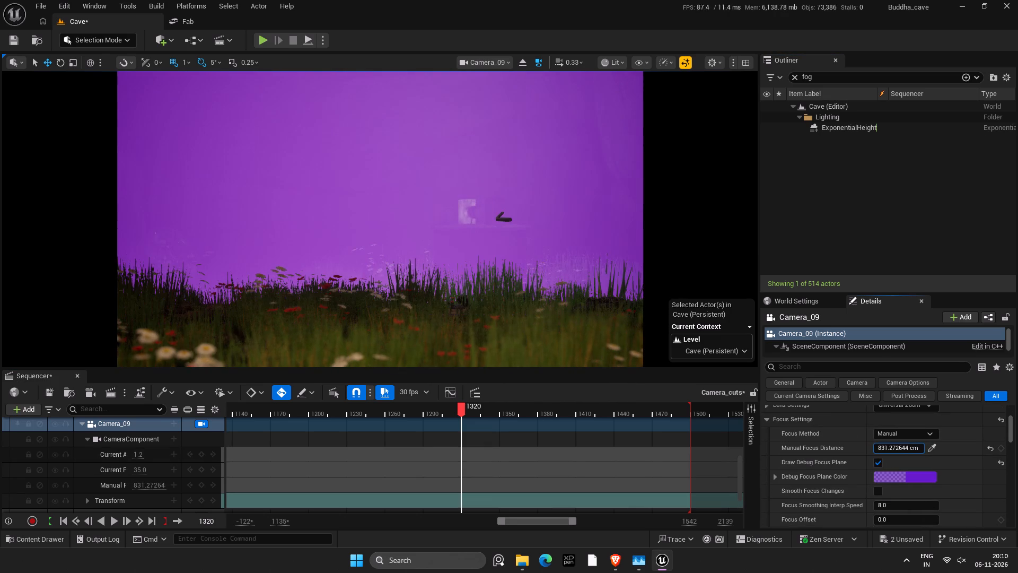
pyautogui.moveTo(712, 433); pyautogui.dragTo(715, 434)
pyautogui.click(877, 462)
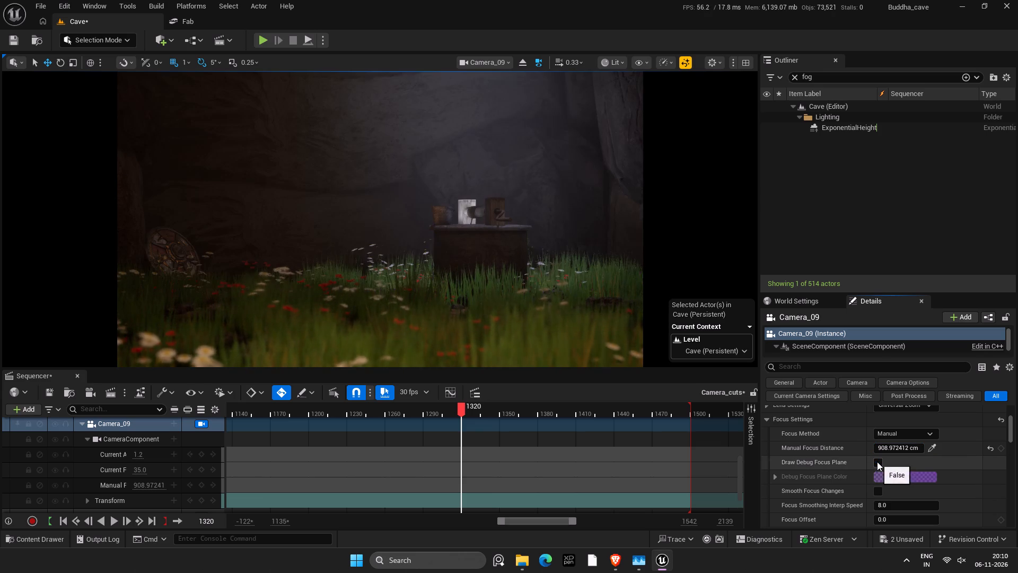
pyautogui.hotkey('ctrl', 's')
pyautogui.hotkey('ctrl', 's')
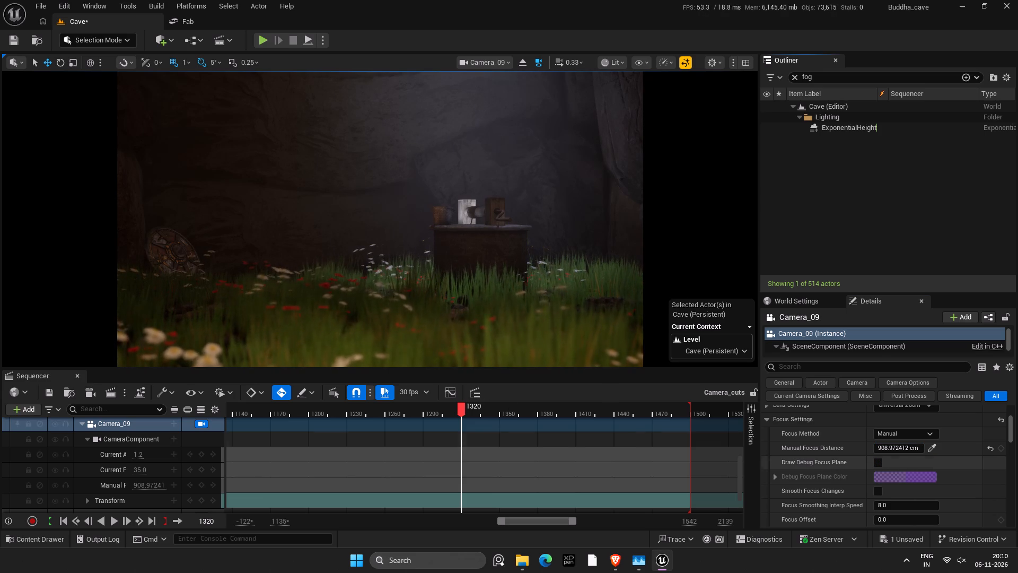
# Scrub through the Camera_09 shot from frame 1320 to 1475 and examine its section in the Camera Cuts track.
pyautogui.moveTo(466, 407); pyautogui.dragTo(665, 411)
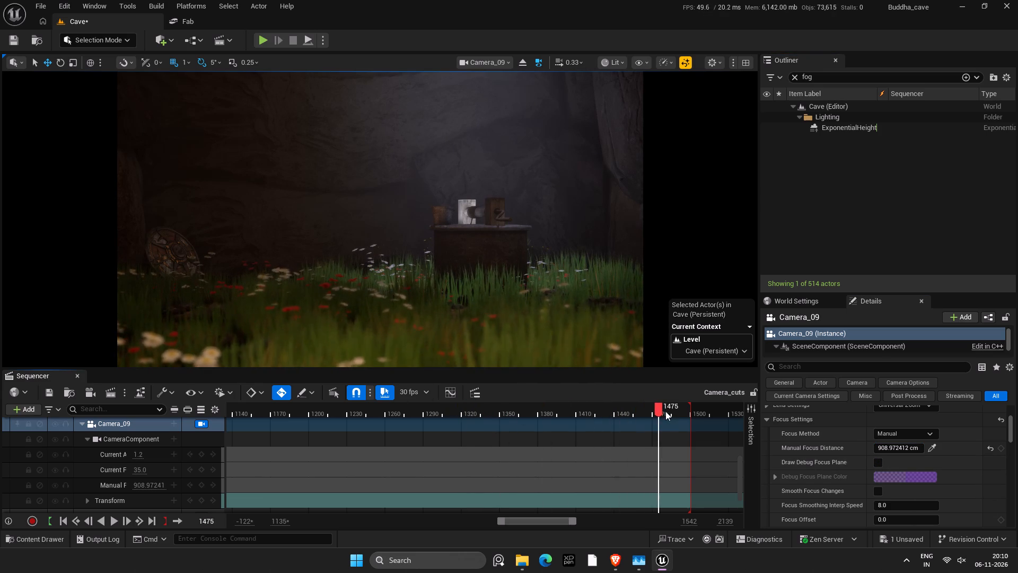
pyautogui.moveTo(665, 411); pyautogui.dragTo(531, 418)
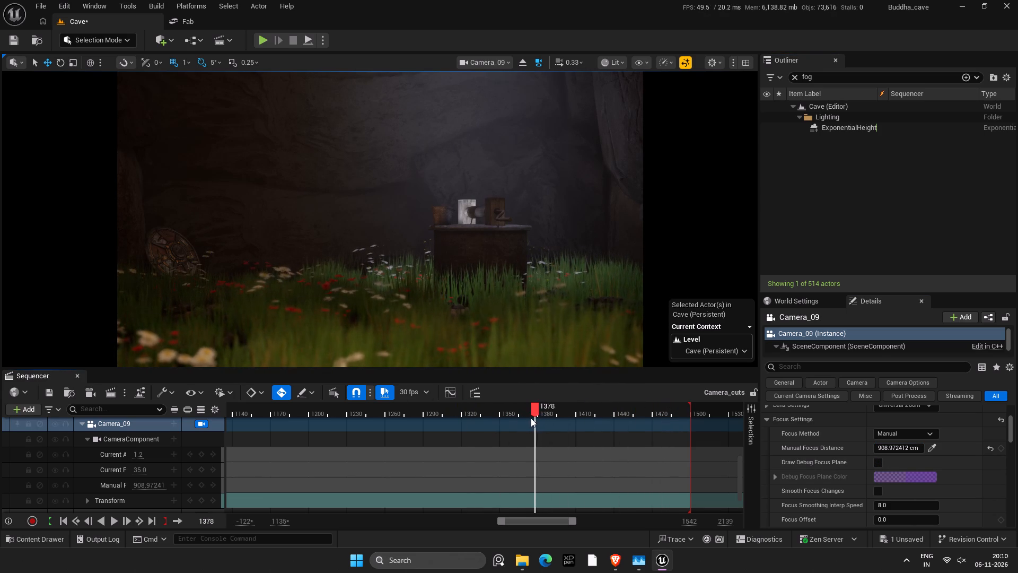
pyautogui.moveTo(531, 418); pyautogui.dragTo(497, 419)
pyautogui.scroll(10, 510, 429)
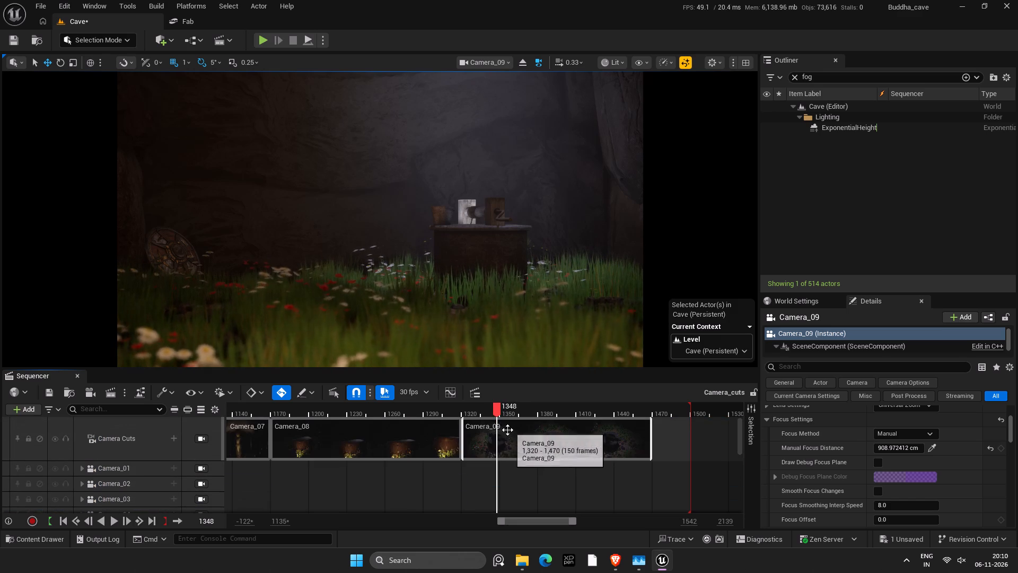
pyautogui.scroll(-8, 504, 430)
# Add a Transform keyframe for Camera_09 at frame 1320.
pyautogui.click(466, 410)
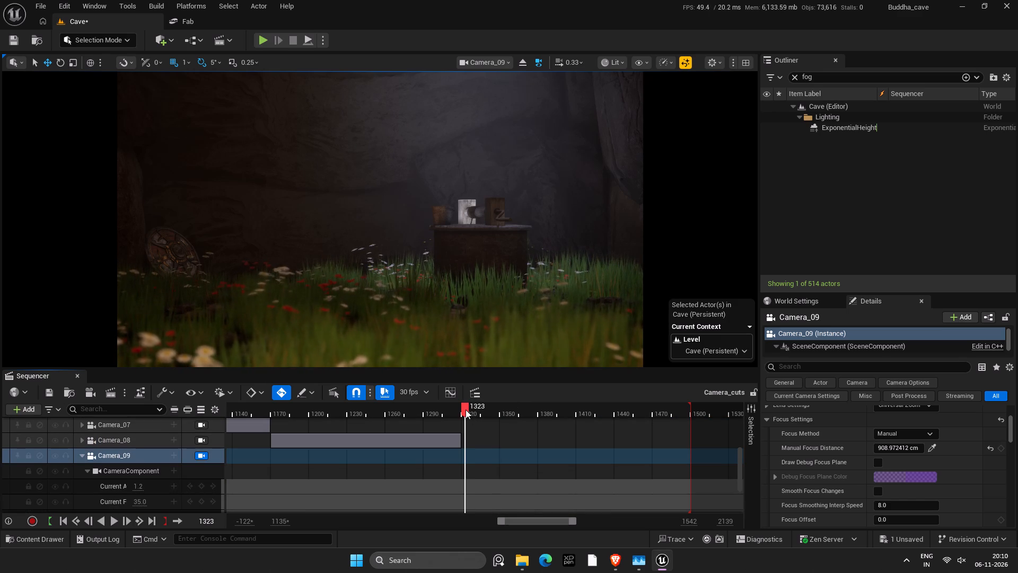
pyautogui.press('Left')
pyautogui.press('Left')
pyautogui.press('Left')
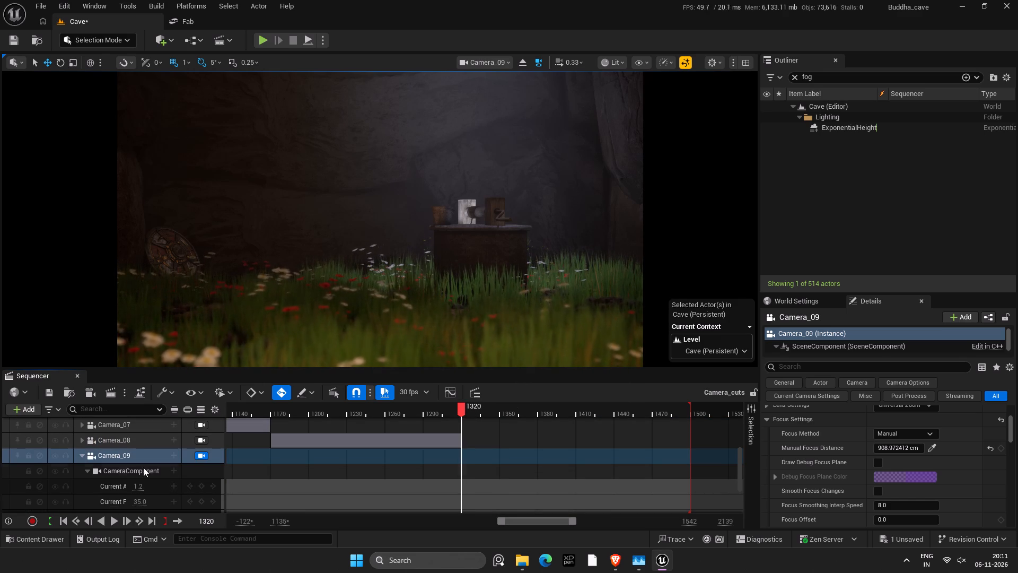
pyautogui.scroll(-4, 127, 482)
pyautogui.click(200, 470)
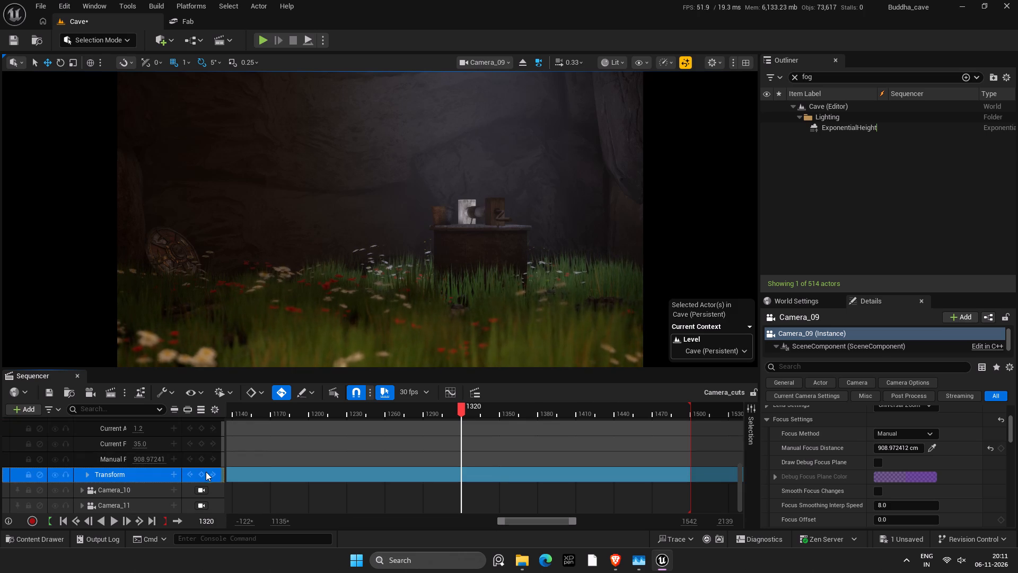
pyautogui.click(200, 473)
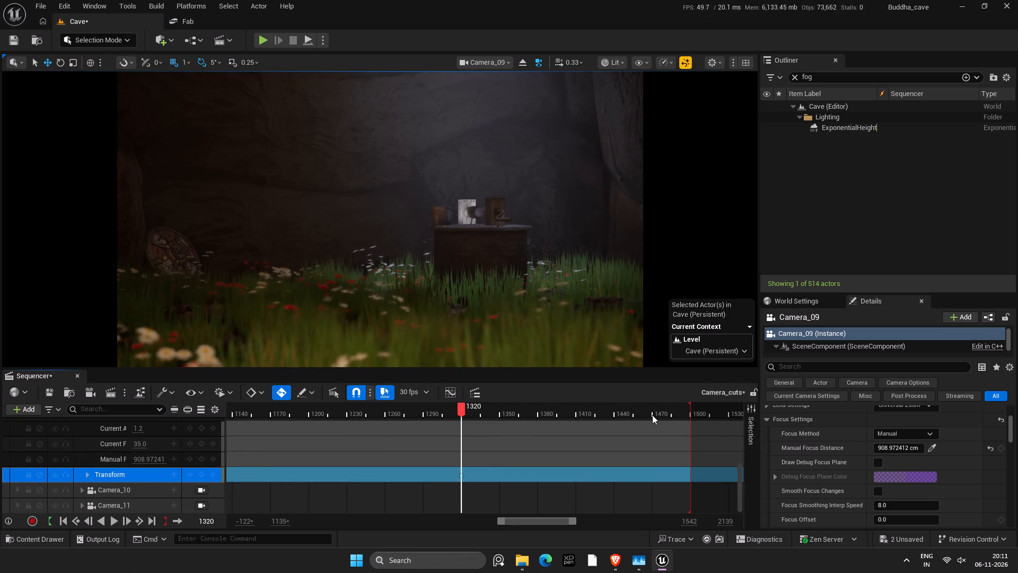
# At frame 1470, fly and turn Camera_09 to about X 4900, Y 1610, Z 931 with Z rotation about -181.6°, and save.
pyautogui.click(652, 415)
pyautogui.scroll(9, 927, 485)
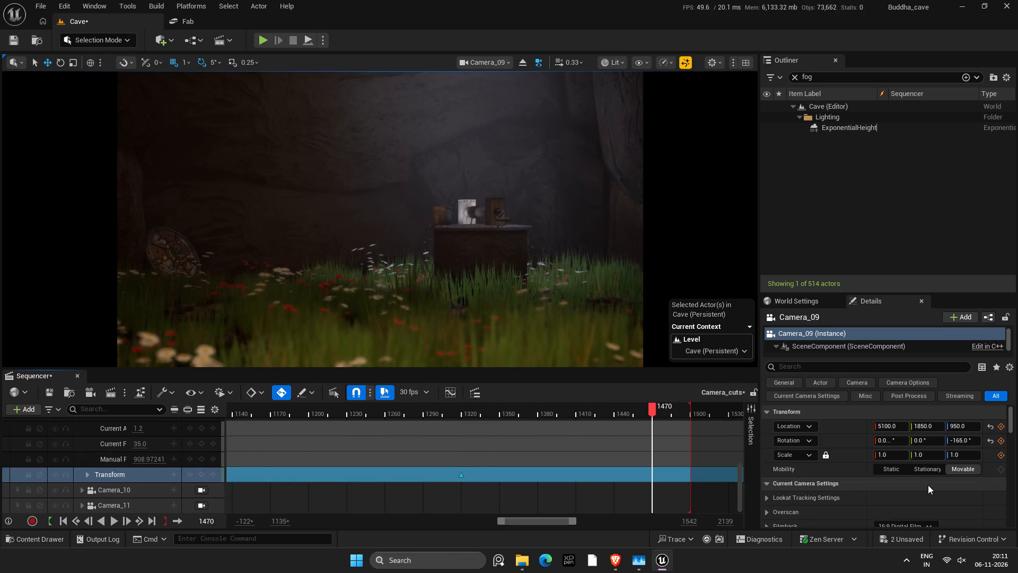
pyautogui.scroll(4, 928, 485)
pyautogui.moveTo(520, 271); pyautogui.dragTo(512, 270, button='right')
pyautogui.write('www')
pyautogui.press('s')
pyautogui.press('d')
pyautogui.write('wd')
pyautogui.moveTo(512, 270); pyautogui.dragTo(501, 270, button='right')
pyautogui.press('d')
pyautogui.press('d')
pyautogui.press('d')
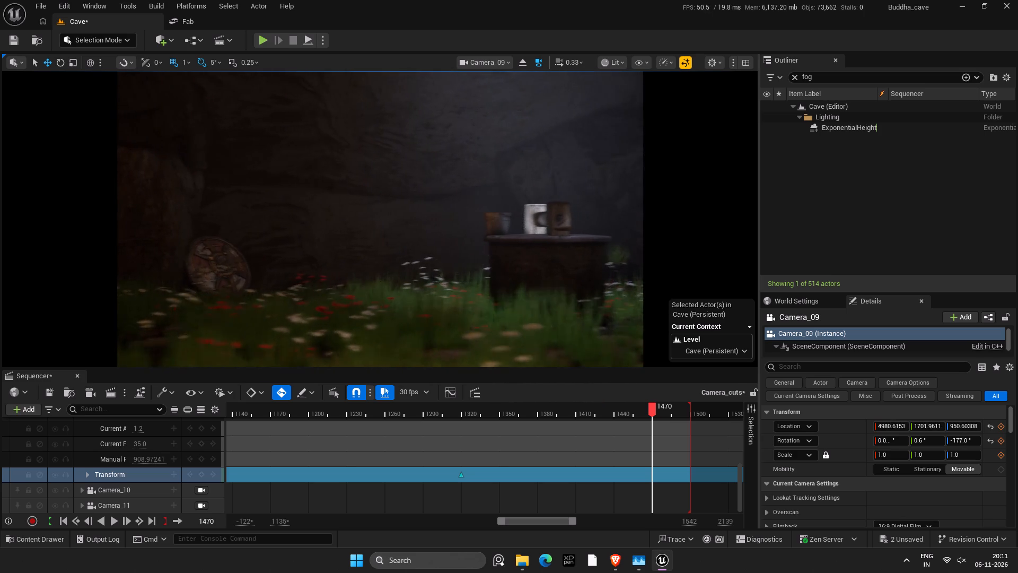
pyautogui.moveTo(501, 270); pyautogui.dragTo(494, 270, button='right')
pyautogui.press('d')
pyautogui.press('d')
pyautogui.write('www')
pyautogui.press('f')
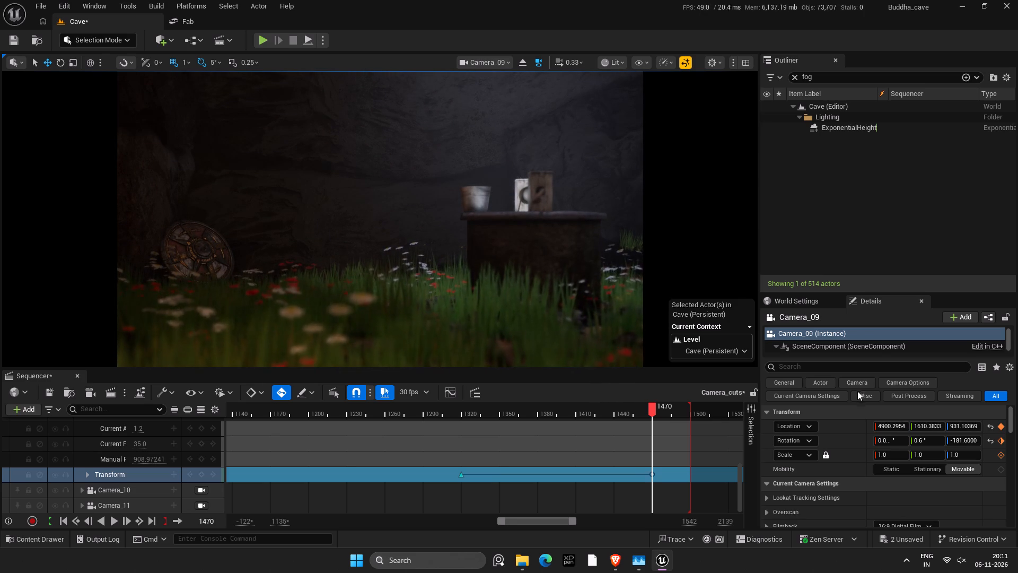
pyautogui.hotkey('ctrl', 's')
# Play back Camera_09's move from about frame 1318, then return the playhead to frame 1320.
pyautogui.click(460, 412)
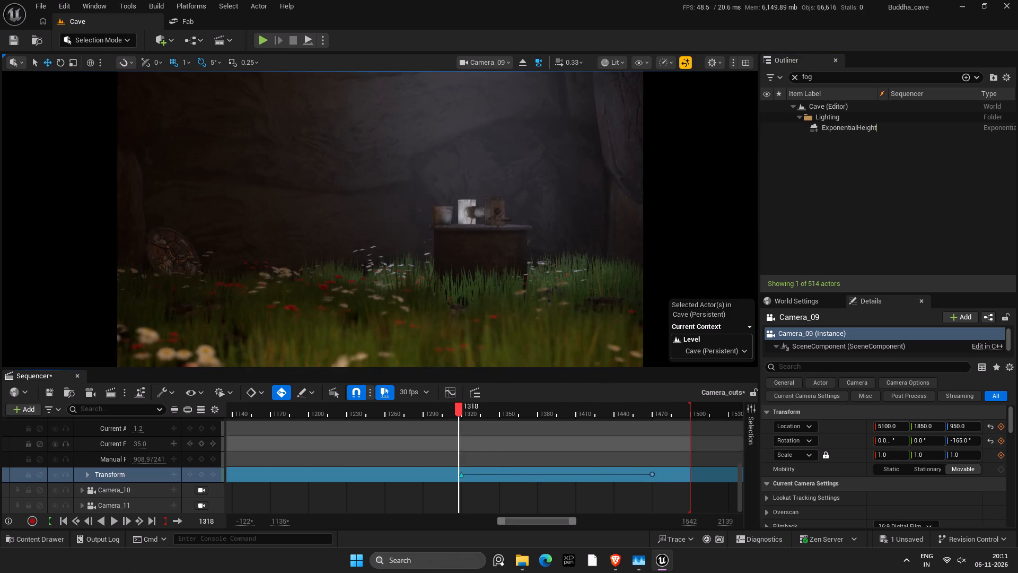
pyautogui.click(113, 518)
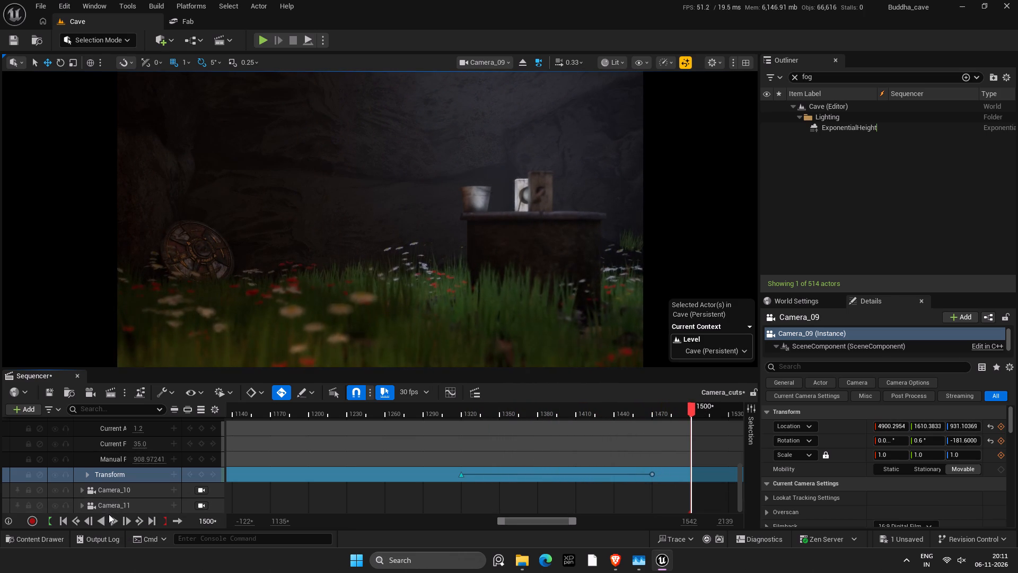
pyautogui.moveTo(568, 411); pyautogui.dragTo(458, 411)
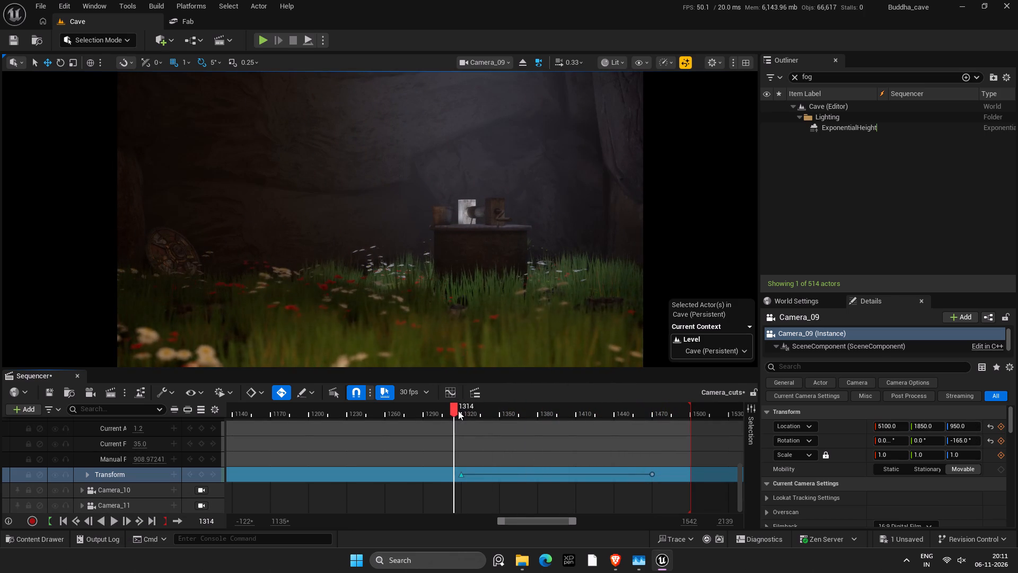
pyautogui.moveTo(458, 411); pyautogui.dragTo(462, 411)
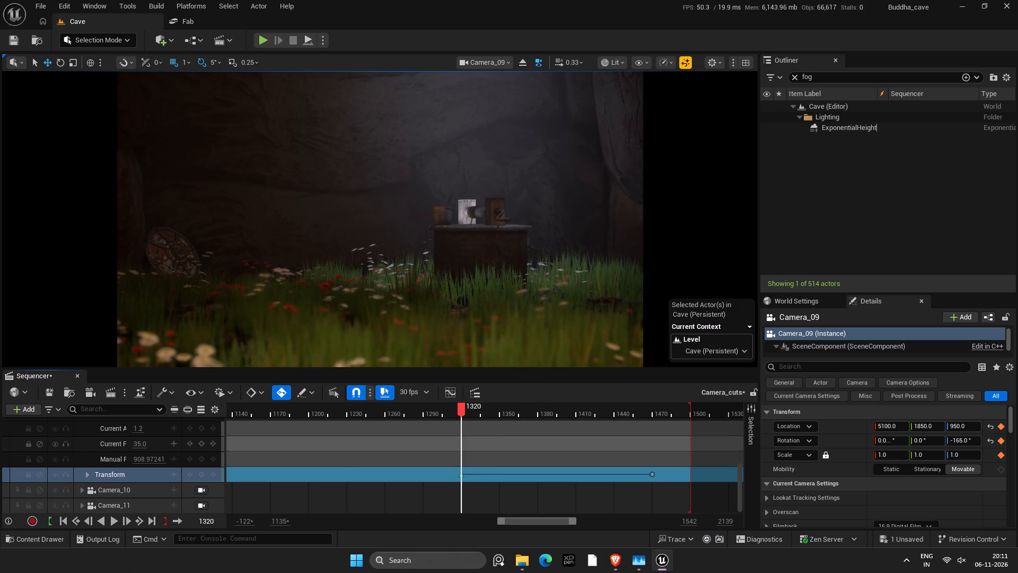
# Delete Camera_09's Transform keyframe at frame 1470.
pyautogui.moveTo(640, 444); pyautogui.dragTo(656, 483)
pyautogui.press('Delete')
# At frame 1470, push Camera_09 straight forward to about X 5009, Y 1826 to key its end position, and save.
pyautogui.click(654, 414)
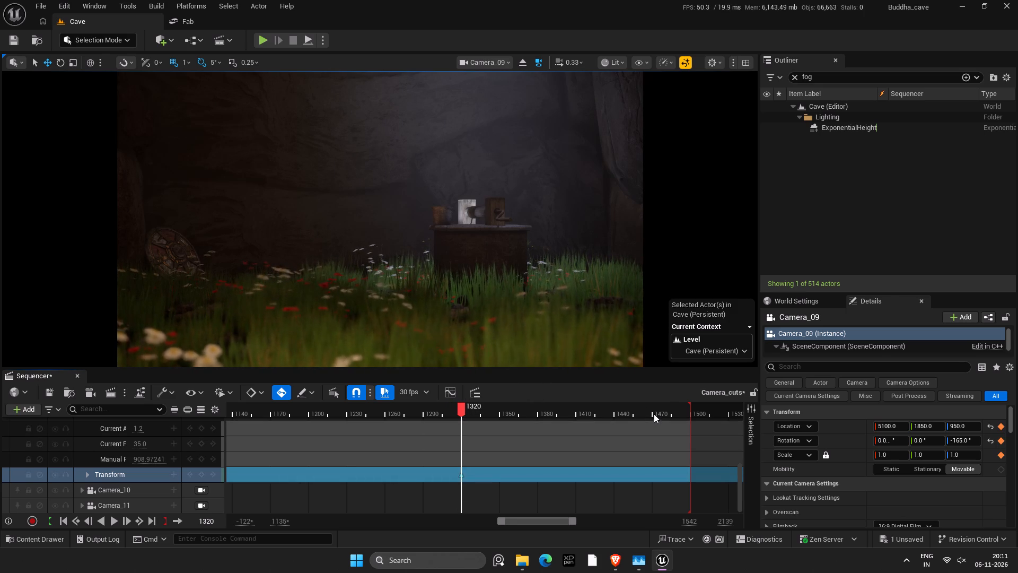
pyautogui.press('Left')
pyautogui.rightClick(413, 247)
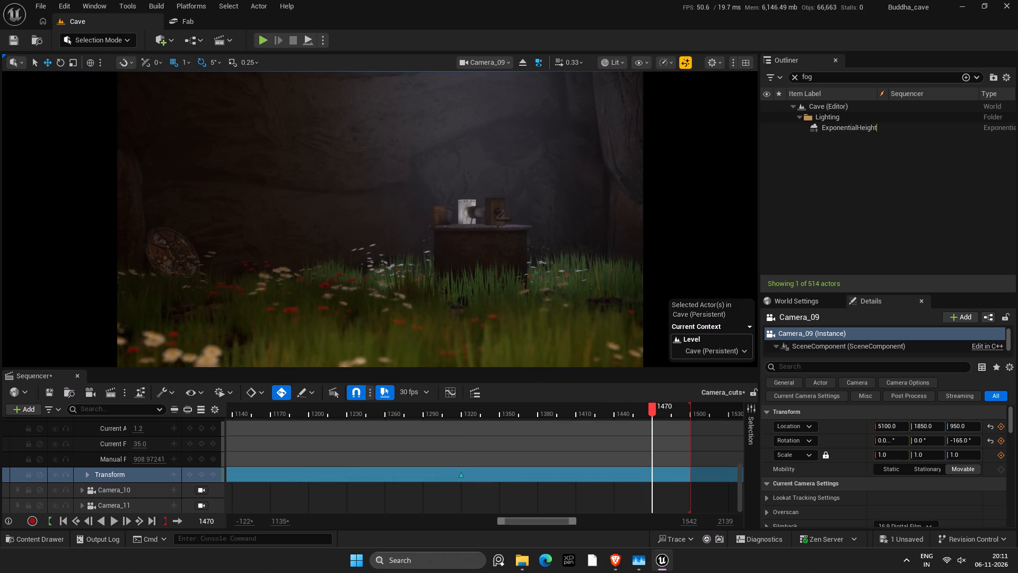
pyautogui.write('www')
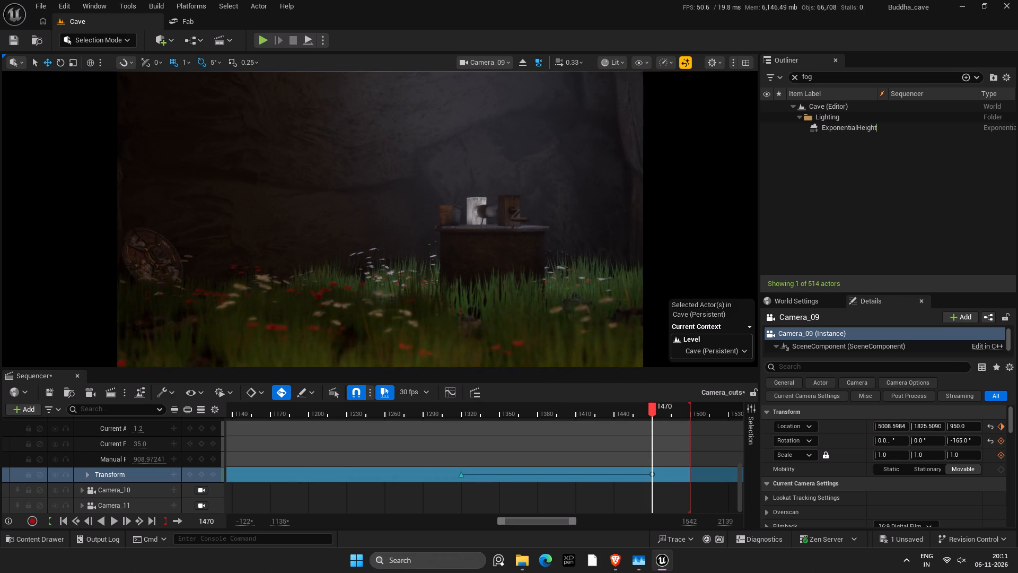
pyautogui.hotkey('ctrl', 's')
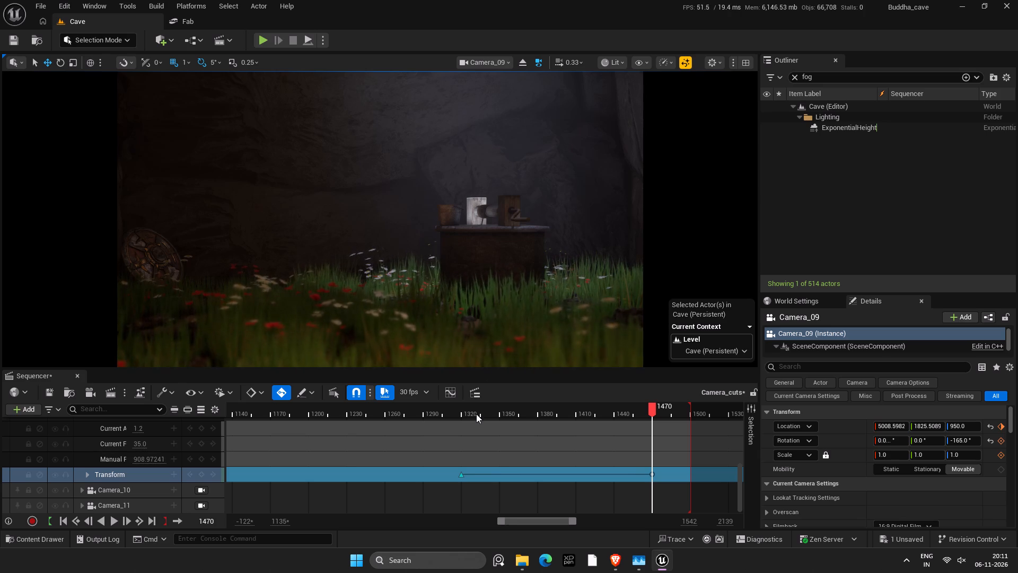
pyautogui.hotkey('ctrl', 's')
# Play back Camera_09's forward move from about frame 1320 through the end of the shot.
pyautogui.click(461, 407)
pyautogui.click(109, 523)
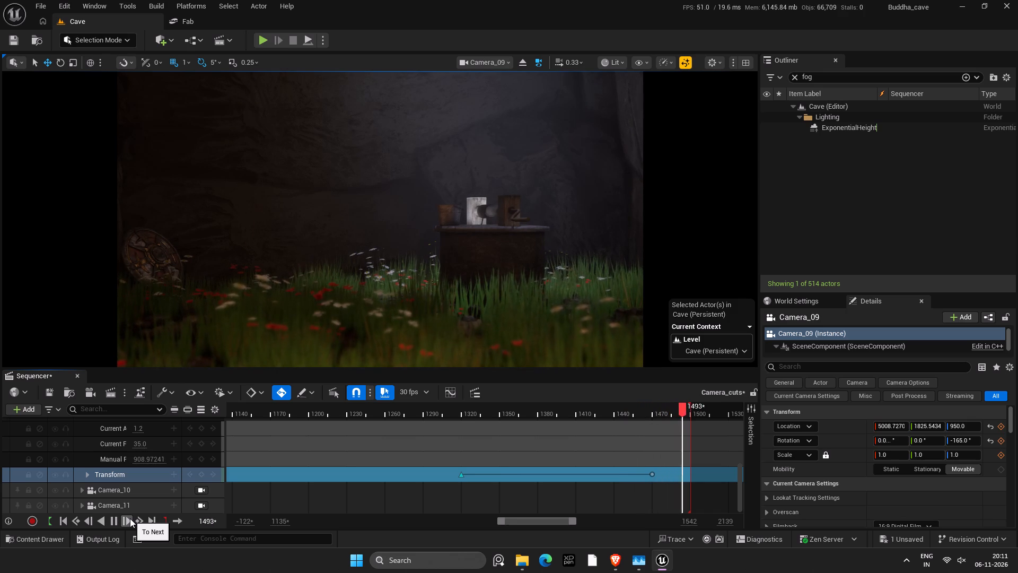
pyautogui.click(130, 518)
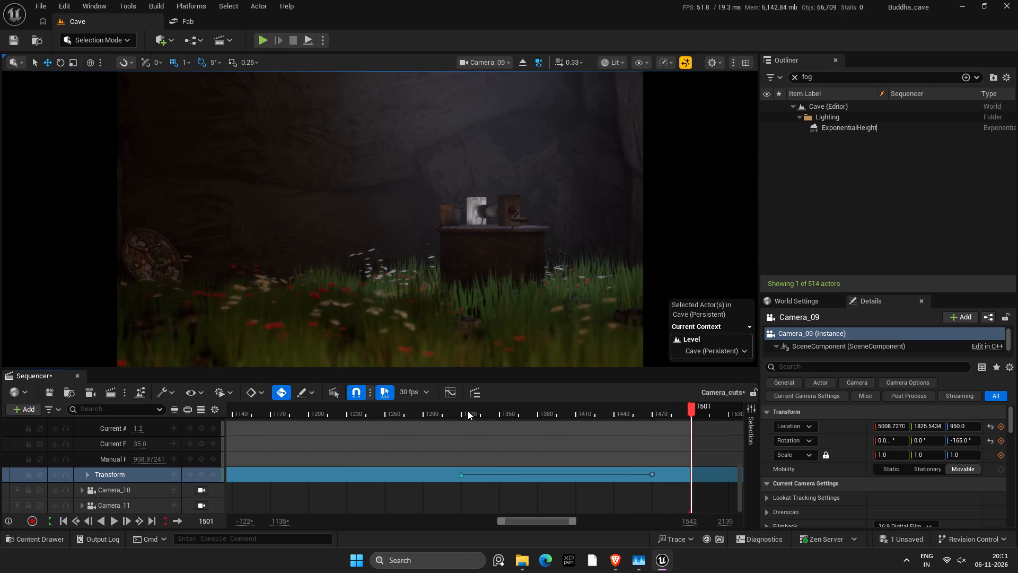
# At frame 1320, shift Camera_09 sideways to about X 5086, Y 1901 and set its Z rotation to -165°.
pyautogui.click(465, 412)
pyautogui.click(461, 412)
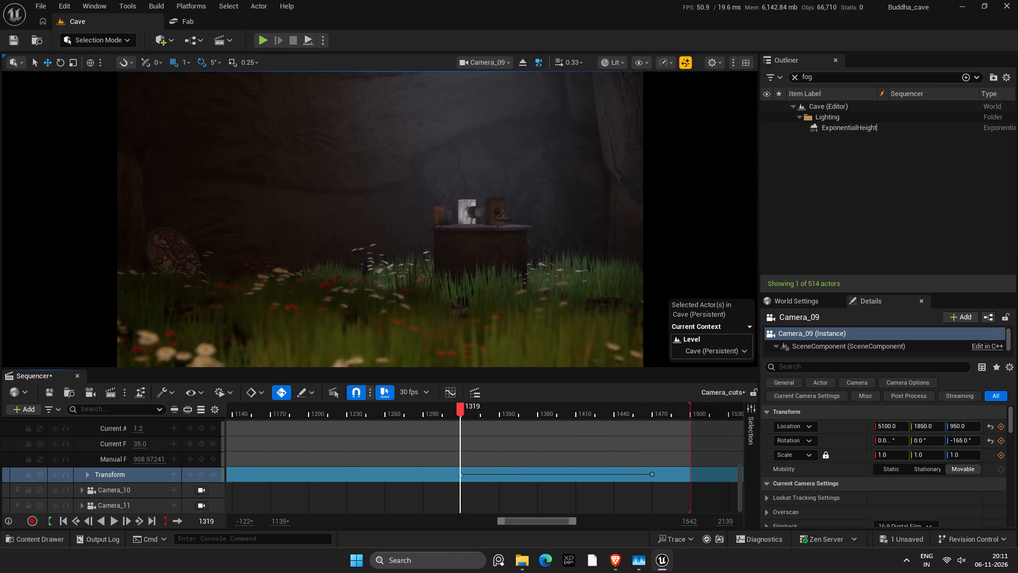
pyautogui.press('Right')
pyautogui.rightClick(515, 307)
pyautogui.press('a')
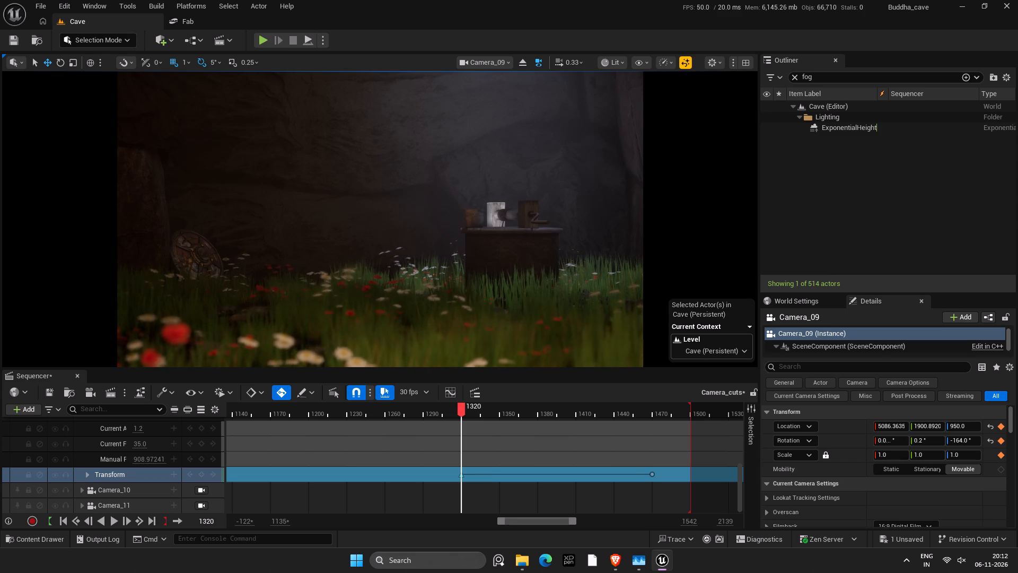
pyautogui.click(964, 440)
pyautogui.moveTo(970, 441); pyautogui.dragTo(959, 444)
pyautogui.press('5')
pyautogui.press('Return')
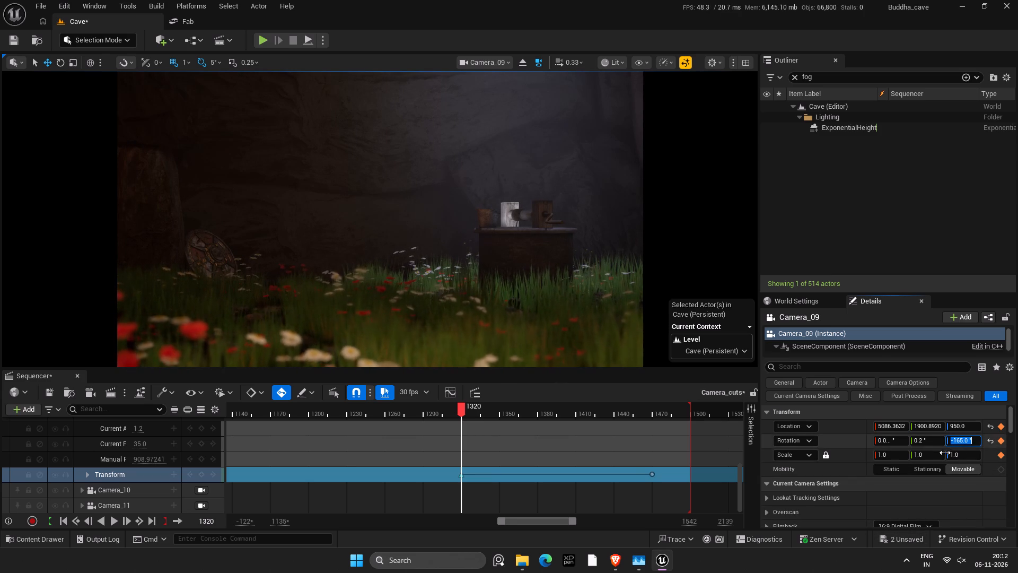
# Set Camera_09's Y location to 1900 at frame 1320.
pyautogui.click(893, 426)
pyautogui.click(917, 426)
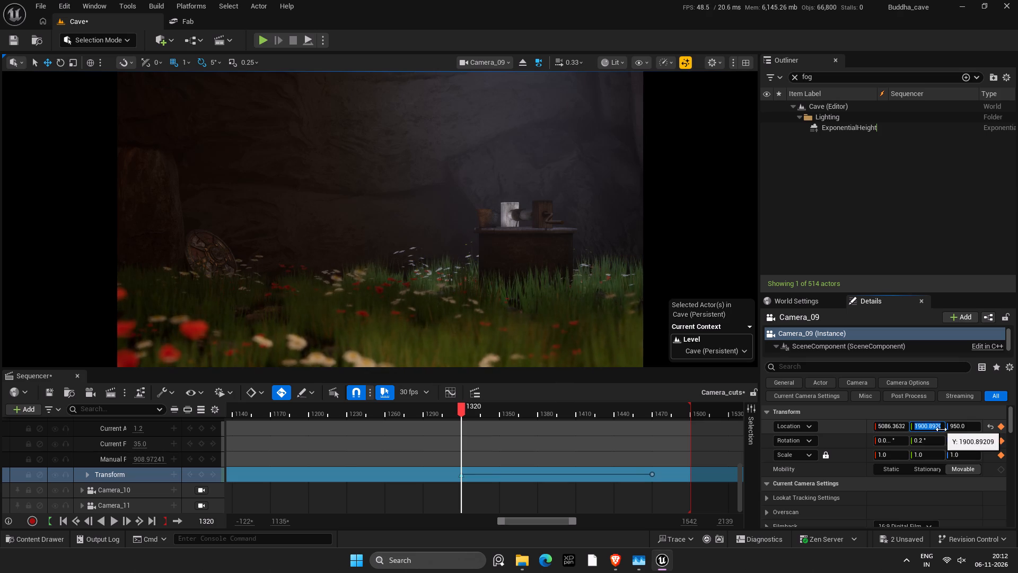
pyautogui.press('1')
pyautogui.write('900')
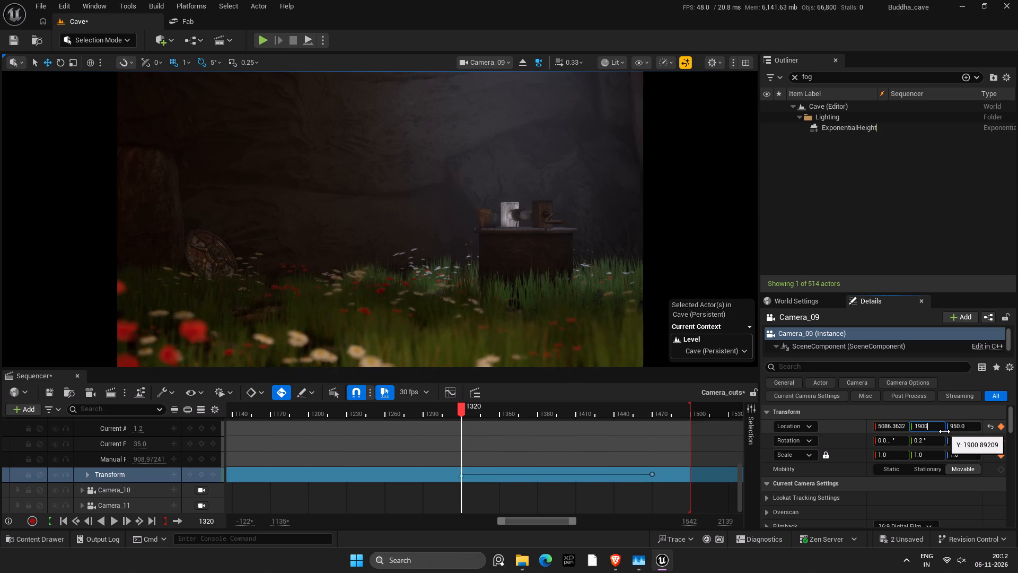
pyautogui.press('Return')
# Set Camera_09's X location to 5080 at frame 1320 and save the Camera_cuts sequence.
pyautogui.click(891, 424)
pyautogui.moveTo(903, 427); pyautogui.dragTo(885, 427)
pyautogui.write('80')
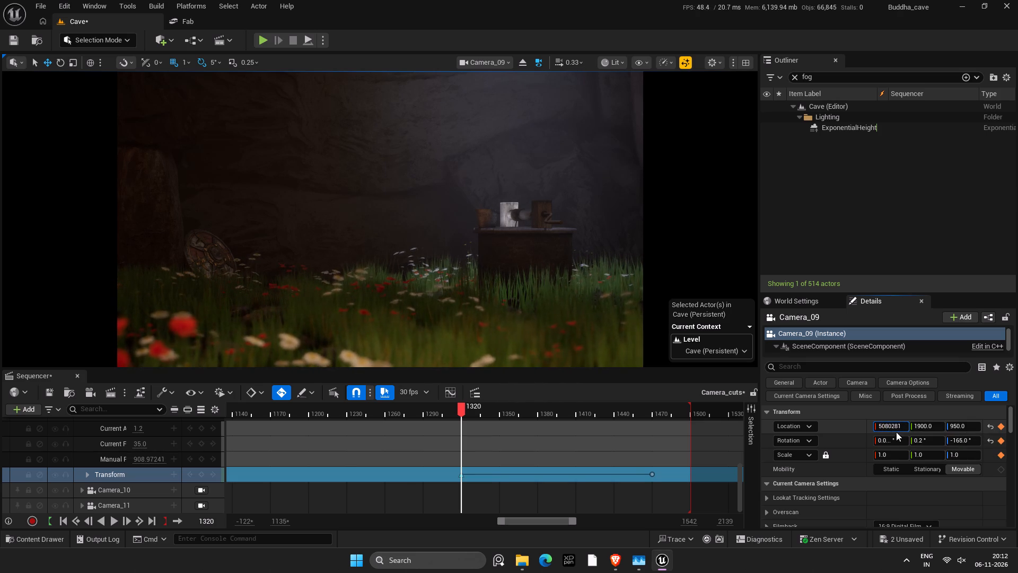
pyautogui.press('Right')
pyautogui.press('Right')
pyautogui.press('Right')
pyautogui.press('Right')
pyautogui.press('Right')
pyautogui.press('Right')
pyautogui.press('Right')
pyautogui.press('Right')
pyautogui.press('Right')
pyautogui.press('Right')
pyautogui.press('Insert')
pyautogui.press('Insert')
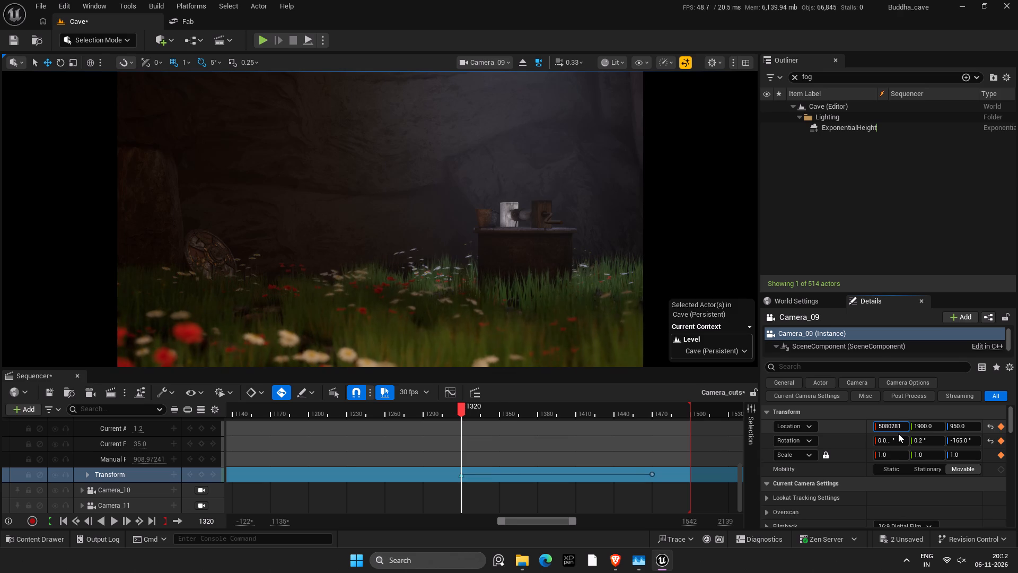
pyautogui.press('Insert')
pyautogui.press('BackSpace')
pyautogui.press('BackSpace')
pyautogui.press('BackSpace')
pyautogui.press('Return')
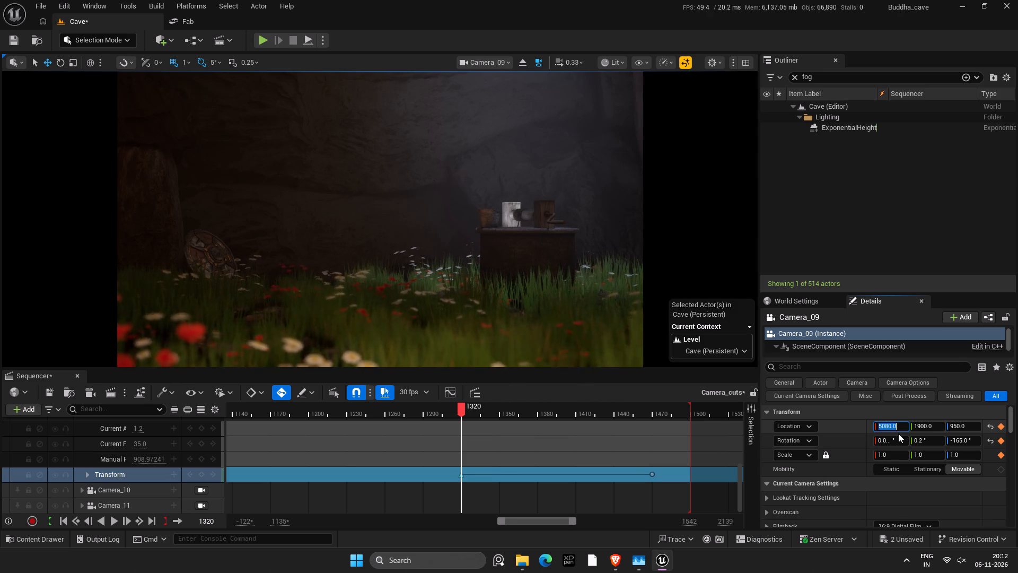
pyautogui.hotkey('ctrl', 's')
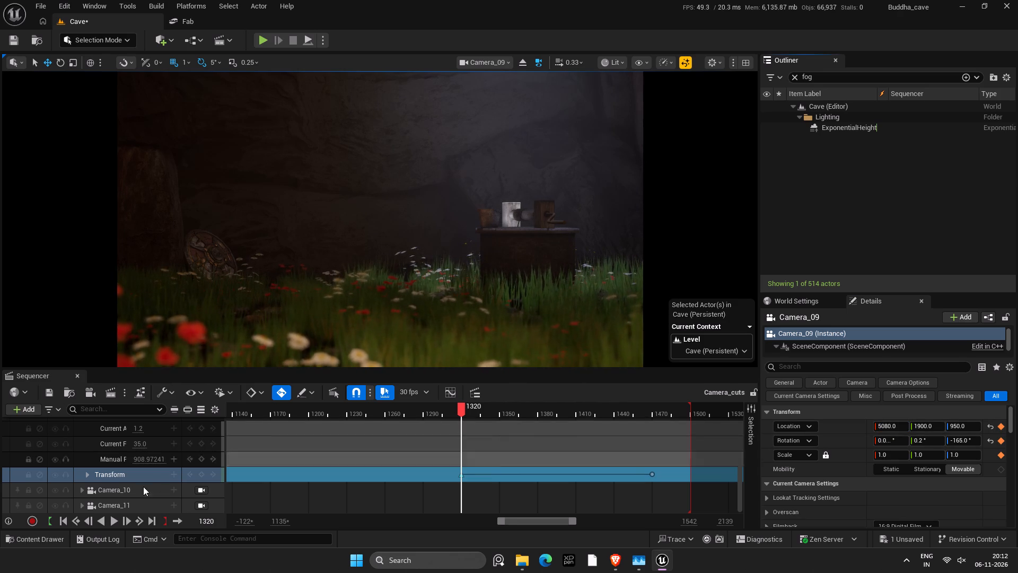
# Play back Camera_09's revised move from frame 1320 to the end of its shot.
pyautogui.click(117, 520)
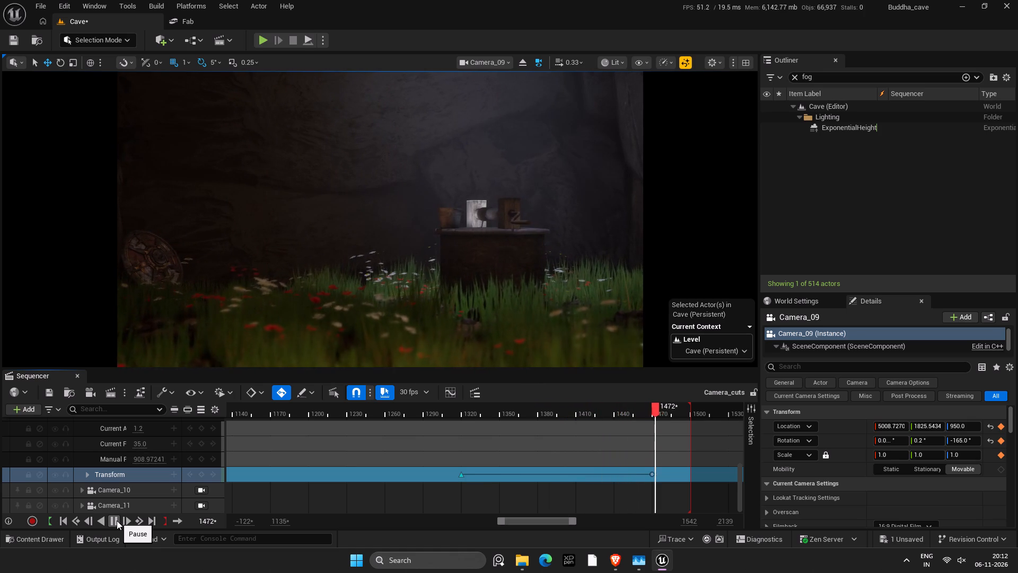
pyautogui.click(117, 520)
pyautogui.hotkey('ctrl', 's')
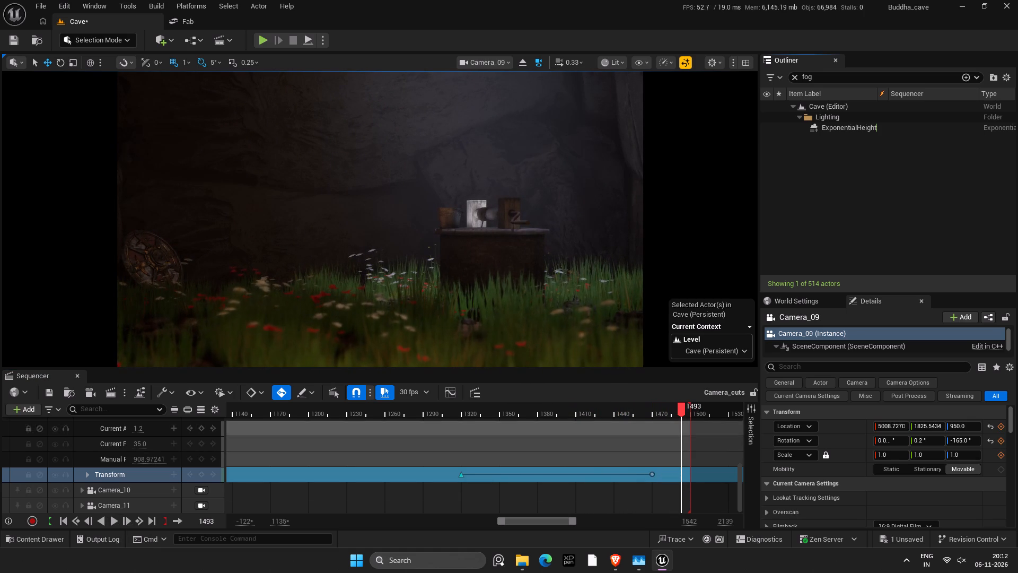
pyautogui.moveTo(574, 520); pyautogui.dragTo(610, 518)
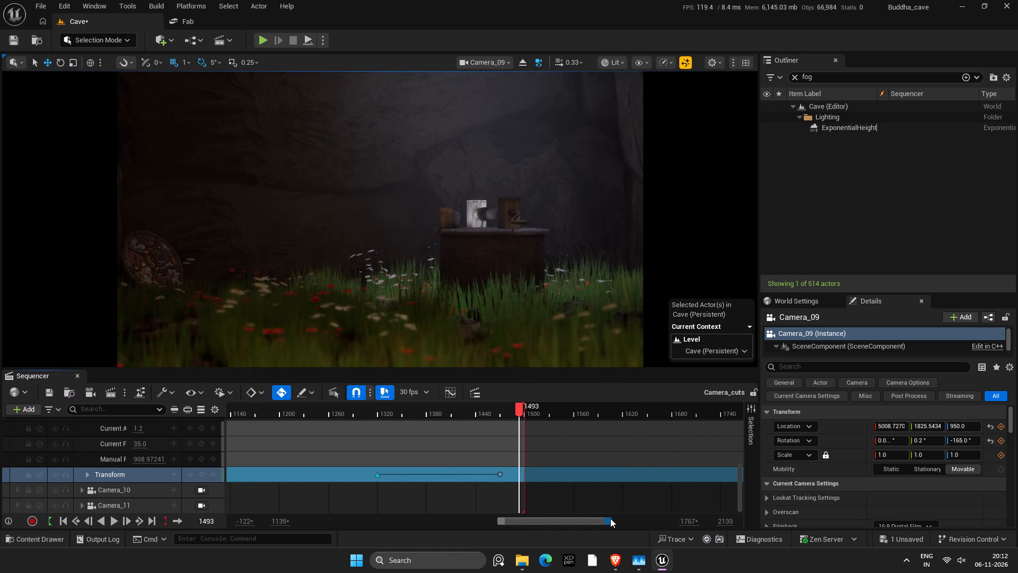
pyautogui.moveTo(610, 518); pyautogui.dragTo(602, 518)
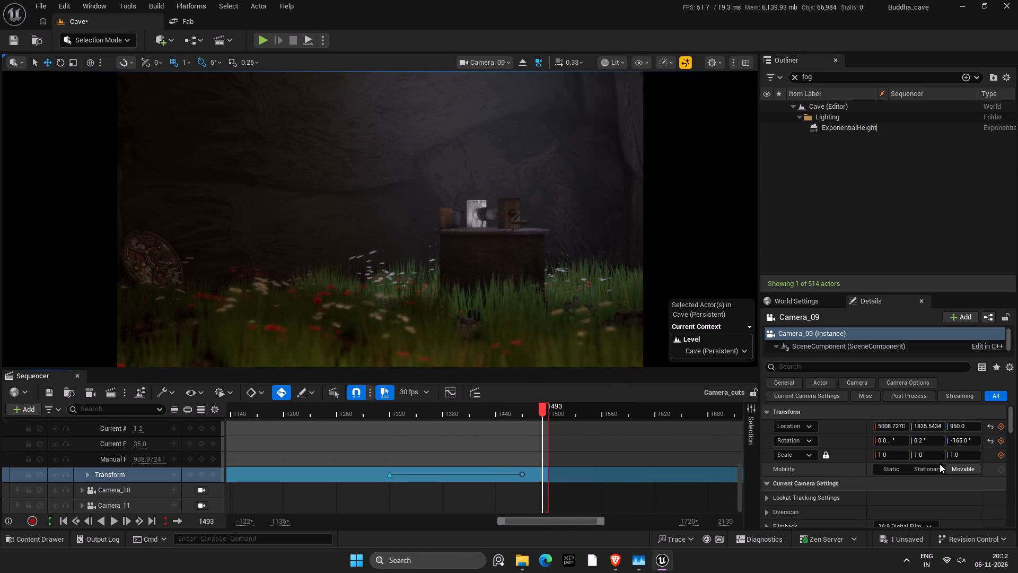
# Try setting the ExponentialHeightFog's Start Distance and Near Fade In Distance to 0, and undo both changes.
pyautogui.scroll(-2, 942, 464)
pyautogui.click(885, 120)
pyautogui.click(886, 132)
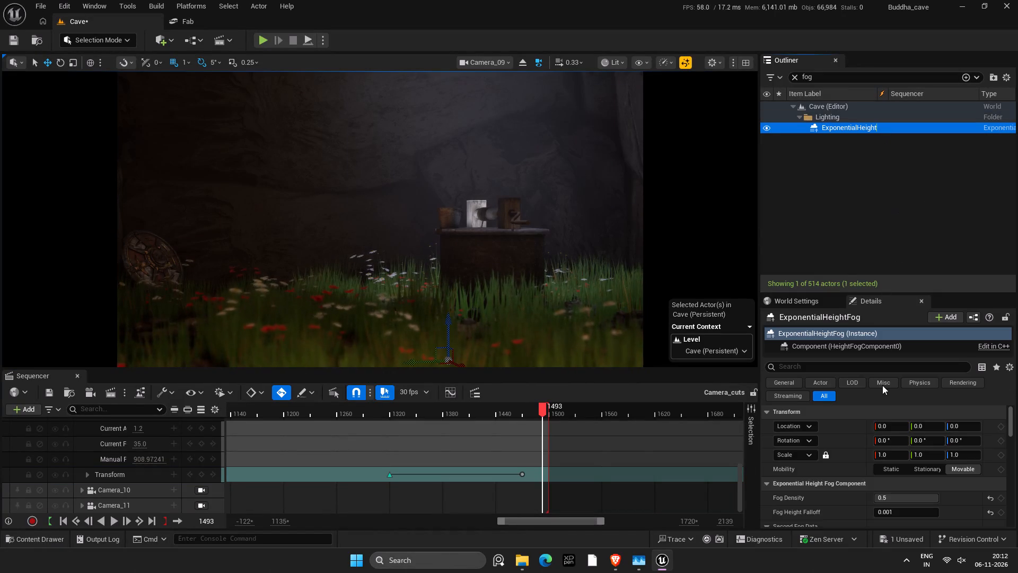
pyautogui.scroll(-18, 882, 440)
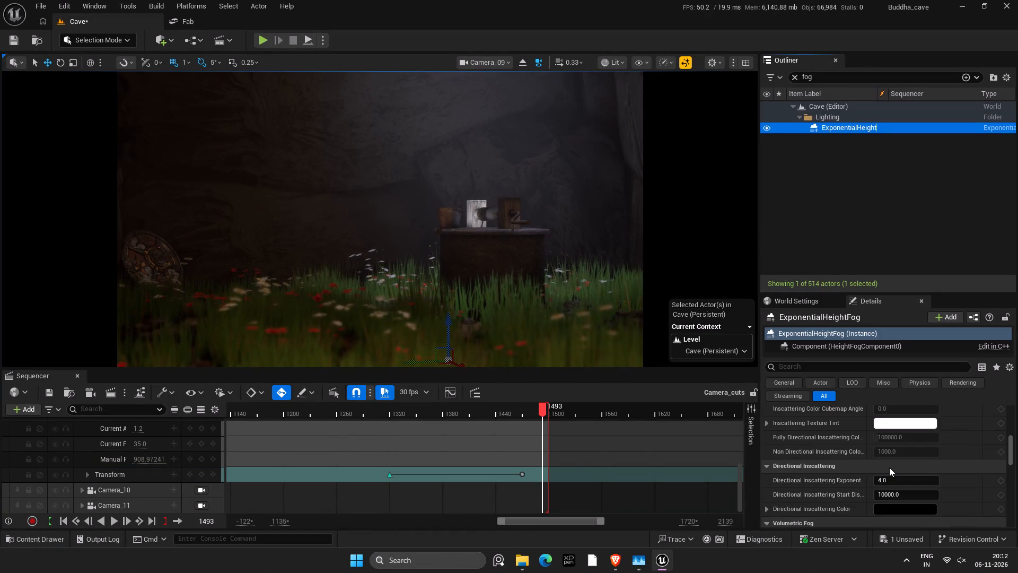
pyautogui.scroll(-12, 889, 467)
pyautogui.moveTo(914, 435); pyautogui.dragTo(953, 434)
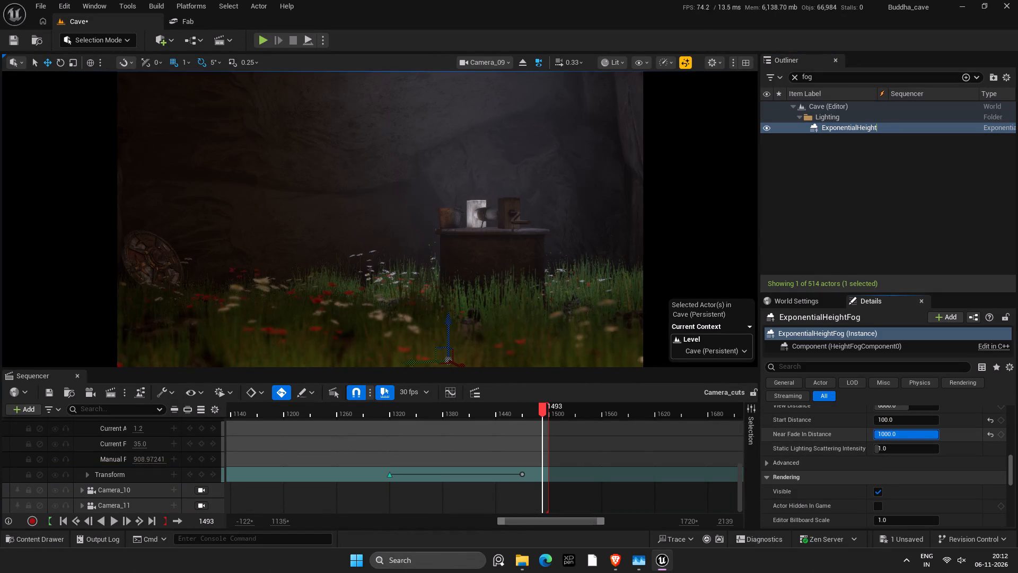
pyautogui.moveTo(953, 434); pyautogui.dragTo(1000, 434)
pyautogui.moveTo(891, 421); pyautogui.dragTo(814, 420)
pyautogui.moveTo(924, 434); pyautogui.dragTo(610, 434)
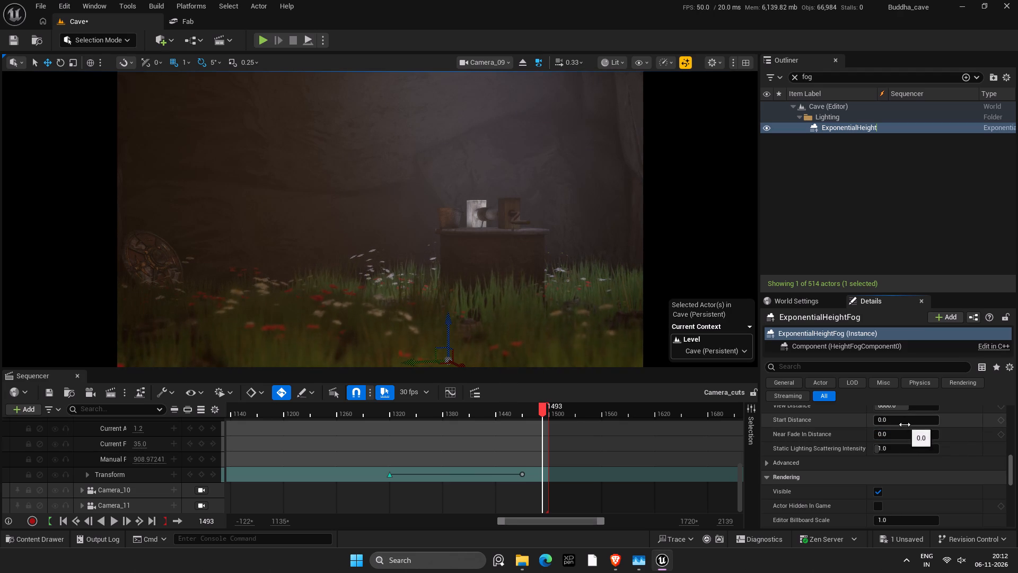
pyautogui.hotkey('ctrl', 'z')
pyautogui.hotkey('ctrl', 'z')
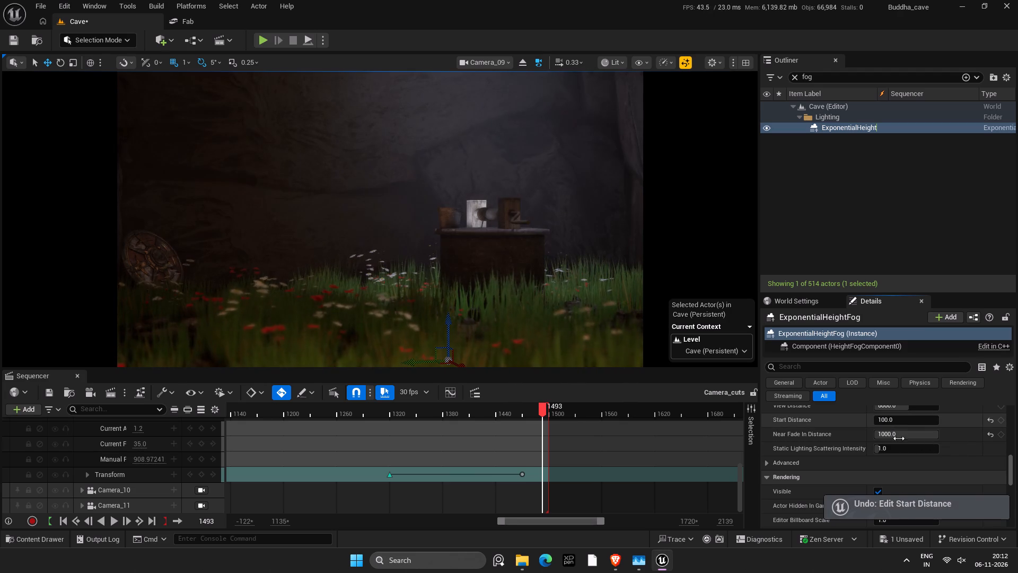
# Save the unsaved Cave level.
pyautogui.click(899, 538)
pyautogui.click(580, 400)
pyautogui.hotkey('ctrl', 's')
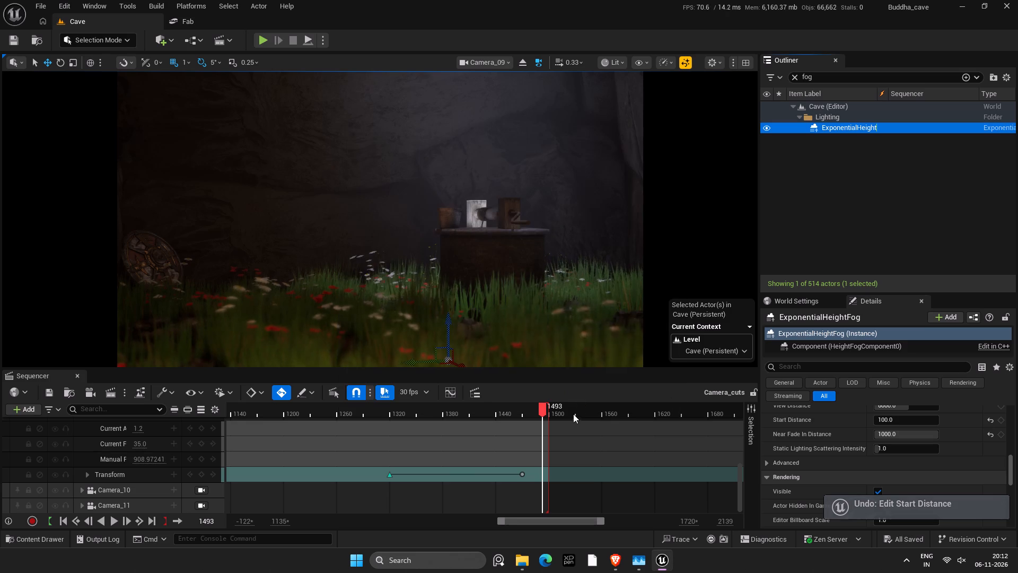
pyautogui.hotkey('ctrl', 's')
# Add a Camera_10 section to the Camera Cuts track at frame 1469, directly following Camera_09's cut.
pyautogui.scroll(7, 566, 440)
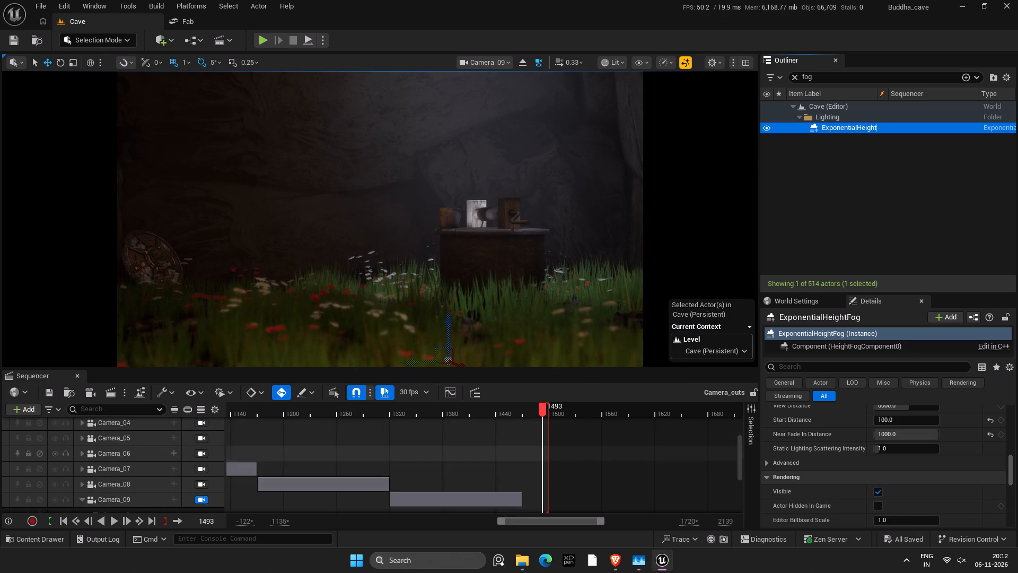
pyautogui.scroll(8, 566, 440)
pyautogui.moveTo(546, 413); pyautogui.dragTo(524, 415)
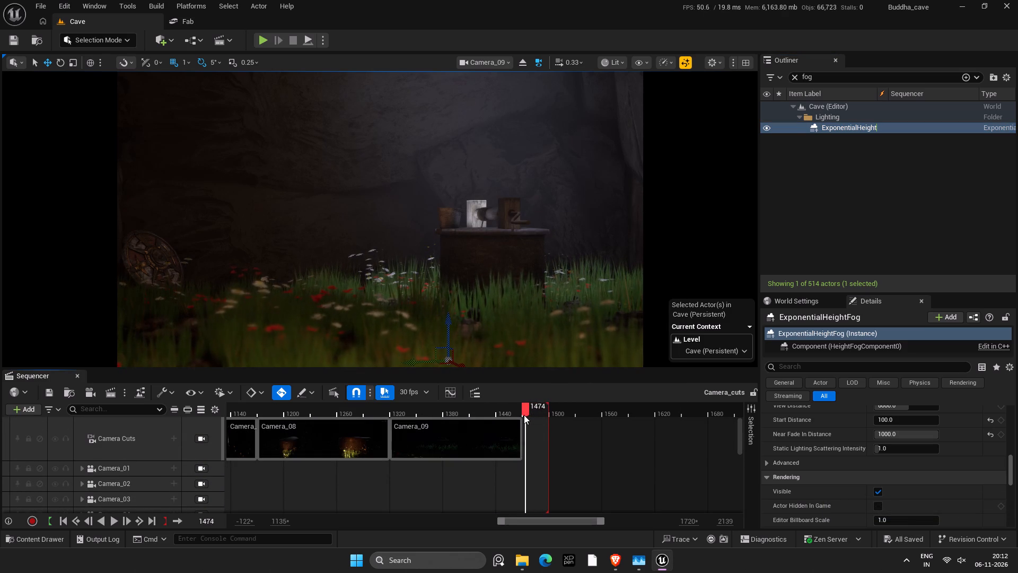
pyautogui.moveTo(524, 415); pyautogui.dragTo(522, 415)
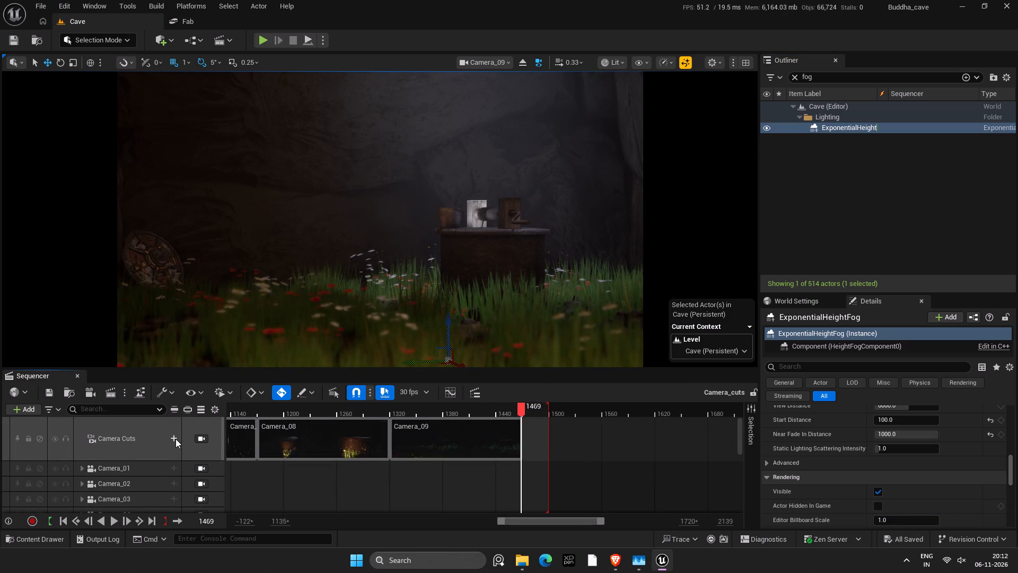
pyautogui.click(173, 438)
pyautogui.click(218, 412)
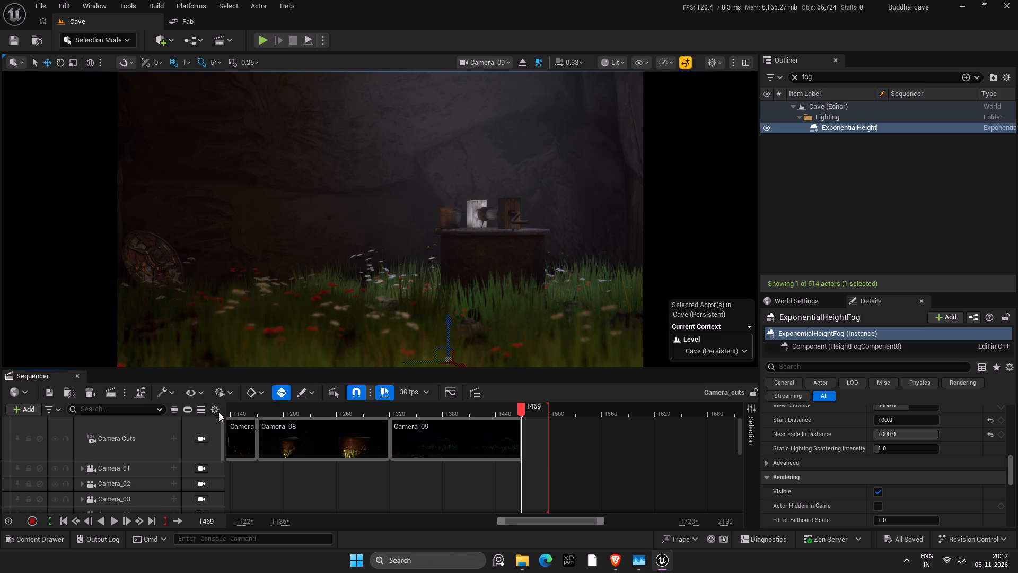
# Extend the end of the Camera_10 cut to frame 1620.
pyautogui.moveTo(549, 426); pyautogui.dragTo(639, 432)
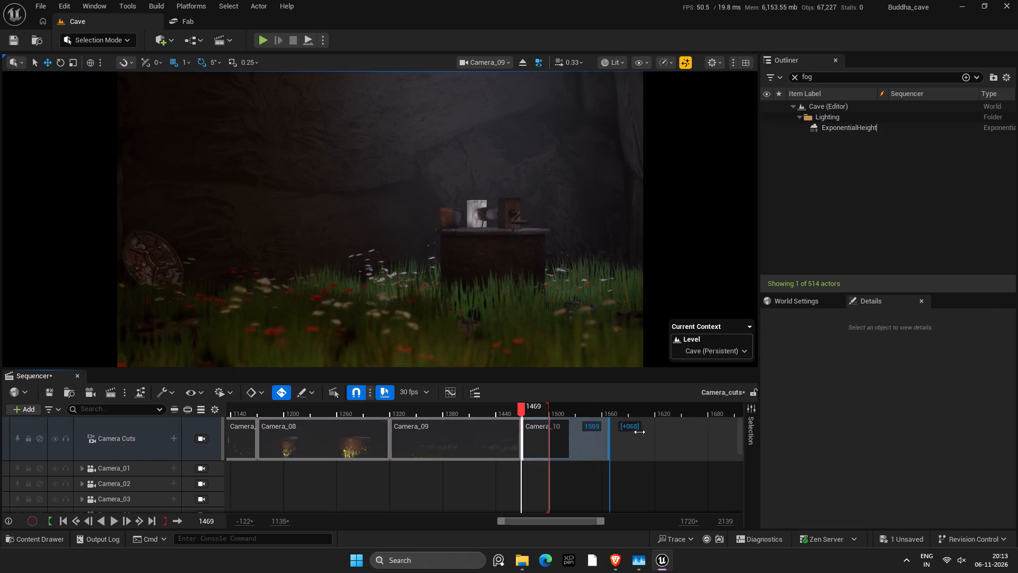
pyautogui.moveTo(639, 432); pyautogui.dragTo(678, 435)
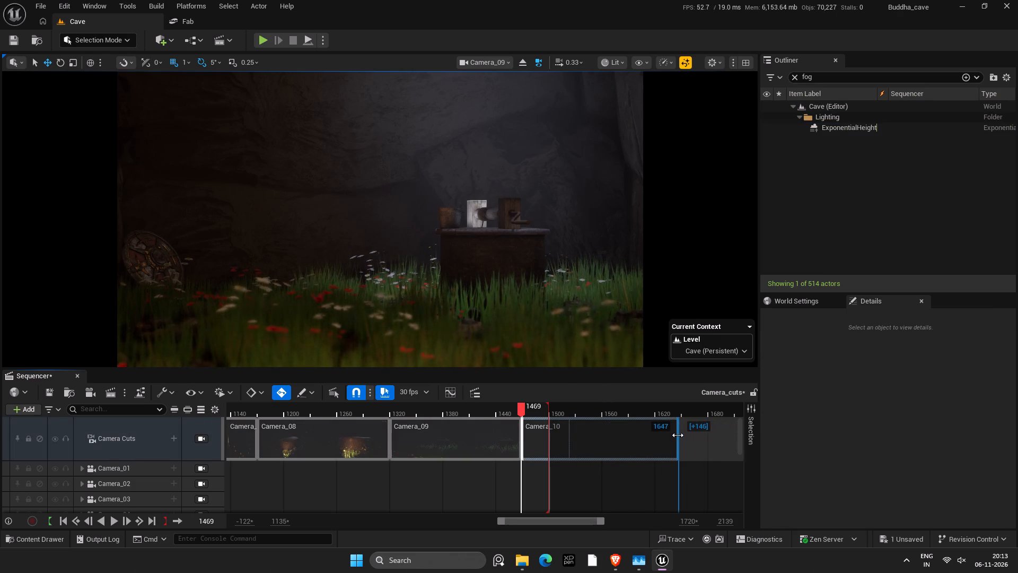
pyautogui.moveTo(678, 435); pyautogui.dragTo(679, 435)
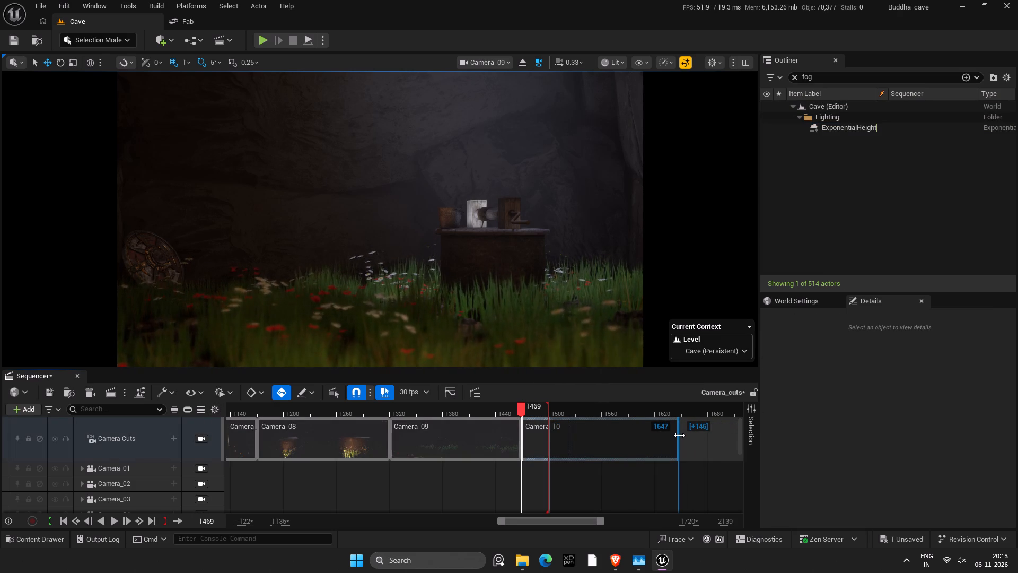
pyautogui.moveTo(679, 435); pyautogui.dragTo(662, 437)
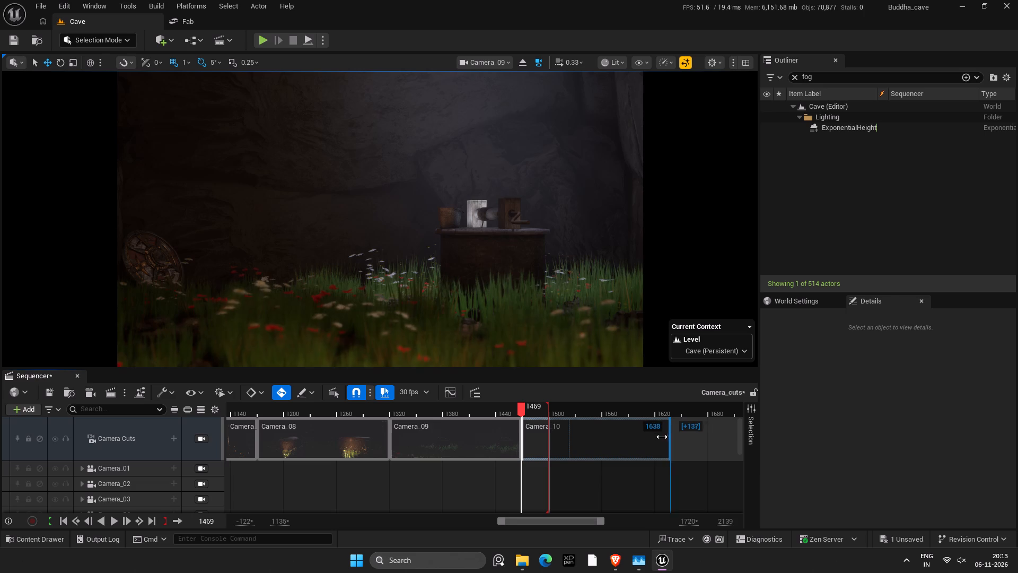
pyautogui.moveTo(662, 437); pyautogui.dragTo(655, 438)
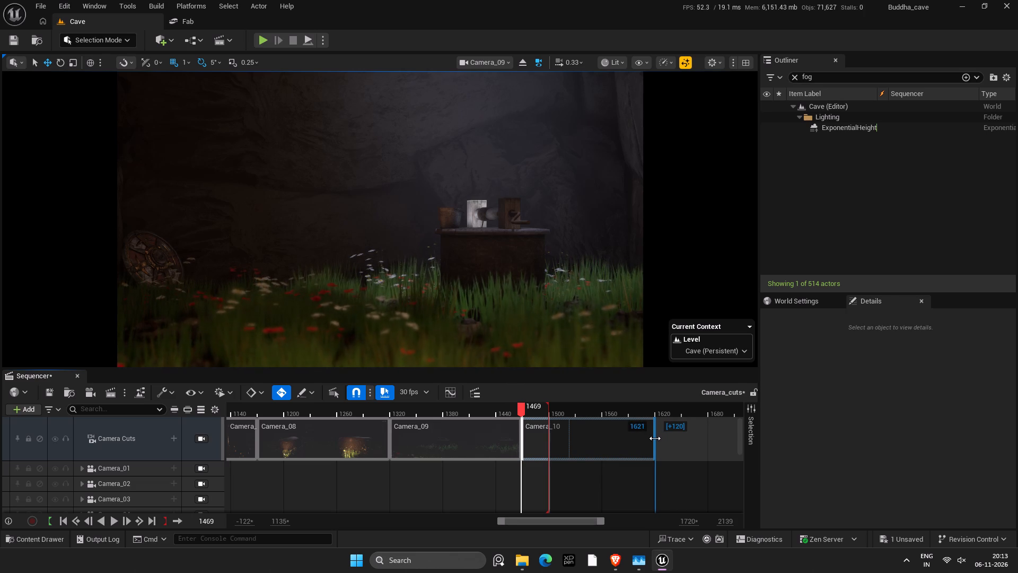
pyautogui.moveTo(655, 438); pyautogui.dragTo(654, 438)
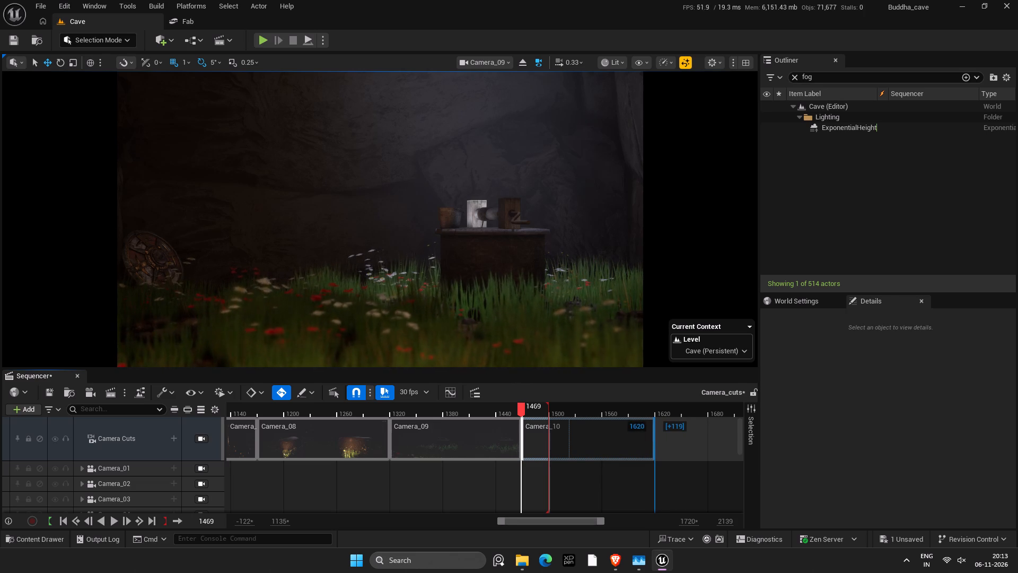
# Extend the end of the sequence's playback range to about frame 1678.
pyautogui.moveTo(549, 411); pyautogui.dragTo(708, 412)
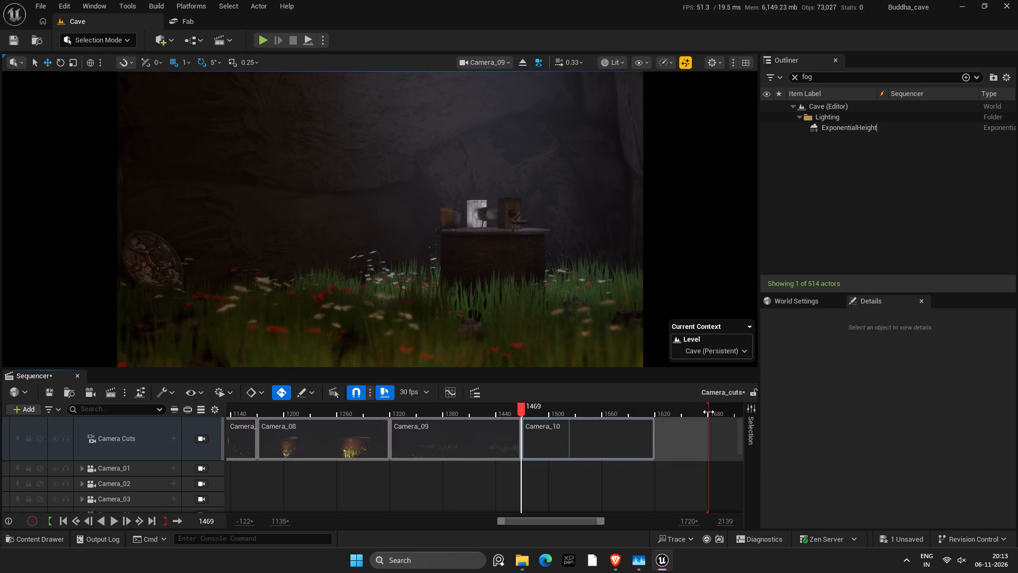
pyautogui.moveTo(708, 412); pyautogui.dragTo(708, 412)
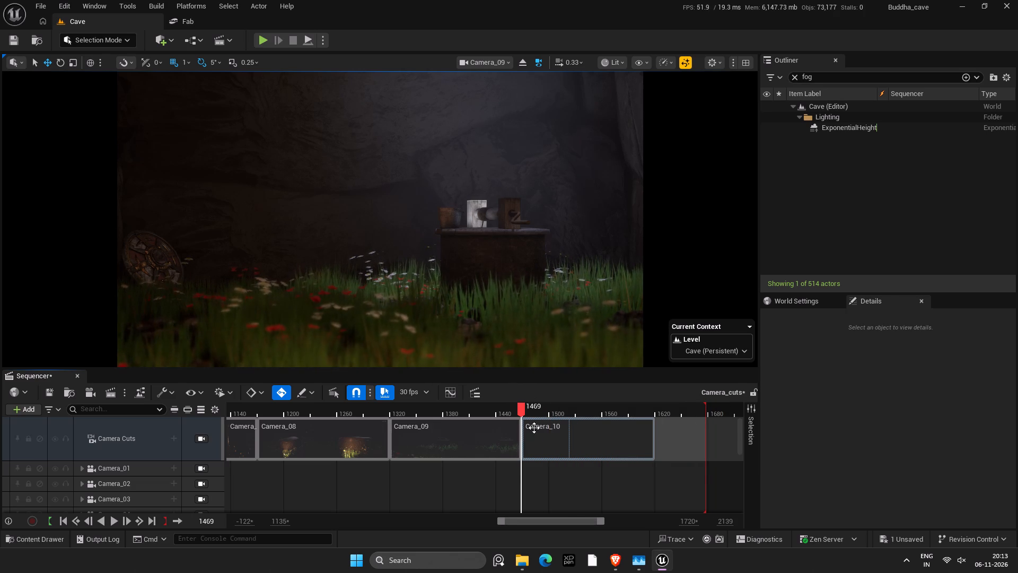
# Collapse the Camera_09 track, look through Camera_10 with the playhead at frame 1470, and save the Camera_cuts sequence.
pyautogui.scroll(-8, 185, 468)
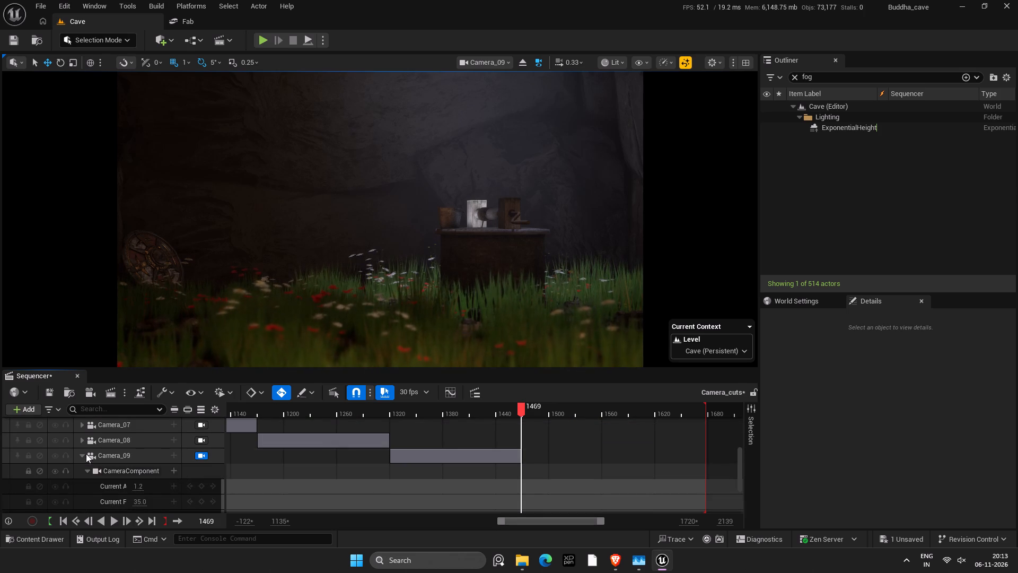
pyautogui.click(83, 453)
pyautogui.click(204, 490)
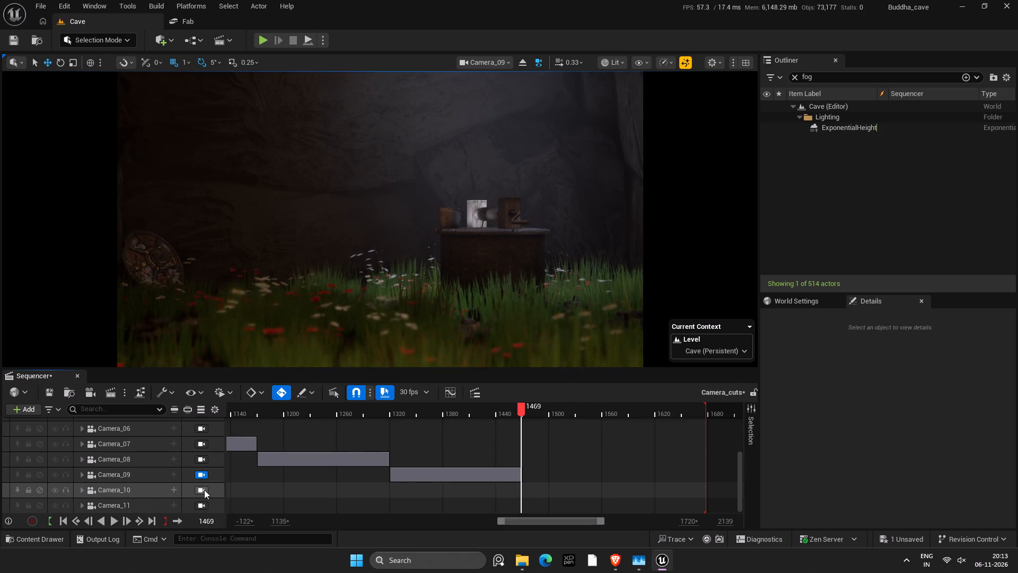
pyautogui.press('Right')
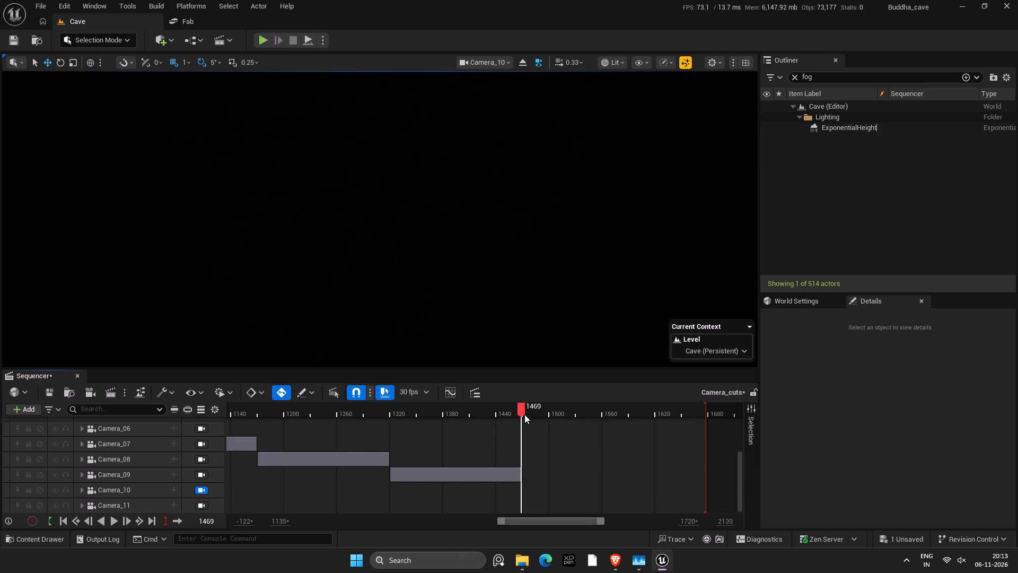
pyautogui.press('Right')
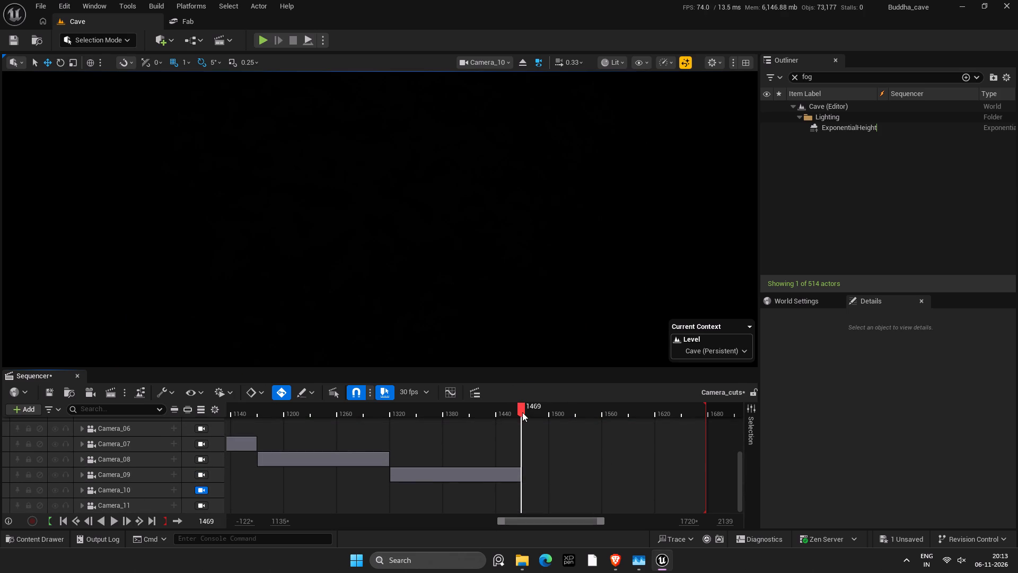
pyautogui.click(522, 412)
pyautogui.press('Left')
pyautogui.hotkey('ctrl', 's')
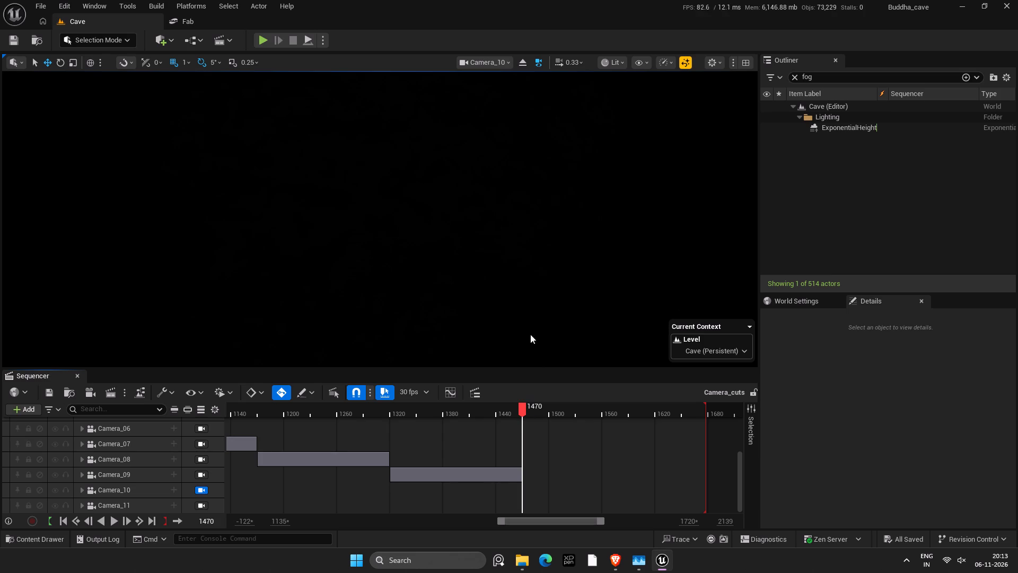
# Fly Camera_10 from its dark starting position through the lamp-lit cave to the planted area near the well.
pyautogui.moveTo(537, 230); pyautogui.dragTo(414, 224, button='right')
pyautogui.write('wrwdf')
pyautogui.press('w')
pyautogui.press('w')
pyautogui.press('w')
pyautogui.press('w')
pyautogui.press('r')
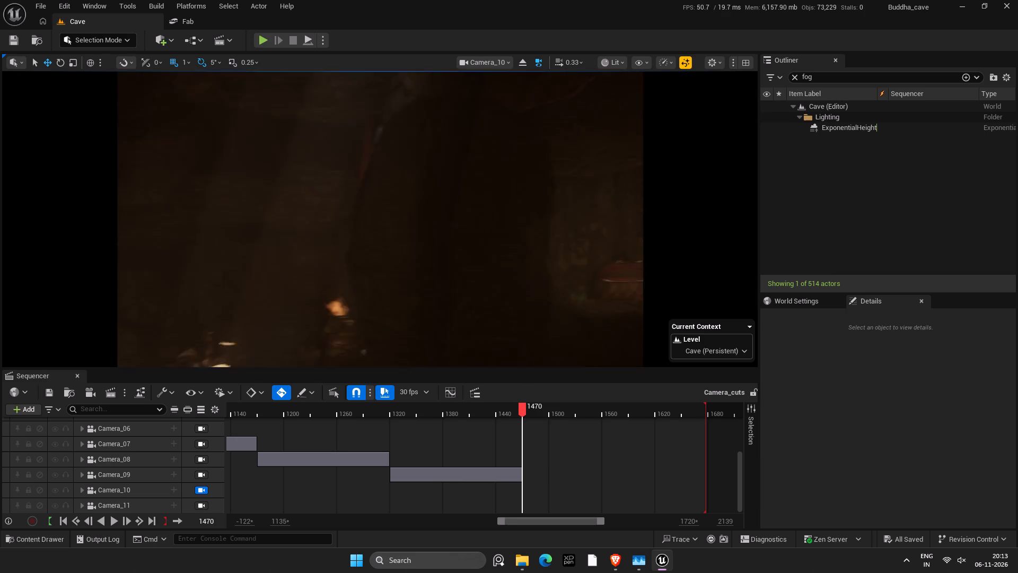
pyautogui.moveTo(414, 224); pyautogui.dragTo(682, 230, button='right')
pyautogui.press('d')
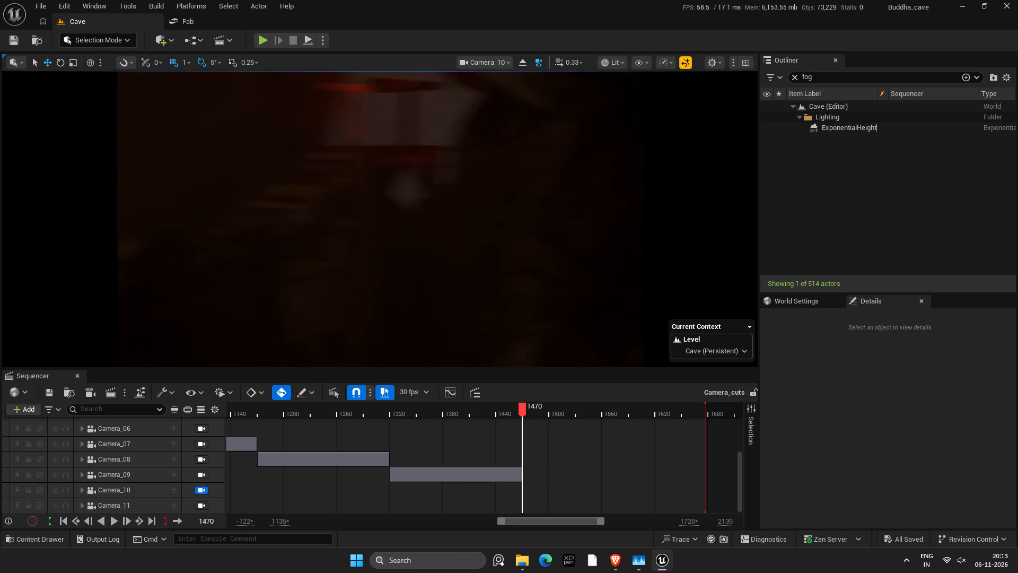
pyautogui.moveTo(682, 230); pyautogui.dragTo(874, 233, button='right')
pyautogui.press('d')
pyautogui.press('d')
pyautogui.press('d')
pyautogui.press('d')
pyautogui.press('d')
pyautogui.press('d')
pyautogui.press('d')
pyautogui.press('d')
pyautogui.press('d')
pyautogui.press('d')
pyautogui.press('d')
pyautogui.press('d')
pyautogui.press('w')
pyautogui.press('w')
pyautogui.press('w')
pyautogui.press('w')
pyautogui.press('w')
pyautogui.press('w')
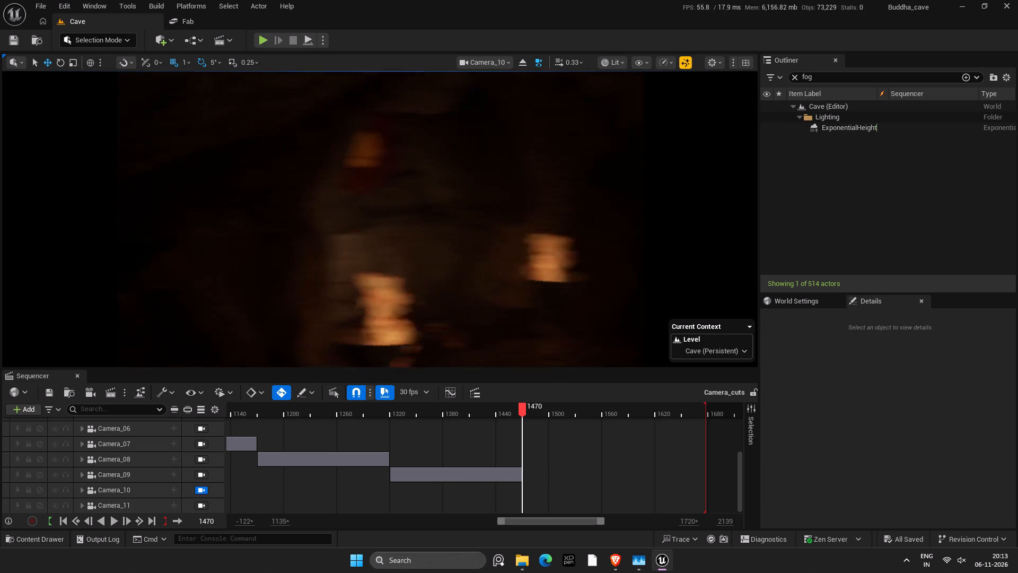
pyautogui.moveTo(874, 233); pyautogui.dragTo(717, 237, button='right')
pyautogui.press('d')
pyautogui.press('d')
pyautogui.press('d')
pyautogui.press('d')
pyautogui.press('d')
pyautogui.press('d')
pyautogui.press('d')
pyautogui.press('d')
pyautogui.press('d')
pyautogui.press('d')
pyautogui.press('d')
pyautogui.press('d')
pyautogui.press('d')
pyautogui.press('d')
pyautogui.press('d')
pyautogui.press('d')
pyautogui.press('d')
pyautogui.press('d')
pyautogui.press('d')
pyautogui.press('d')
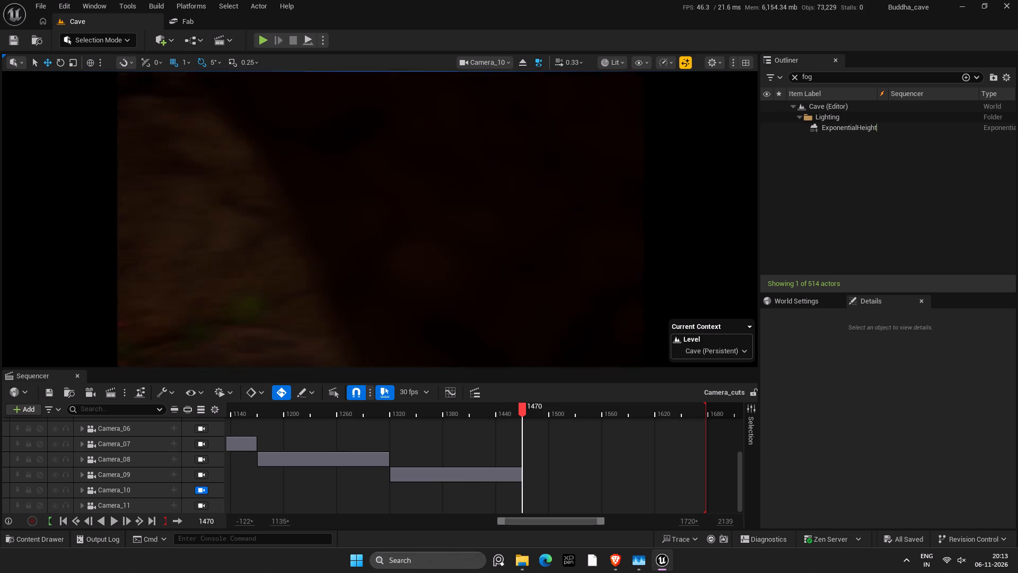
pyautogui.moveTo(717, 237); pyautogui.dragTo(665, 238, button='right')
pyautogui.press('d')
pyautogui.press('d')
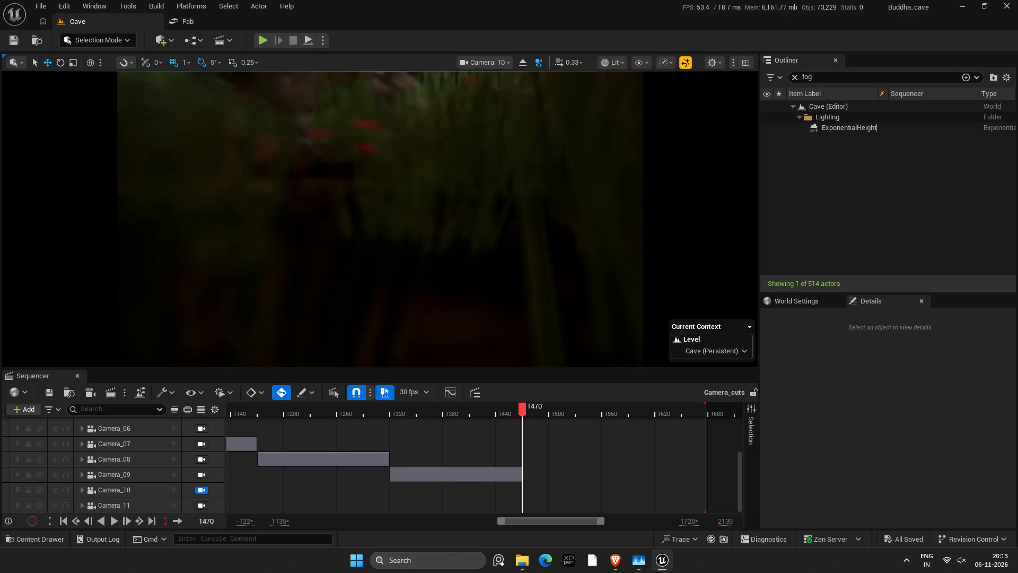
# Raise Camera_10 above the well and tilt it down to look at the water from overhead.
pyautogui.moveTo(665, 238); pyautogui.dragTo(577, 350, button='right')
pyautogui.press('r')
pyautogui.press('r')
pyautogui.press('r')
pyautogui.press('r')
pyautogui.press('r')
pyautogui.press('r')
pyautogui.press('r')
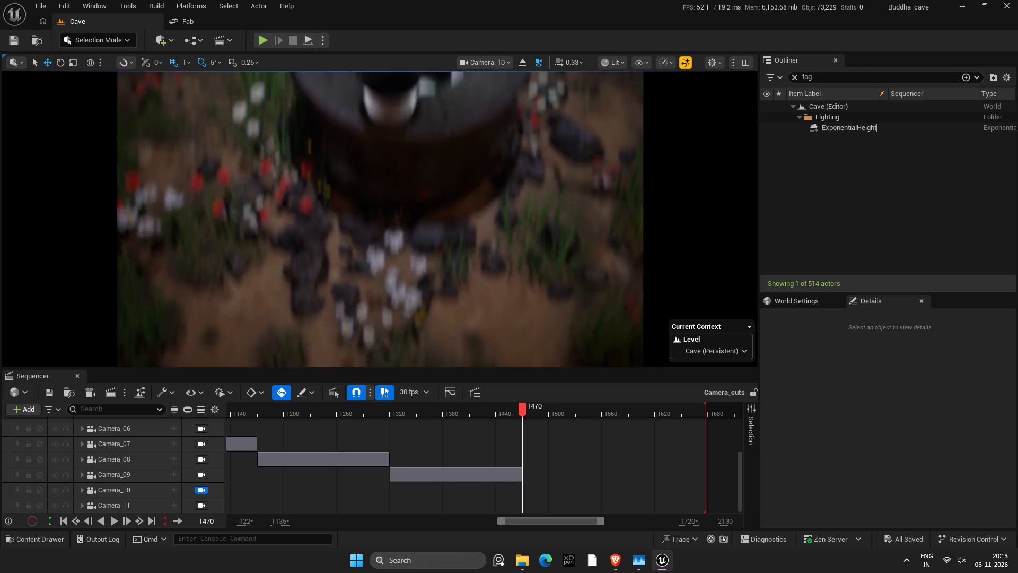
pyautogui.moveTo(577, 350); pyautogui.dragTo(587, 412, button='right')
pyautogui.press('r')
pyautogui.write('rr')
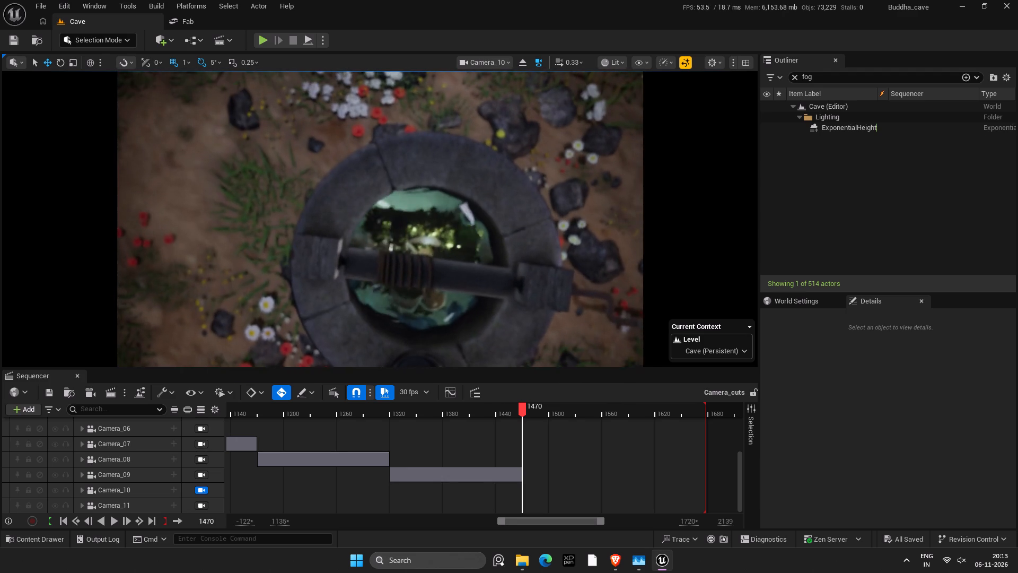
# Adjust Camera_10's height and position overhead so the whole stone well ring, crank and surrounding flowers are in frame.
pyautogui.moveTo(587, 412); pyautogui.dragTo(590, 418, button='right')
pyautogui.write('ds')
pyautogui.write('fw')
pyautogui.moveTo(590, 418); pyautogui.dragTo(568, 418, button='right')
pyautogui.press('w')
pyautogui.press('w')
pyautogui.write('wwa')
pyautogui.moveTo(568, 418); pyautogui.dragTo(640, 415, button='right')
pyautogui.press('d')
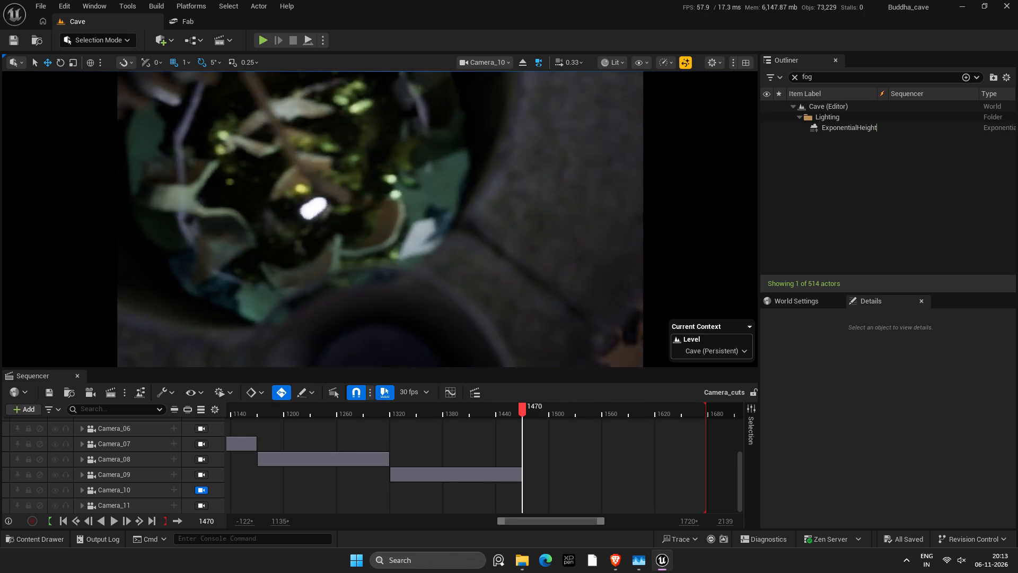
pyautogui.moveTo(640, 415); pyautogui.dragTo(603, 412, button='right')
pyautogui.press('s')
pyautogui.write('ss')
pyautogui.moveTo(603, 412); pyautogui.dragTo(605, 438, button='right')
pyautogui.press('s')
pyautogui.press('r')
pyautogui.write('sss')
pyautogui.hotkey('ctrl', 's')
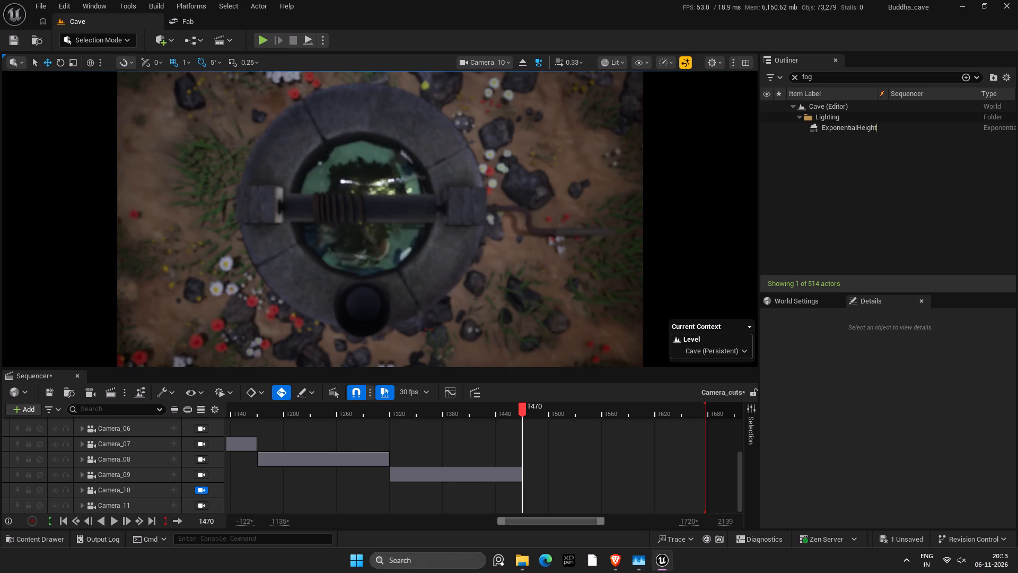
# Clear the fog filter from the Outliner and save the Camera_cuts sequence.
pyautogui.click(789, 78)
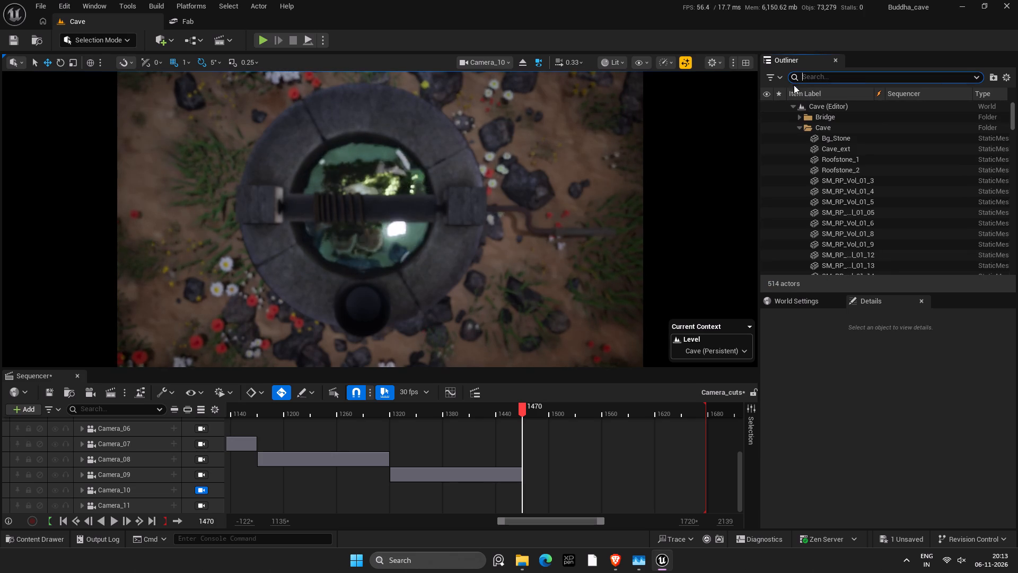
pyautogui.hotkey('ctrl', 's')
# Select Camera_10, expand its track and set its yaw rotation to -90°.
pyautogui.click(138, 487)
pyautogui.click(80, 492)
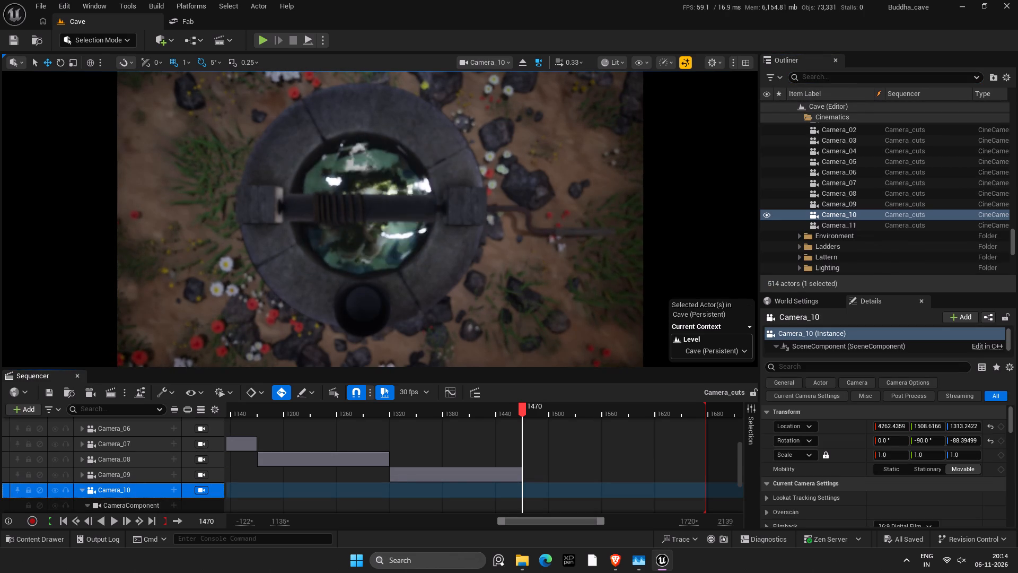
pyautogui.click(963, 443)
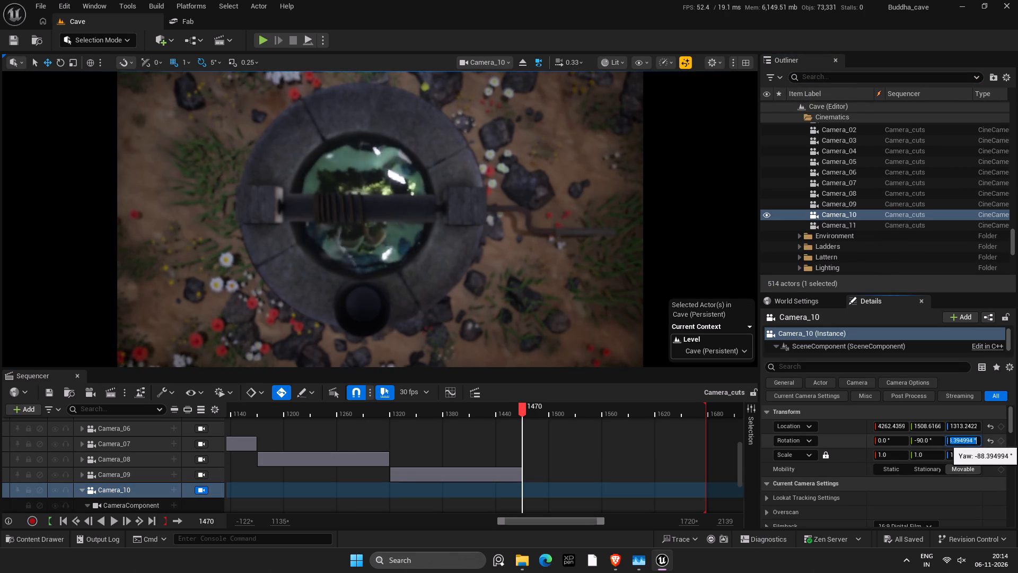
pyautogui.write('-9')
pyautogui.press('0')
pyautogui.press('Return')
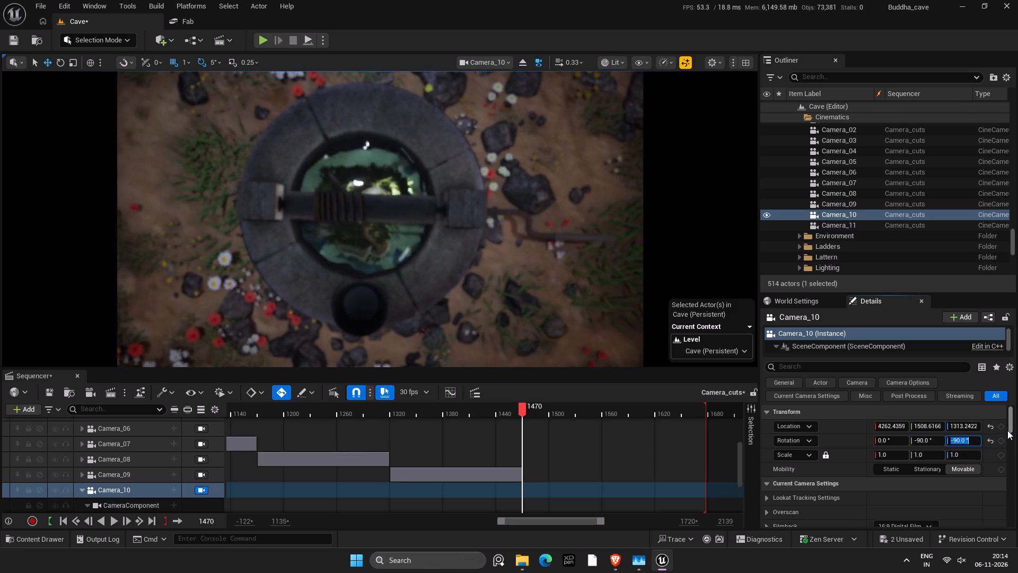
# Set Camera_10's location to Z 1350 and Y 1500.
pyautogui.click(970, 428)
pyautogui.write('1350')
pyautogui.press('Return')
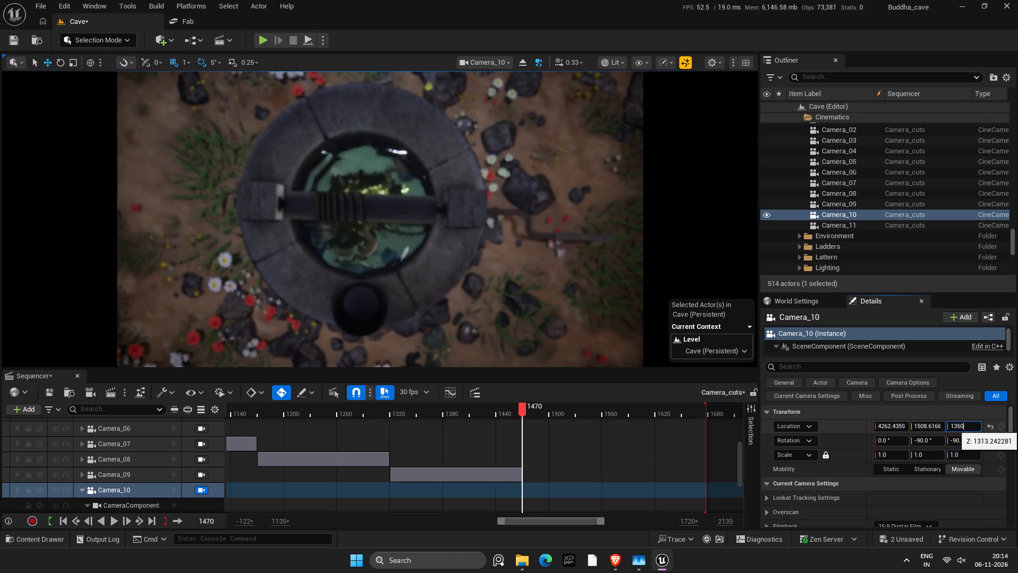
pyautogui.click(930, 426)
pyautogui.write('150')
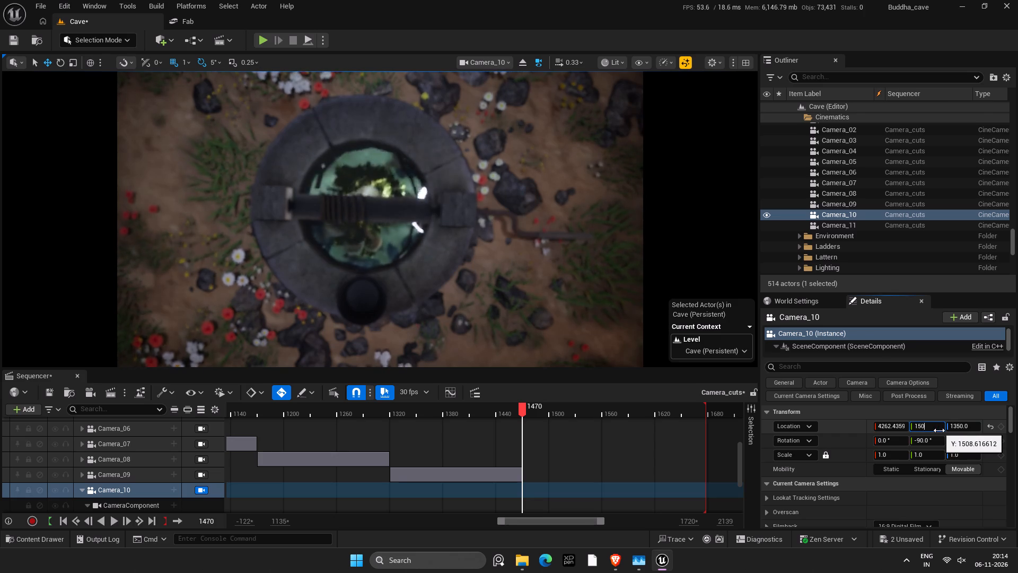
pyautogui.press('Return')
pyautogui.click(929, 422)
pyautogui.click(926, 424)
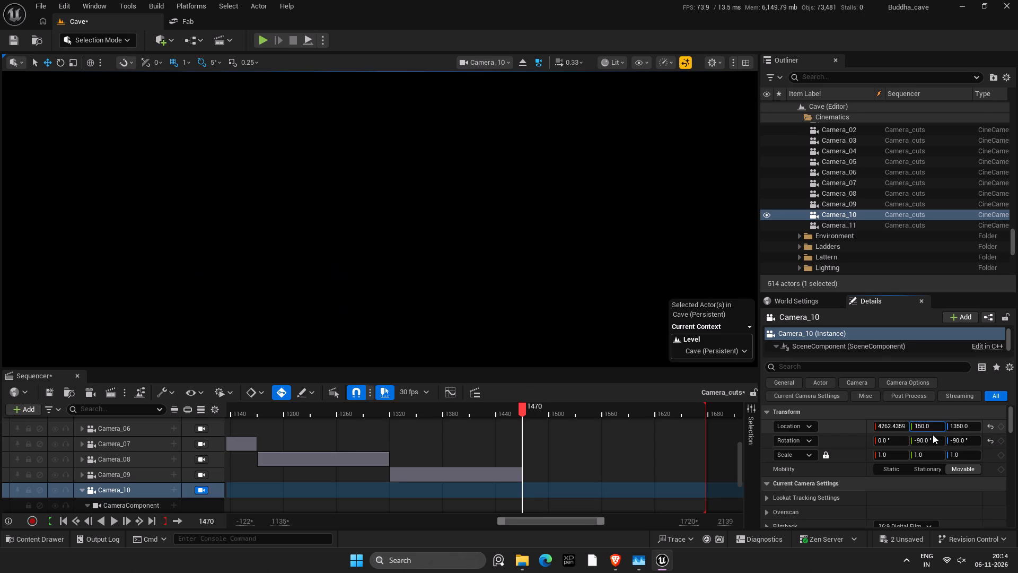
pyautogui.press('BackSpace')
pyautogui.press('Return')
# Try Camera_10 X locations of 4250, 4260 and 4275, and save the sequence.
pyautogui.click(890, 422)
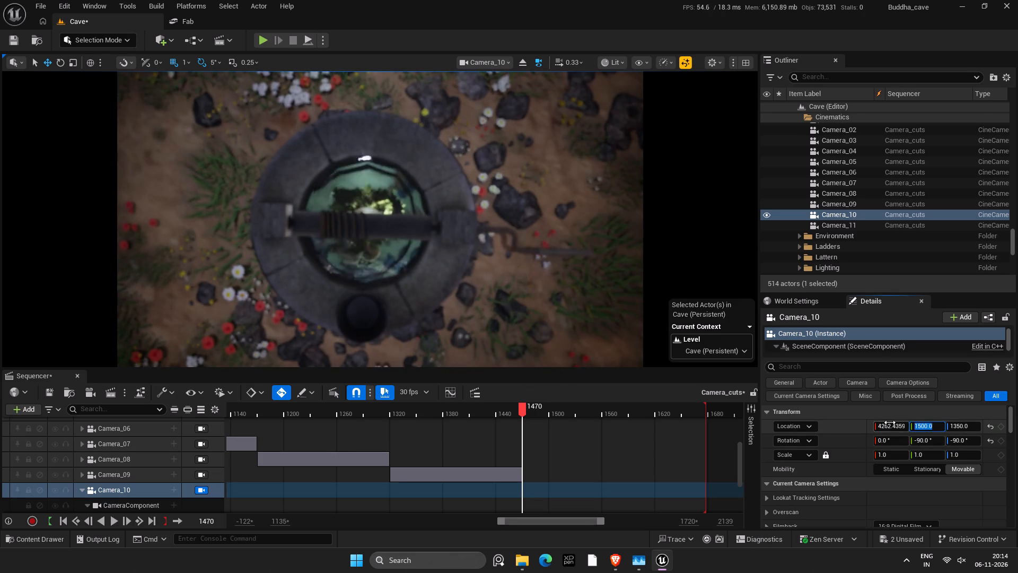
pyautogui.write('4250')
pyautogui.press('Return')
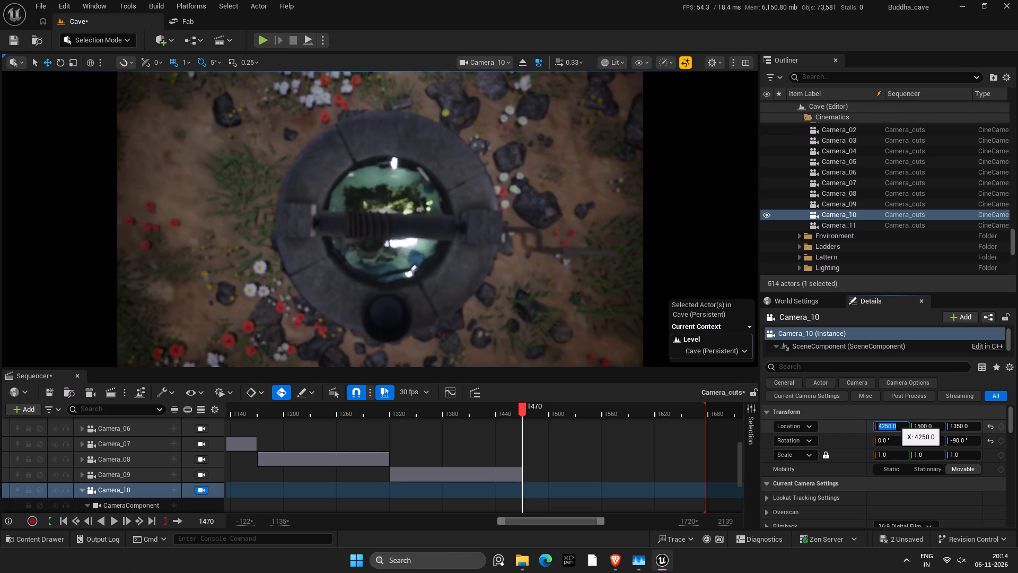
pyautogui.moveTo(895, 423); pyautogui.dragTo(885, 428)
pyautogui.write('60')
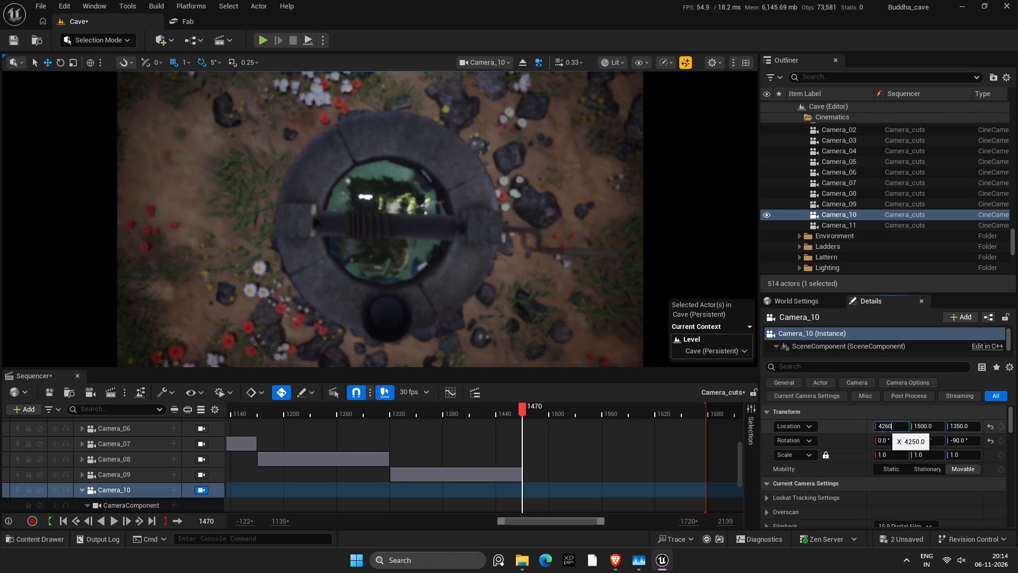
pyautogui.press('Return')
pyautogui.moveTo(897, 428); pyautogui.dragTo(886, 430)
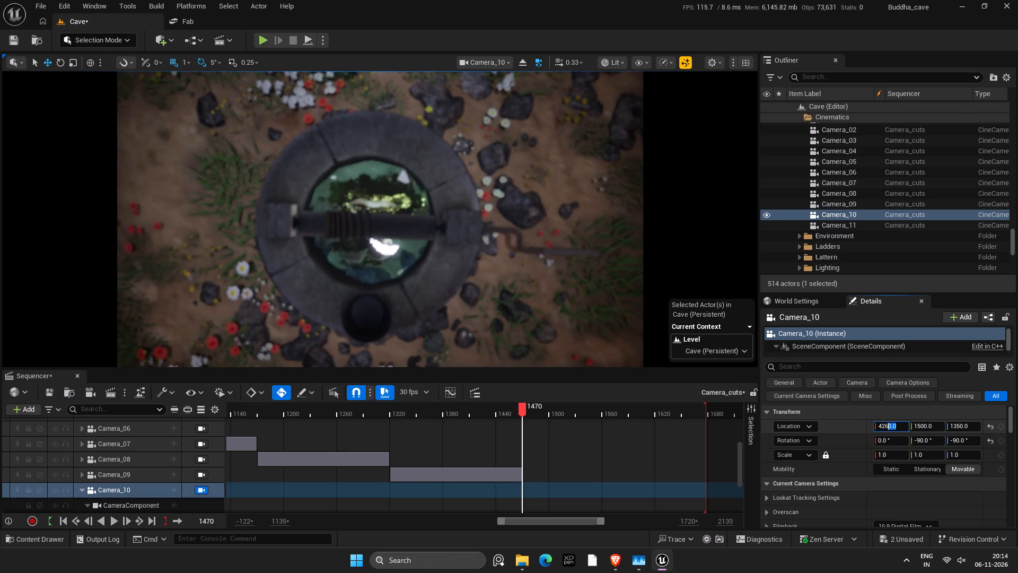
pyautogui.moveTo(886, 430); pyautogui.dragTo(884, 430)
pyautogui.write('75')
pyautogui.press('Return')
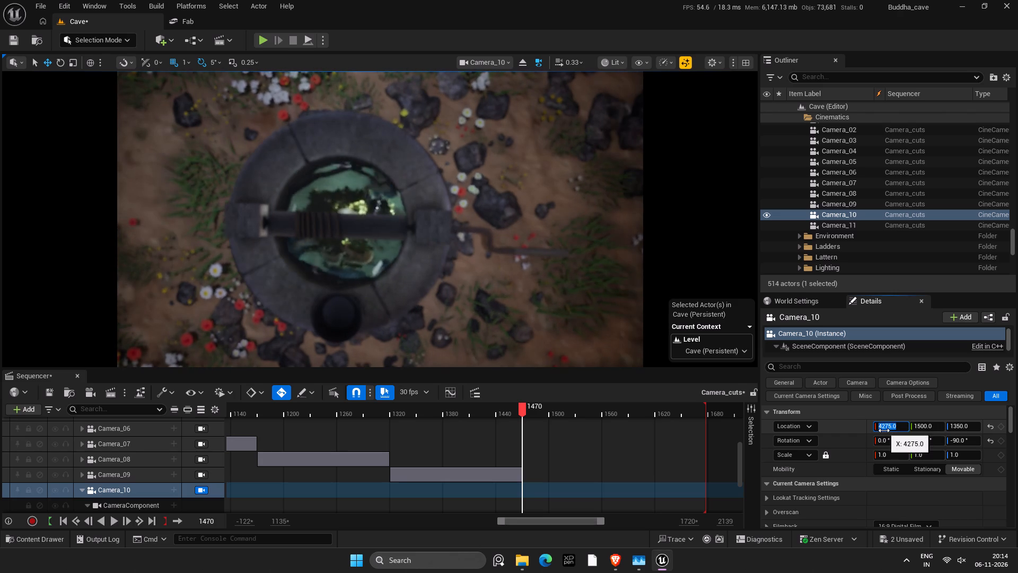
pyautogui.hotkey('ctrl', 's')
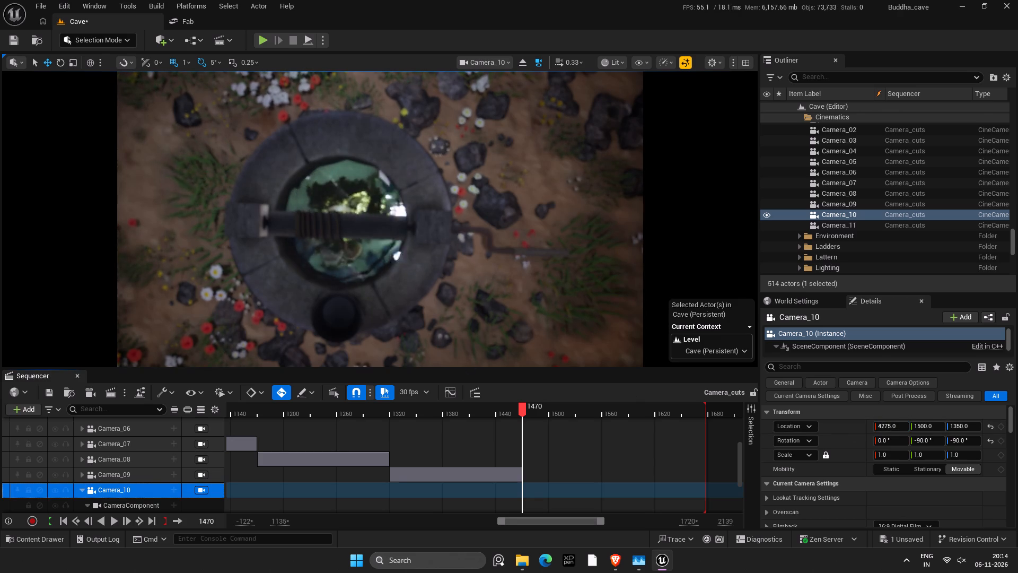
# Adjust Camera_10's X location to 4251 to centre the well in the frame.
pyautogui.moveTo(889, 428); pyautogui.dragTo(873, 425)
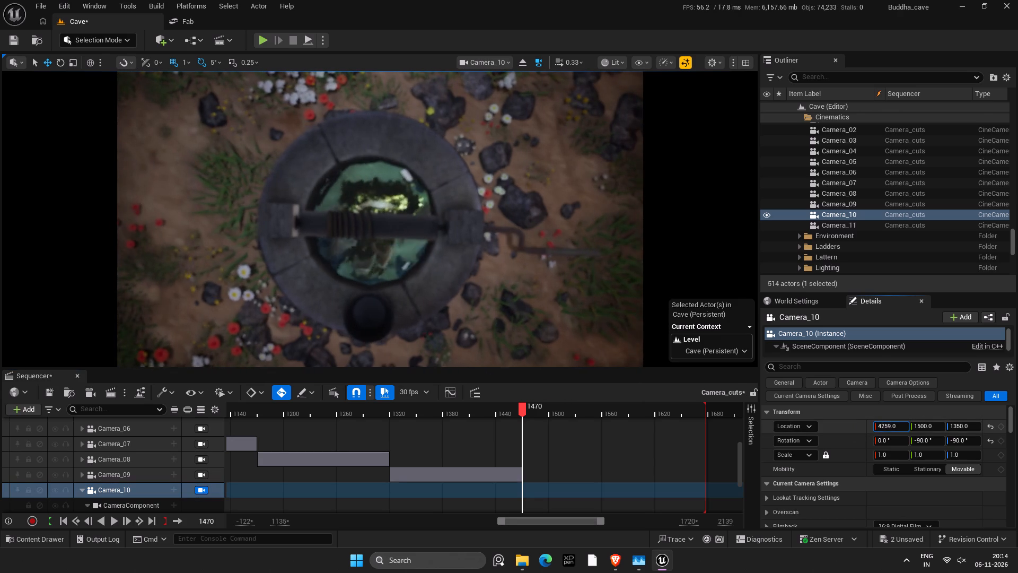
pyautogui.moveTo(873, 425); pyautogui.dragTo(862, 426)
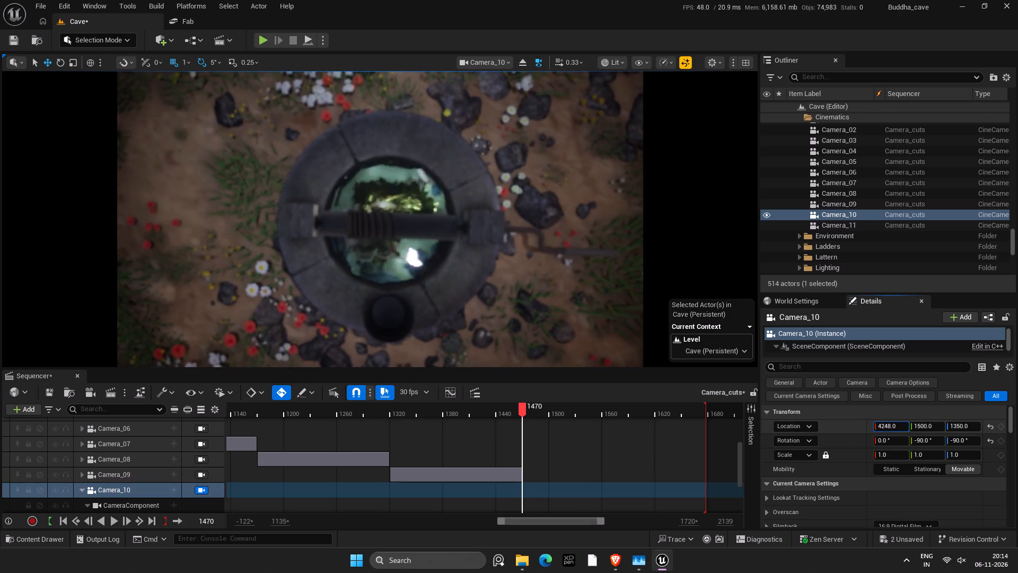
pyautogui.moveTo(862, 426); pyautogui.dragTo(863, 426)
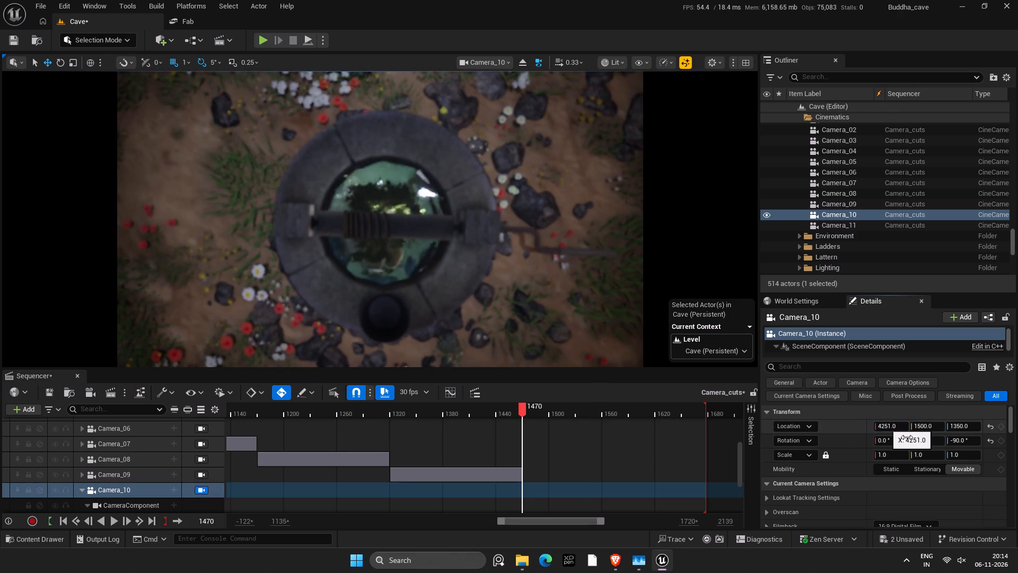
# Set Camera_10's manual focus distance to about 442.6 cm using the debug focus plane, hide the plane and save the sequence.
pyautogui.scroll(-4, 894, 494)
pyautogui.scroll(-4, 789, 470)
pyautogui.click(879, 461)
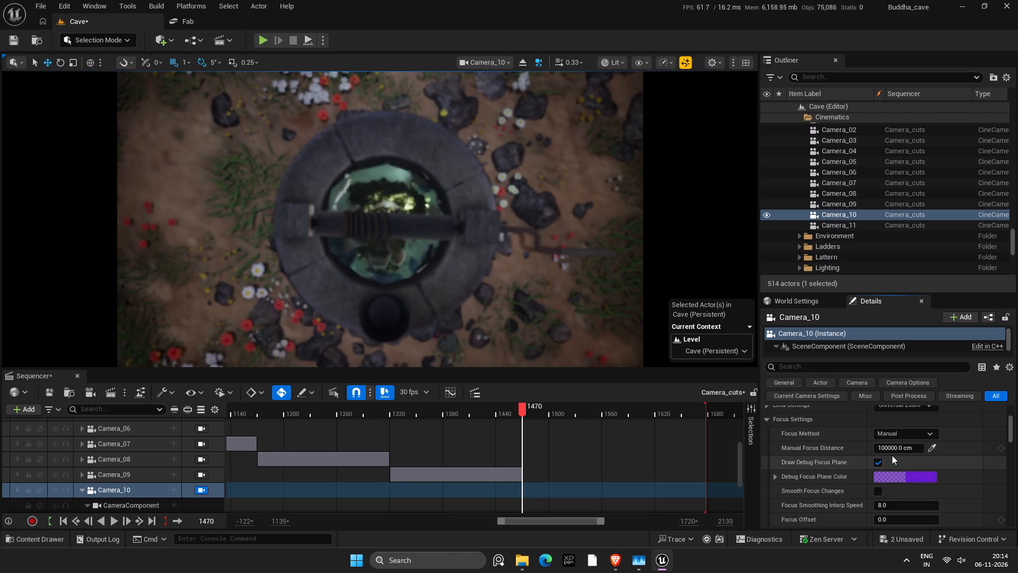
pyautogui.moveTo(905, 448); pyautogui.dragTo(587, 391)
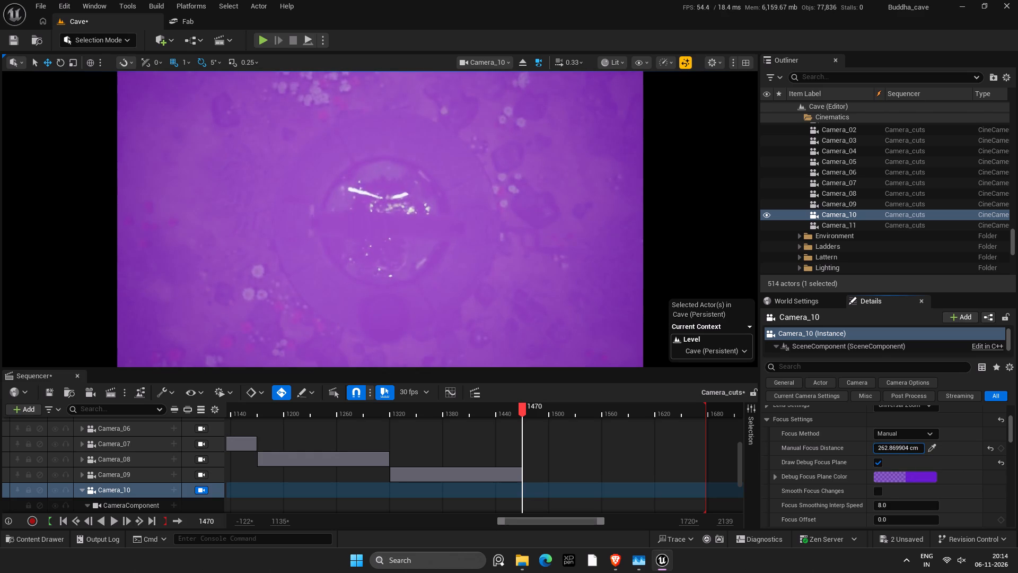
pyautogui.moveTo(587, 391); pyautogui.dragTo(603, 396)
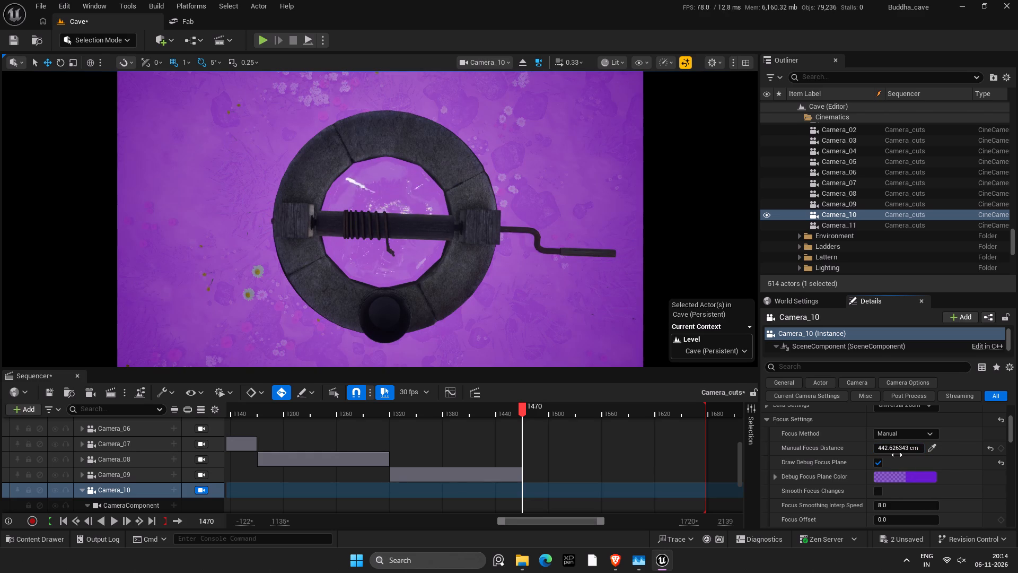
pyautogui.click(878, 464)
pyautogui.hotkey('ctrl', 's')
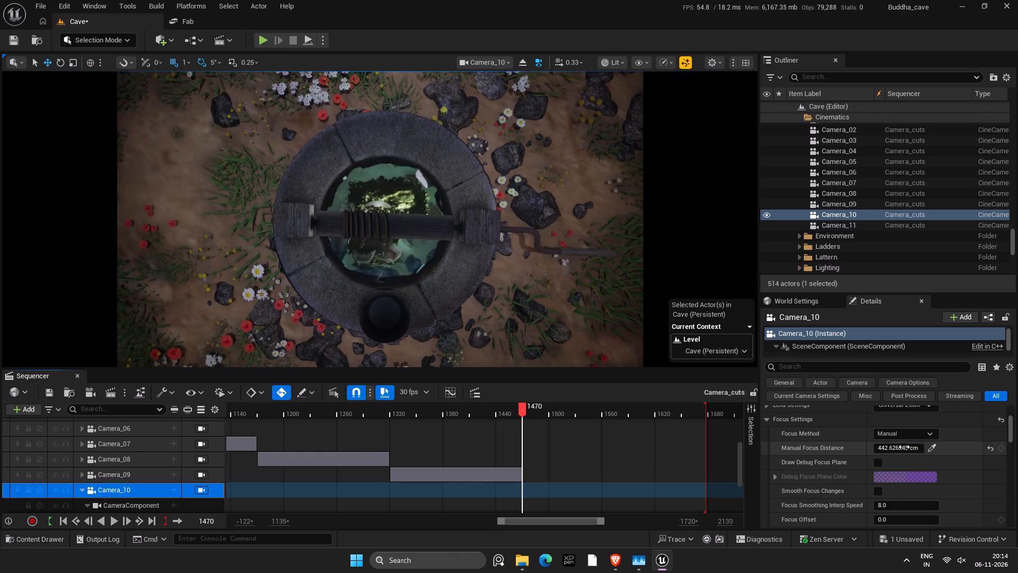
# Refine Camera_10's manual focus distance to about 394.1 cm using the debug focus plane, hide the plane and save the sequence.
pyautogui.moveTo(909, 446); pyautogui.dragTo(892, 444)
pyautogui.click(877, 461)
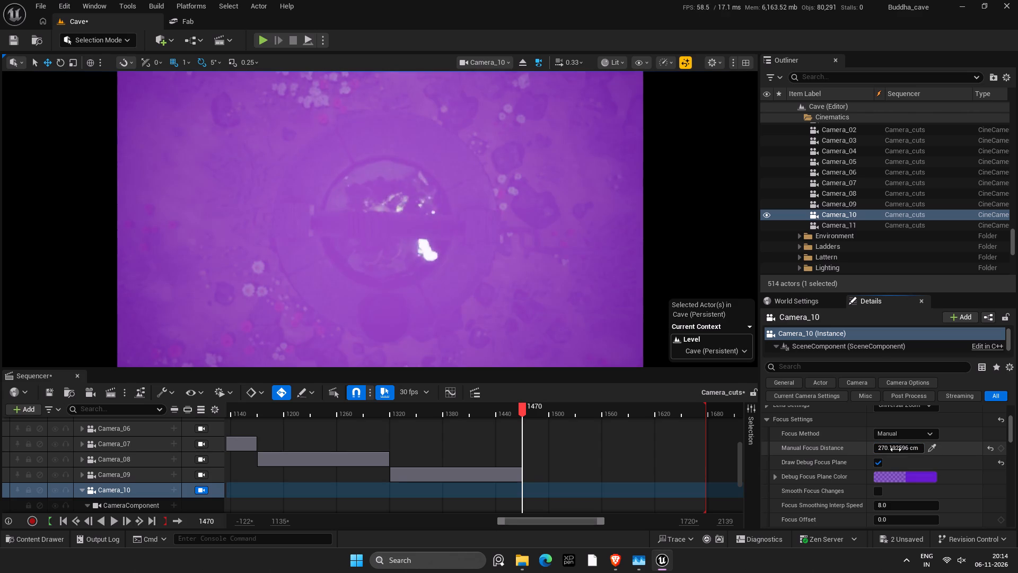
pyautogui.moveTo(896, 449); pyautogui.dragTo(910, 449)
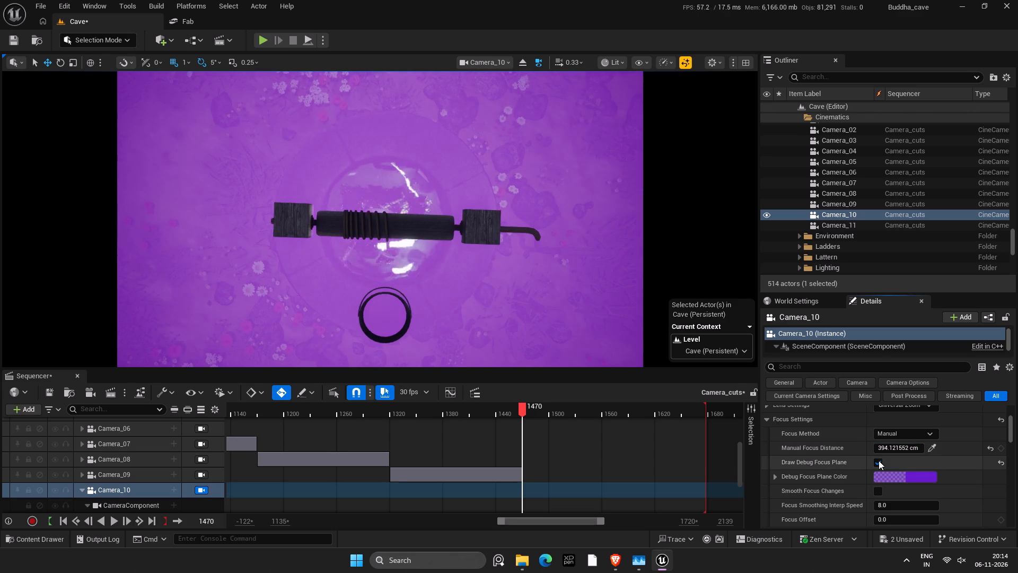
pyautogui.click(879, 461)
pyautogui.hotkey('ctrl', 's')
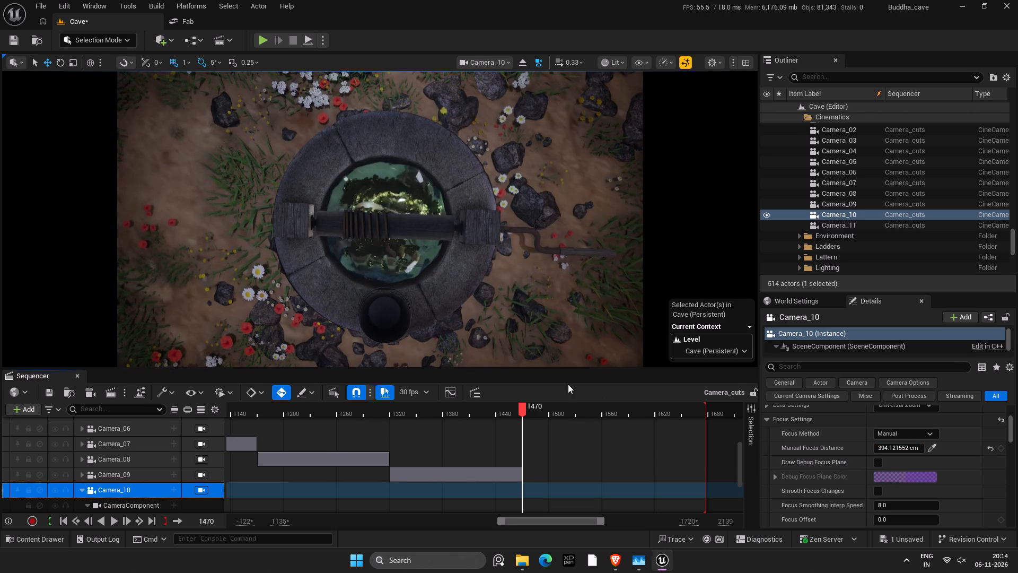
# At frame 1620, lower Camera_10 into the well by setting its Z location to 950.
pyautogui.moveTo(521, 411); pyautogui.dragTo(644, 415)
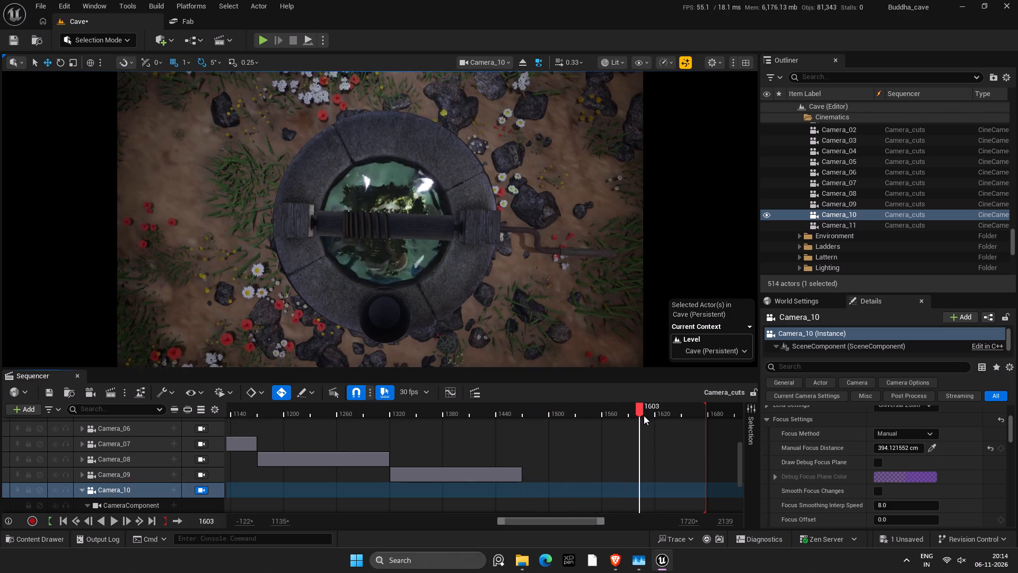
pyautogui.moveTo(644, 415); pyautogui.dragTo(656, 421)
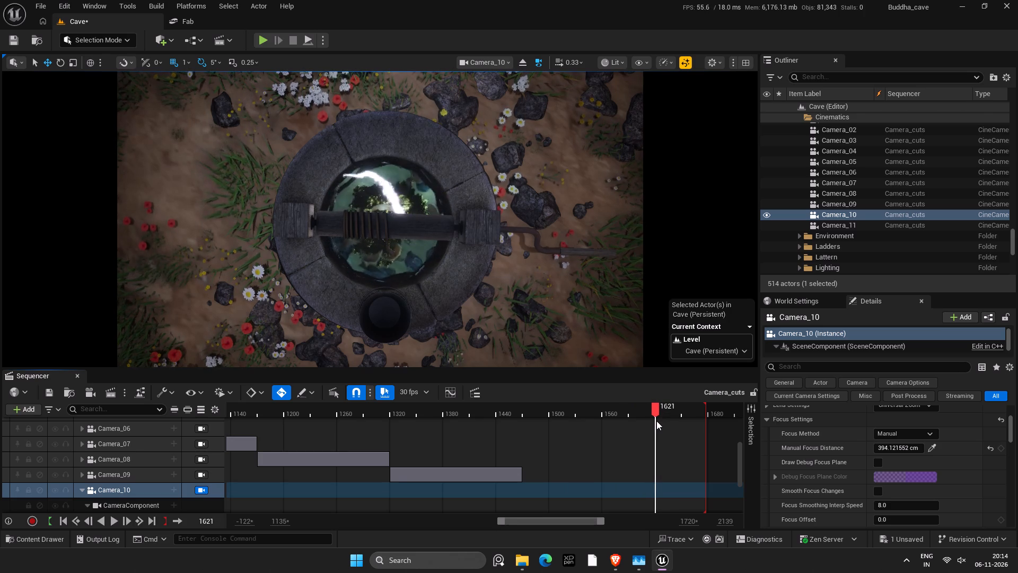
pyautogui.moveTo(656, 421); pyautogui.dragTo(656, 421)
pyautogui.press('Left')
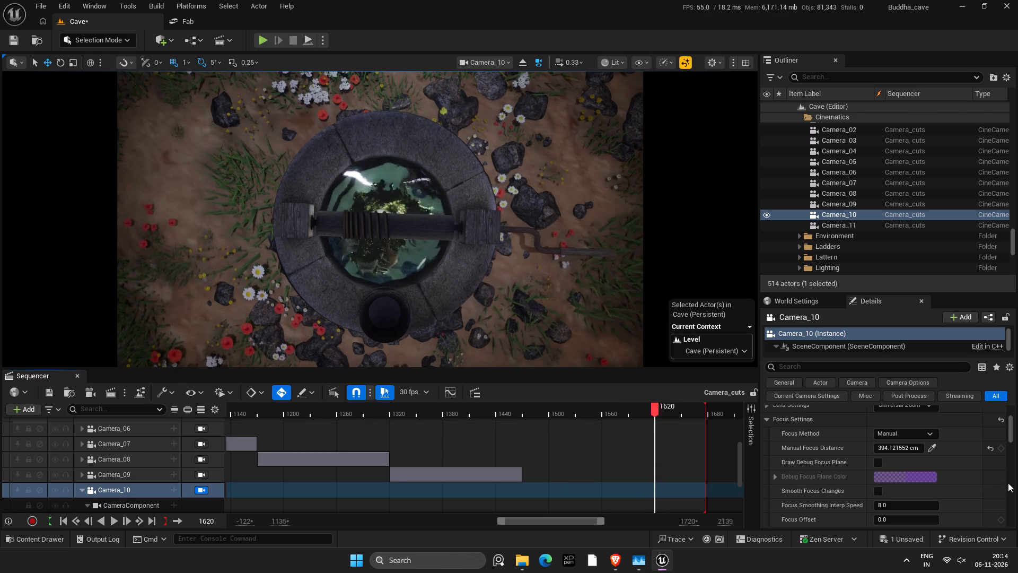
pyautogui.scroll(9, 986, 478)
pyautogui.moveTo(967, 429); pyautogui.dragTo(956, 425)
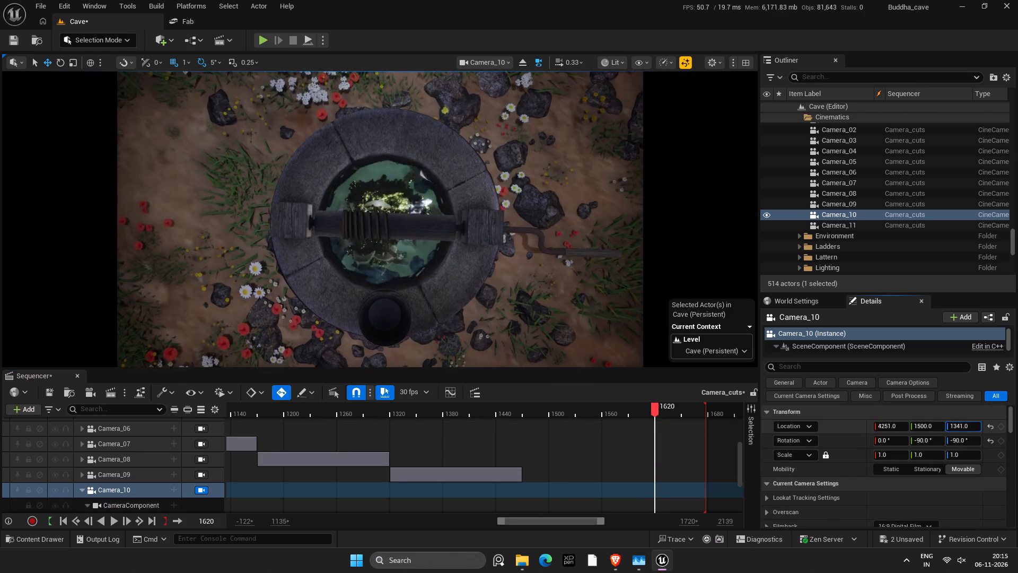
pyautogui.moveTo(956, 425); pyautogui.dragTo(637, 374)
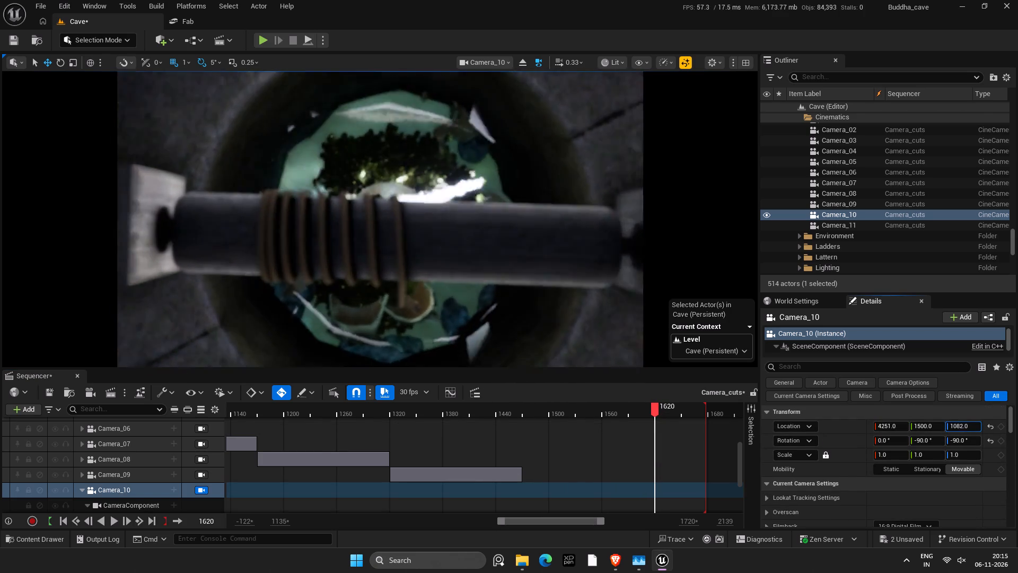
pyautogui.moveTo(637, 374); pyautogui.dragTo(485, 360)
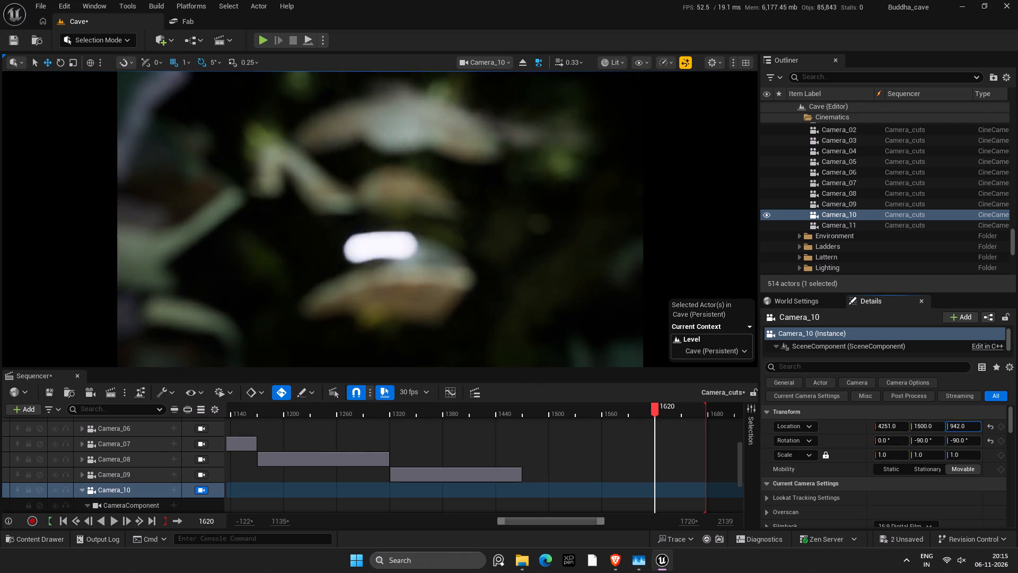
pyautogui.moveTo(485, 360); pyautogui.dragTo(498, 364)
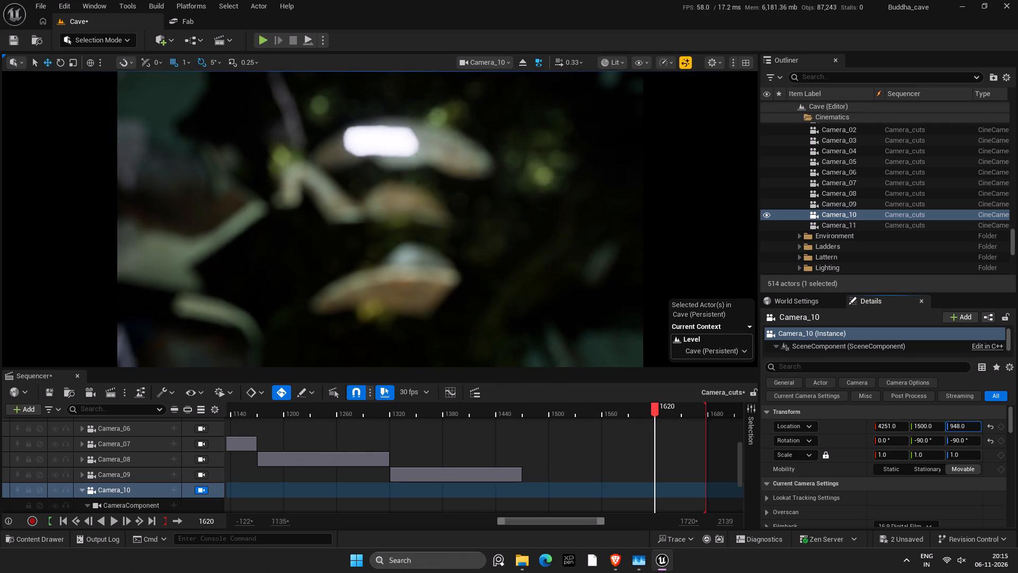
pyautogui.moveTo(498, 364); pyautogui.dragTo(498, 365)
pyautogui.click(966, 429)
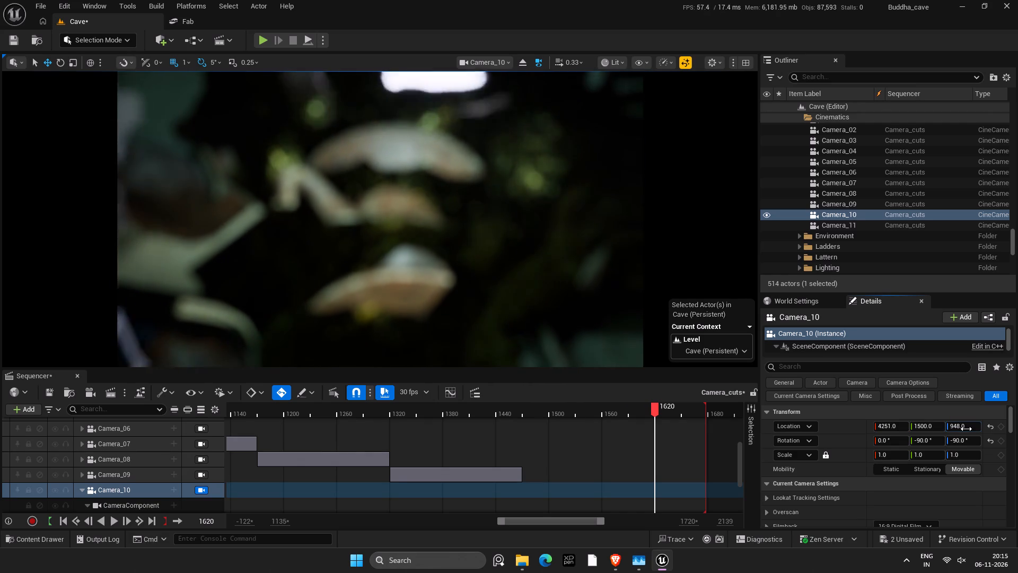
pyautogui.write('950')
pyautogui.press('Return')
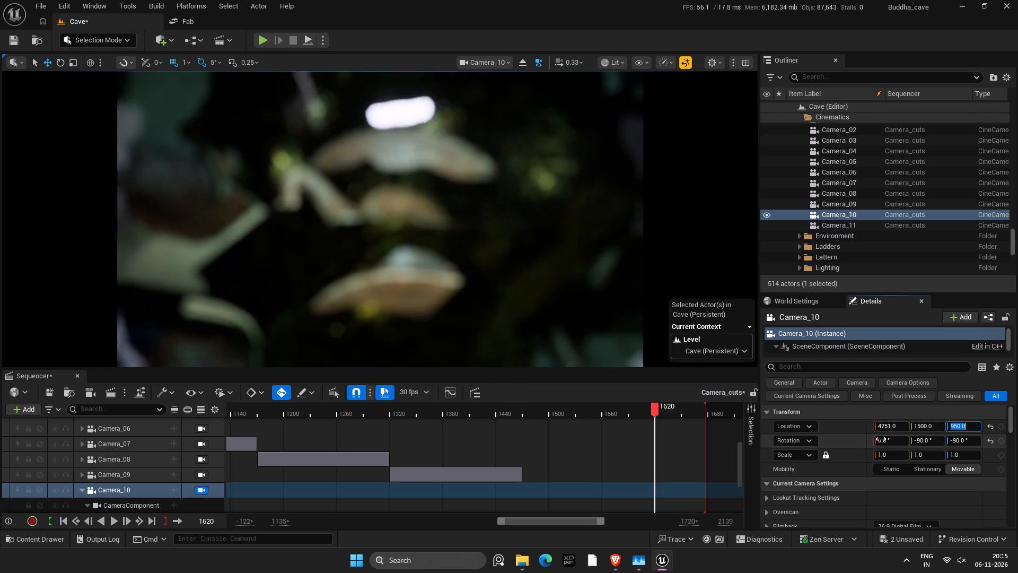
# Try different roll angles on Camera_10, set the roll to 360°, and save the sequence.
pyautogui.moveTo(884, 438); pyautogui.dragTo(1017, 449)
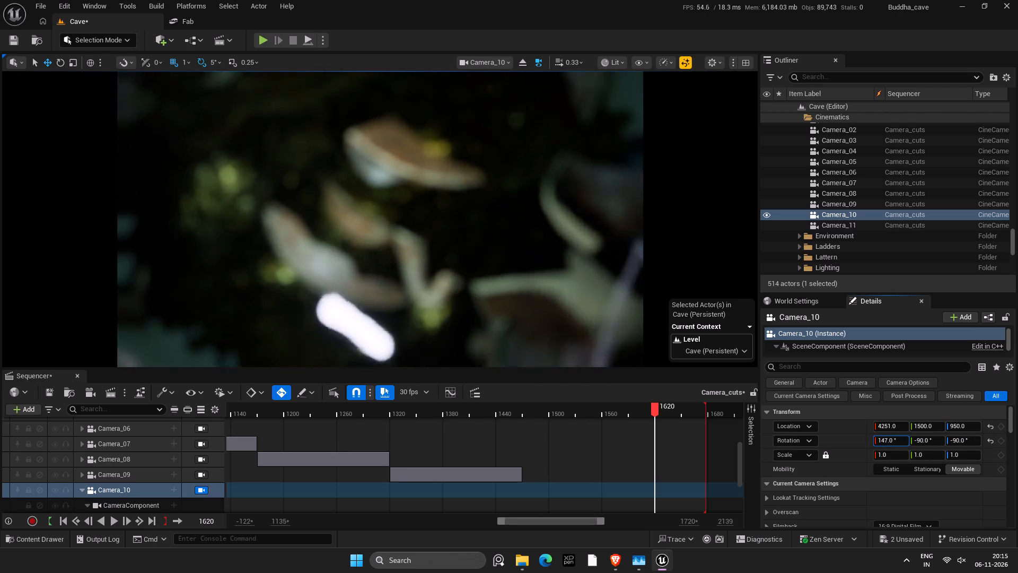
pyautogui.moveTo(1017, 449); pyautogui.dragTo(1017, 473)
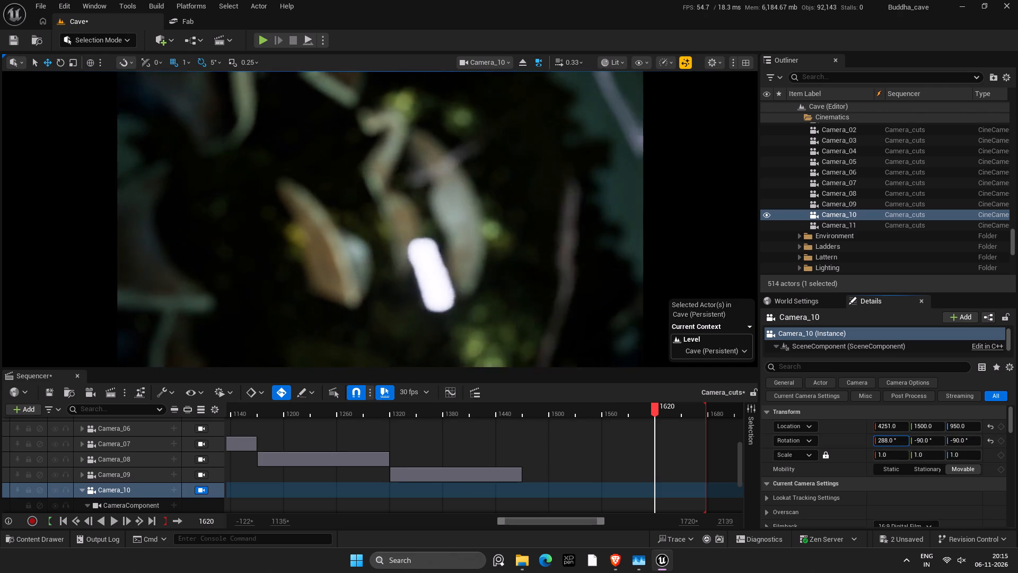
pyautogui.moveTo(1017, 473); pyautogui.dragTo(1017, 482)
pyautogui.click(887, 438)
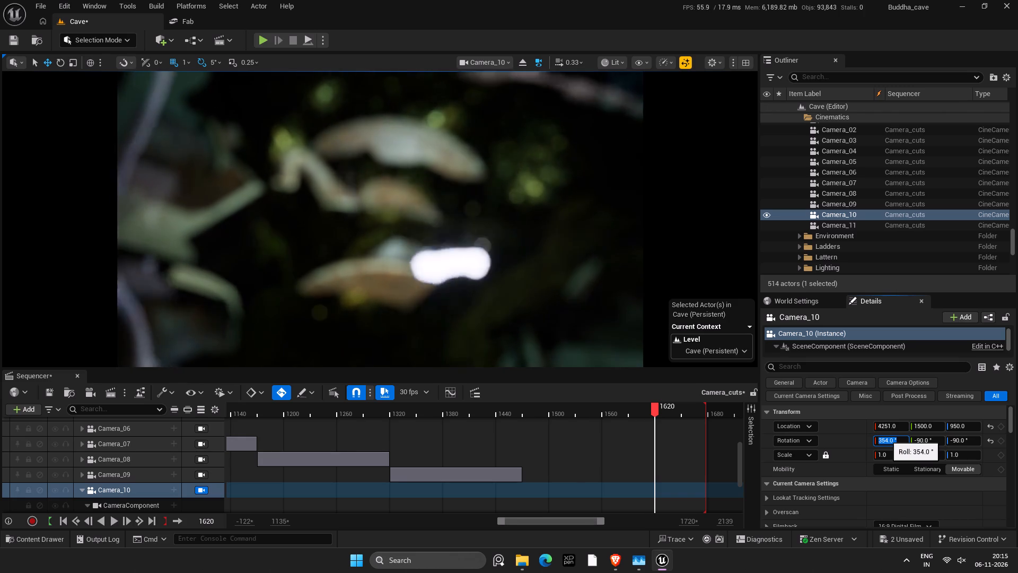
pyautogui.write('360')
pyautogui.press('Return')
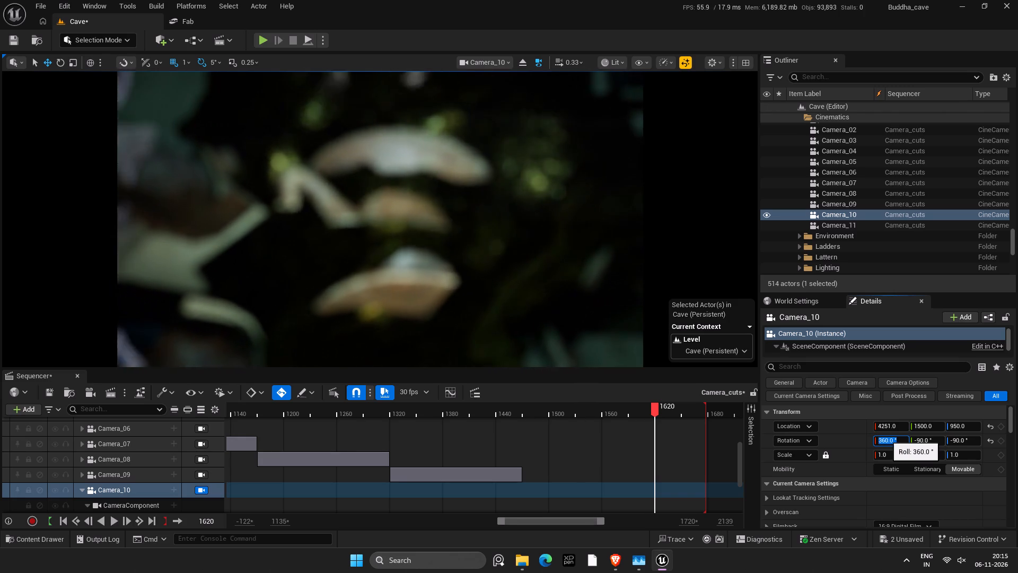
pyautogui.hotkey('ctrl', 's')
# Scrub Camera_10's shot from frame 1470 to 1620 to check the camera view at both ends.
pyautogui.click(531, 410)
pyautogui.click(524, 409)
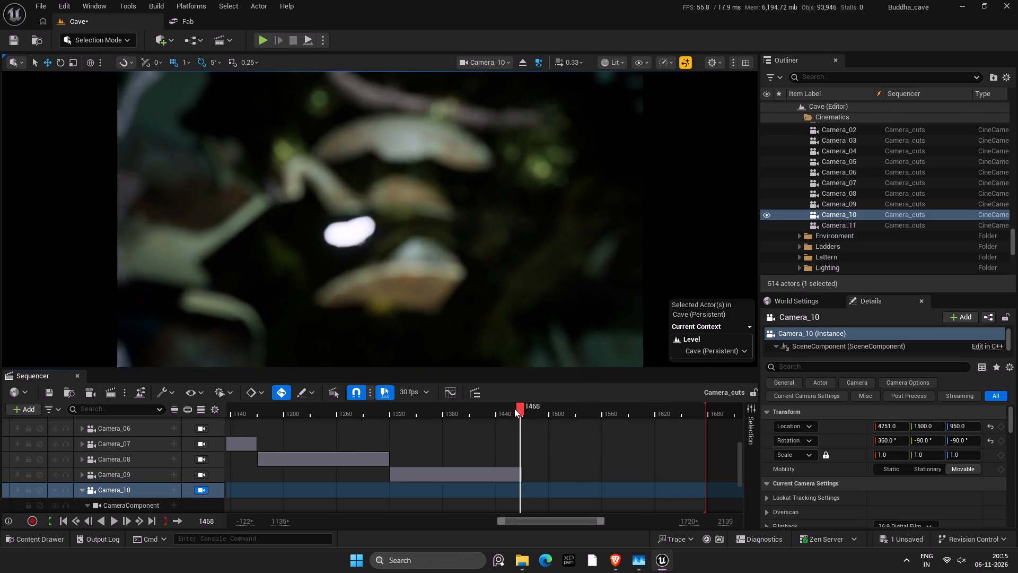
pyautogui.scroll(-3, 551, 449)
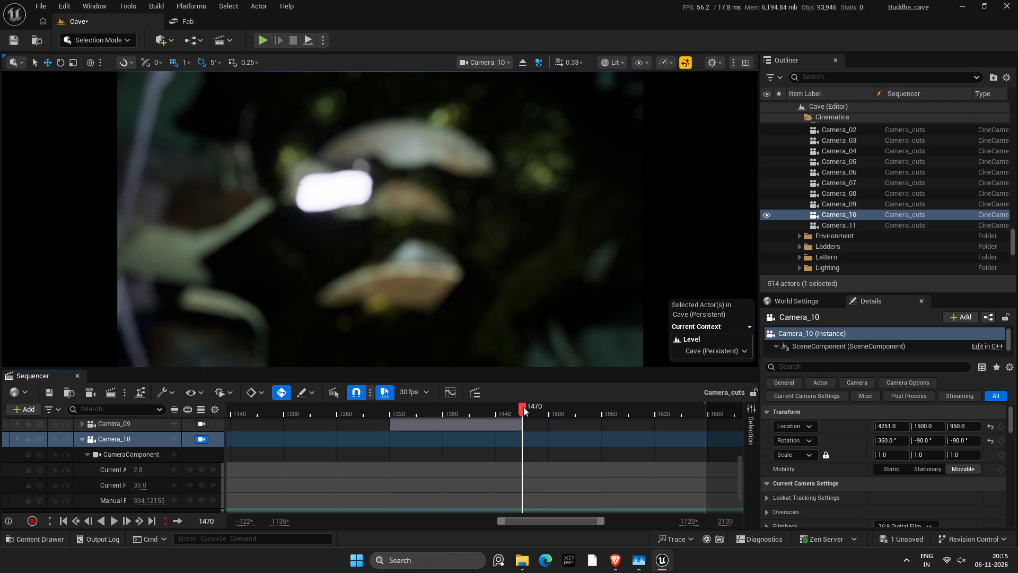
pyautogui.moveTo(523, 407); pyautogui.dragTo(668, 424)
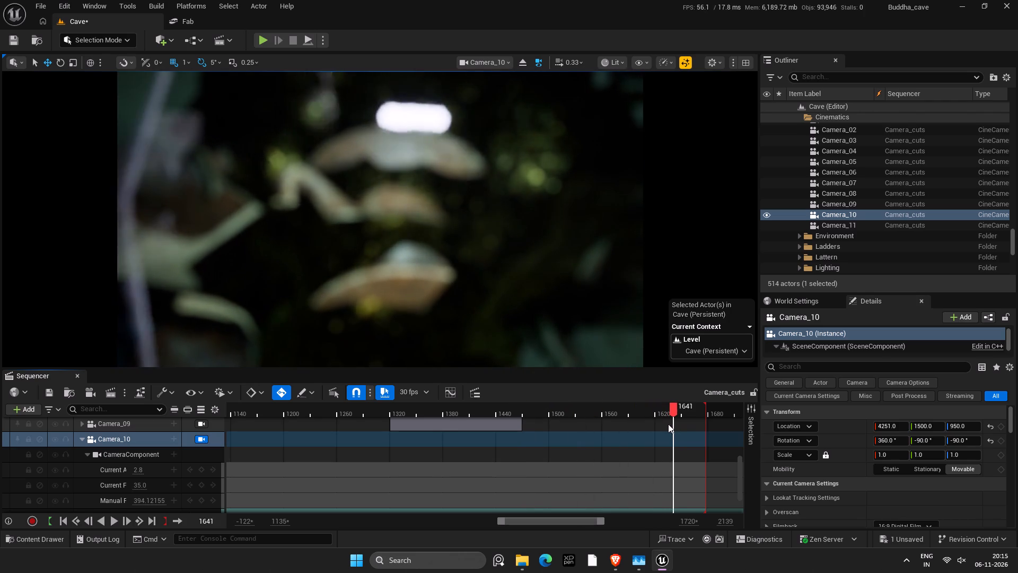
pyautogui.moveTo(668, 424); pyautogui.dragTo(655, 424)
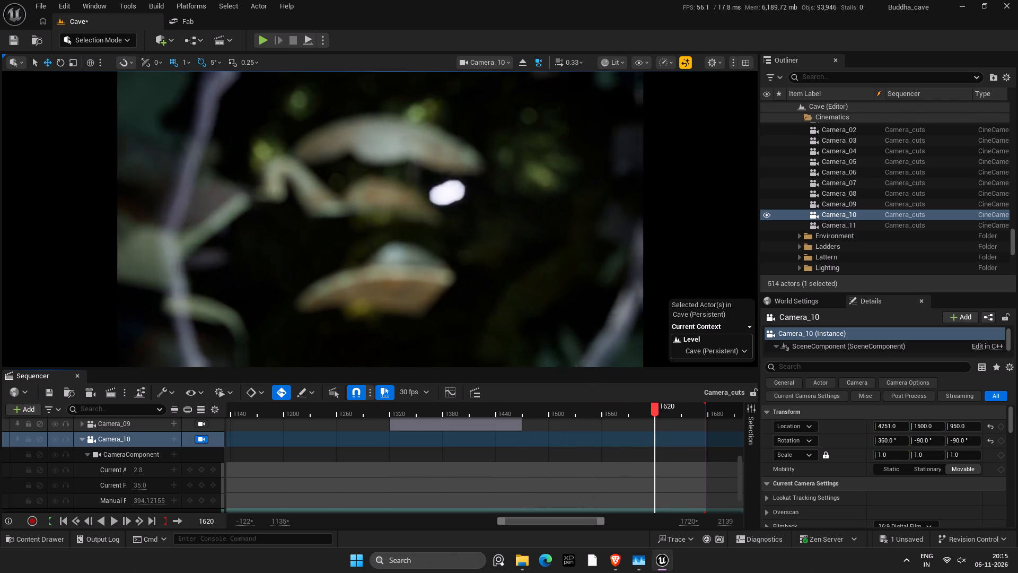
pyautogui.press('Left')
pyautogui.press('Right')
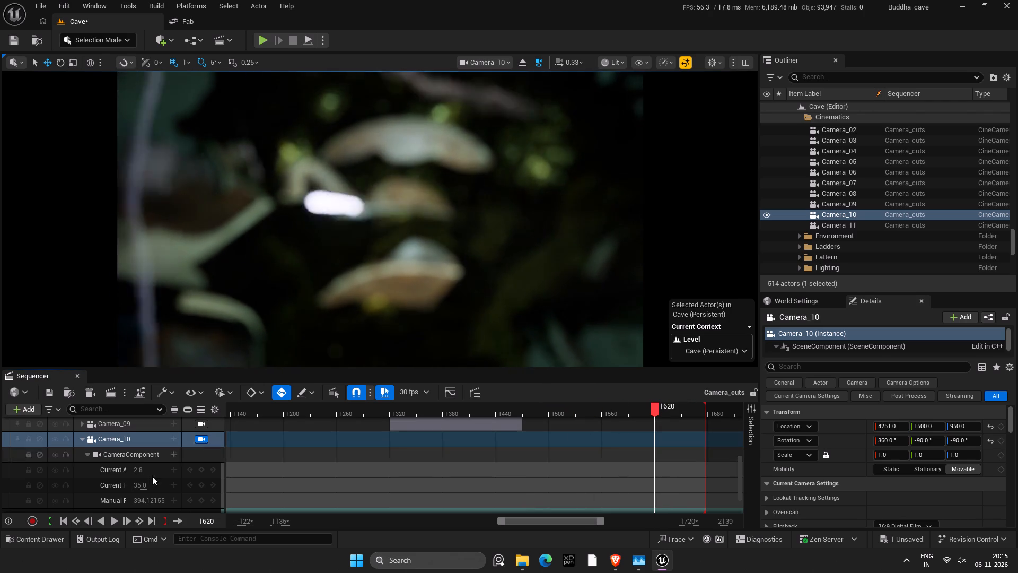
# Set Camera_10's current aperture track to 1.2.
pyautogui.click(140, 468)
pyautogui.write('1.2')
pyautogui.press('Return')
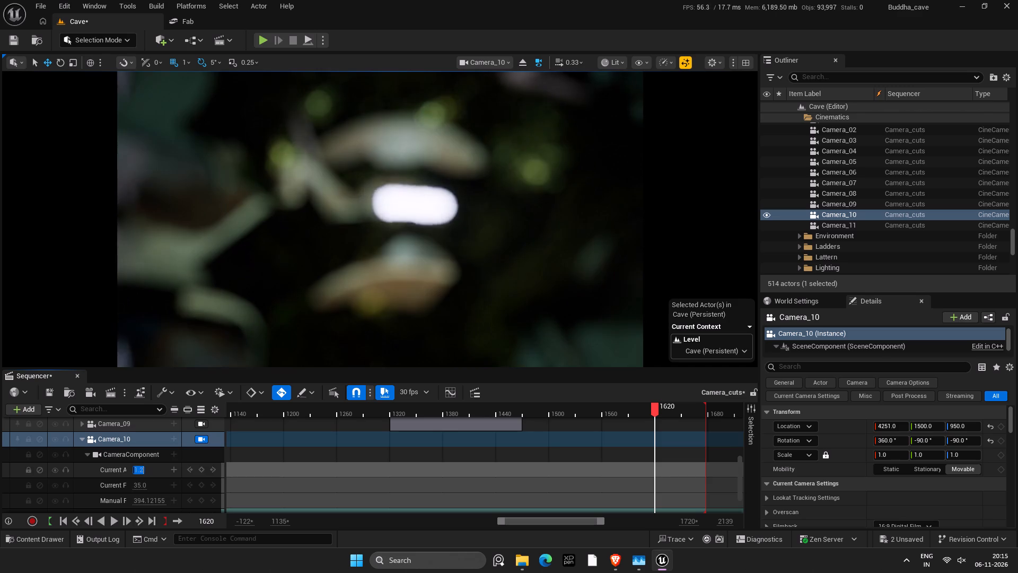
# Add a transform keyframe for Camera_10 at frame 1620.
pyautogui.scroll(-3, 186, 487)
pyautogui.click(198, 488)
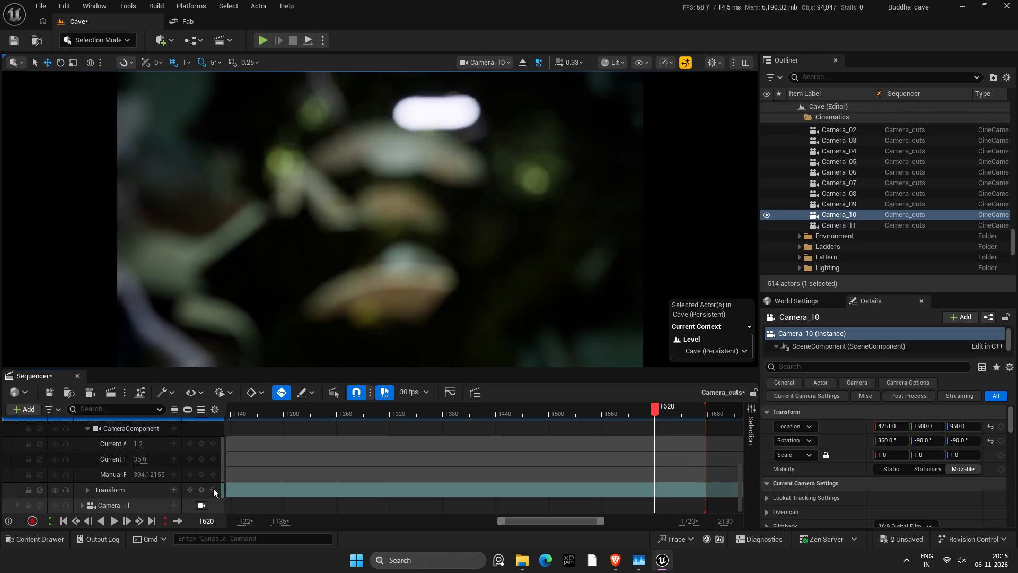
pyautogui.scroll(1, 551, 452)
pyautogui.scroll(-2, 551, 452)
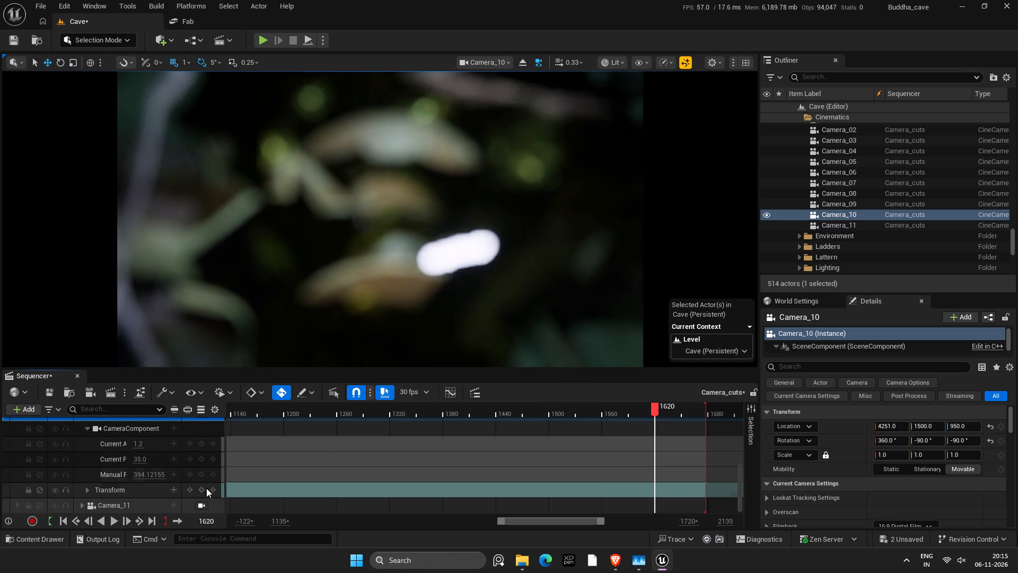
pyautogui.click(199, 489)
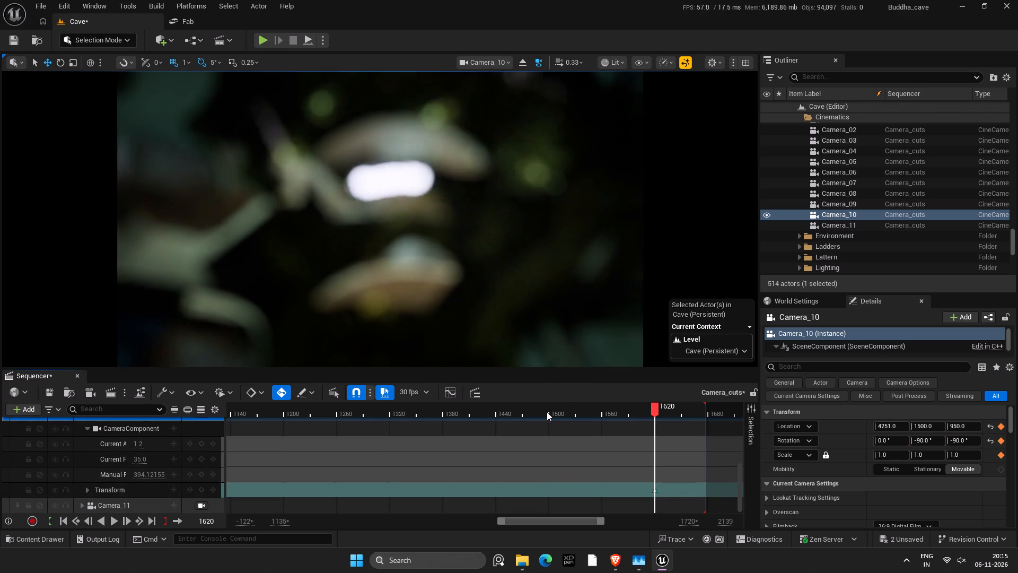
# At frame 1470, set Camera_10's Z location to 1350 for the start of the descent, and save the sequence.
pyautogui.scroll(5, 534, 426)
pyautogui.click(523, 411)
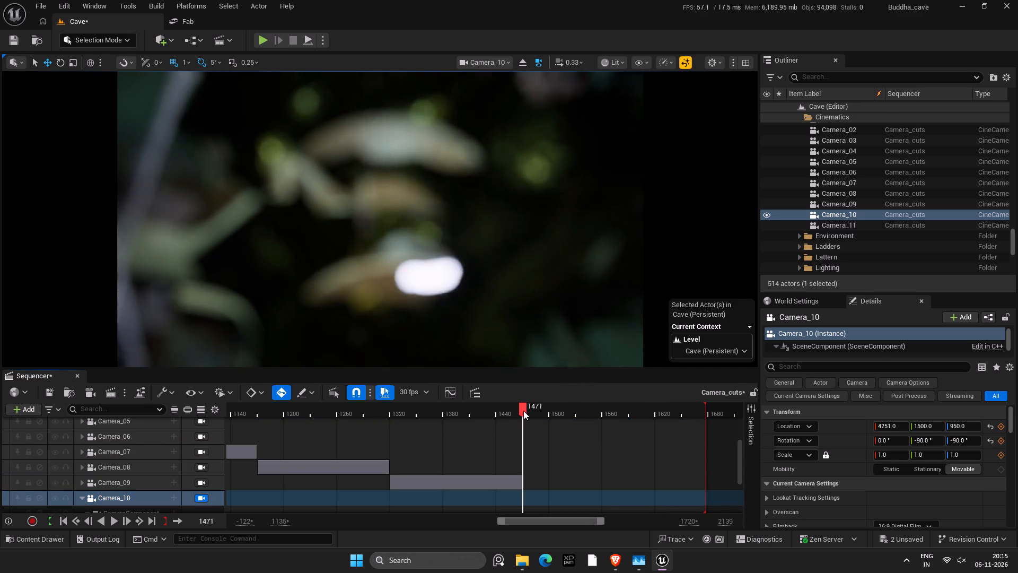
pyautogui.press('Left')
pyautogui.scroll(-3, 98, 456)
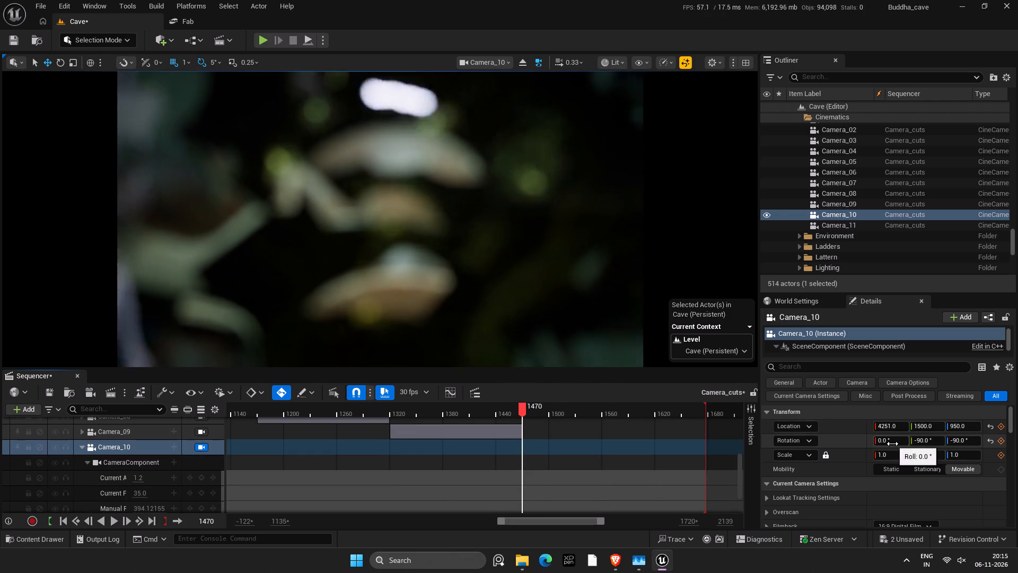
pyautogui.click(959, 427)
pyautogui.write('1350')
pyautogui.press('Return')
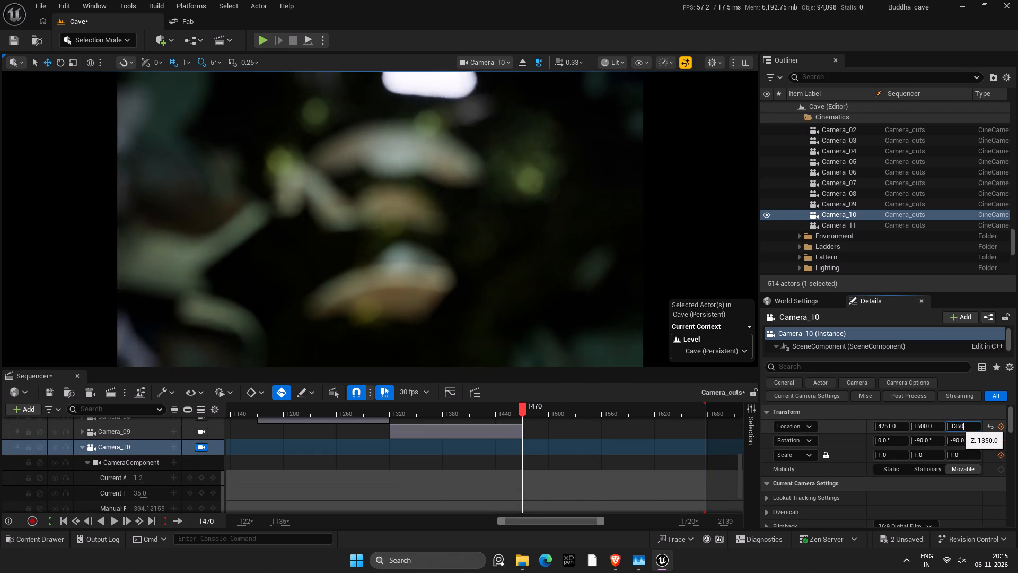
pyautogui.hotkey('ctrl', 's')
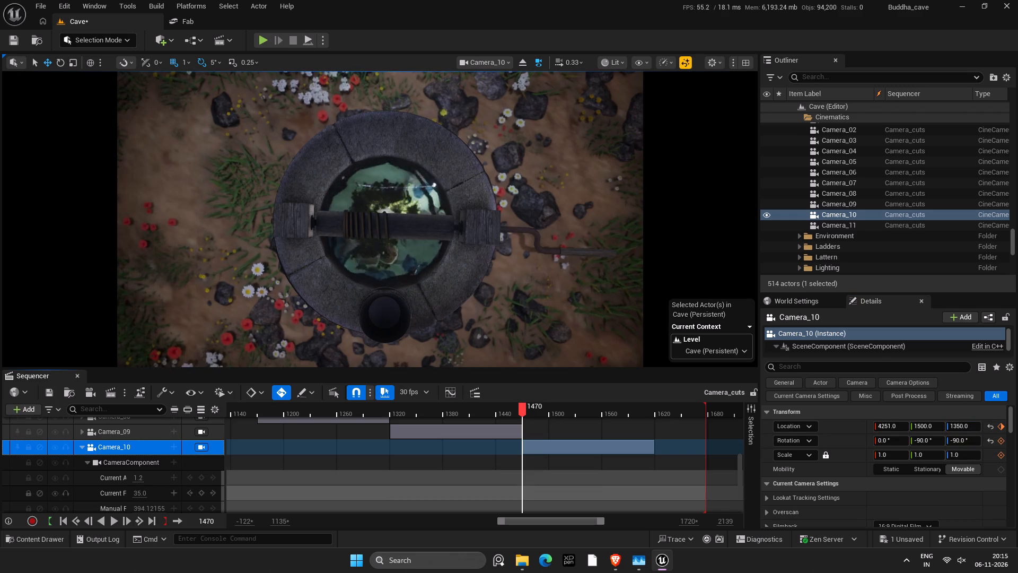
# Play back the start of Camera_10's descent from frame 1470, and return to its first transform key.
pyautogui.click(111, 520)
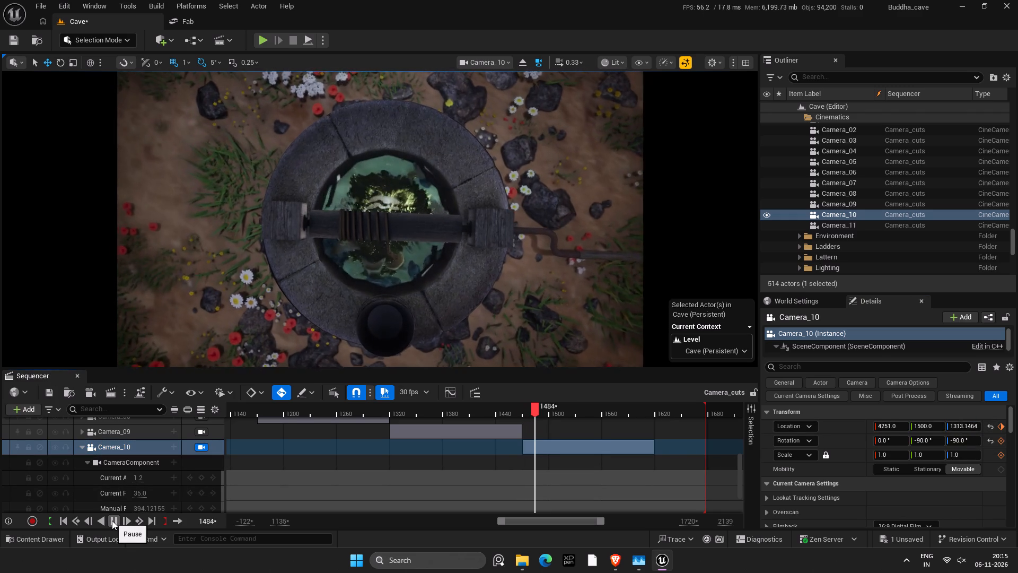
pyautogui.click(112, 520)
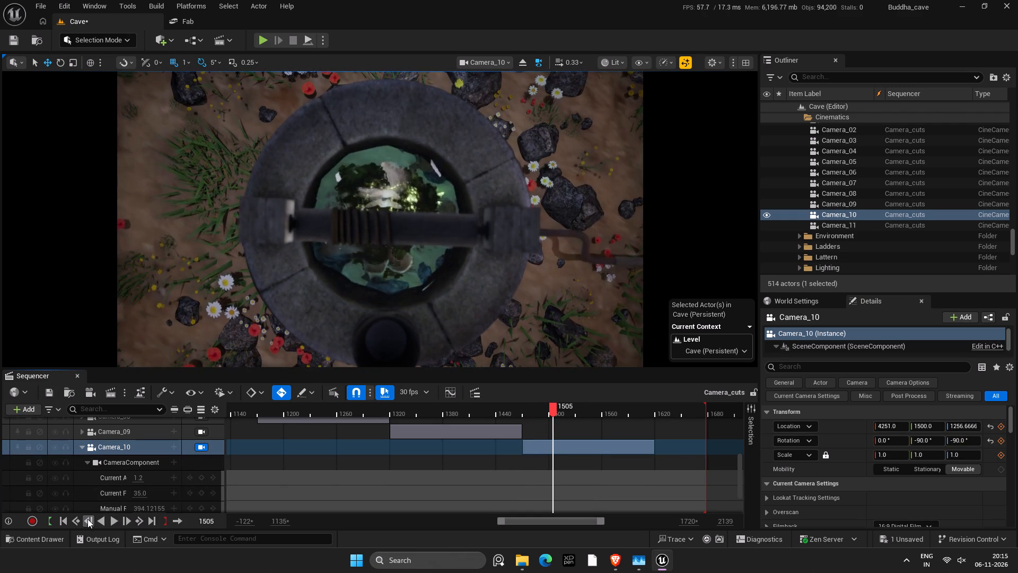
pyautogui.click(92, 519)
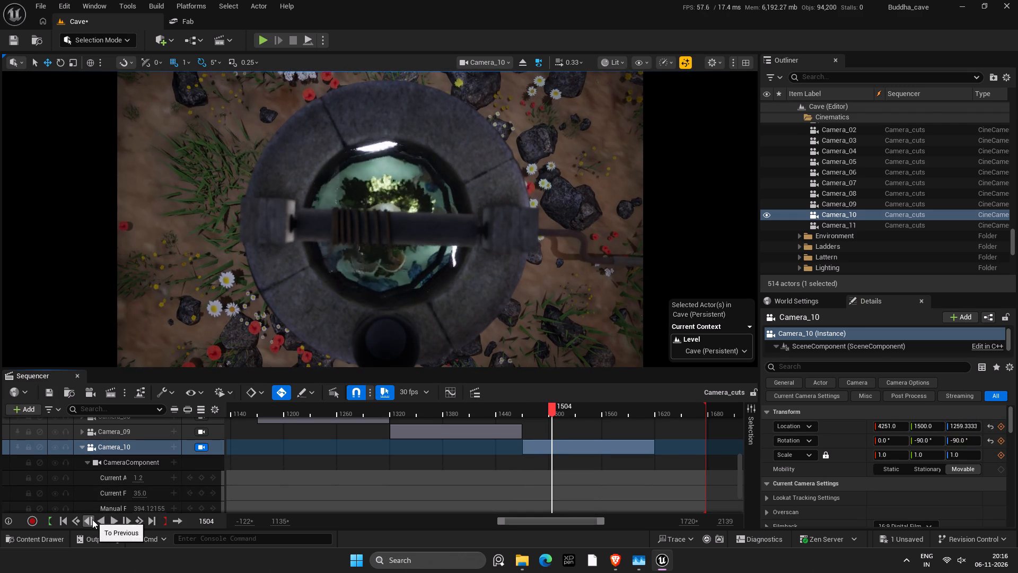
pyautogui.click(79, 519)
# Select Camera_10's transform key at frame 1620, set the roll there to 350°, and save the sequence.
pyautogui.scroll(-1, 488, 440)
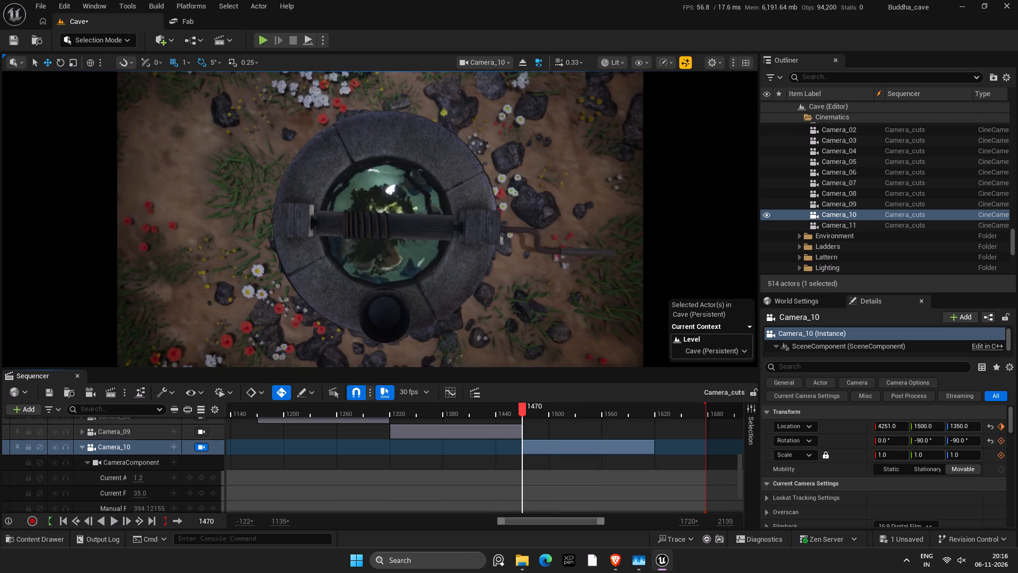
pyautogui.scroll(-2, 488, 440)
pyautogui.moveTo(645, 468); pyautogui.dragTo(672, 509)
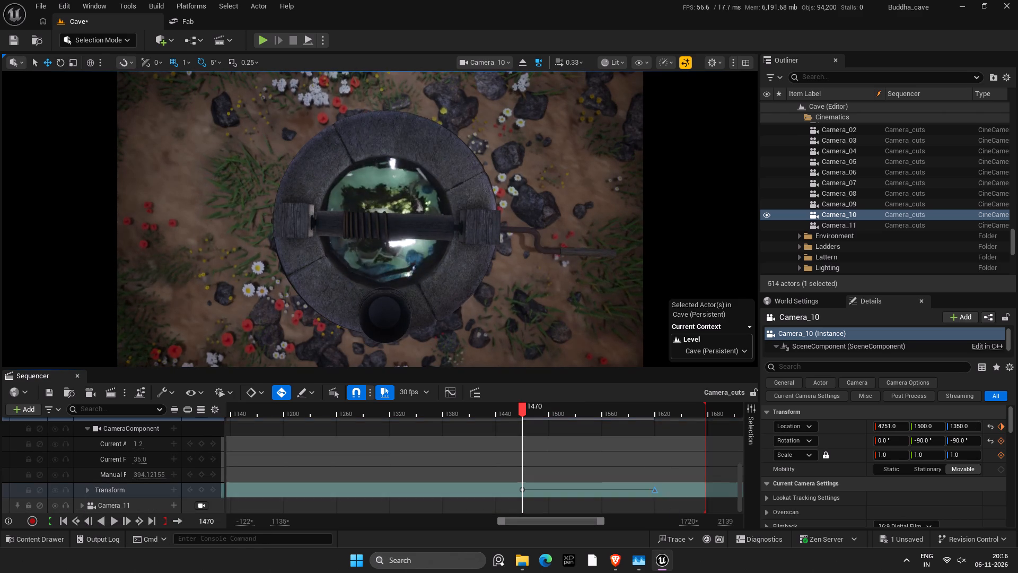
pyautogui.click(138, 520)
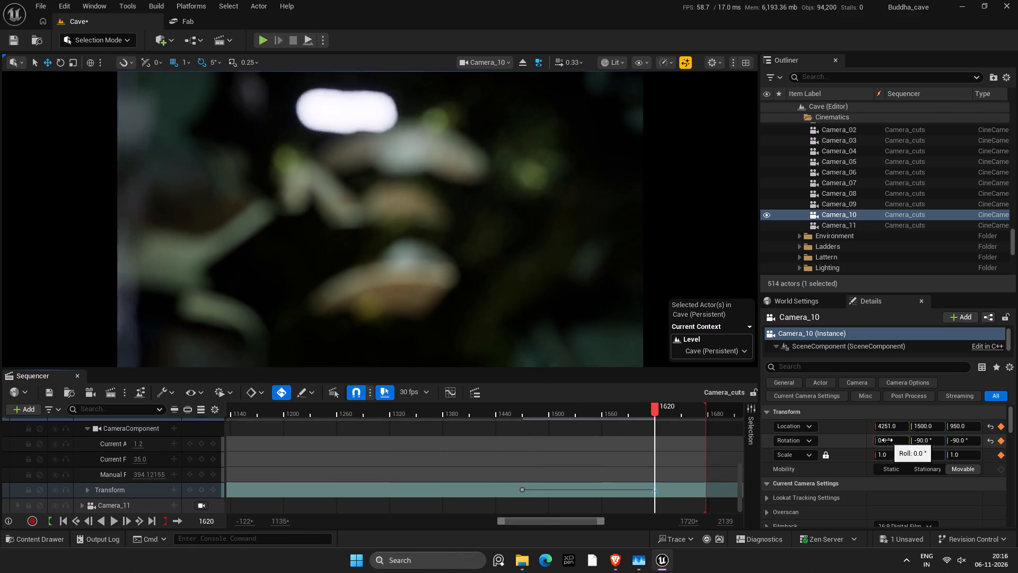
pyautogui.moveTo(887, 440); pyautogui.dragTo(1016, 444)
pyautogui.click(889, 441)
pyautogui.write('350')
pyautogui.press('Return')
pyautogui.hotkey('ctrl', 's')
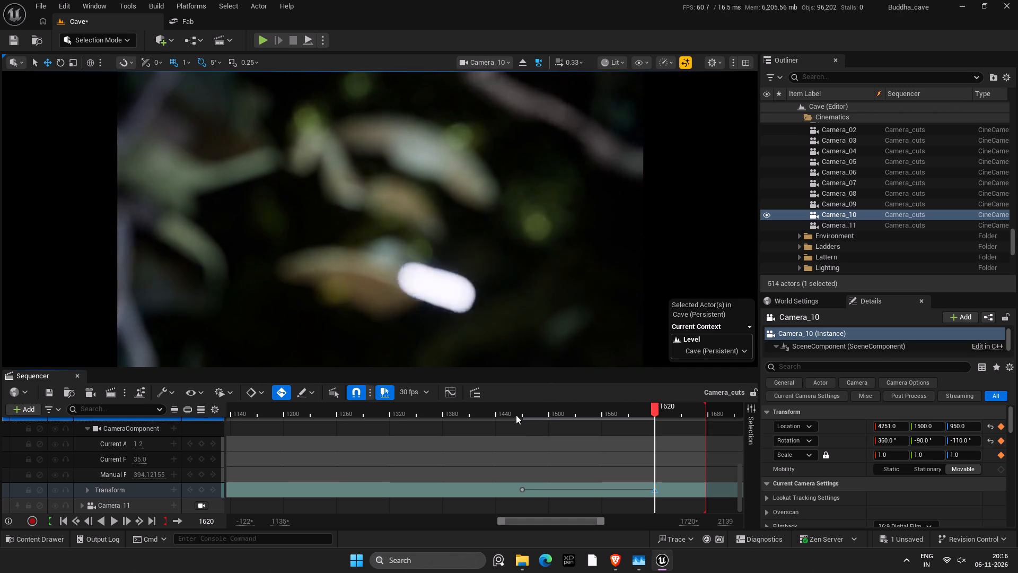
# Add a keyframe on all of Camera_10's transform channels at frame 1470.
pyautogui.click(525, 413)
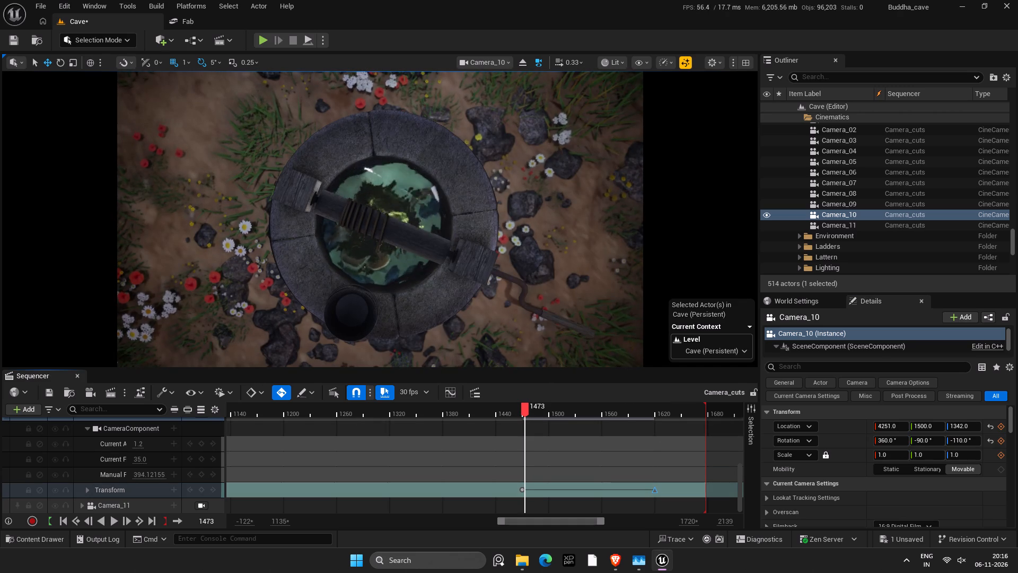
pyautogui.press('Left')
pyautogui.press('Left')
pyautogui.press('Left')
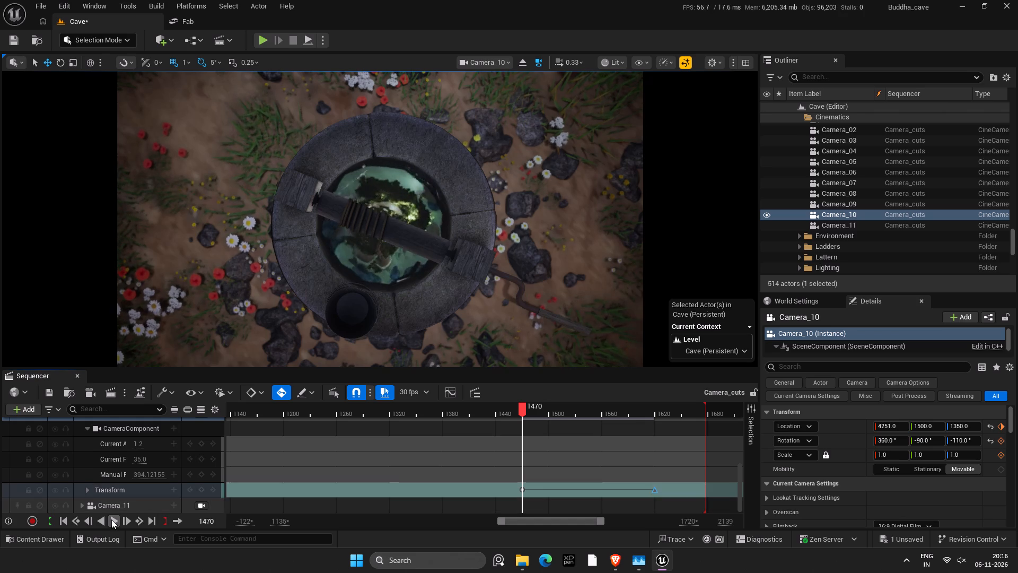
pyautogui.click(84, 489)
pyautogui.scroll(-2, 177, 489)
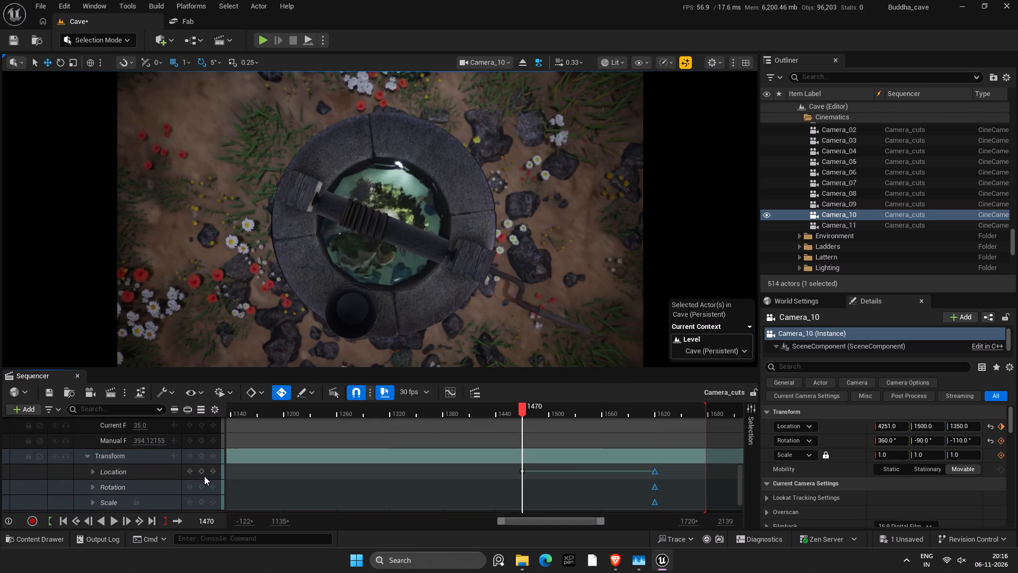
pyautogui.scroll(-1, 206, 476)
pyautogui.click(204, 442)
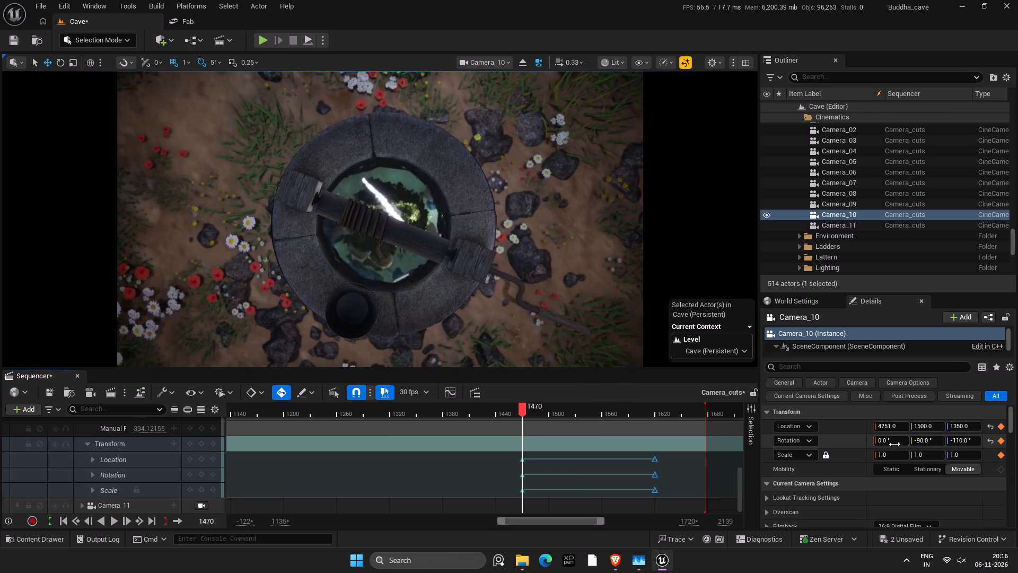
# Roll Camera_10 by 18° at frame 1470 so the well's crossbar lies level in the shot.
pyautogui.moveTo(892, 444); pyautogui.dragTo(908, 440)
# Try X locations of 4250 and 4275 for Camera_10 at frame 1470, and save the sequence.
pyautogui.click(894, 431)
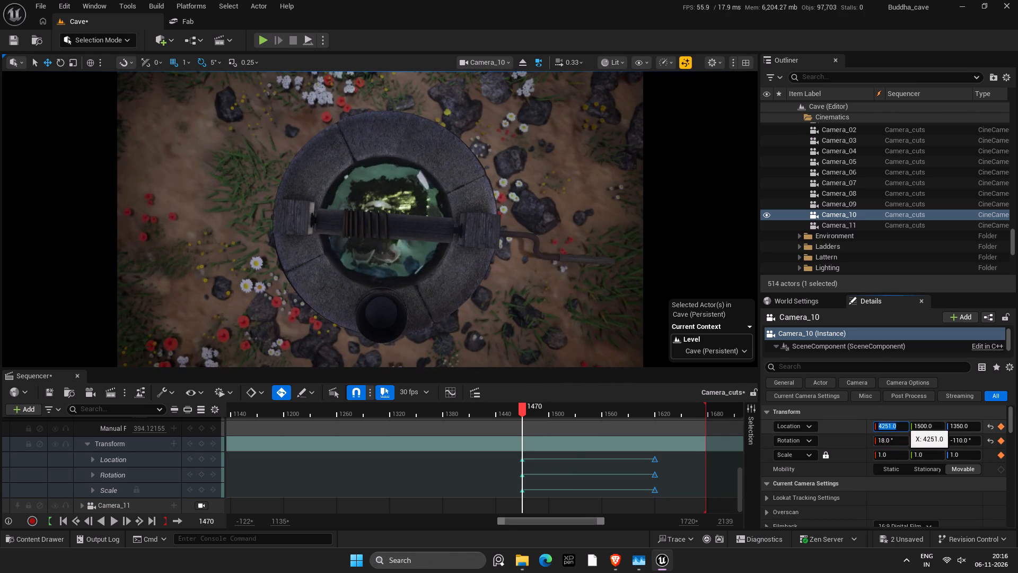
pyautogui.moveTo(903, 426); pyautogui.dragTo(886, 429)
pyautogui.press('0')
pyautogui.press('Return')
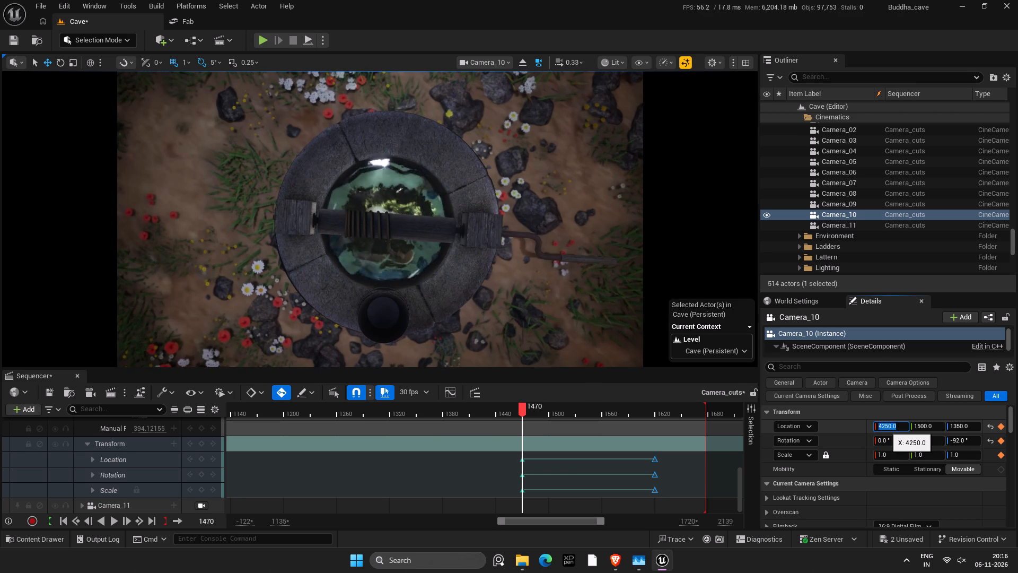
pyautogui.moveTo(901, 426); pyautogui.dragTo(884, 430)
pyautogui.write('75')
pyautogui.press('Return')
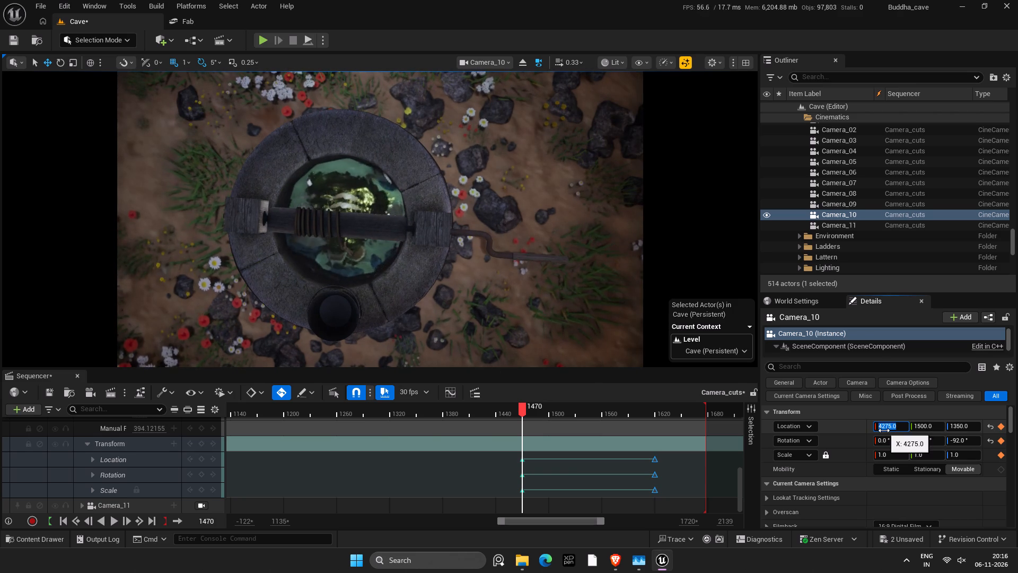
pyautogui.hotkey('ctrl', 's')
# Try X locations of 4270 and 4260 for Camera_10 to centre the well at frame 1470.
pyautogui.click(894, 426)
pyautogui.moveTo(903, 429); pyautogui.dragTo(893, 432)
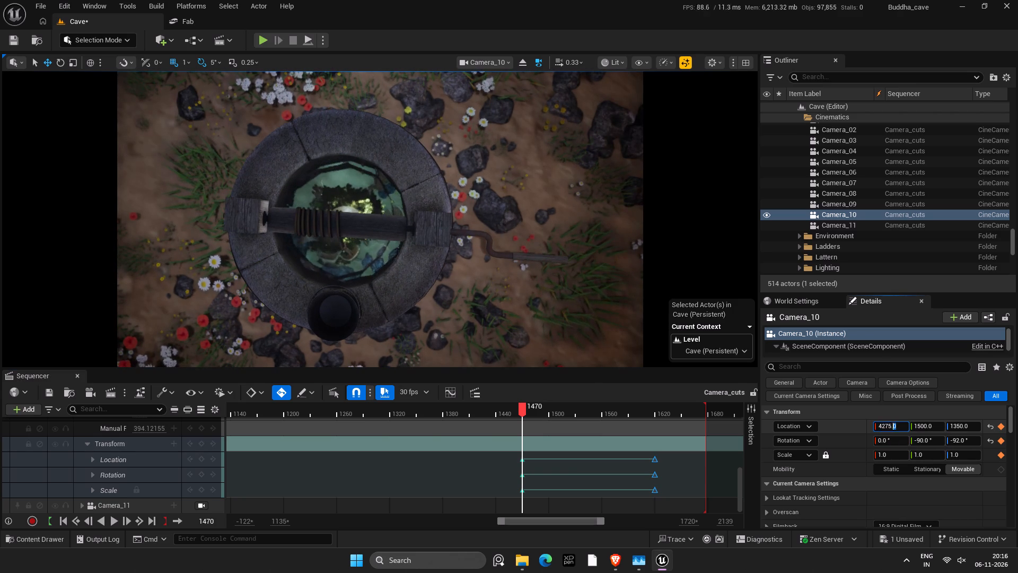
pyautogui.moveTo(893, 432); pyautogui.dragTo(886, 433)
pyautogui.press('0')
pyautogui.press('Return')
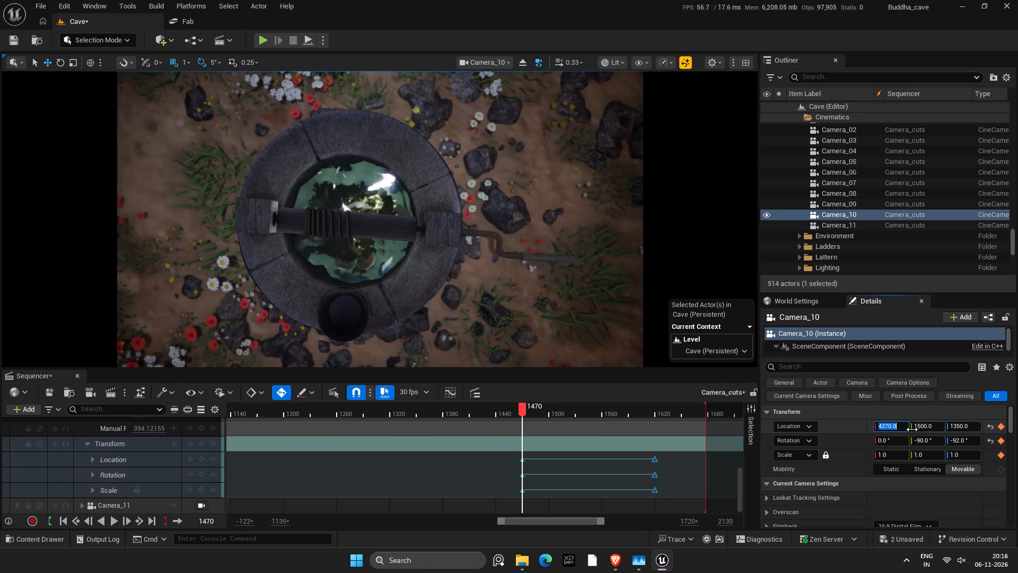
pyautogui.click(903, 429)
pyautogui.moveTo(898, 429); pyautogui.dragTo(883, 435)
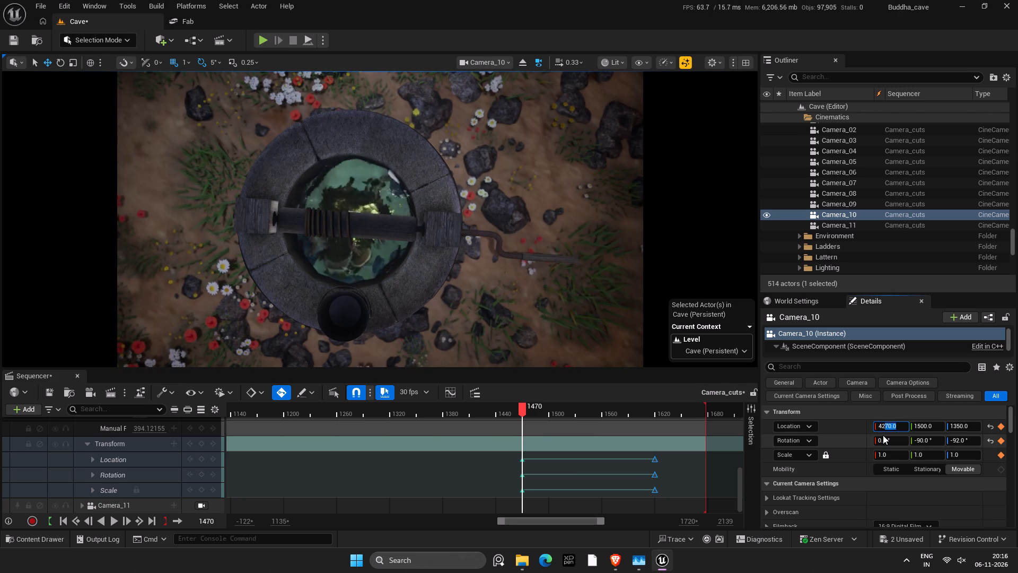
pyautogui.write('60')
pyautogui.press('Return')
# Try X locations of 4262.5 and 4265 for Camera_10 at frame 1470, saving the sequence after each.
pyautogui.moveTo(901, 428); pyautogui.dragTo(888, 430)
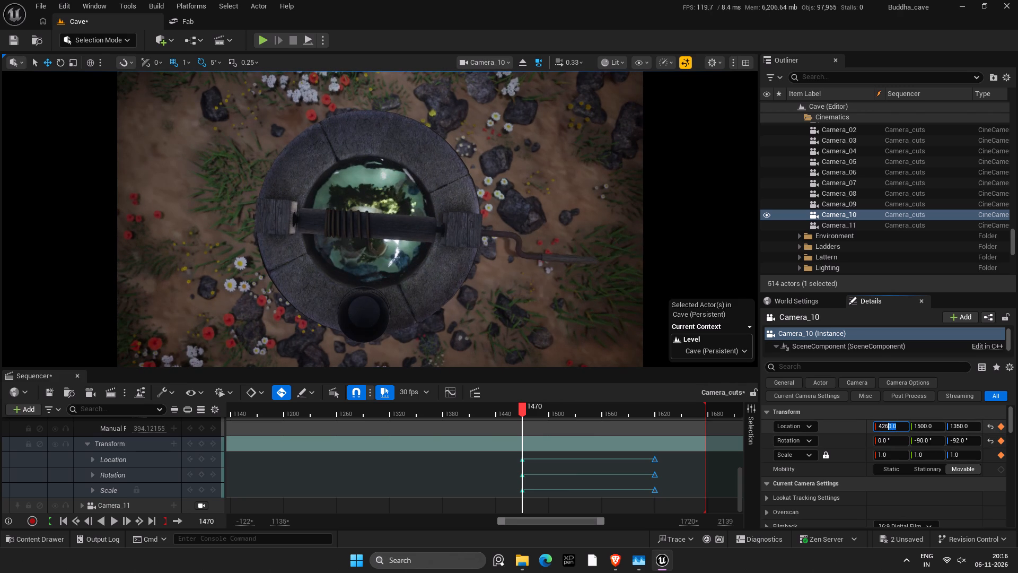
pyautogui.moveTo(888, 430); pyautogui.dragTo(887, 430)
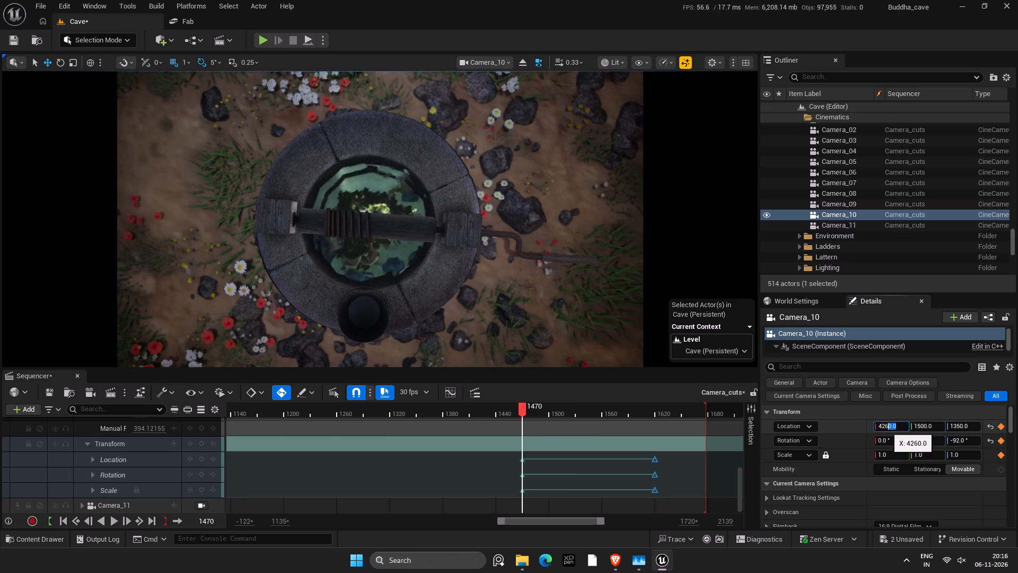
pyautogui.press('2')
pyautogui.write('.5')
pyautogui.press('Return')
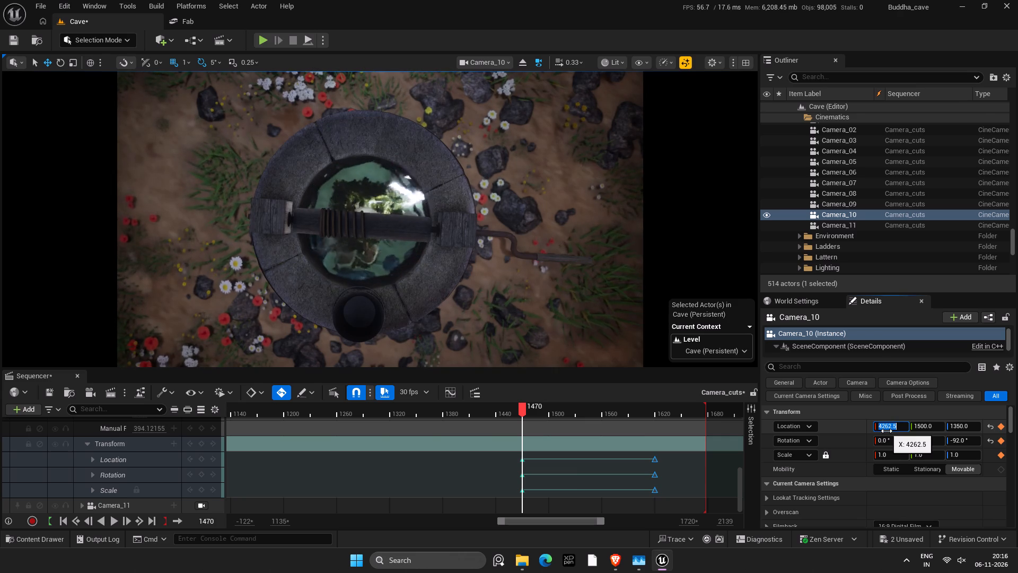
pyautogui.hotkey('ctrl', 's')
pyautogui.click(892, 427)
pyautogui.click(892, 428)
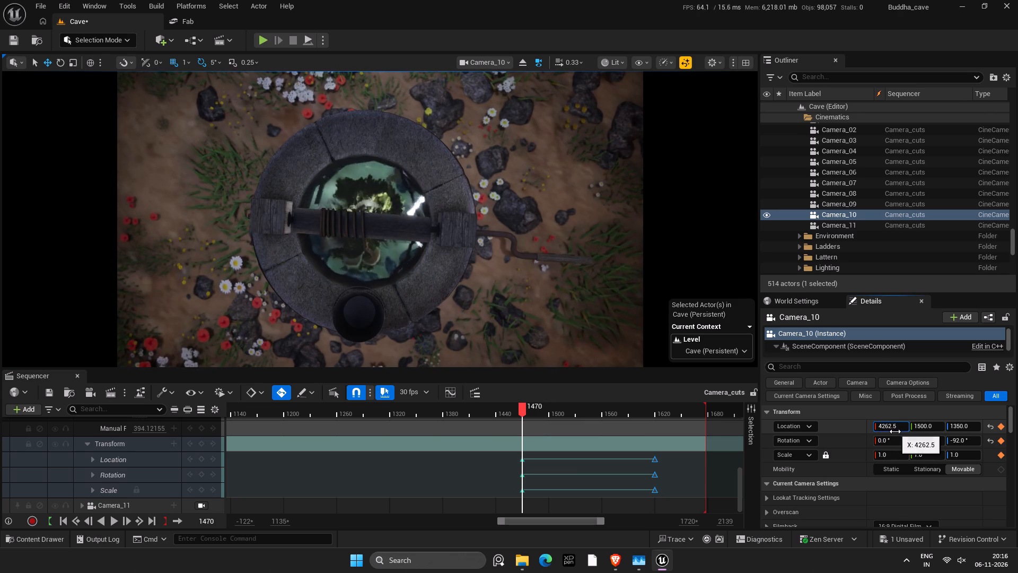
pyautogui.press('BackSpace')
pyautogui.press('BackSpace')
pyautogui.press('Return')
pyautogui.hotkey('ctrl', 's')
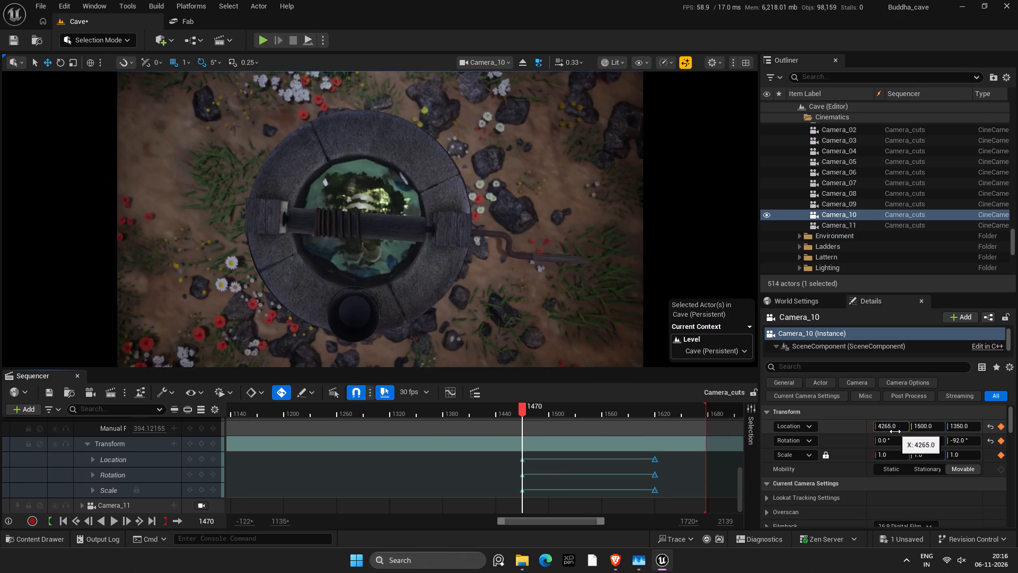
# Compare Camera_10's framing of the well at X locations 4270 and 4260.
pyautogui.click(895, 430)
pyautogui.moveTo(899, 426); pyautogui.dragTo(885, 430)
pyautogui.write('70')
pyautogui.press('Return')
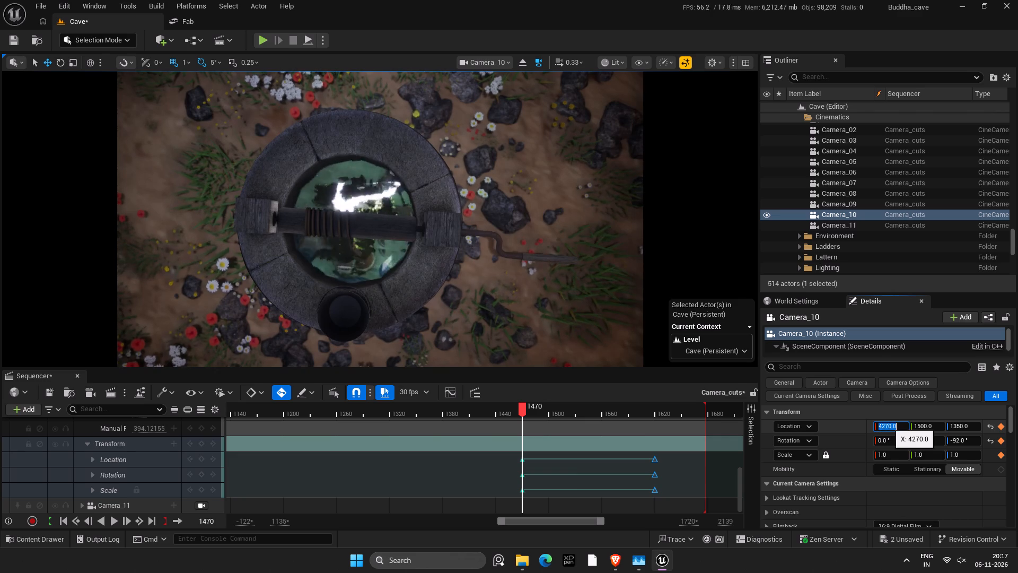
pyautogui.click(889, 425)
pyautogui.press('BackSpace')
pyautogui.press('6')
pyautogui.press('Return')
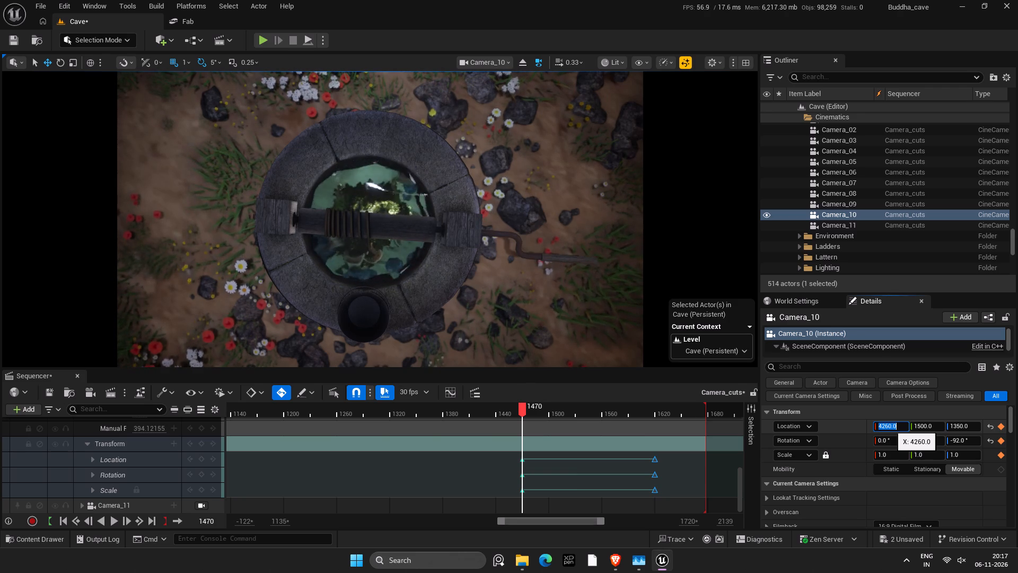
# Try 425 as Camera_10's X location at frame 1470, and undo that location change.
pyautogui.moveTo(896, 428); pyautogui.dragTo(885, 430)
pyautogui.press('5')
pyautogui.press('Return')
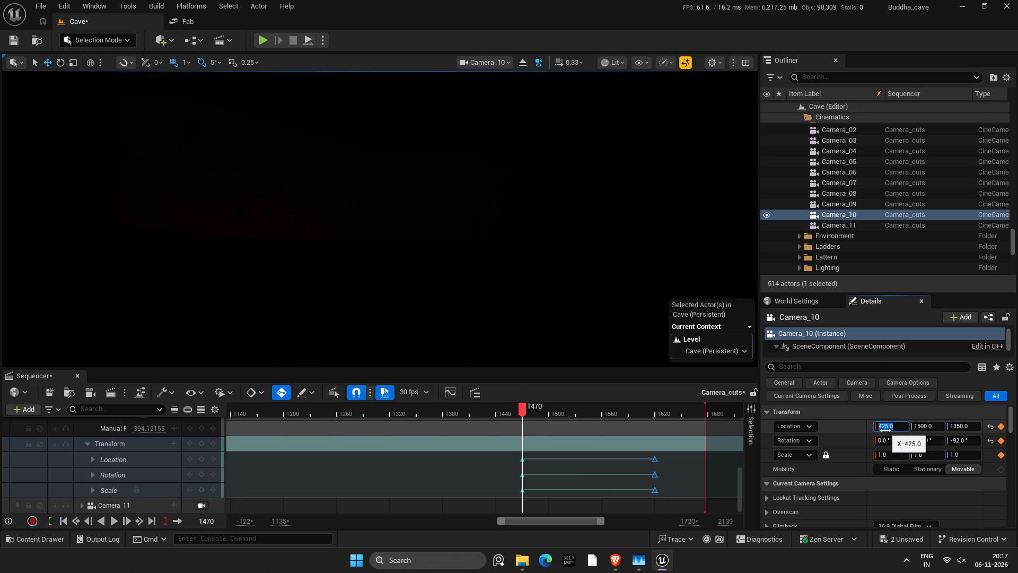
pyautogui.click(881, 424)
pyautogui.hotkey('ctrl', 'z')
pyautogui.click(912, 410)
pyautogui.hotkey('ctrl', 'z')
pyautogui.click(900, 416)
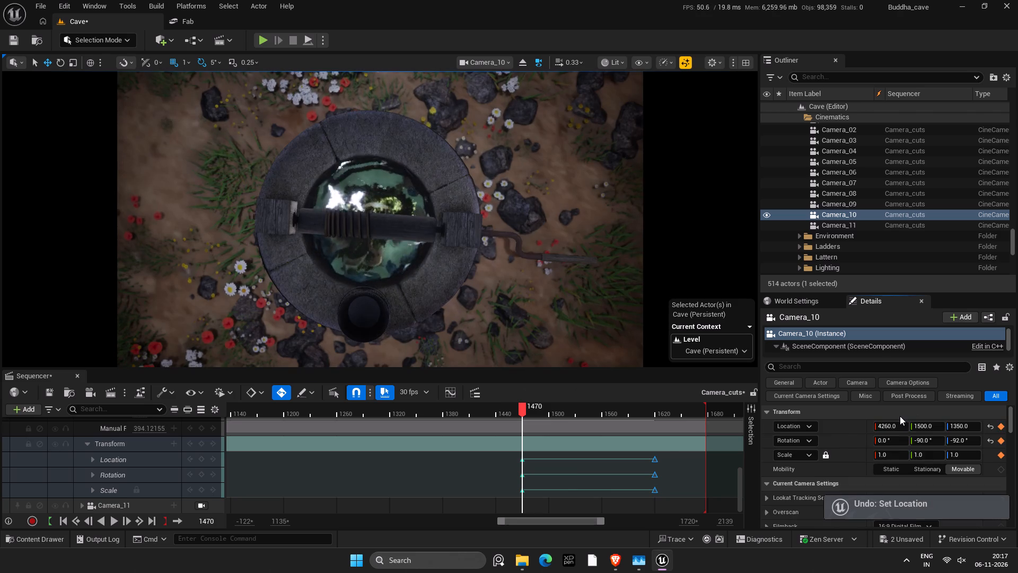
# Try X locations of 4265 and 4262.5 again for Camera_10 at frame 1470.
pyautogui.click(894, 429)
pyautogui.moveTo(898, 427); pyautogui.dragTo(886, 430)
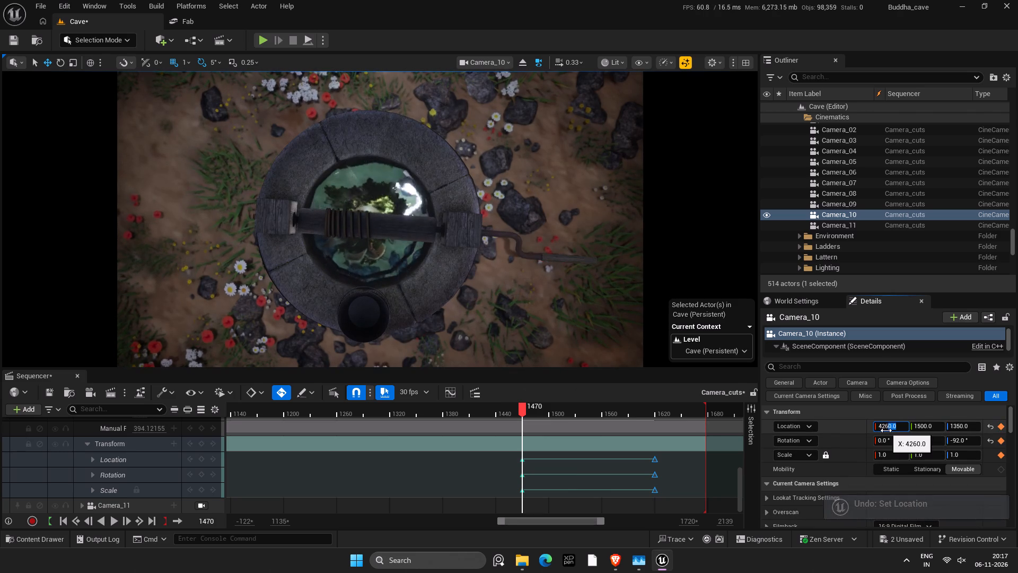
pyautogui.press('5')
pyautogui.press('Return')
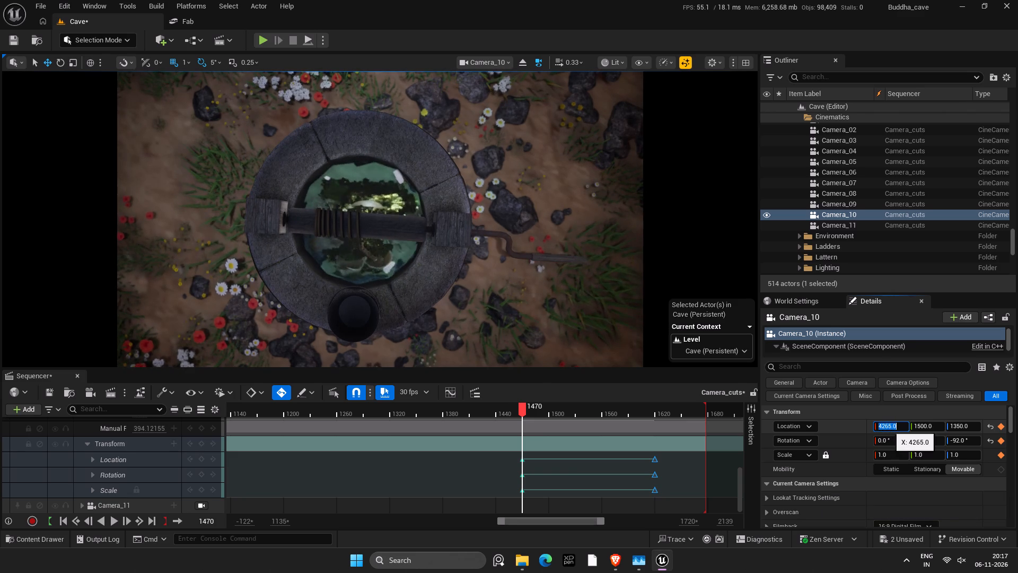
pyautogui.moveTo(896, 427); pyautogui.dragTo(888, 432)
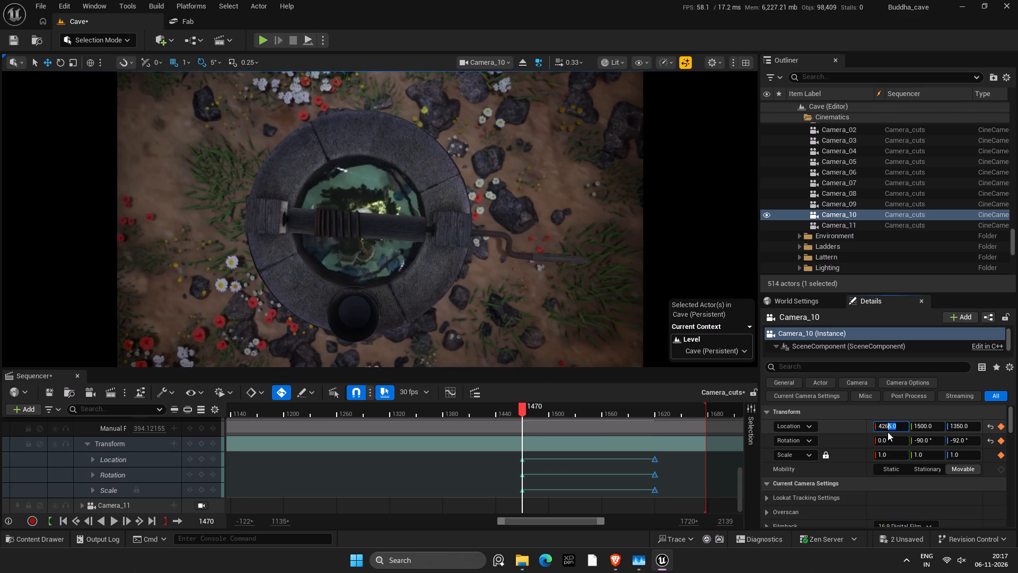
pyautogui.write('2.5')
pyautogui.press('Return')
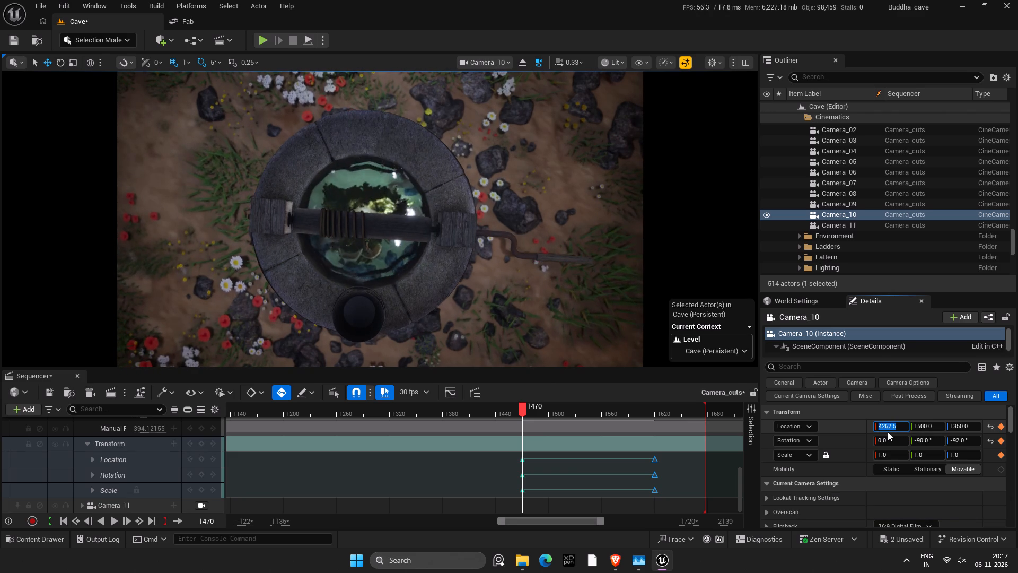
# Set Camera_10's X location to 4260 at frame 1470, and save the sequence.
pyautogui.moveTo(896, 427); pyautogui.dragTo(887, 429)
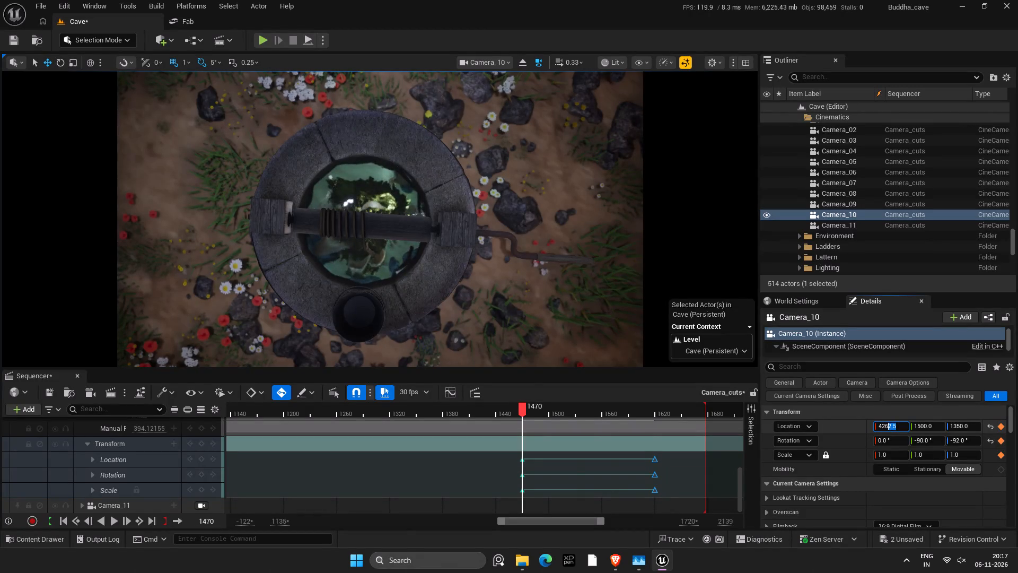
pyautogui.press('0')
pyautogui.press('Return')
pyautogui.hotkey('ctrl', 's')
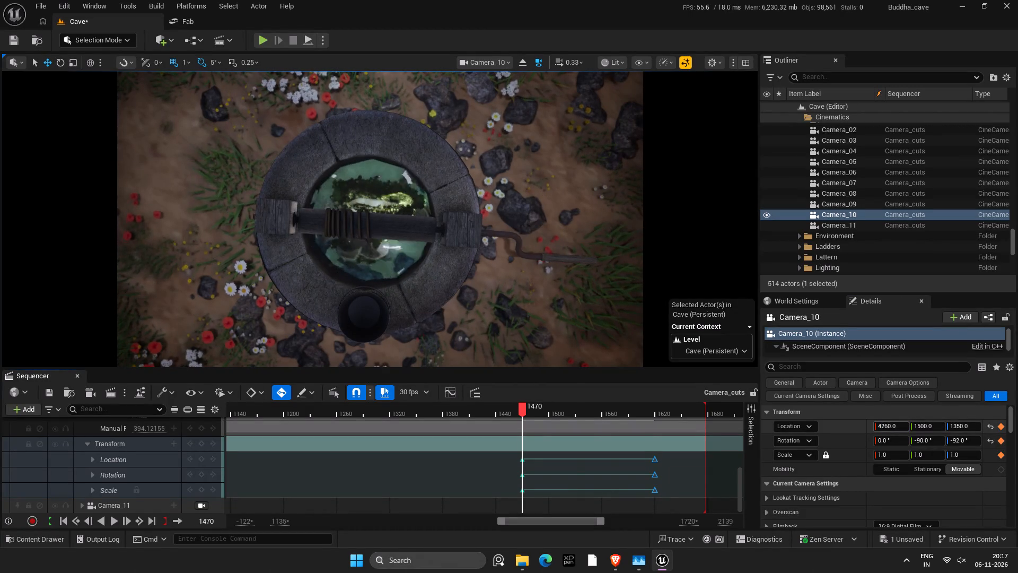
# Play back Camera_10's rotating descent into the well from frame 1470 past its last transform key.
pyautogui.click(110, 518)
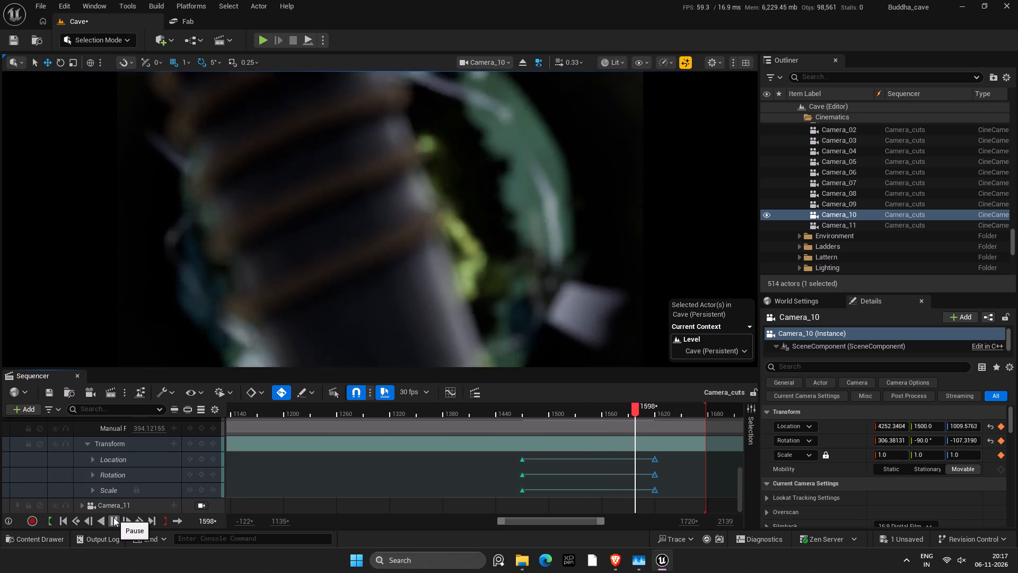
pyautogui.click(113, 517)
pyautogui.click(113, 517)
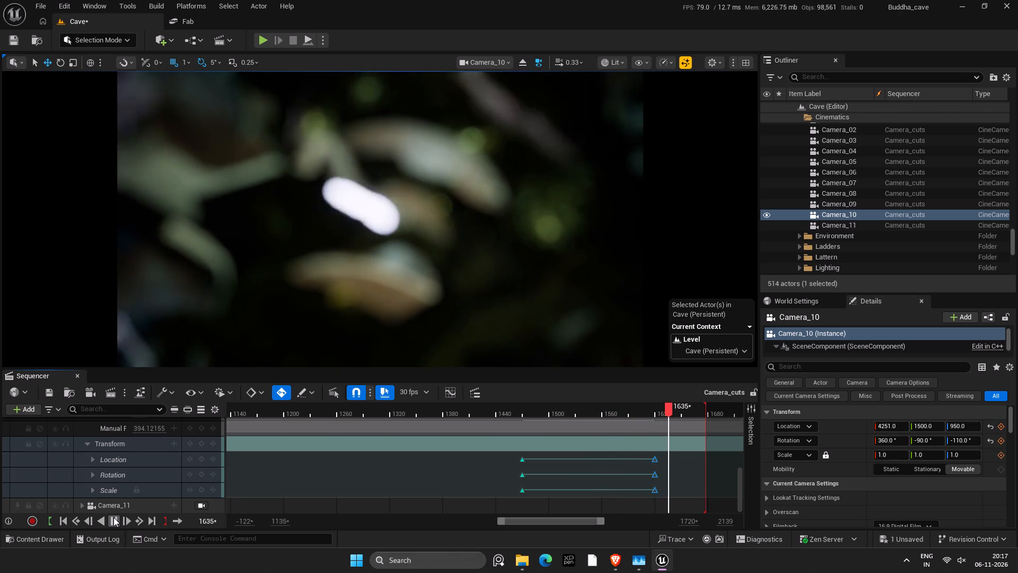
pyautogui.click(113, 517)
# At the frame 1620 key, rotate Camera_10 to a yaw of 78° and set its roll to 120°.
pyautogui.moveTo(521, 411); pyautogui.dragTo(601, 419)
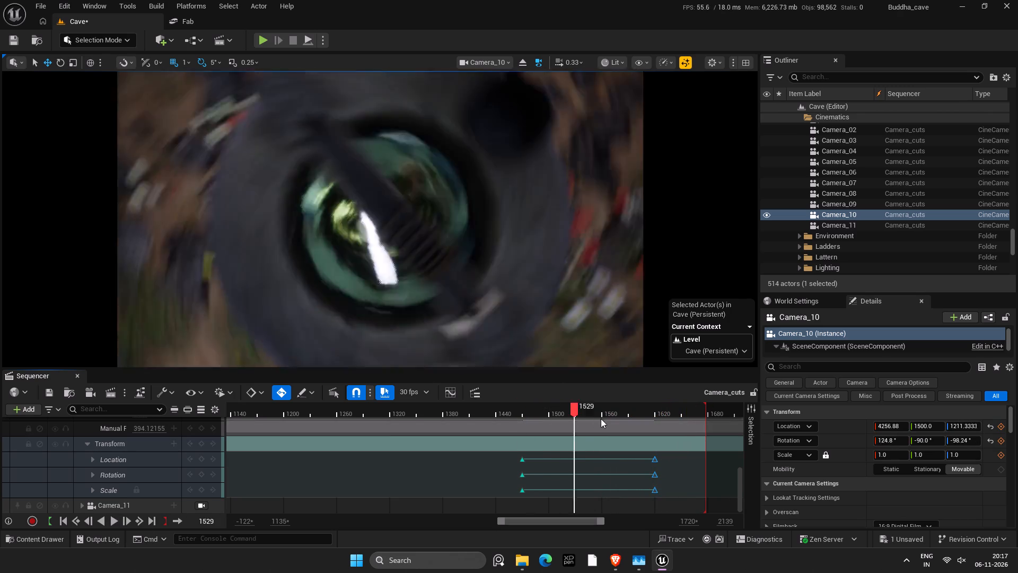
pyautogui.moveTo(601, 419); pyautogui.dragTo(656, 424)
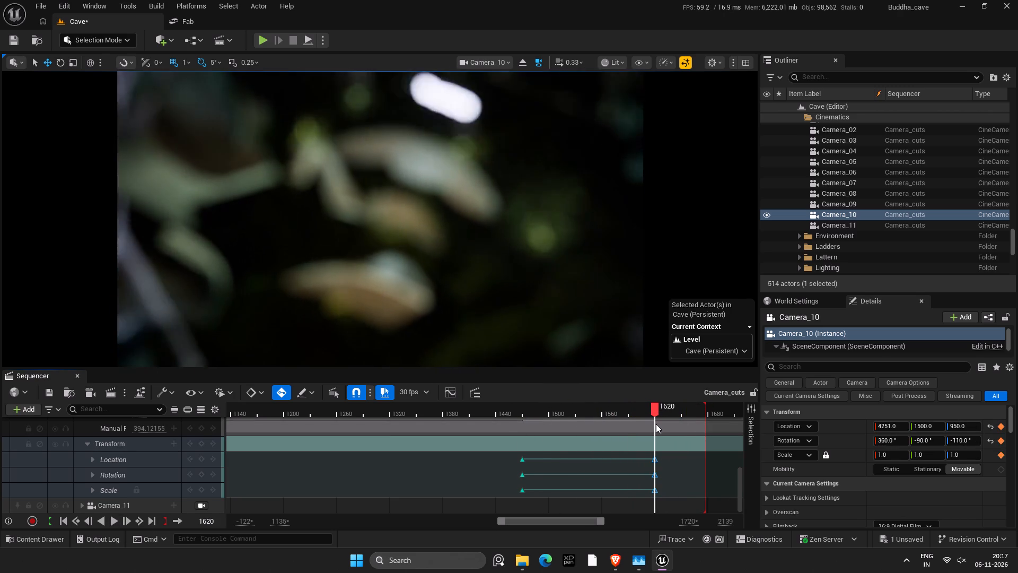
pyautogui.moveTo(656, 424); pyautogui.dragTo(656, 424)
pyautogui.press('Left')
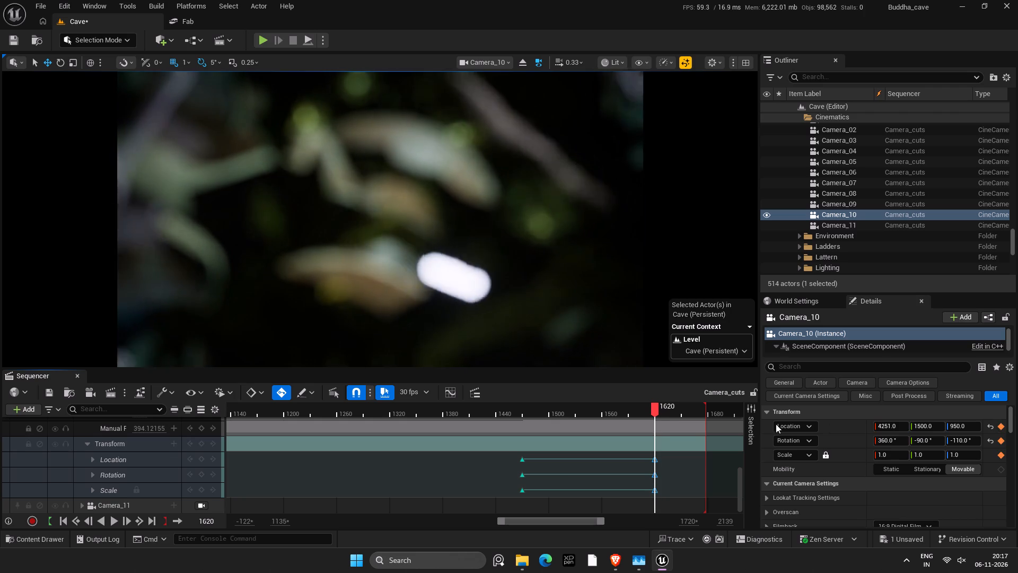
pyautogui.moveTo(894, 438); pyautogui.dragTo(693, 397)
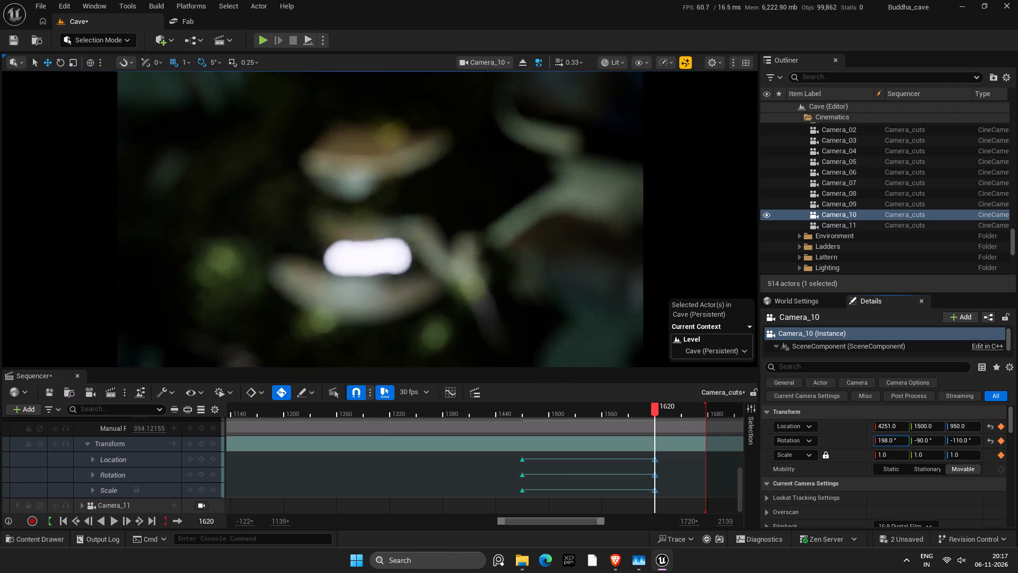
pyautogui.moveTo(693, 397); pyautogui.dragTo(572, 372)
pyautogui.click(893, 438)
pyautogui.write('120')
pyautogui.press('Return')
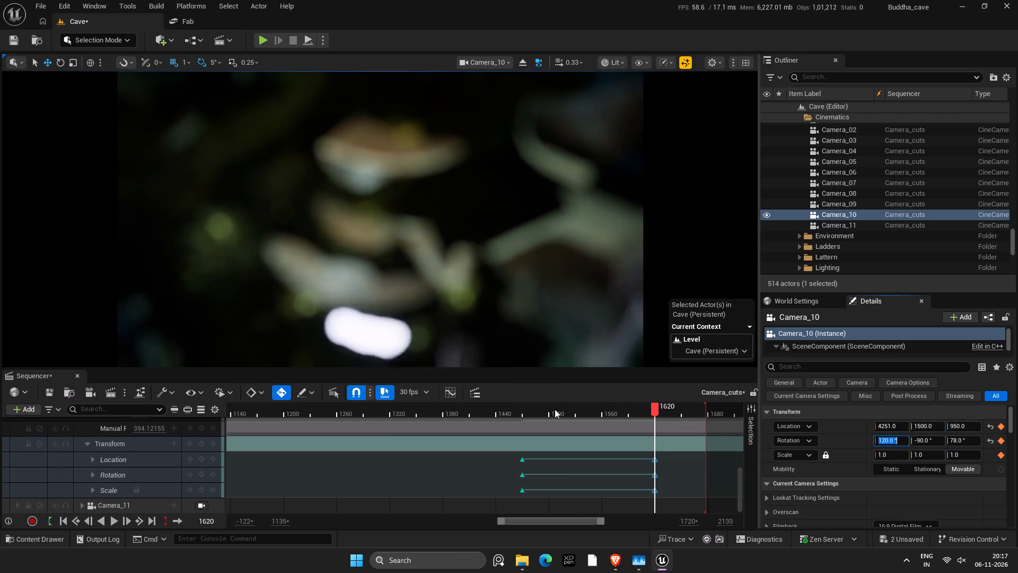
# Move the playhead to about frame 1460, ahead of Camera_10's first transform key, and save the sequence.
pyautogui.click(514, 406)
pyautogui.hotkey('ctrl', 's')
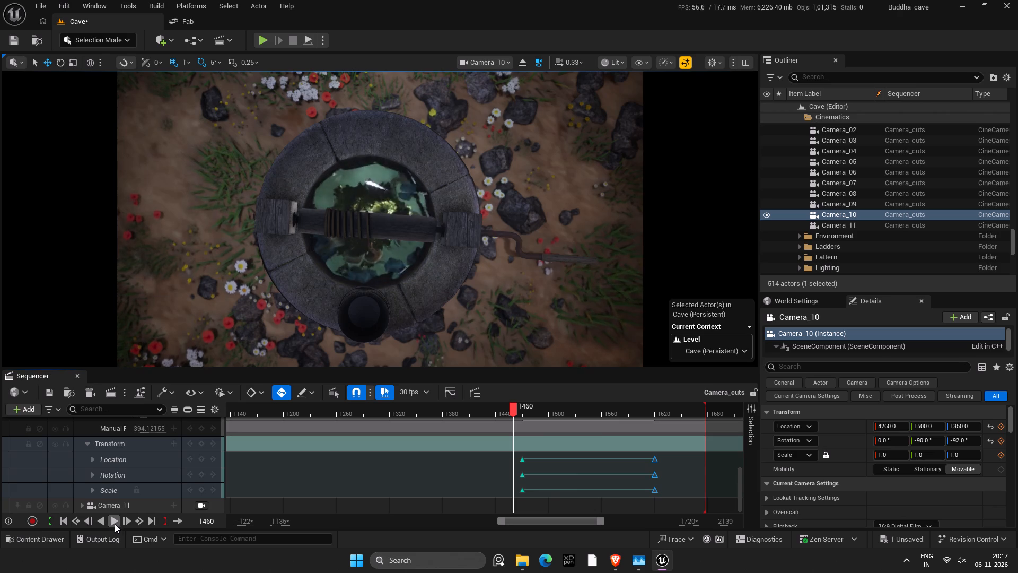
# Play back Camera_10's descent from frame 1460, and compare frames 1619 and 1620 around its last transform key.
pyautogui.click(112, 522)
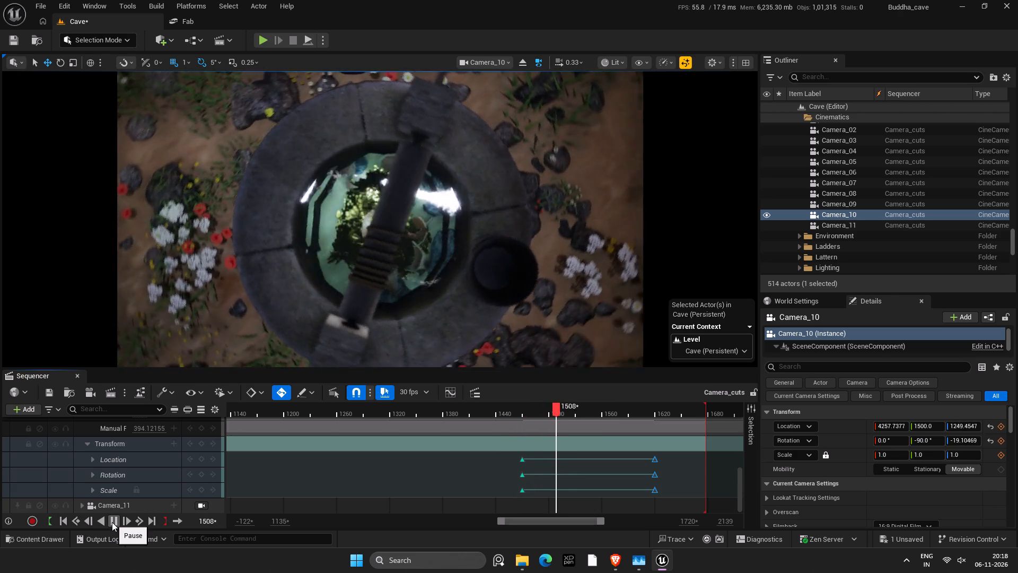
pyautogui.click(112, 522)
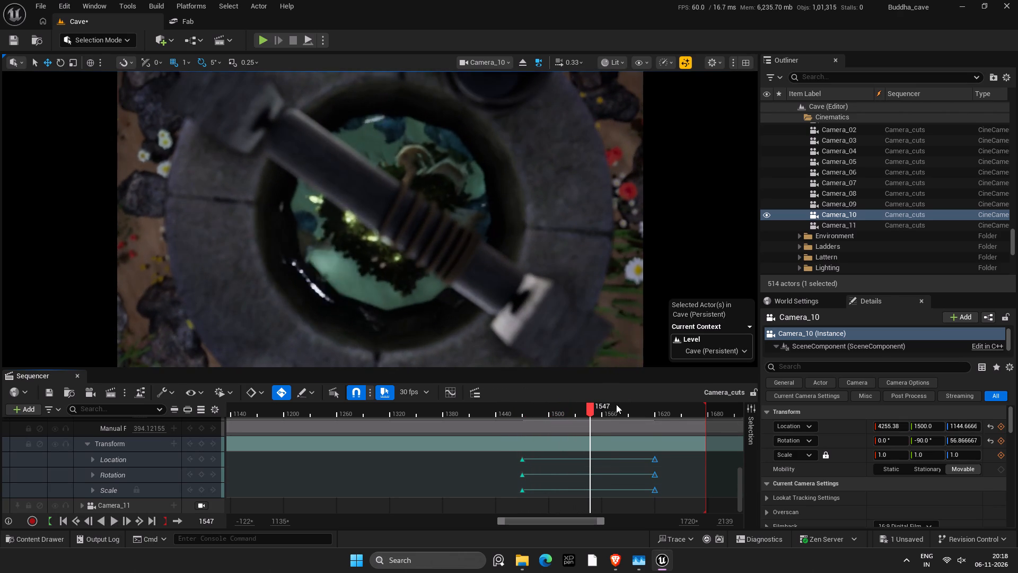
pyautogui.moveTo(610, 404); pyautogui.dragTo(654, 416)
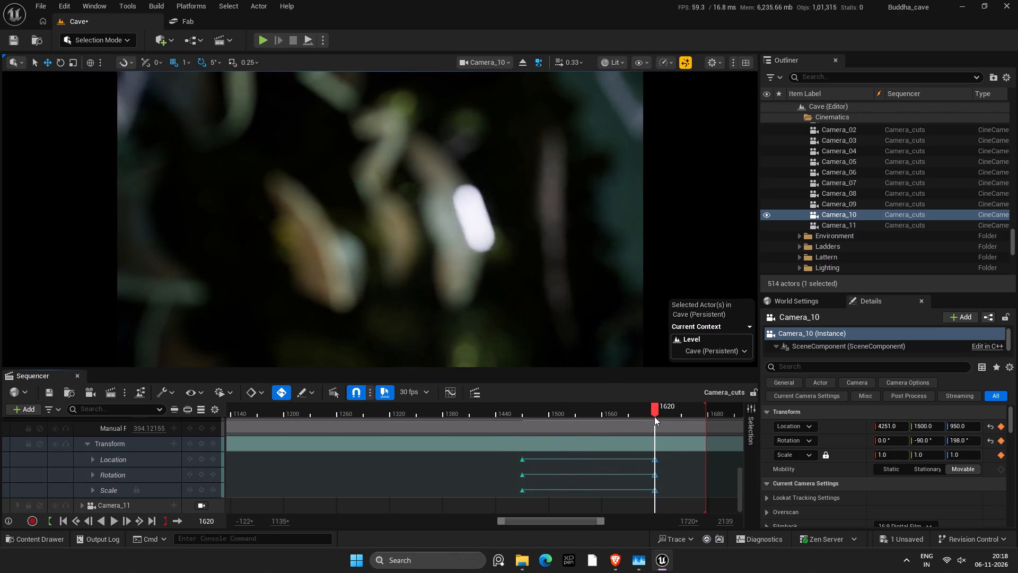
pyautogui.moveTo(654, 416); pyautogui.dragTo(654, 416)
pyautogui.press('Right')
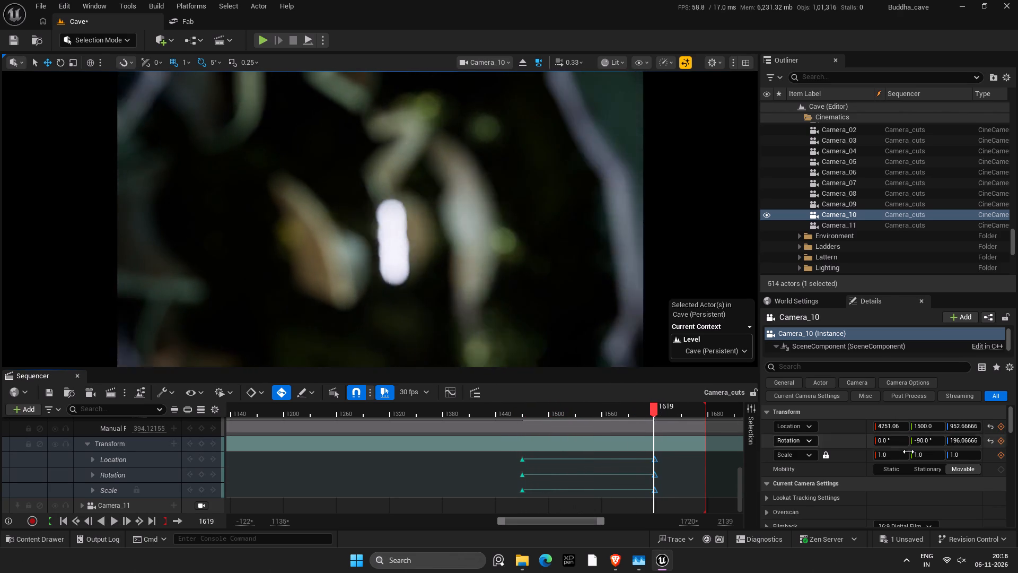
pyautogui.press('Right')
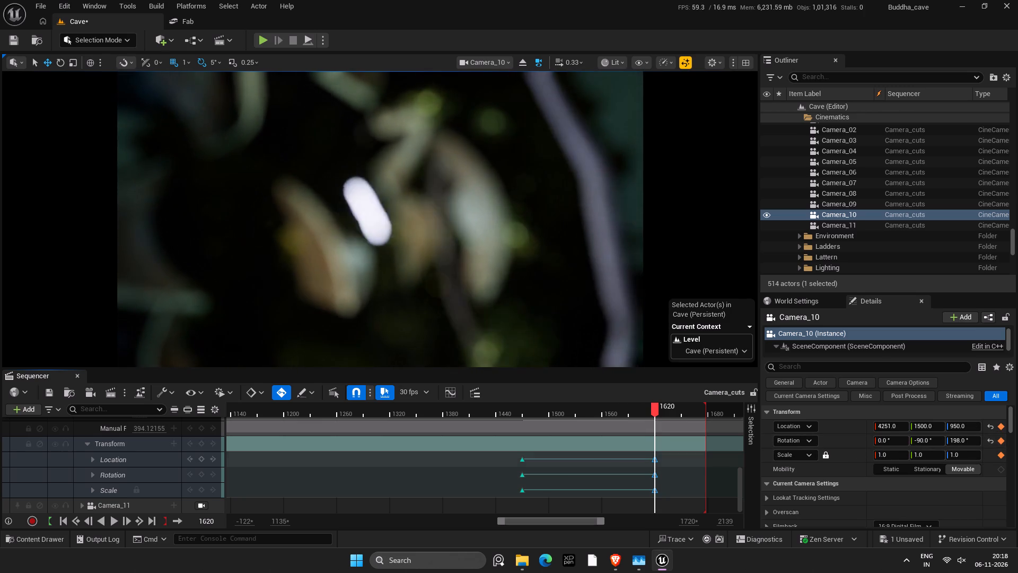
pyautogui.press('Left')
pyautogui.press('Right')
pyautogui.press('Left')
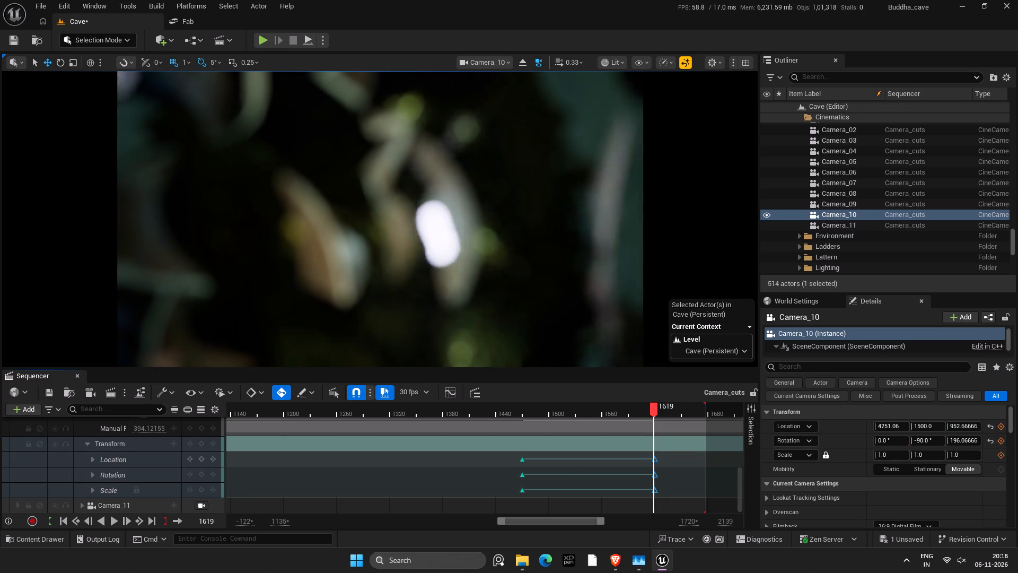
pyautogui.moveTo(600, 520); pyautogui.dragTo(622, 520)
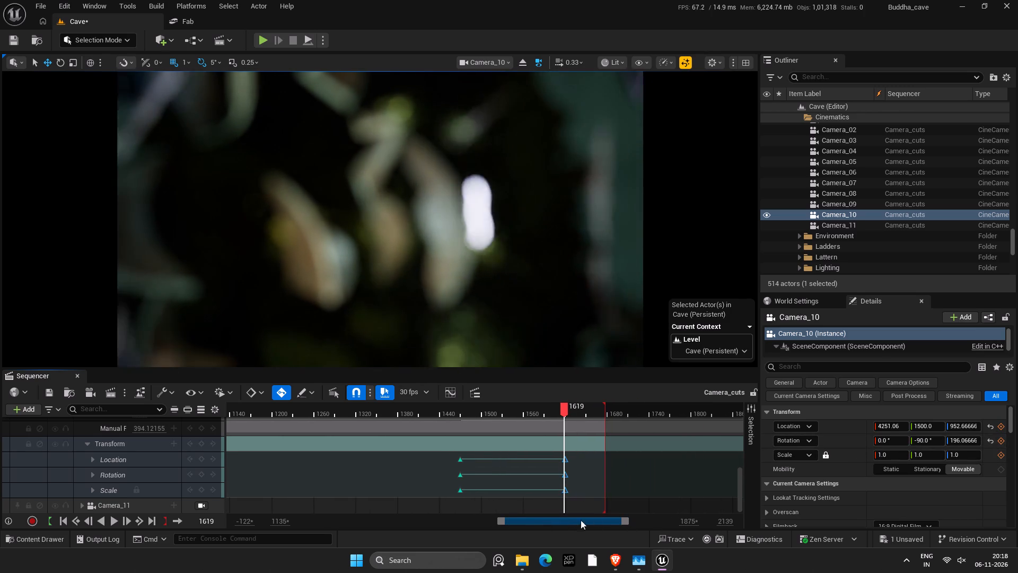
pyautogui.moveTo(622, 518); pyautogui.dragTo(578, 518)
pyautogui.moveTo(501, 518); pyautogui.dragTo(552, 519)
pyautogui.moveTo(567, 518); pyautogui.dragTo(576, 519)
pyautogui.press('Right')
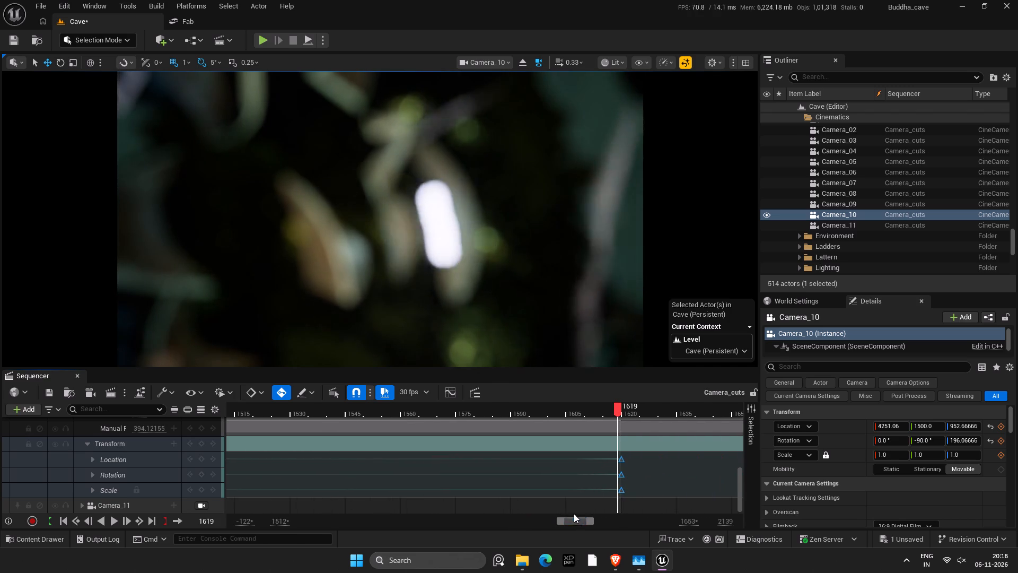
pyautogui.press('Left')
pyautogui.press('Right')
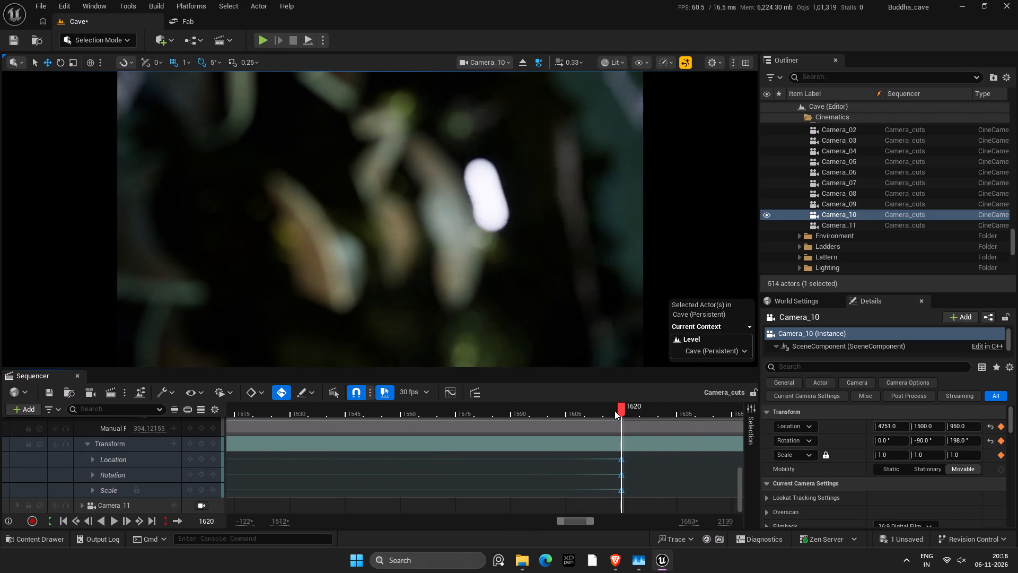
# Scrub back through Camera_10's descent from around frame 1602 to frame 1539 to check its rotation.
pyautogui.moveTo(534, 406); pyautogui.dragTo(578, 408)
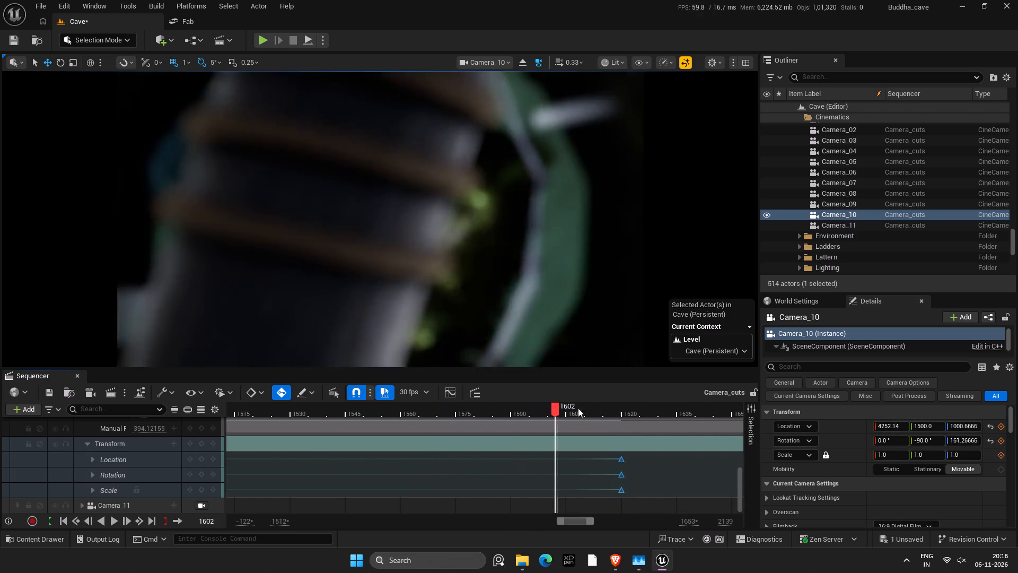
pyautogui.moveTo(578, 408); pyautogui.dragTo(436, 399)
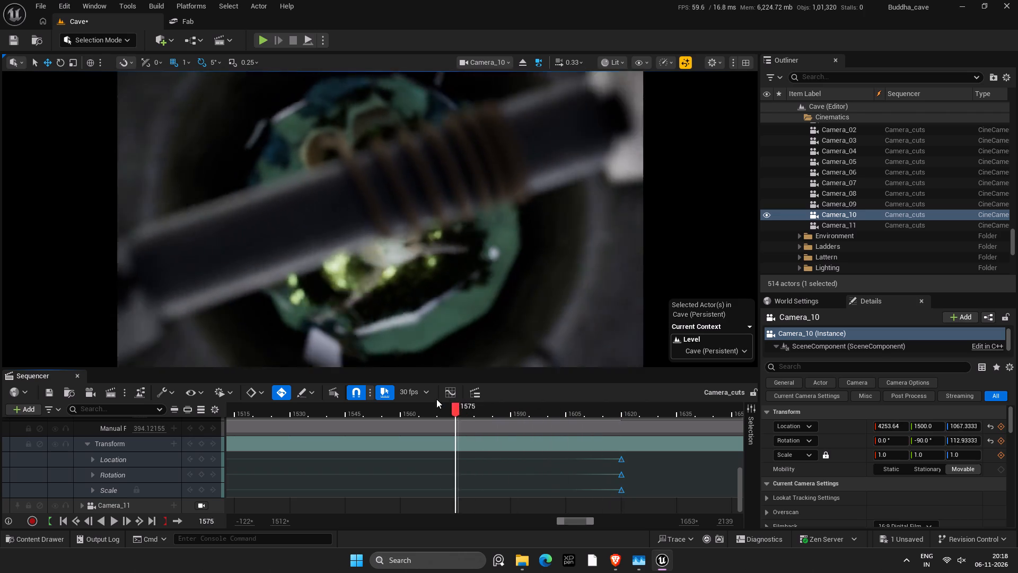
pyautogui.moveTo(436, 399); pyautogui.dragTo(323, 387)
pyautogui.scroll(-3, 385, 421)
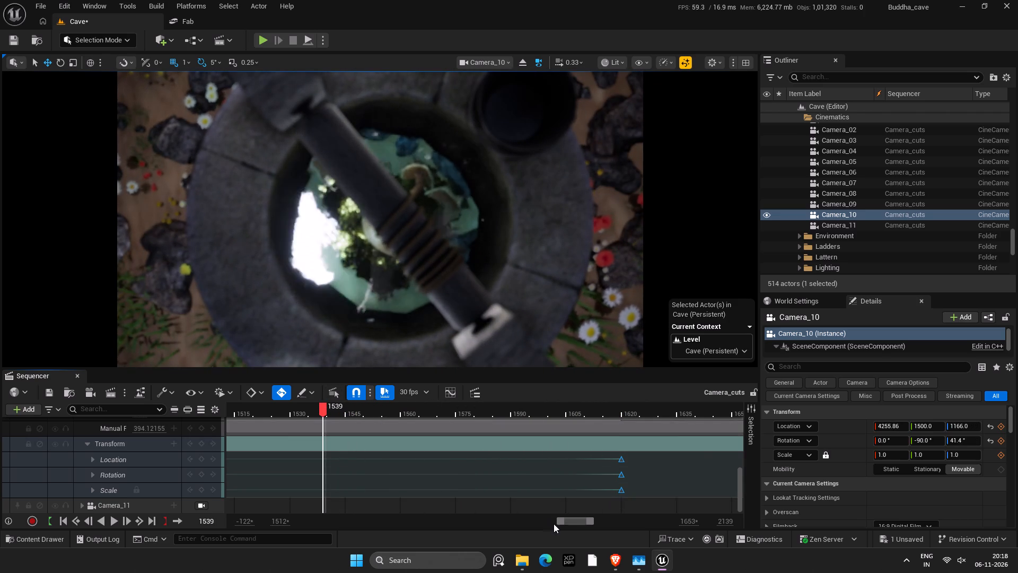
# At the frame 1470 key, set Camera_10's roll to 0° and its yaw to -90°.
pyautogui.moveTo(560, 520); pyautogui.dragTo(486, 494)
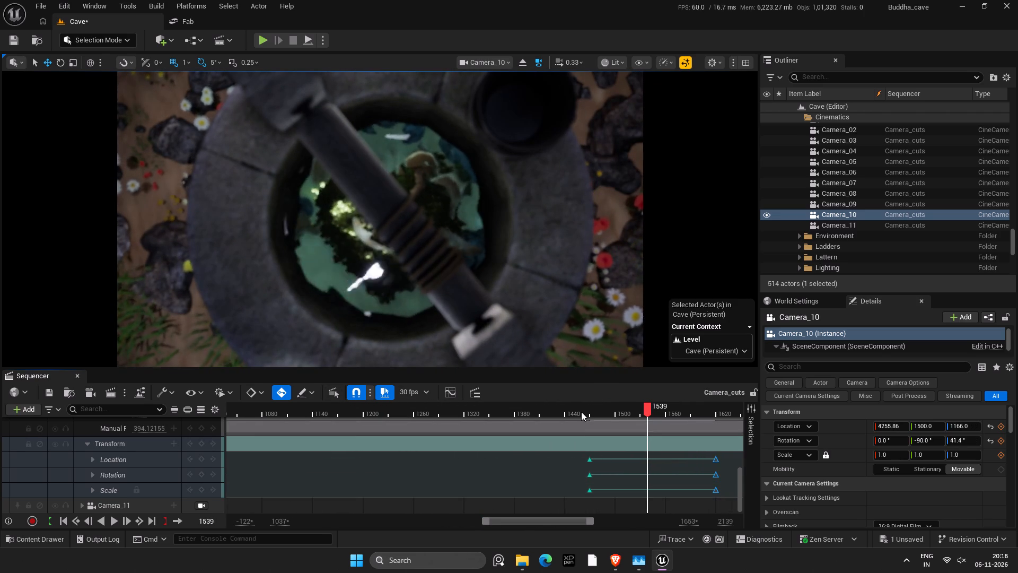
pyautogui.moveTo(581, 412); pyautogui.dragTo(591, 412)
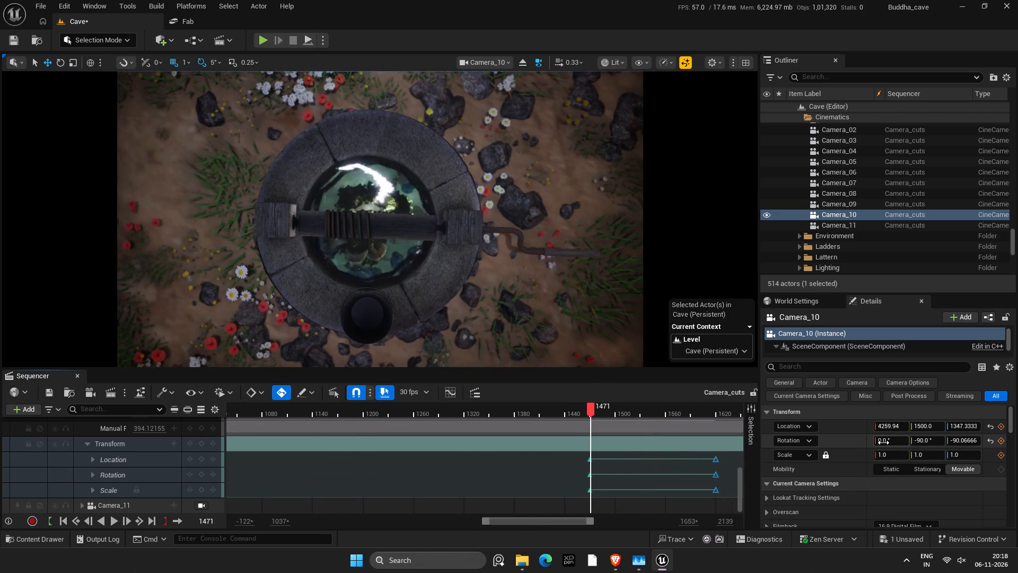
pyautogui.press('Left')
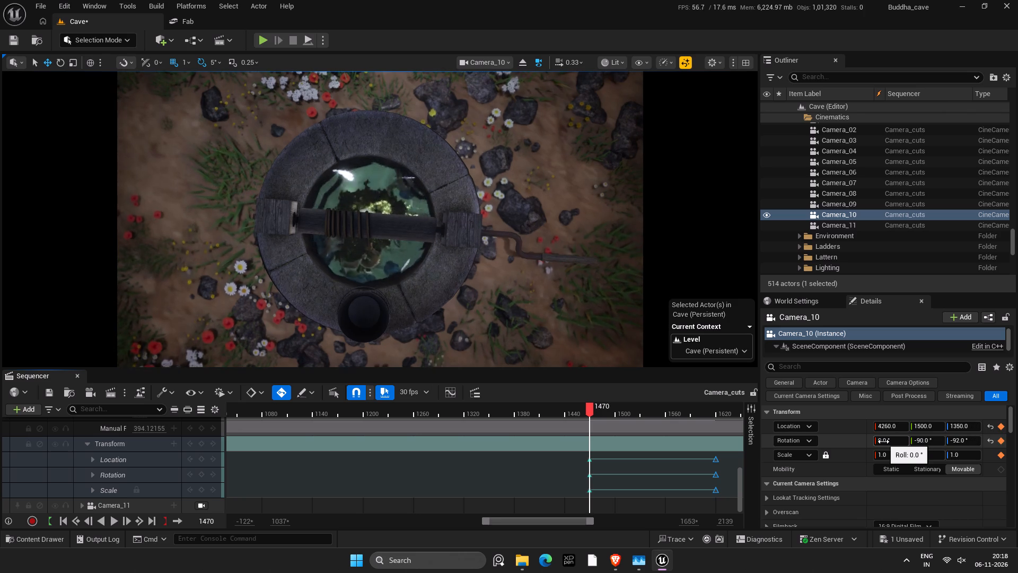
pyautogui.moveTo(883, 441); pyautogui.dragTo(907, 441)
pyautogui.click(884, 441)
pyautogui.press('0')
pyautogui.press('Return')
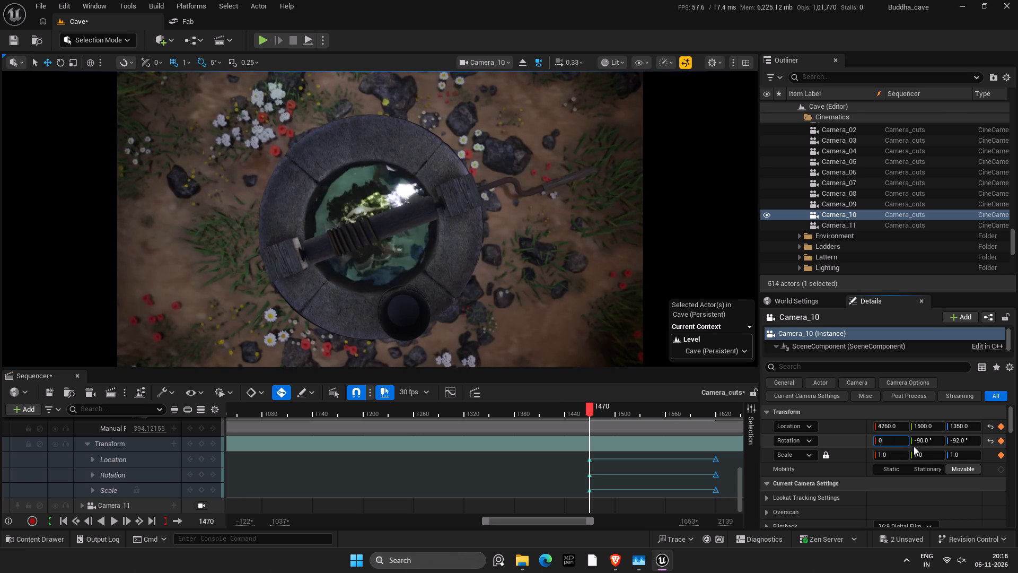
pyautogui.click(967, 444)
pyautogui.moveTo(971, 443); pyautogui.dragTo(956, 446)
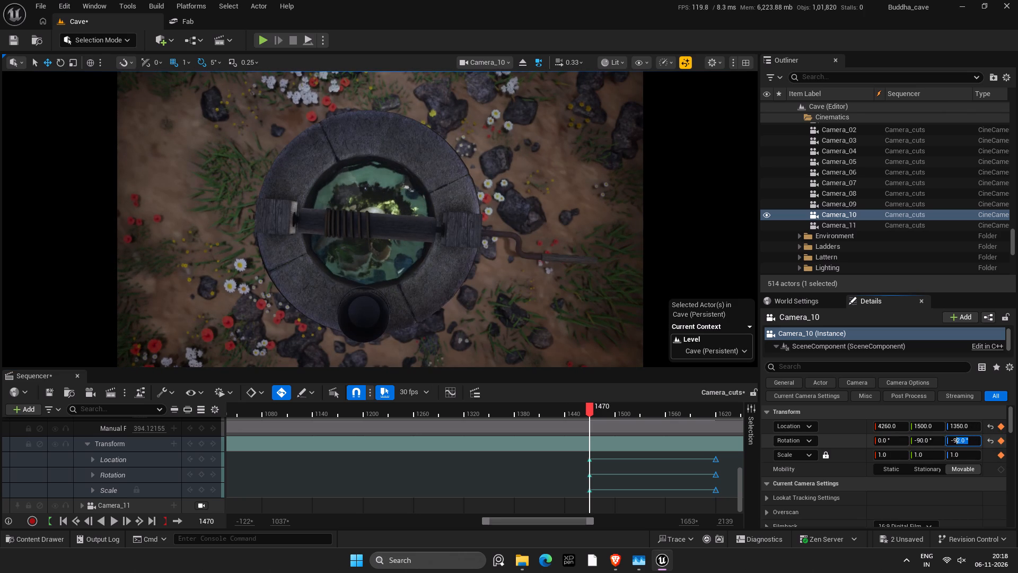
pyautogui.moveTo(956, 446); pyautogui.dragTo(956, 447)
pyautogui.press('0')
pyautogui.press('Return')
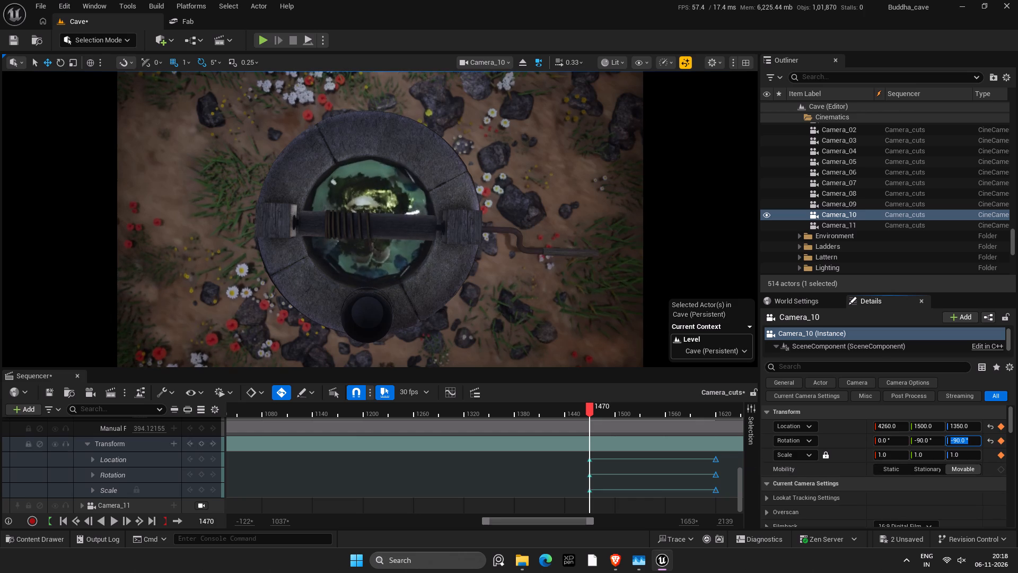
# At the frame 1620 key, set Camera_10's yaw to -90°.
pyautogui.click(720, 412)
pyautogui.press('Left')
pyautogui.press('Left')
pyautogui.press('Left')
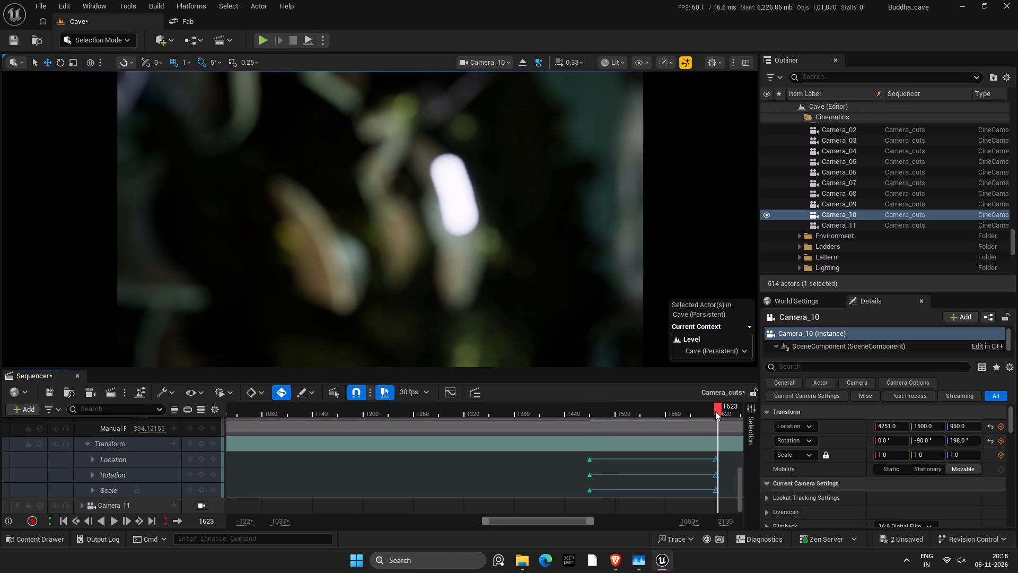
pyautogui.press('Left')
pyautogui.press('Left')
pyautogui.click(963, 439)
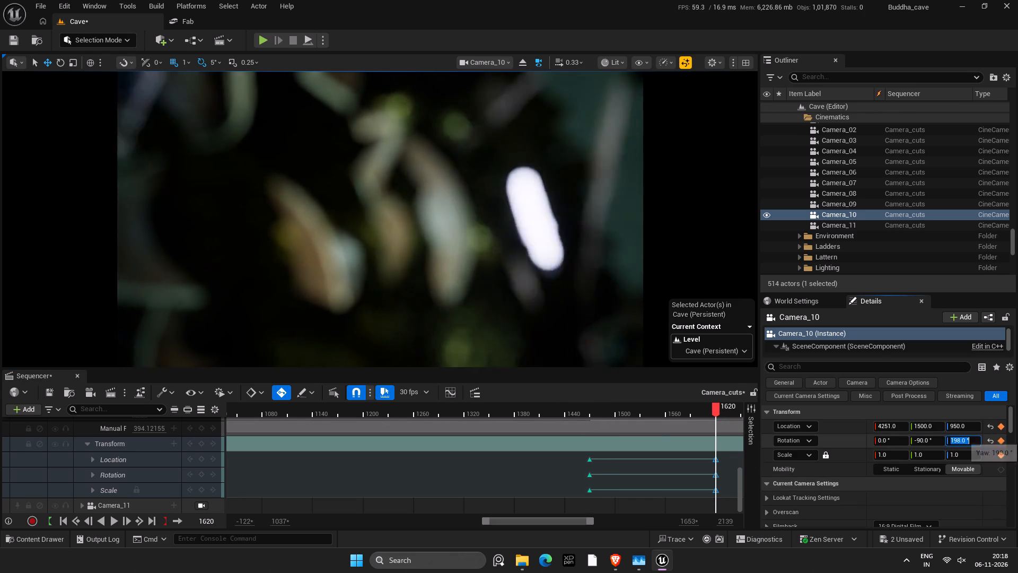
pyautogui.write('-90')
pyautogui.press('Return')
# Play back Camera_10's descent from frame 1473, and return the playhead to frame 1470.
pyautogui.click(582, 417)
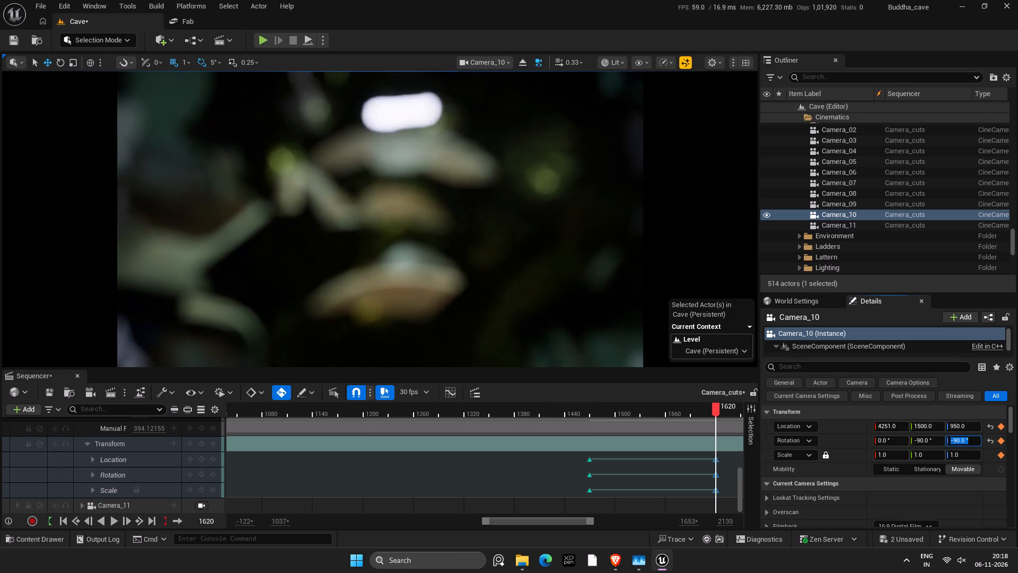
pyautogui.click(592, 413)
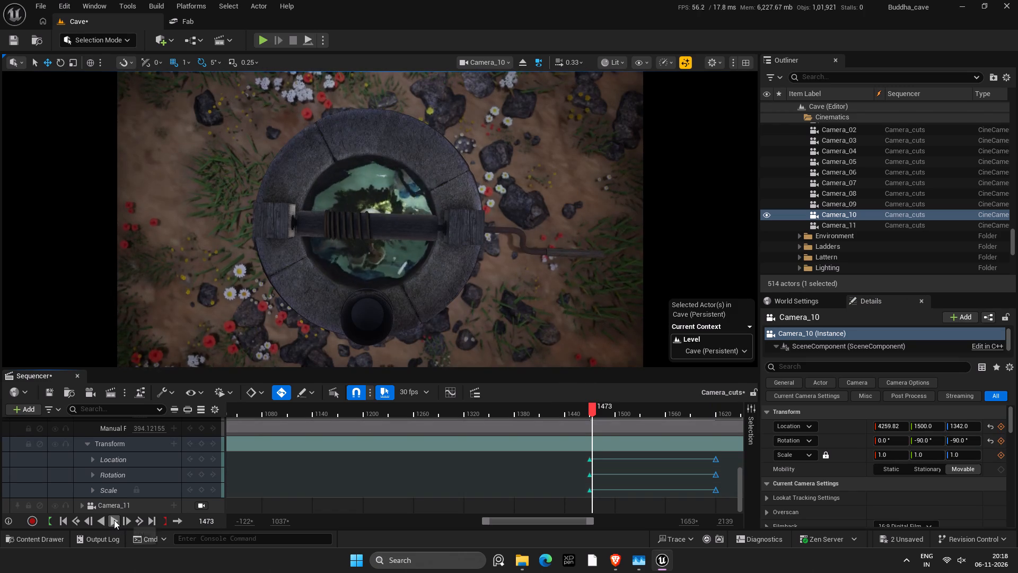
pyautogui.click(114, 520)
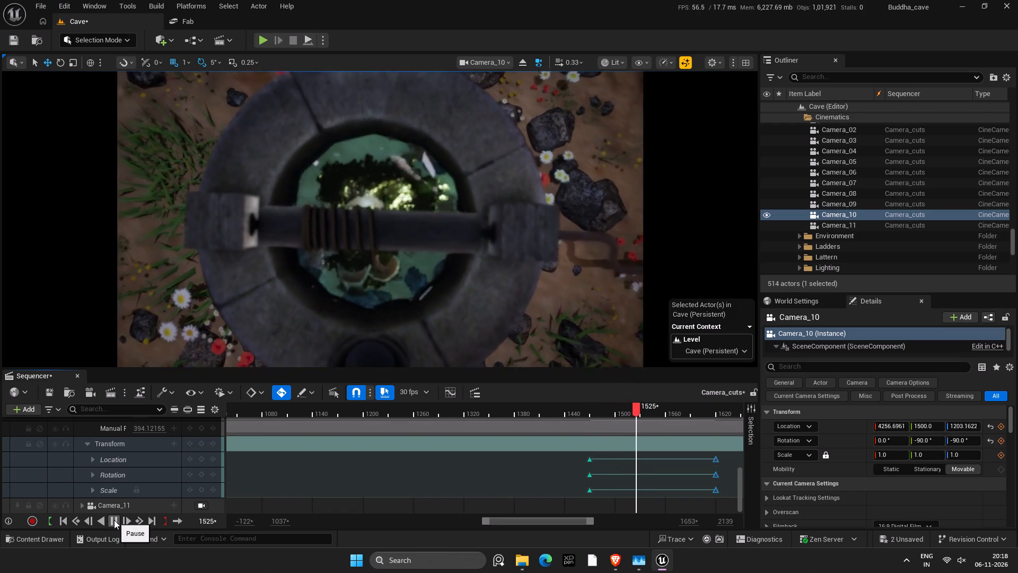
pyautogui.click(114, 520)
pyautogui.click(114, 520)
pyautogui.click(114, 520)
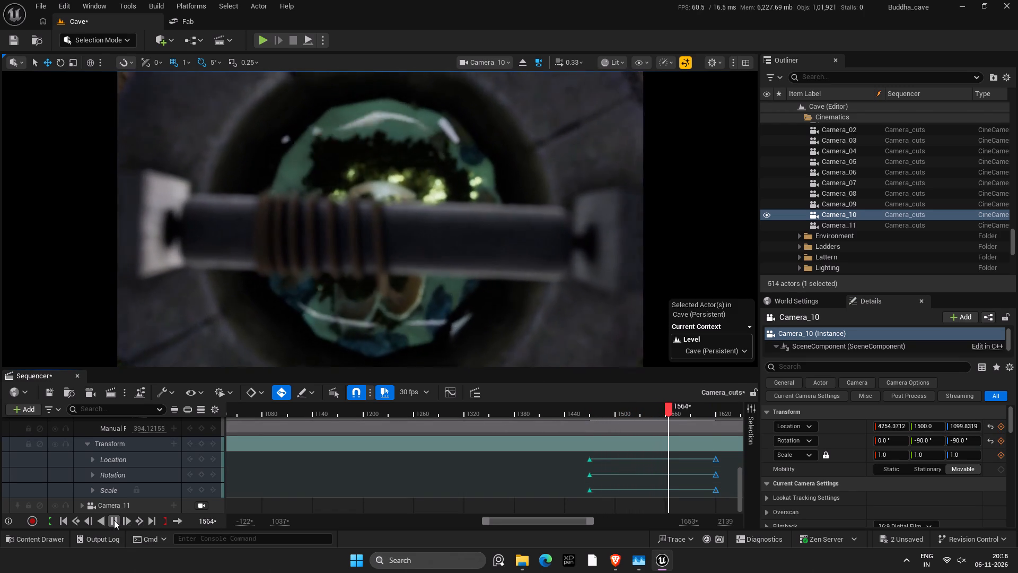
pyautogui.click(589, 411)
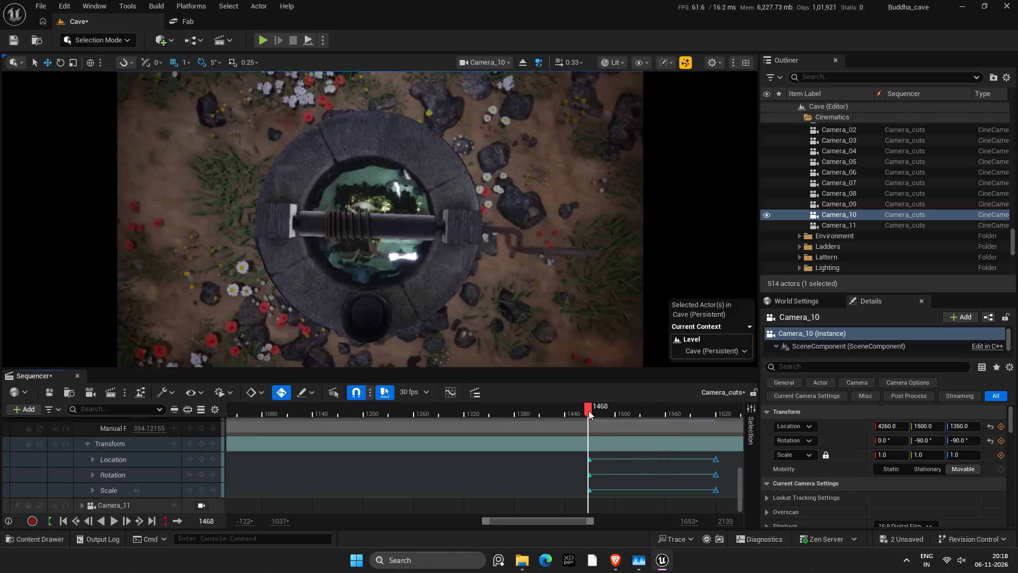
pyautogui.click(589, 411)
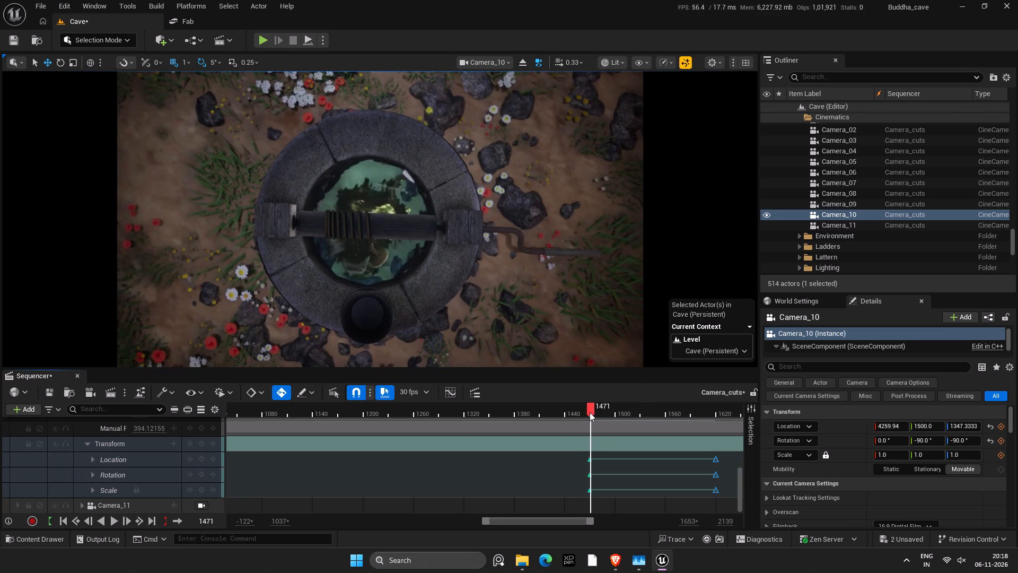
pyautogui.press('Right')
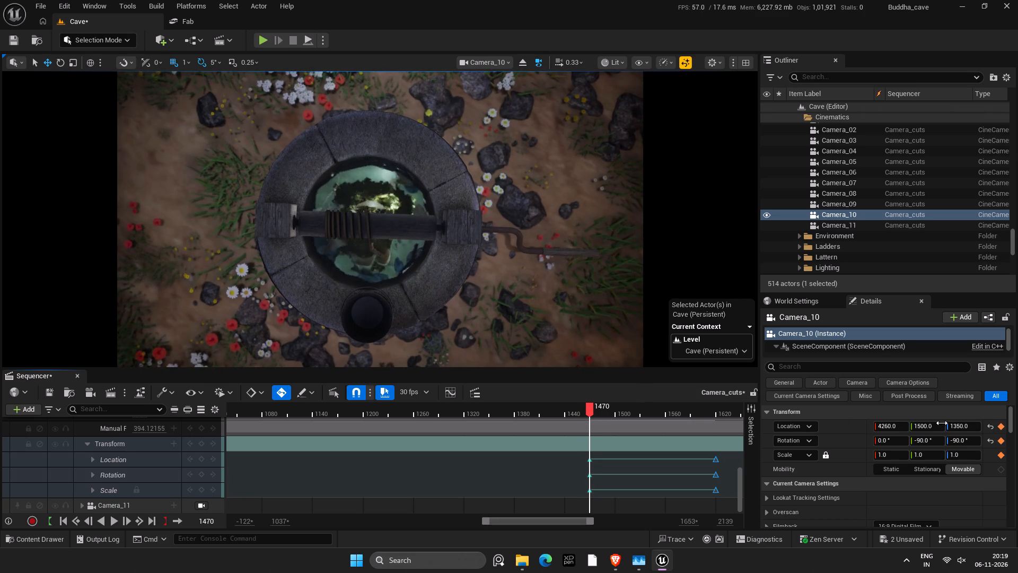
# At the frame 1620 key, set Camera_10's roll to 90°.
pyautogui.click(714, 411)
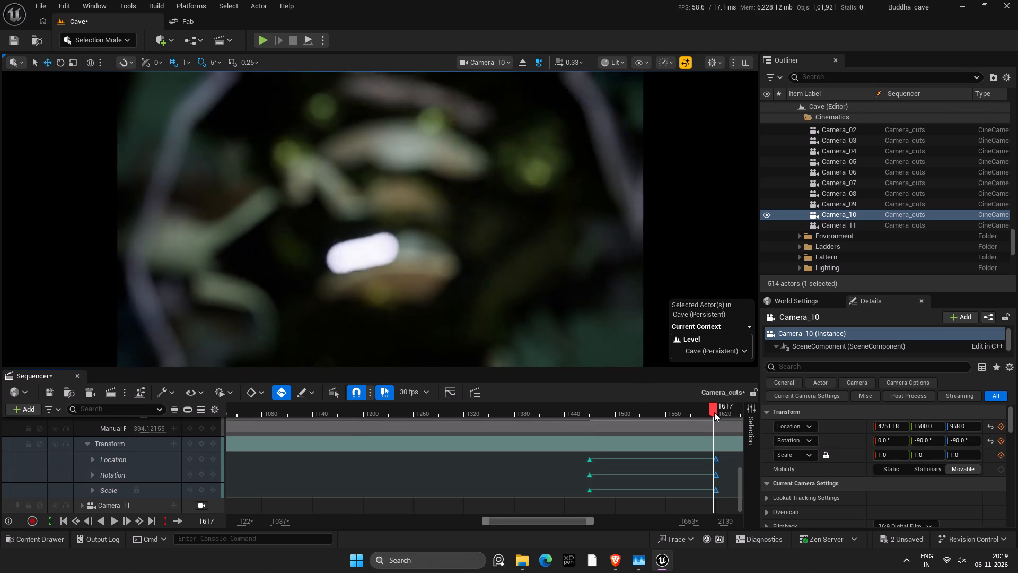
pyautogui.press('Right')
pyautogui.press('Right')
pyautogui.press('Right')
pyautogui.moveTo(884, 441); pyautogui.dragTo(990, 441)
pyautogui.click(884, 441)
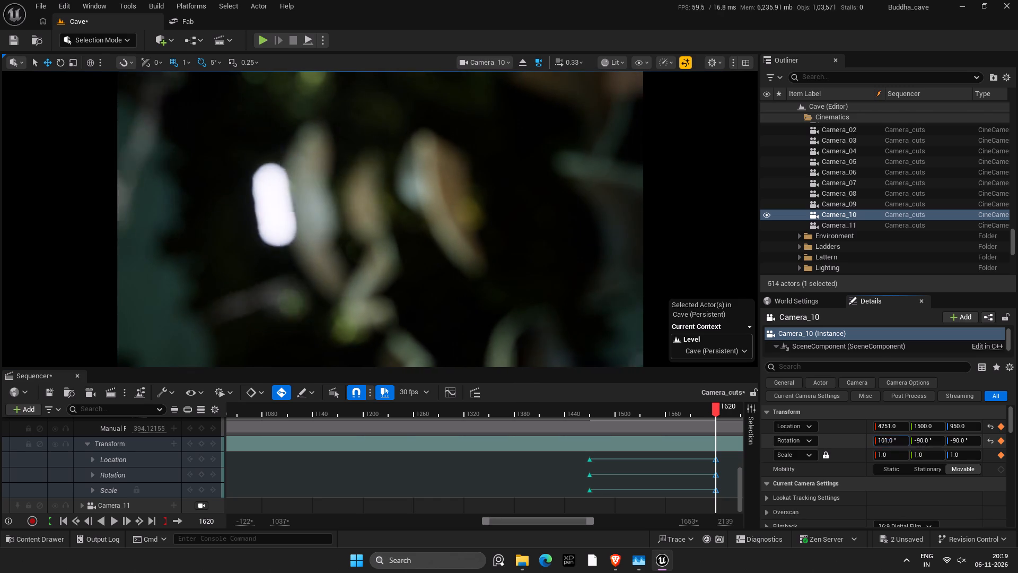
pyautogui.write('90')
pyautogui.press('Return')
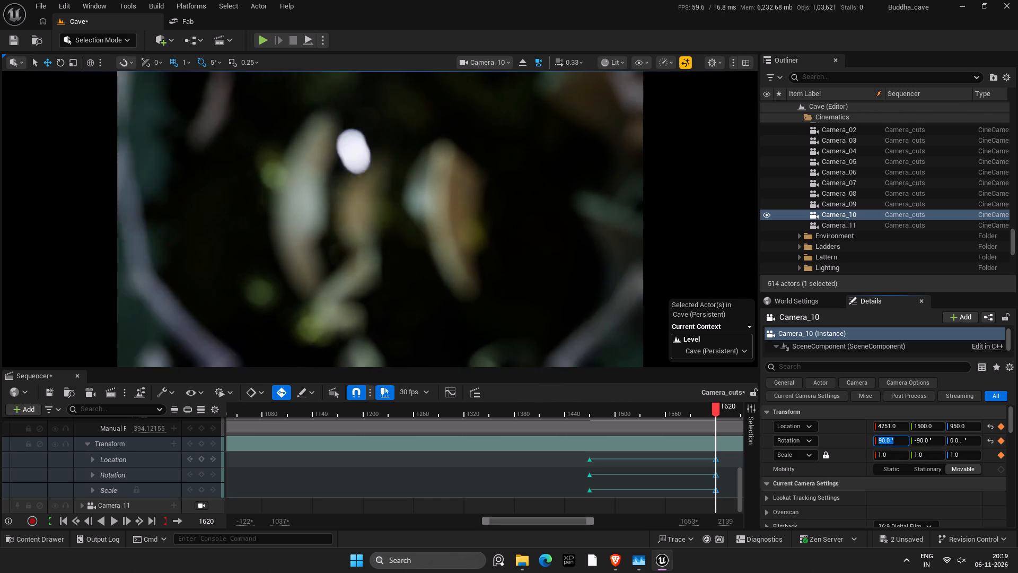
# Play back Camera_10's descent from frame 1470 past the frame 1620 key, and return the playhead to frame 1470.
pyautogui.click(589, 414)
pyautogui.press('Right')
pyautogui.press('Right')
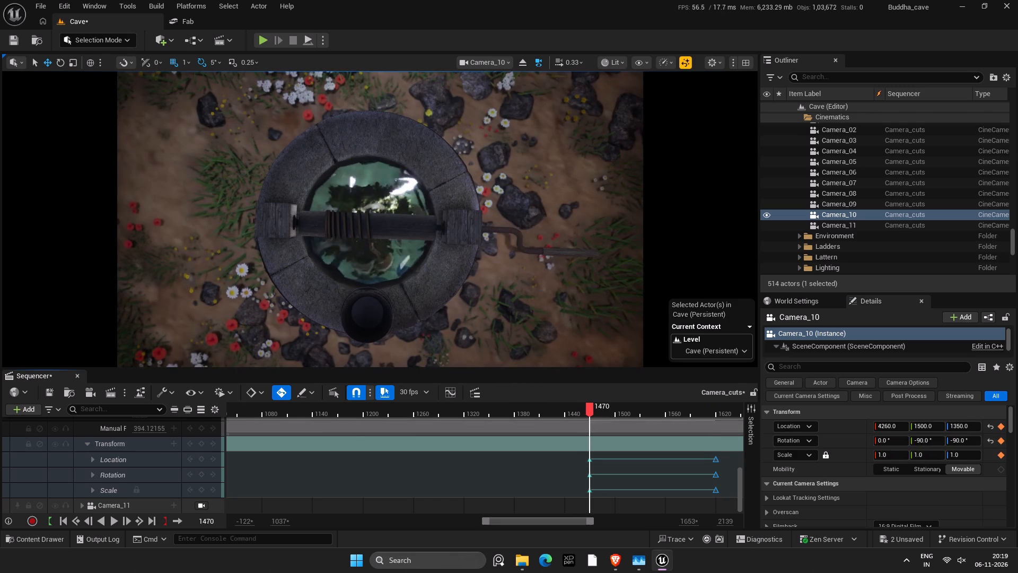
pyautogui.click(109, 522)
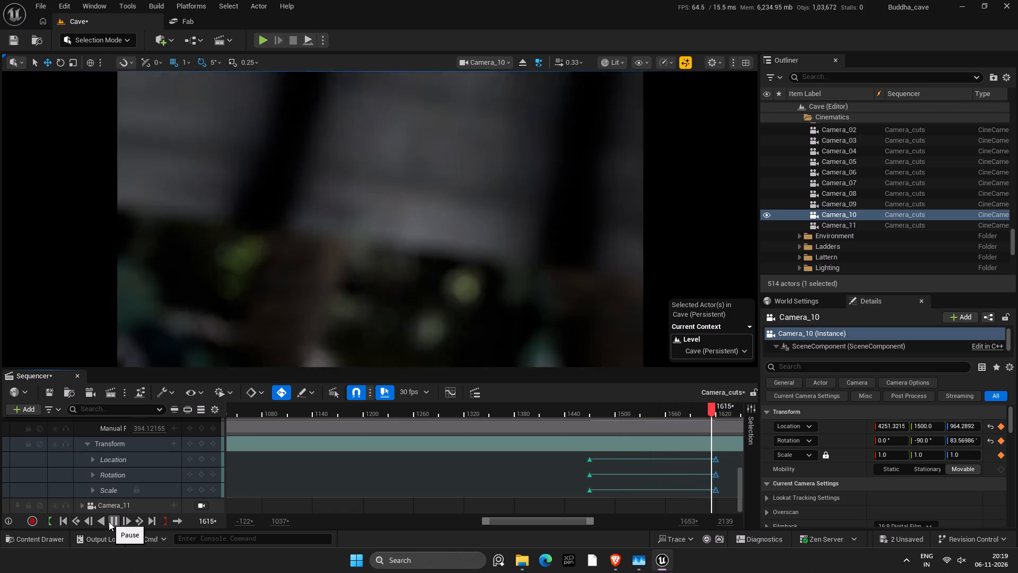
pyautogui.click(109, 522)
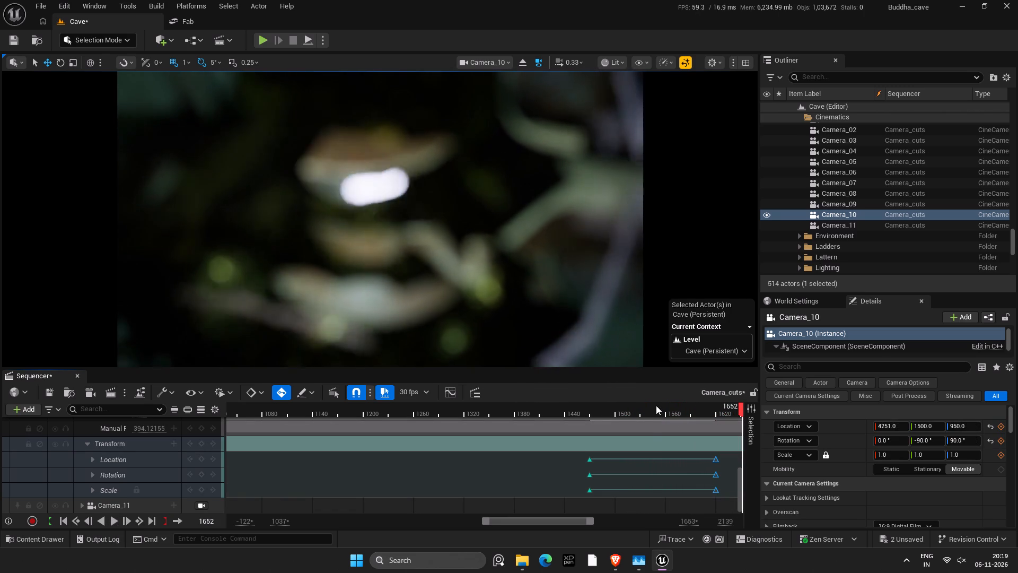
pyautogui.moveTo(655, 405); pyautogui.dragTo(591, 408)
pyautogui.press('Left')
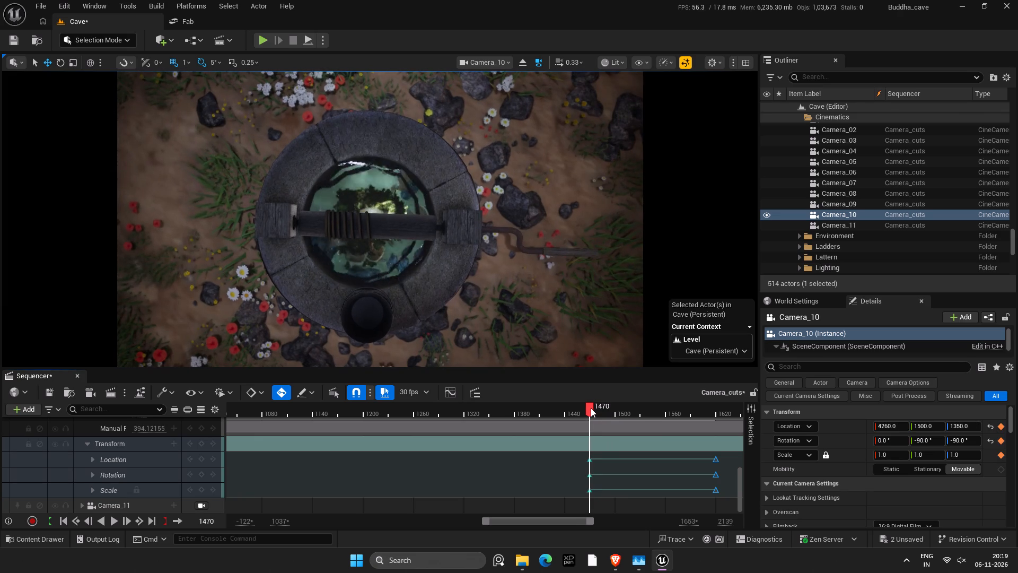
# Key Camera_10's manual focus distance at frame 1470 at about 409.55 cm, using the debug focus plane as a temporary guide.
pyautogui.scroll(-3, 157, 475)
pyautogui.scroll(2, 100, 459)
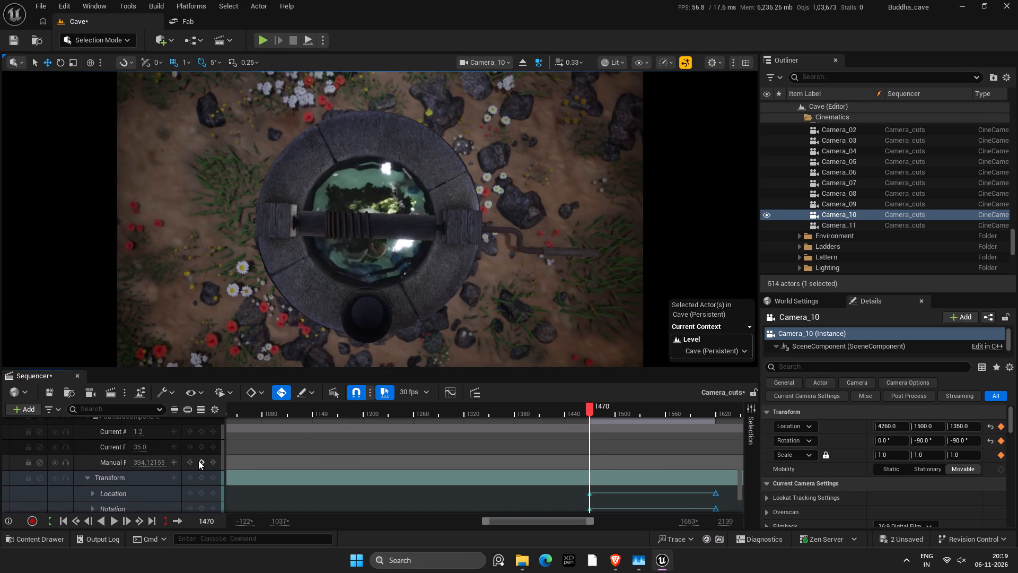
pyautogui.click(198, 461)
pyautogui.scroll(-6, 934, 455)
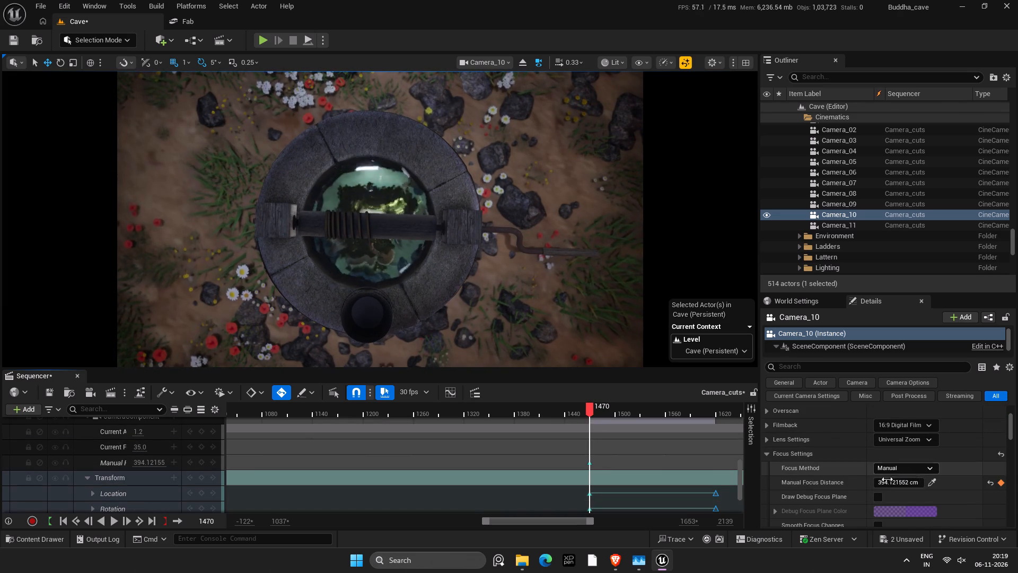
pyautogui.click(880, 497)
pyautogui.click(896, 481)
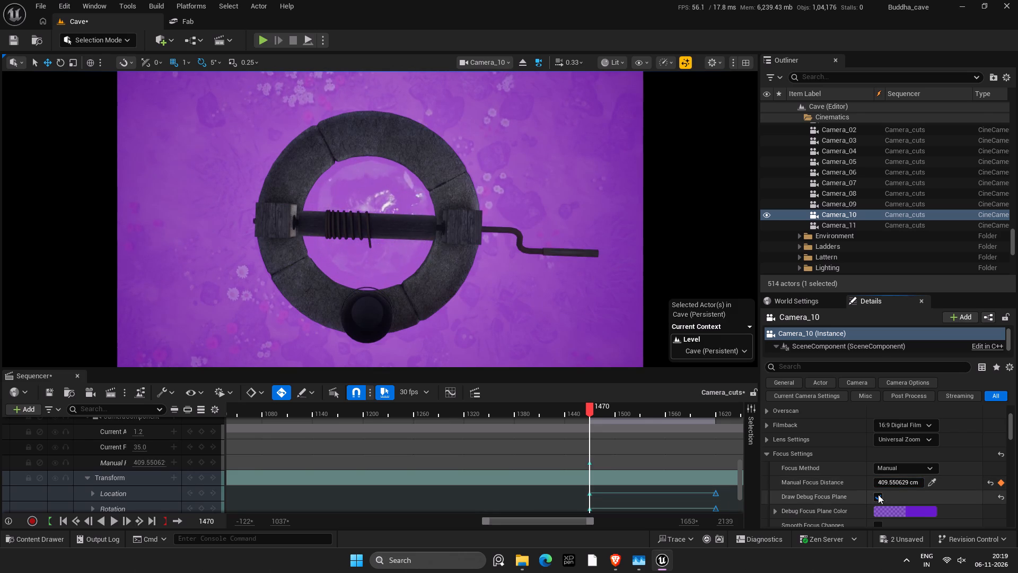
pyautogui.click(878, 494)
# At frame 1620, key Camera_10's manual focus distance at about 48 cm, using the debug focus plane as a temporary guide.
pyautogui.moveTo(590, 408); pyautogui.dragTo(698, 422)
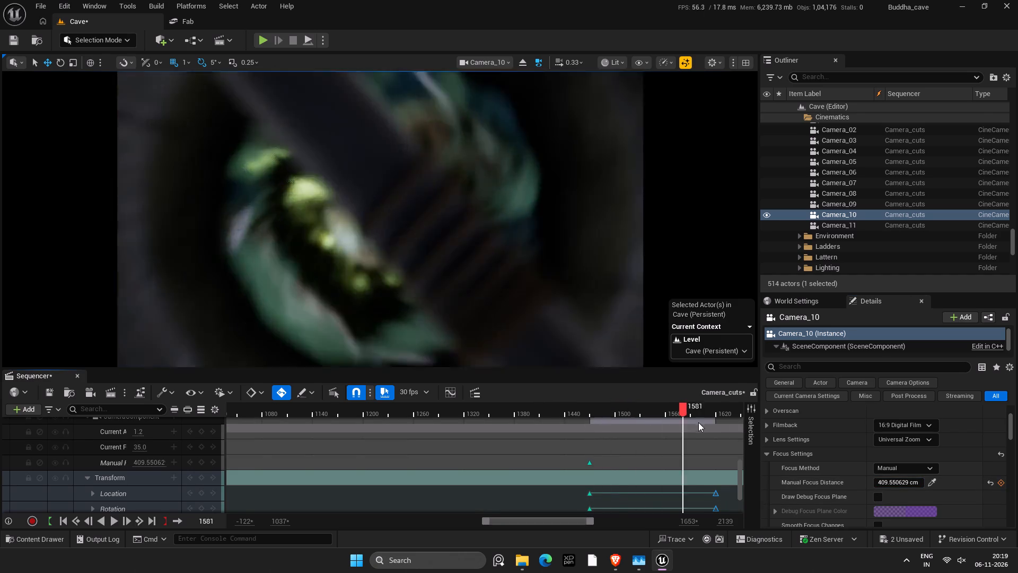
pyautogui.moveTo(698, 422); pyautogui.dragTo(714, 426)
pyautogui.press('Right')
pyautogui.press('Right')
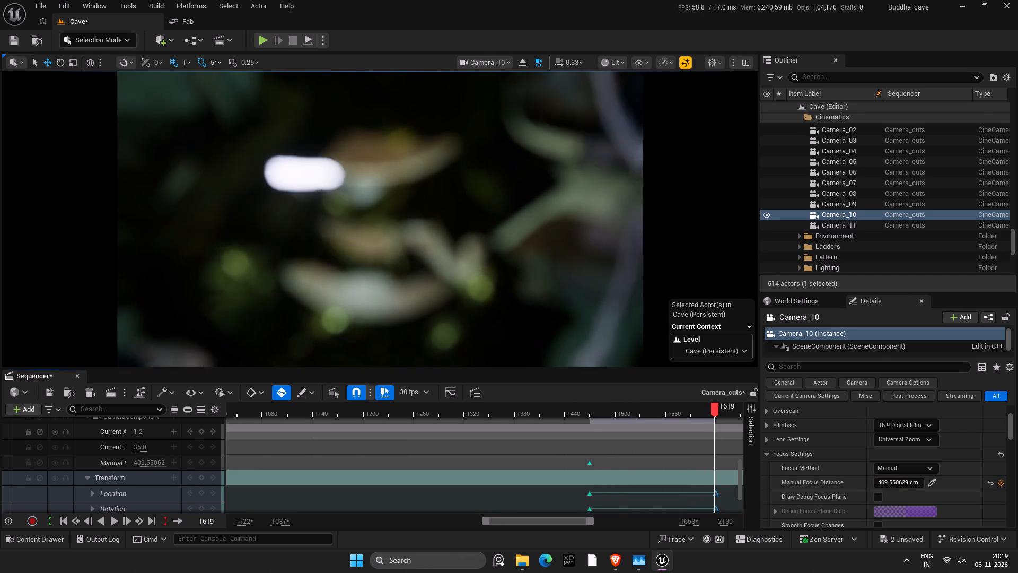
pyautogui.click(877, 494)
pyautogui.moveTo(892, 483); pyautogui.dragTo(902, 482)
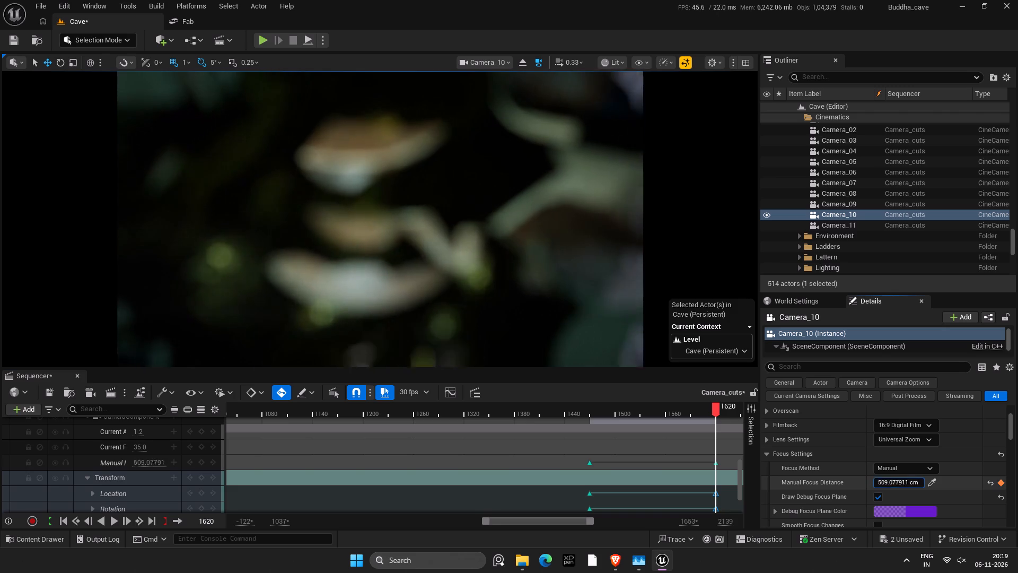
pyautogui.moveTo(902, 482); pyautogui.dragTo(867, 465)
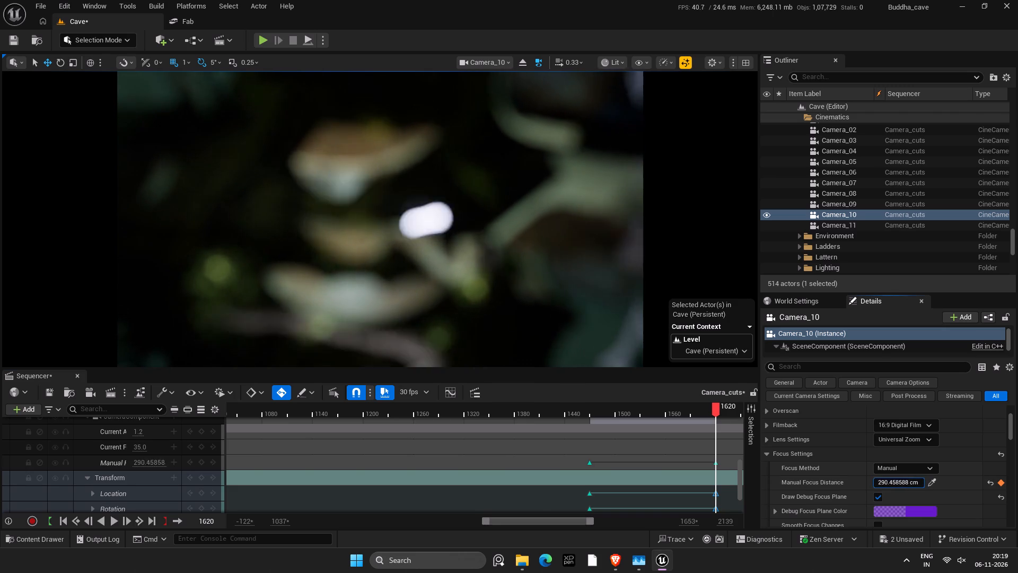
pyautogui.moveTo(867, 465); pyautogui.dragTo(804, 453)
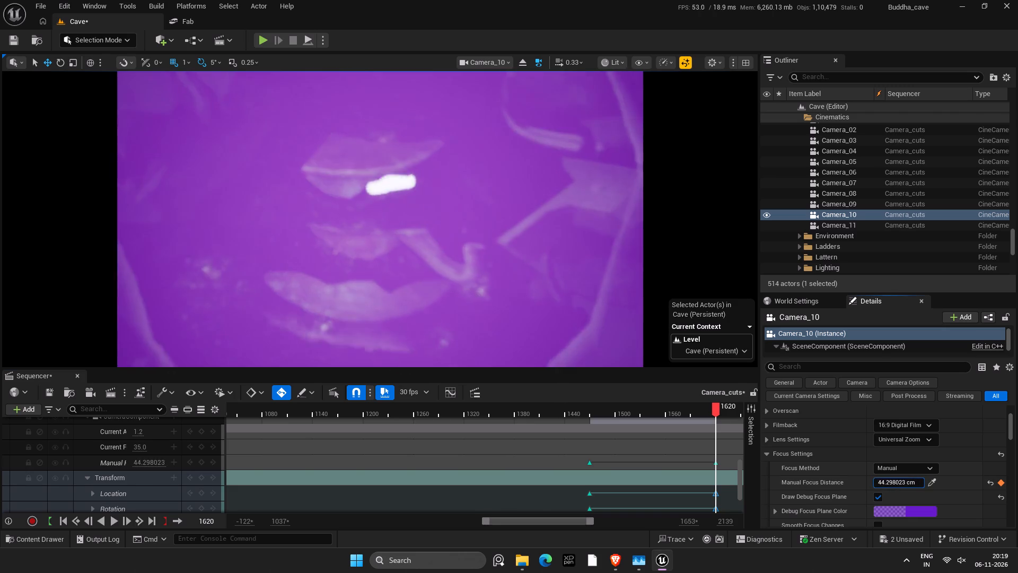
pyautogui.moveTo(804, 453); pyautogui.dragTo(806, 453)
pyautogui.click(881, 492)
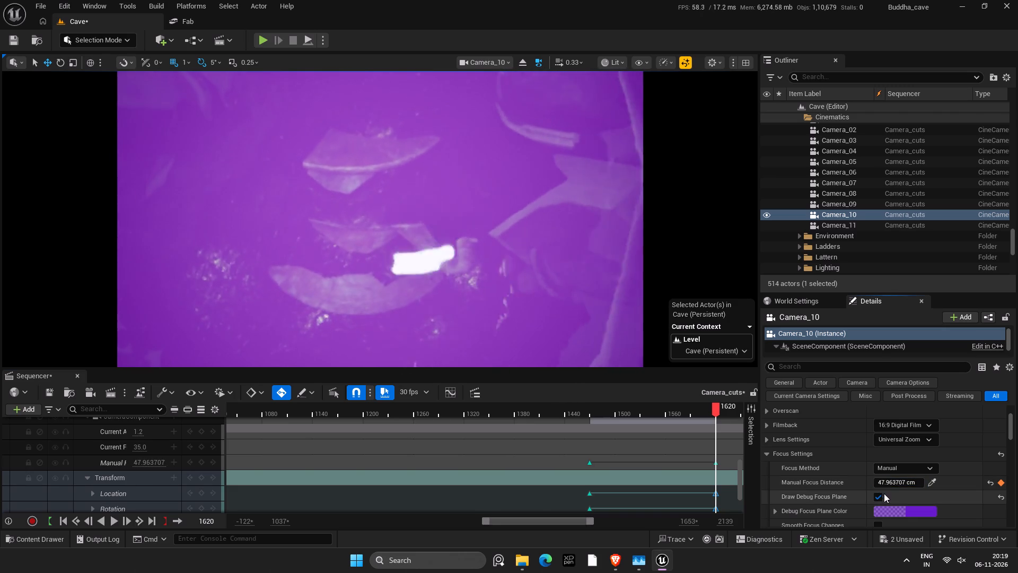
pyautogui.click(880, 495)
# Set Camera_10's manual focus distance at the frame 1620 key to 50 cm and save the sequence.
pyautogui.click(901, 482)
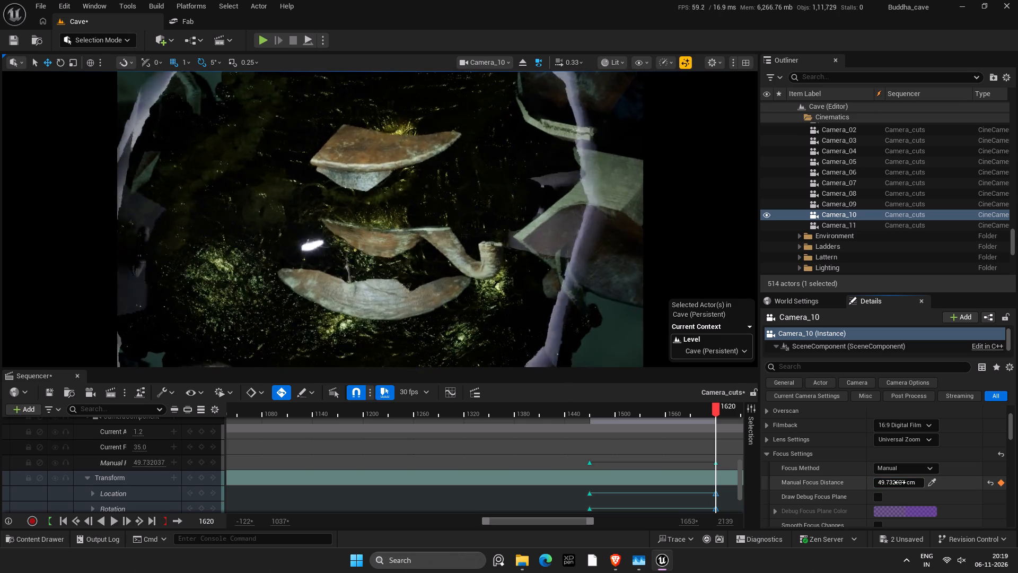
pyautogui.click(900, 482)
pyautogui.write('50')
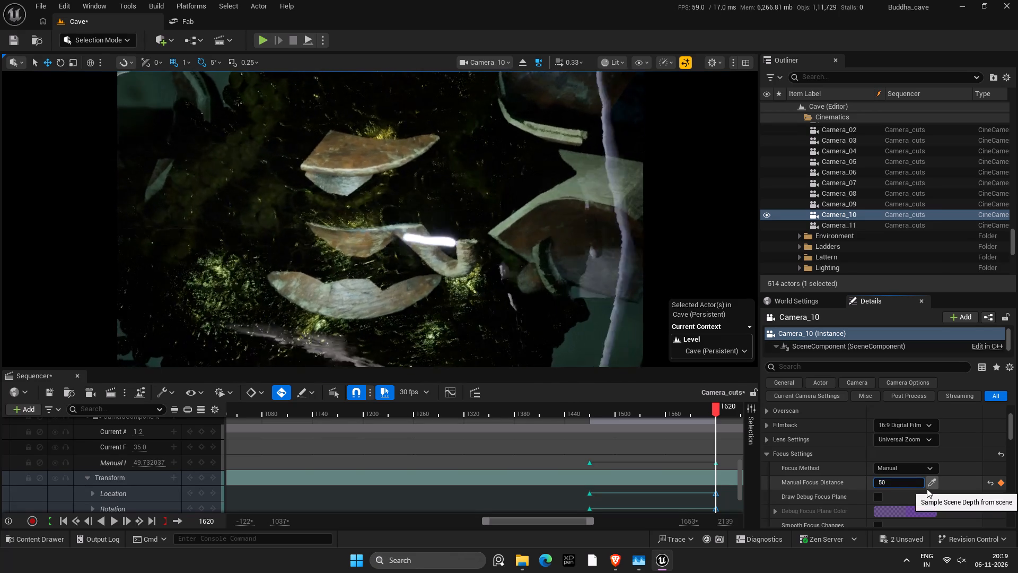
pyautogui.press('3')
pyautogui.press('Return')
pyautogui.write('50')
pyautogui.press('Return')
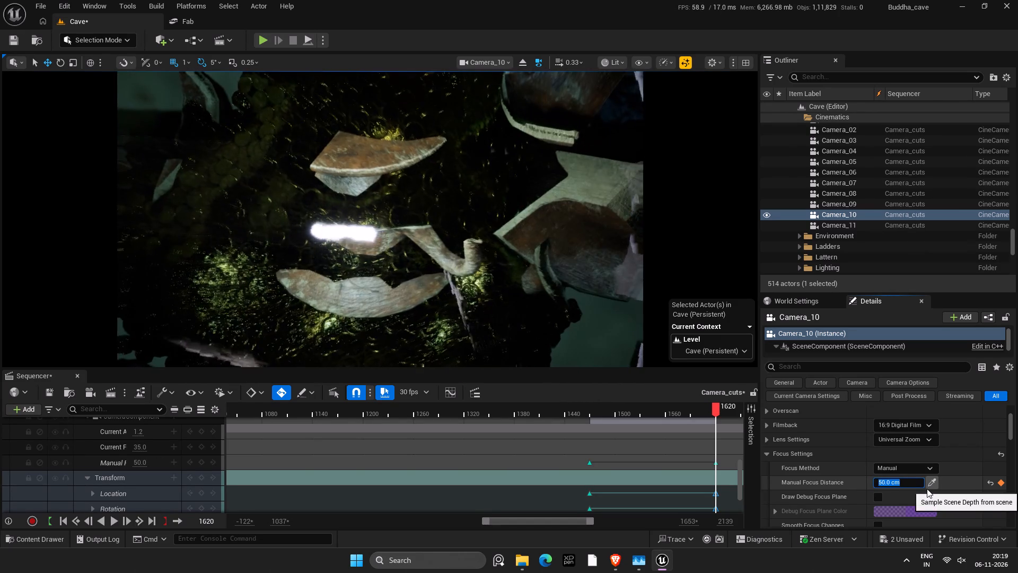
pyautogui.hotkey('ctrl', 's')
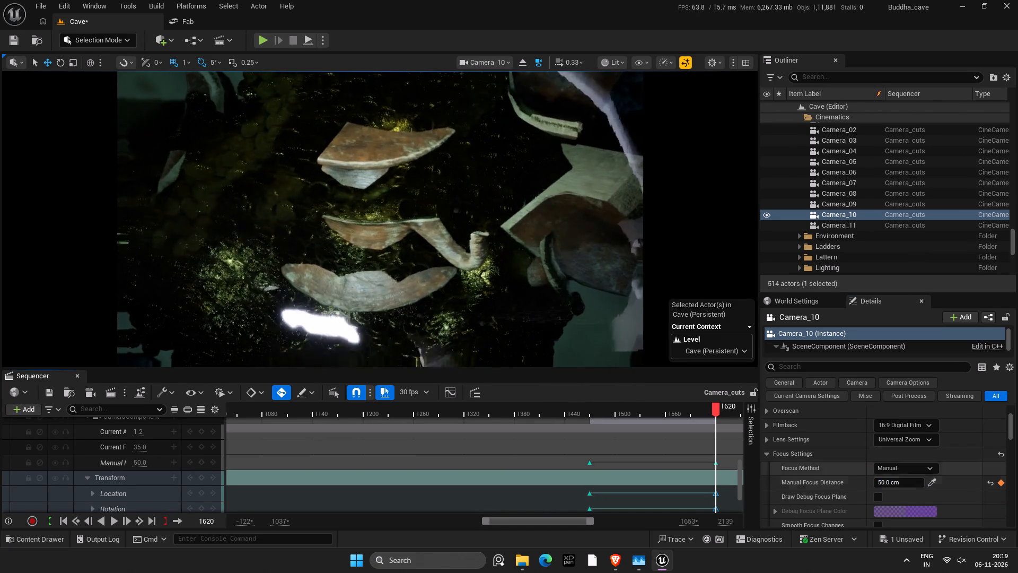
# Play back Camera_10's descent from frame 1464, and scrub between frames 1470 and 1620 to check its focus and rotation.
pyautogui.click(585, 408)
pyautogui.hotkey('ctrl', 's')
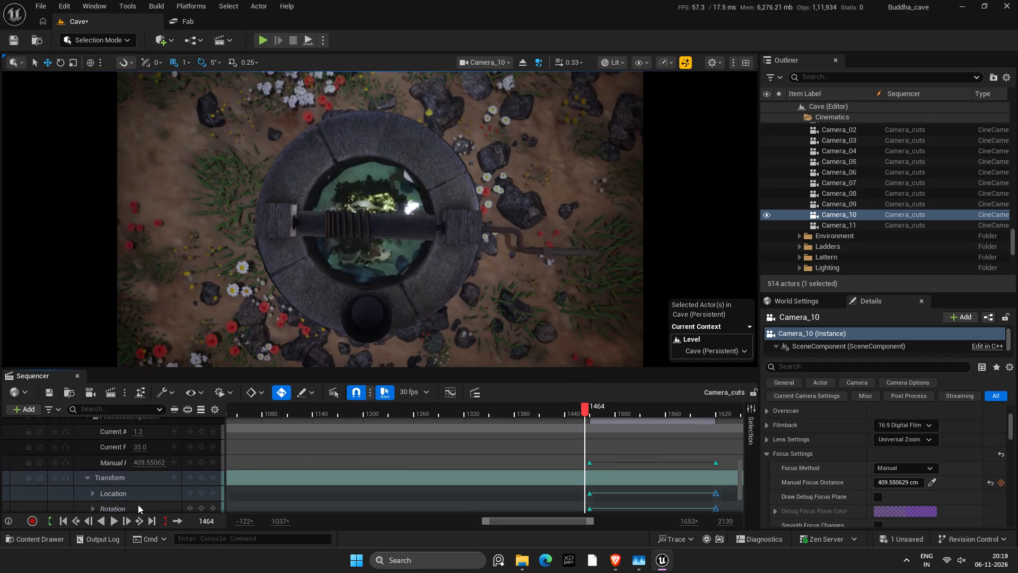
pyautogui.click(112, 516)
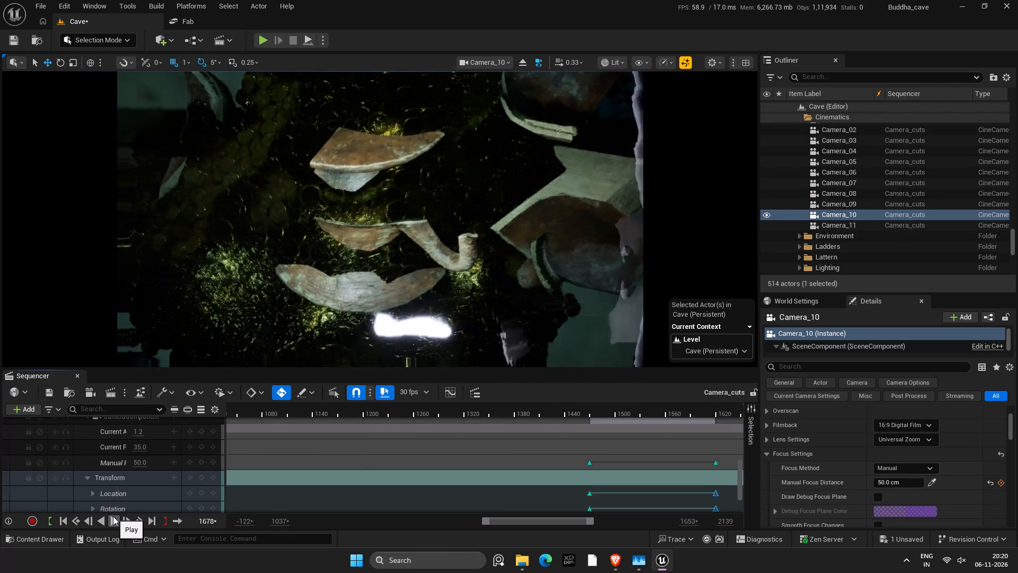
pyautogui.click(591, 411)
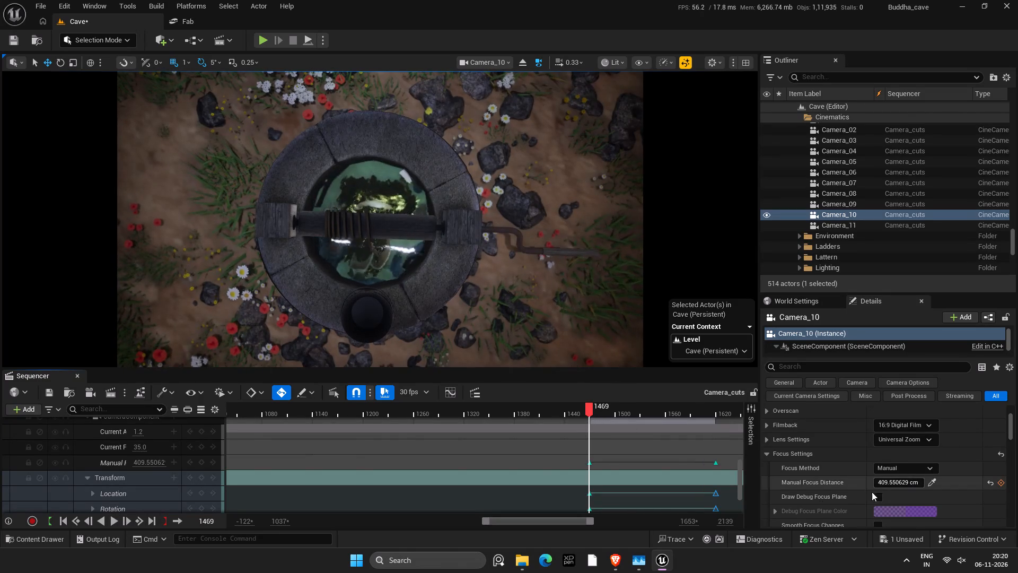
pyautogui.press('Right')
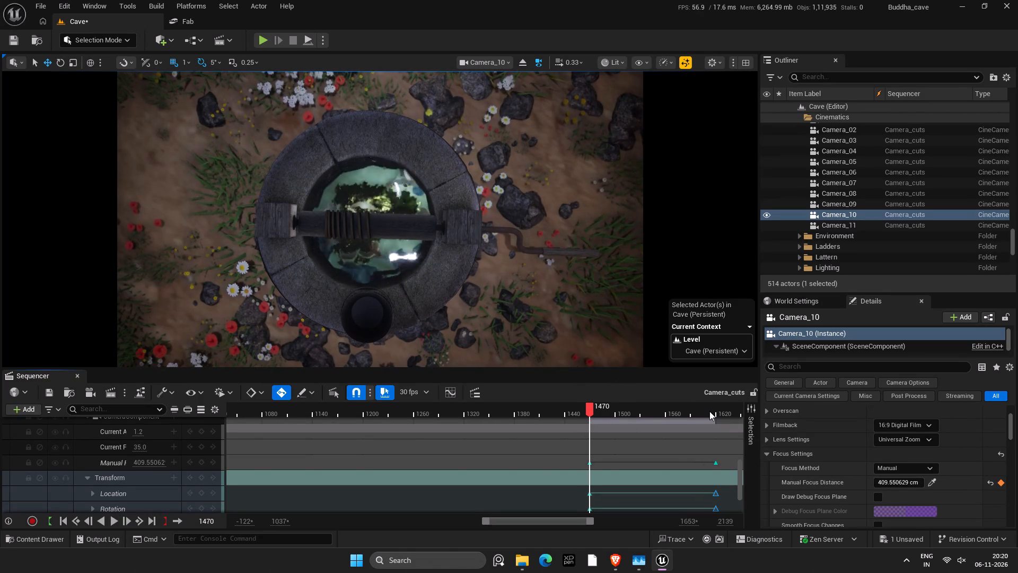
pyautogui.click(718, 411)
pyautogui.click(716, 411)
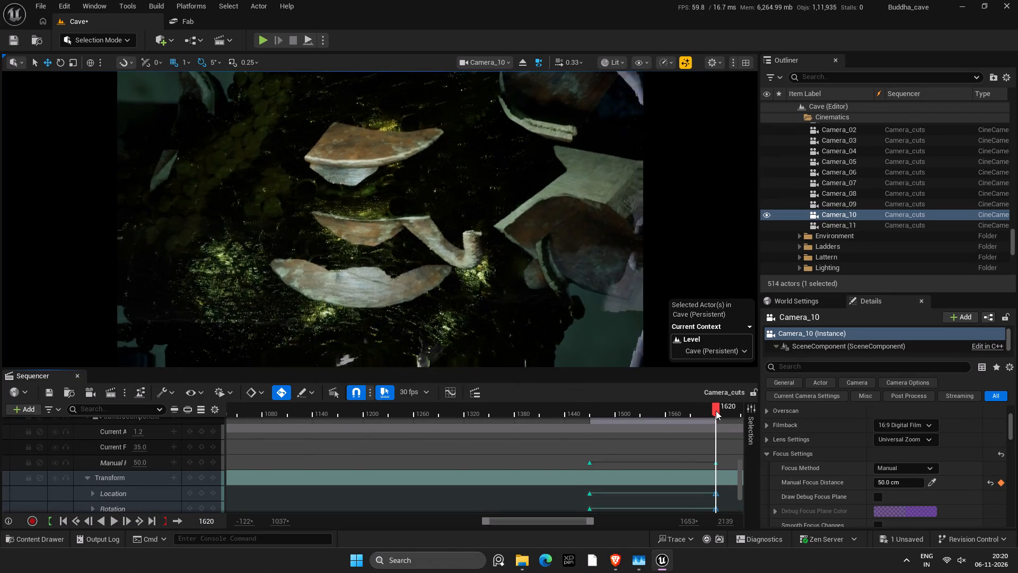
pyautogui.scroll(10, 789, 416)
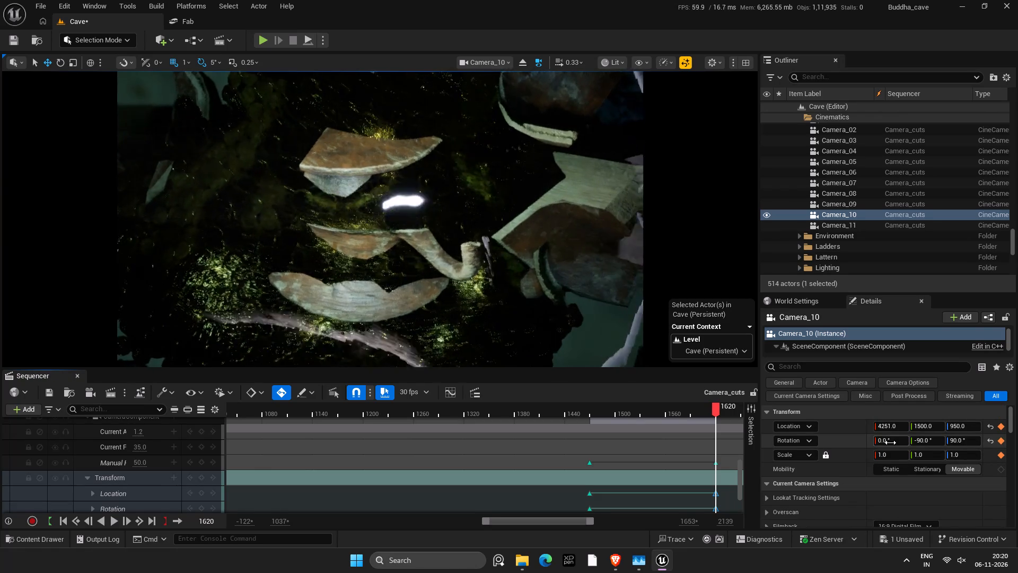
pyautogui.moveTo(716, 415); pyautogui.dragTo(672, 415)
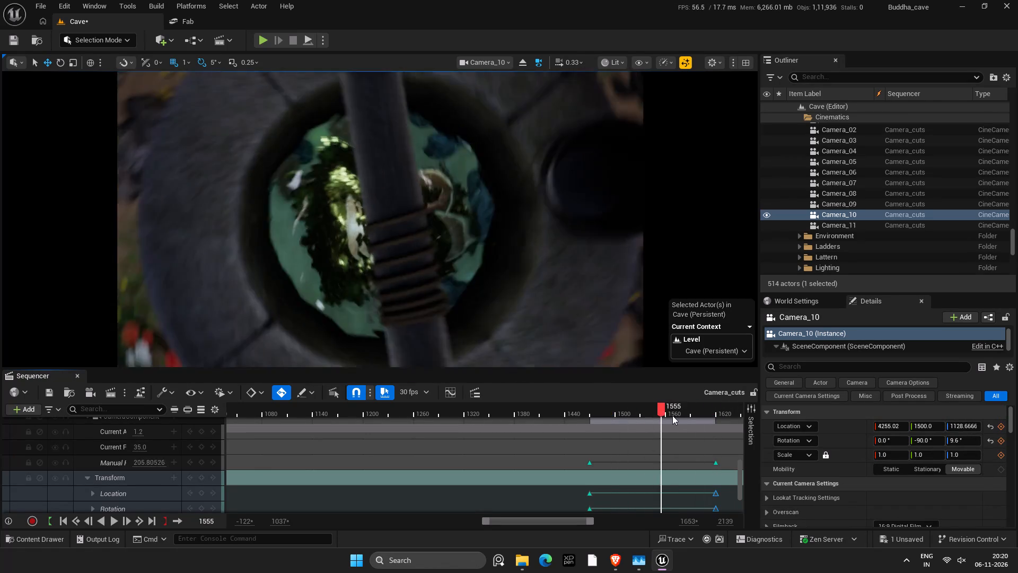
pyautogui.moveTo(672, 415); pyautogui.dragTo(590, 430)
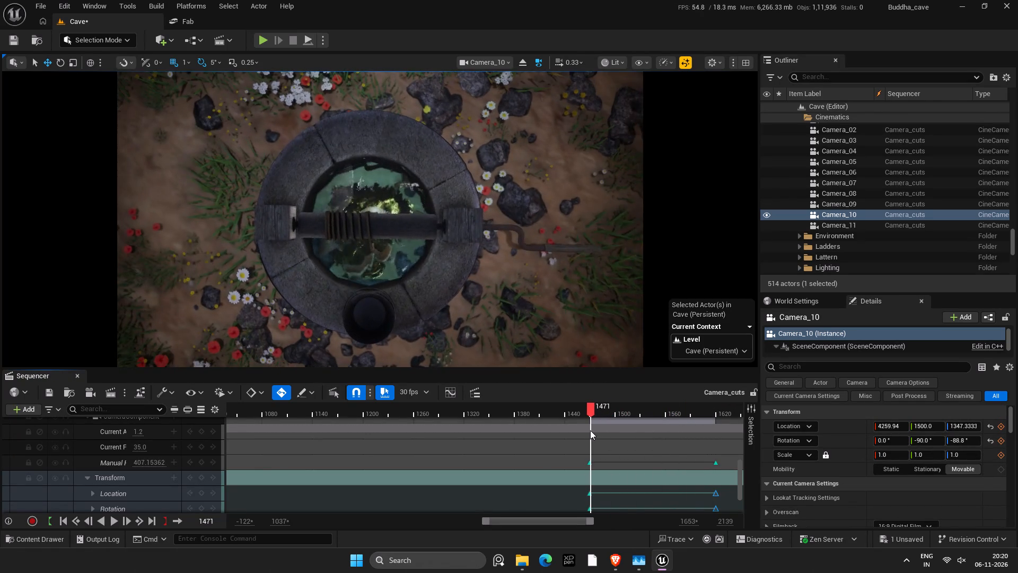
pyautogui.moveTo(590, 430); pyautogui.dragTo(634, 429)
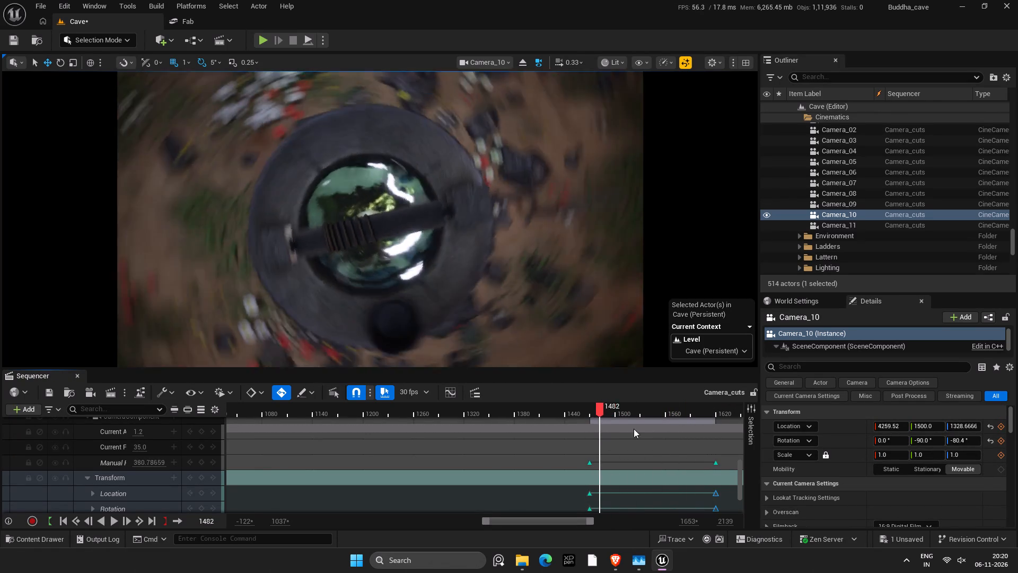
pyautogui.moveTo(634, 429); pyautogui.dragTo(718, 436)
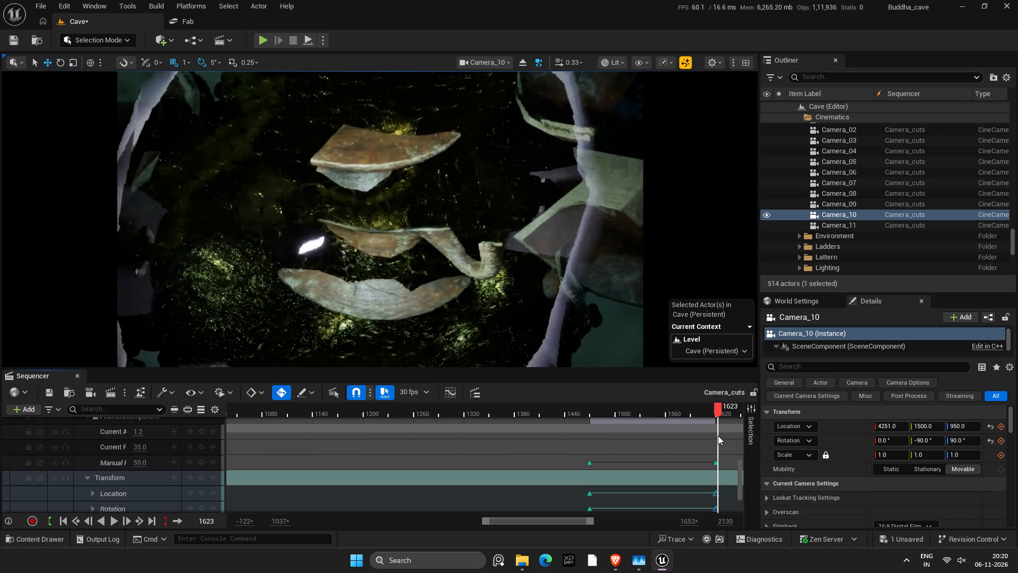
# At the frame 1620 key, set Camera_10's yaw (Z rotation) to -90°.
pyautogui.moveTo(718, 436); pyautogui.dragTo(715, 436)
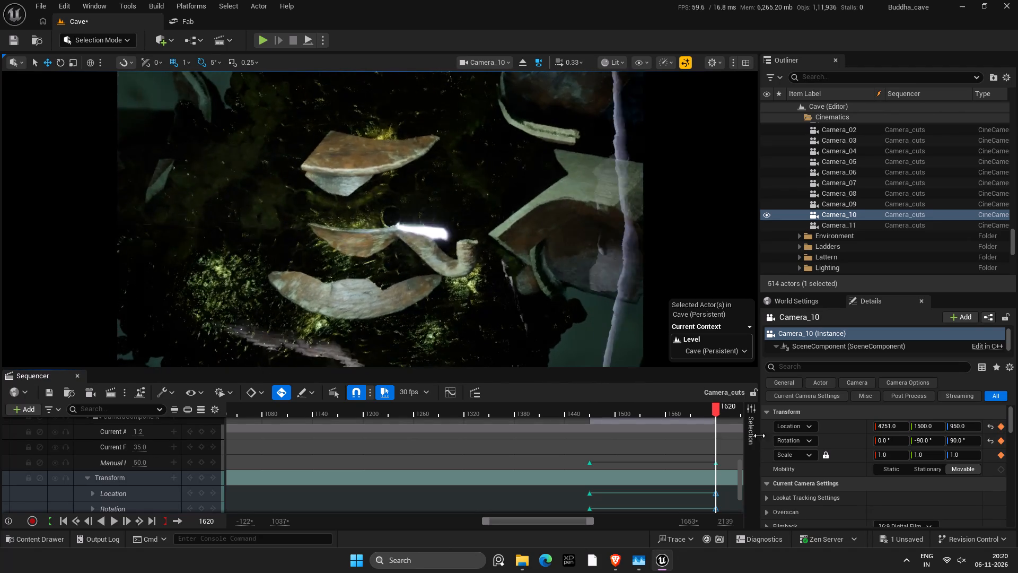
pyautogui.press('Right')
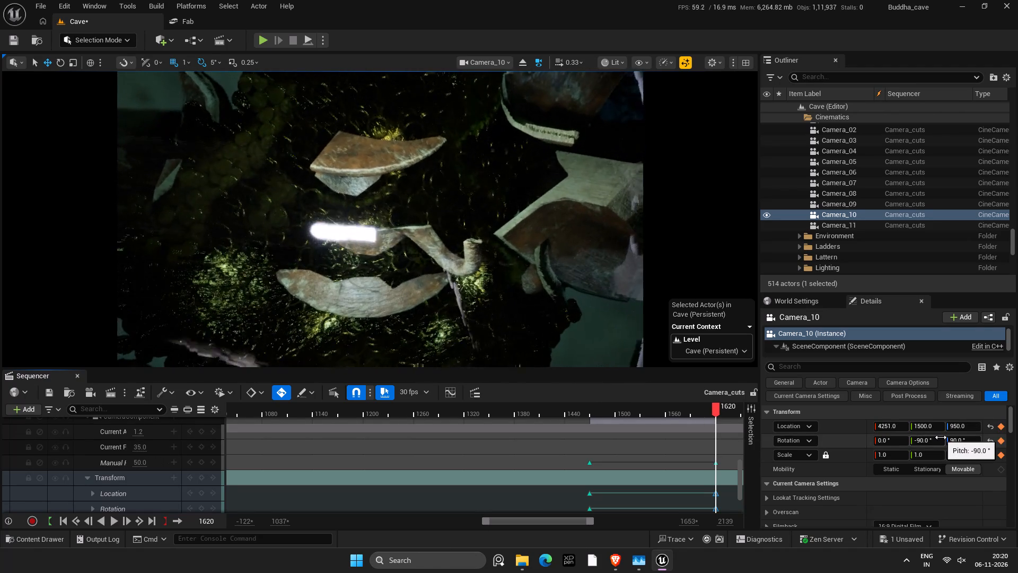
pyautogui.click(956, 438)
pyautogui.write('-90')
pyautogui.press('Return')
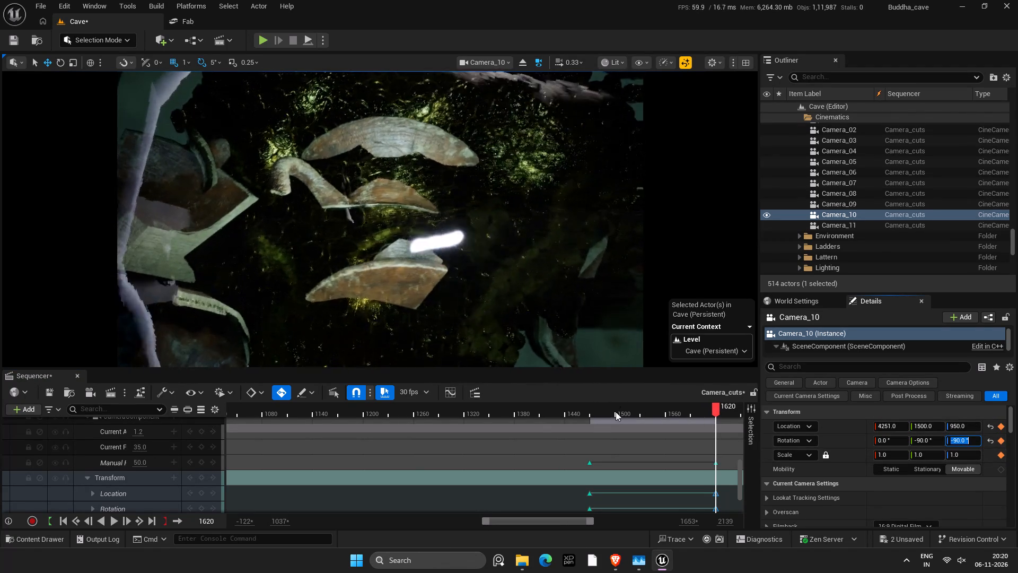
# Play back Camera_10's descent from about frame 1470 past its end key, and return the playhead to frame 1620.
pyautogui.click(590, 415)
pyautogui.click(110, 523)
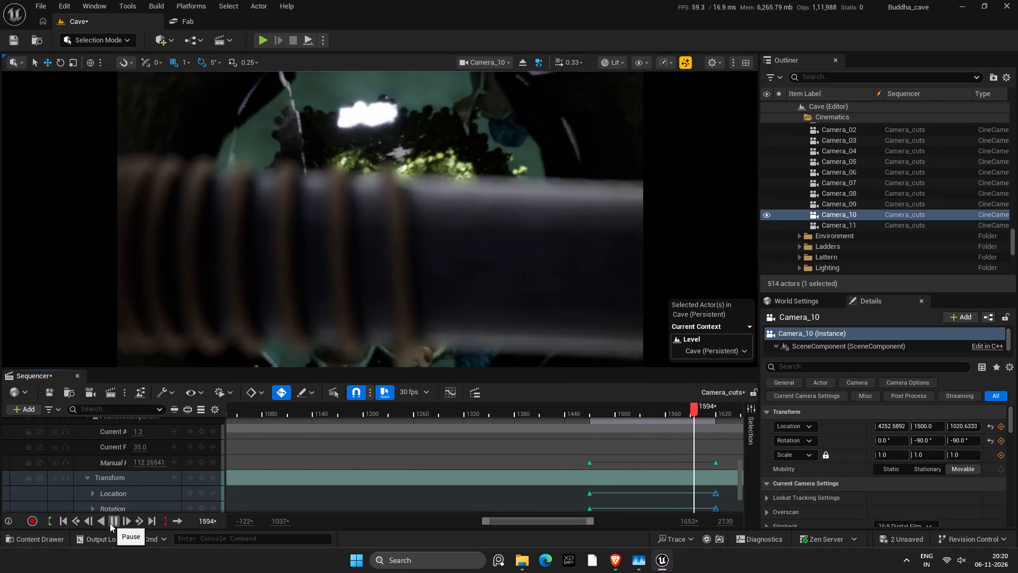
pyautogui.click(110, 523)
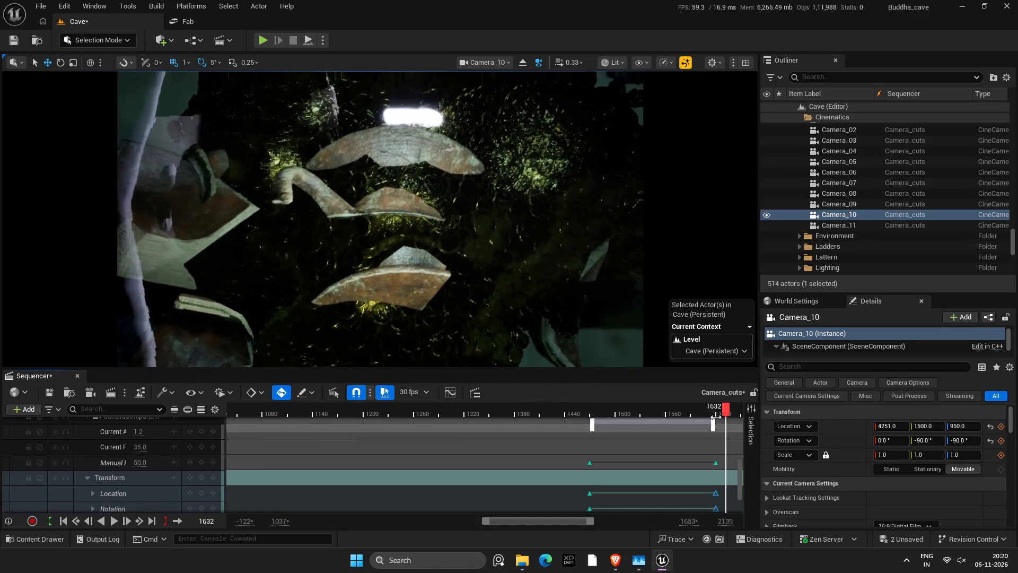
pyautogui.moveTo(725, 409); pyautogui.dragTo(717, 407)
pyautogui.press('Left')
pyautogui.press('Left')
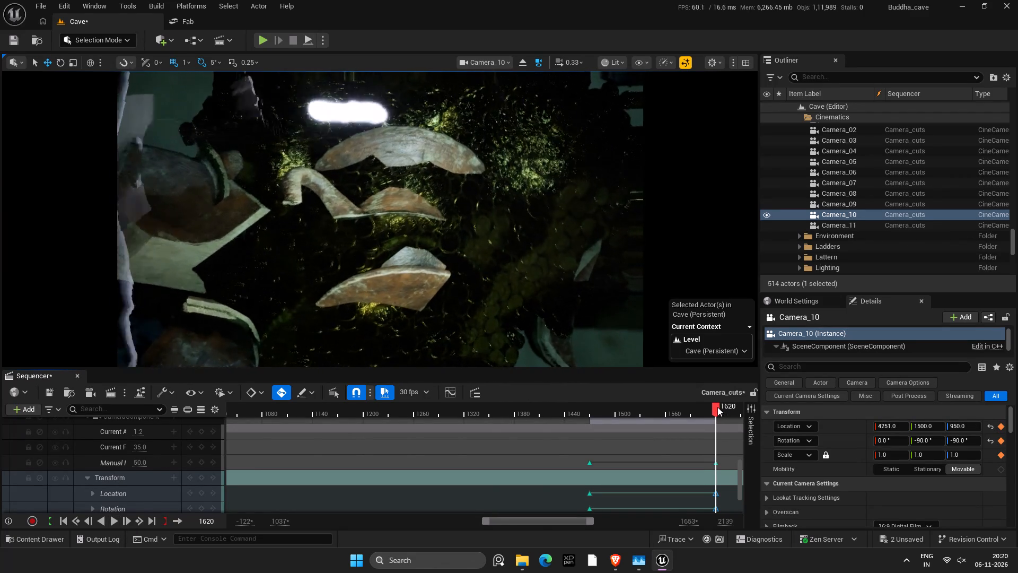
pyautogui.press('Right')
pyautogui.press('Left')
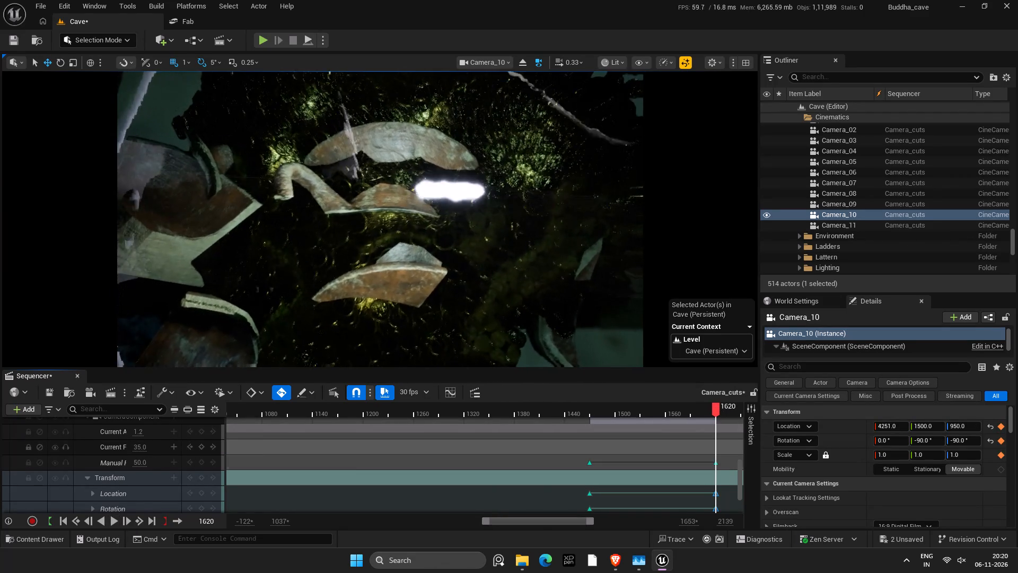
# Collapse Camera_10's Transform track, and move its focus distance and transform keys from frame 1620 to frame 1443.
pyautogui.scroll(-2, 566, 445)
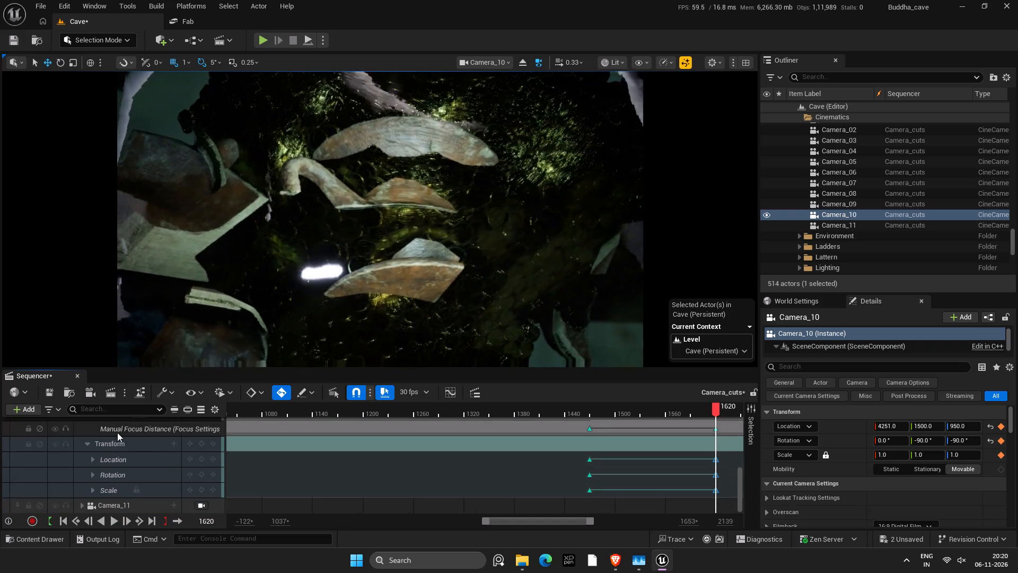
pyautogui.click(88, 442)
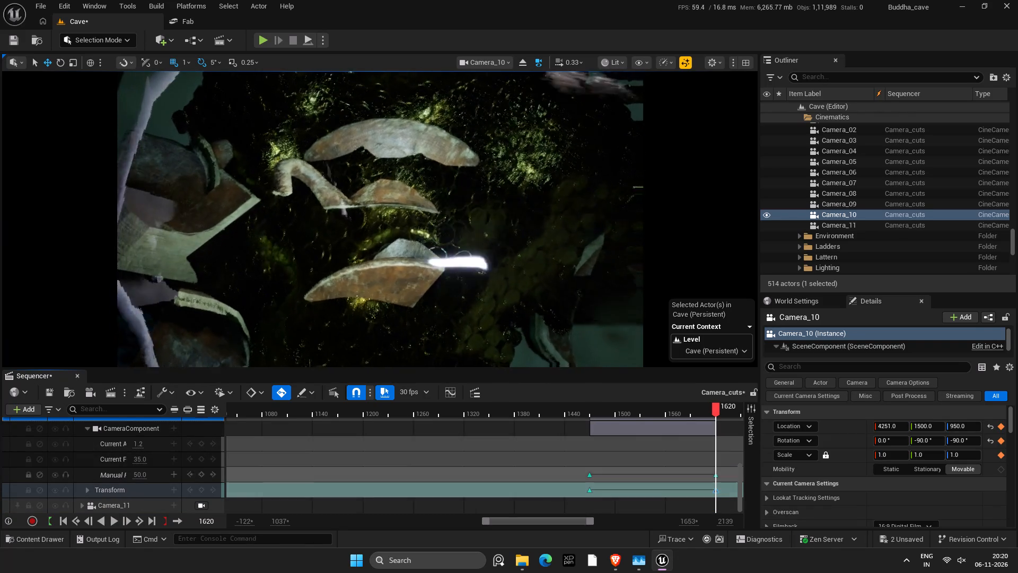
pyautogui.moveTo(725, 464); pyautogui.dragTo(705, 509)
pyautogui.moveTo(717, 476); pyautogui.dragTo(684, 471)
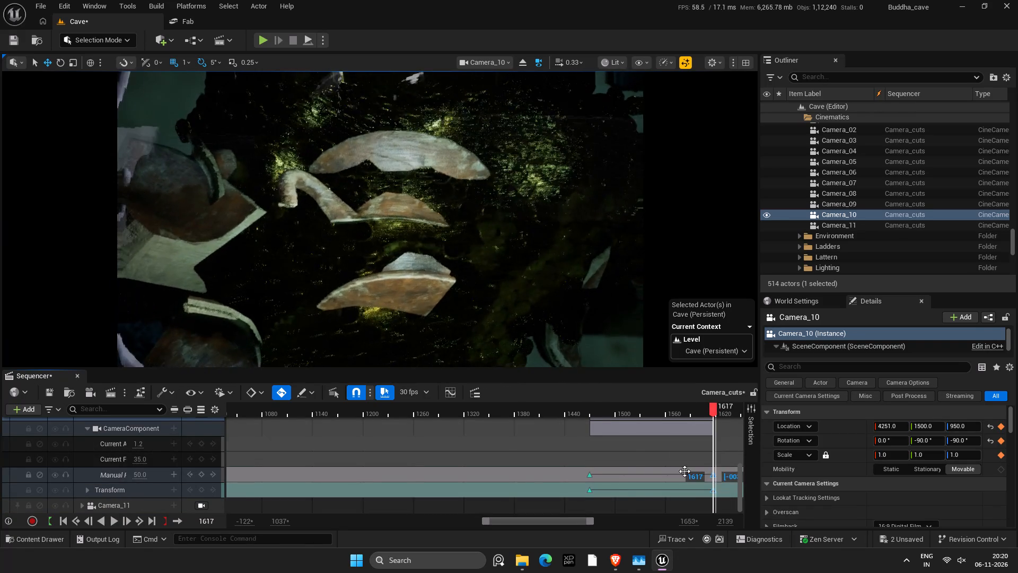
pyautogui.moveTo(684, 471); pyautogui.dragTo(569, 469)
# Move Camera_10's focus distance and transform keys from frame 1470 to frame 1620.
pyautogui.moveTo(607, 463); pyautogui.dragTo(583, 501)
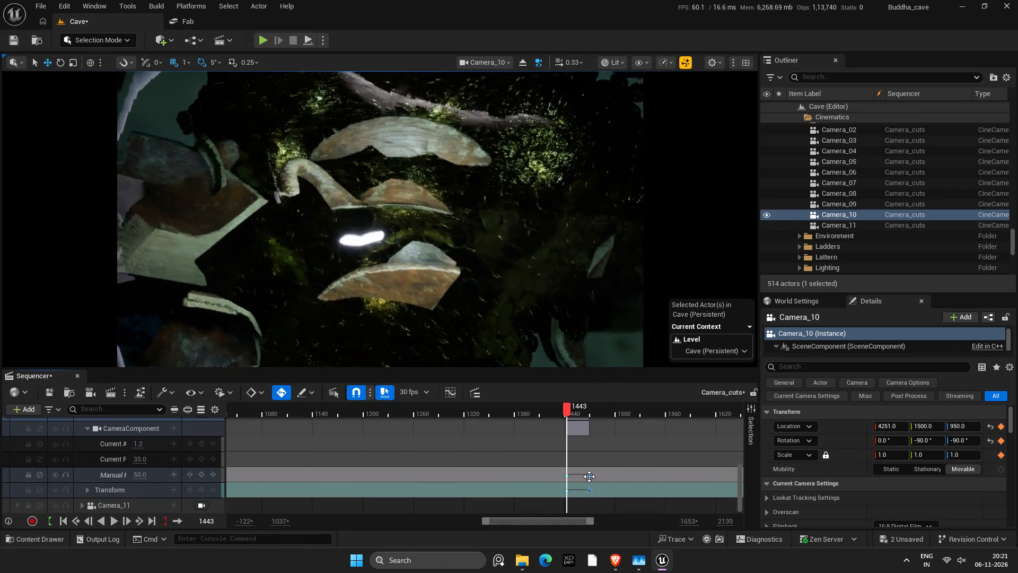
pyautogui.moveTo(589, 476); pyautogui.dragTo(715, 473)
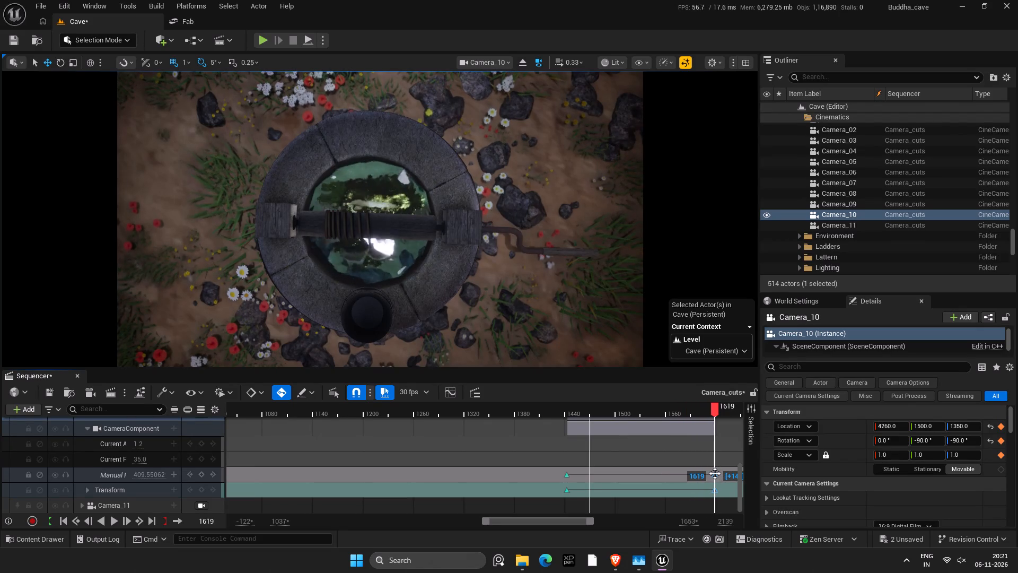
pyautogui.moveTo(715, 473); pyautogui.dragTo(715, 473)
# Move Camera_10's focus distance and transform keys from frame 1443 to frame 1470.
pyautogui.moveTo(557, 456); pyautogui.dragTo(565, 476)
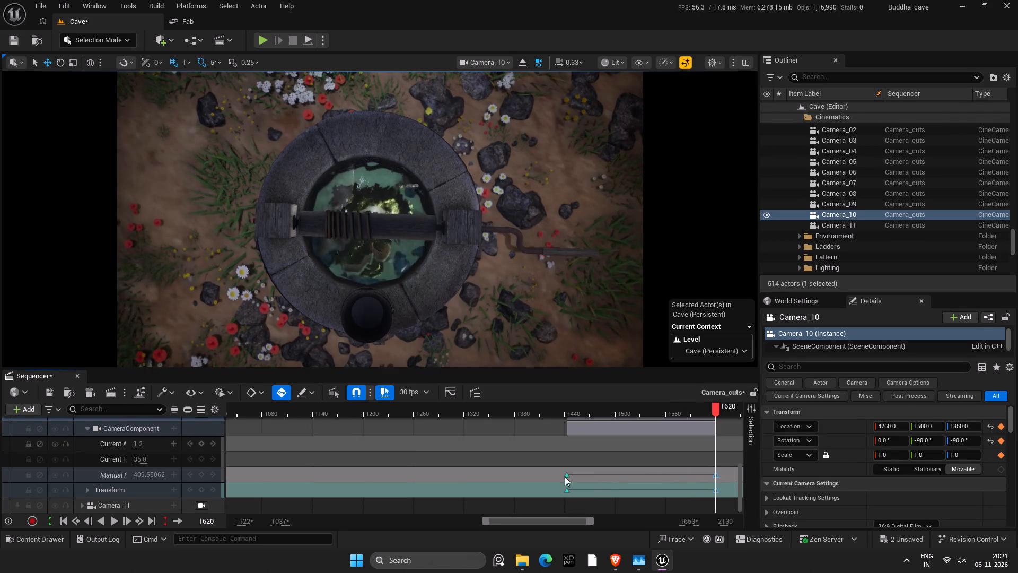
pyautogui.moveTo(565, 476); pyautogui.dragTo(575, 500)
pyautogui.moveTo(568, 475); pyautogui.dragTo(565, 475)
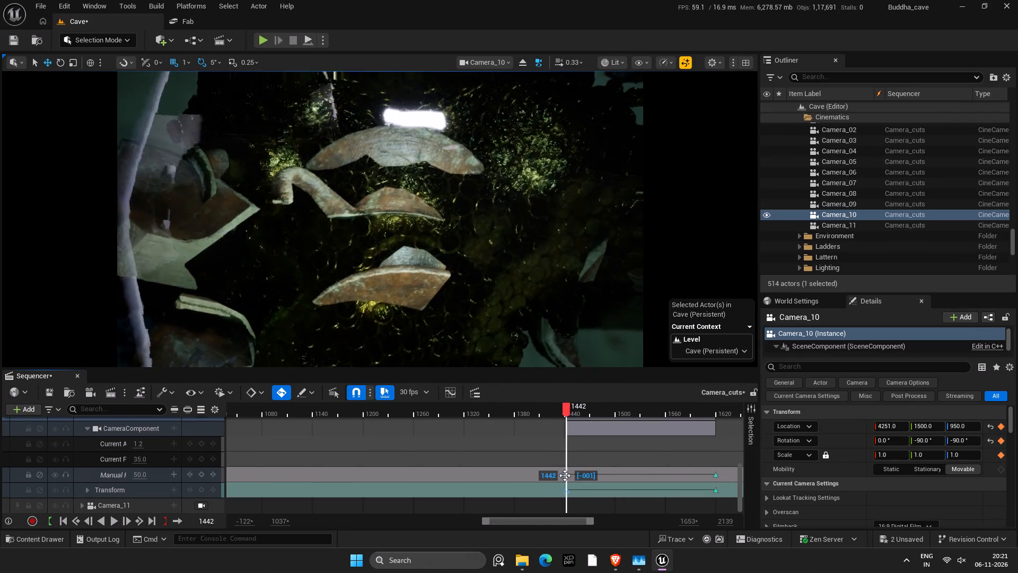
pyautogui.moveTo(565, 475); pyautogui.dragTo(551, 475)
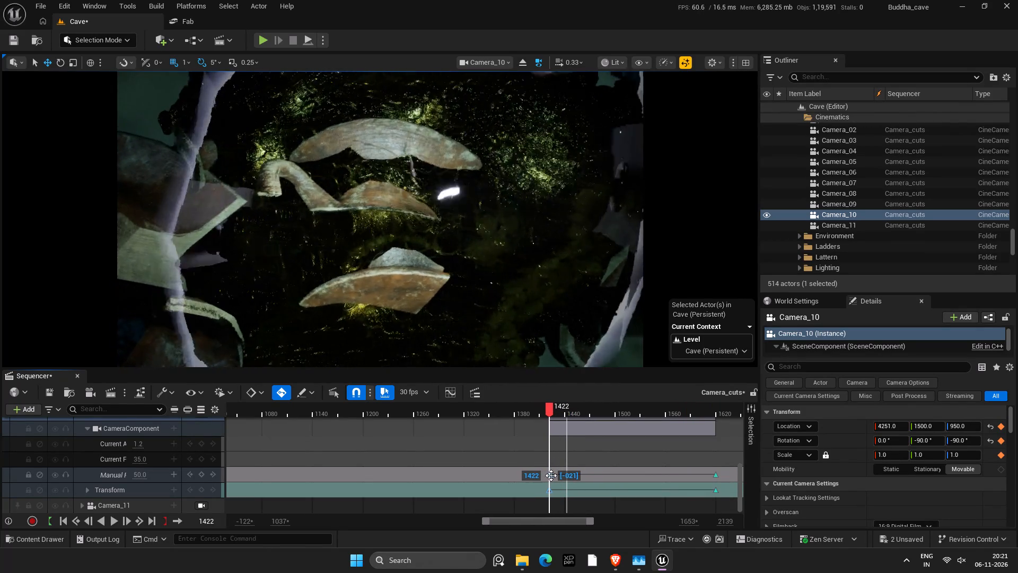
pyautogui.moveTo(551, 475); pyautogui.dragTo(568, 477)
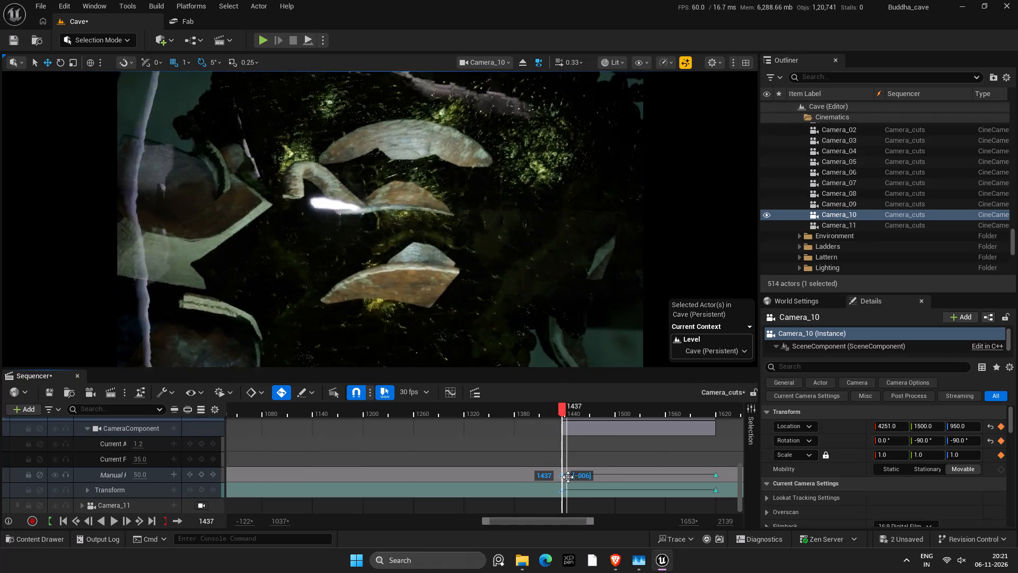
pyautogui.moveTo(568, 477); pyautogui.dragTo(591, 484)
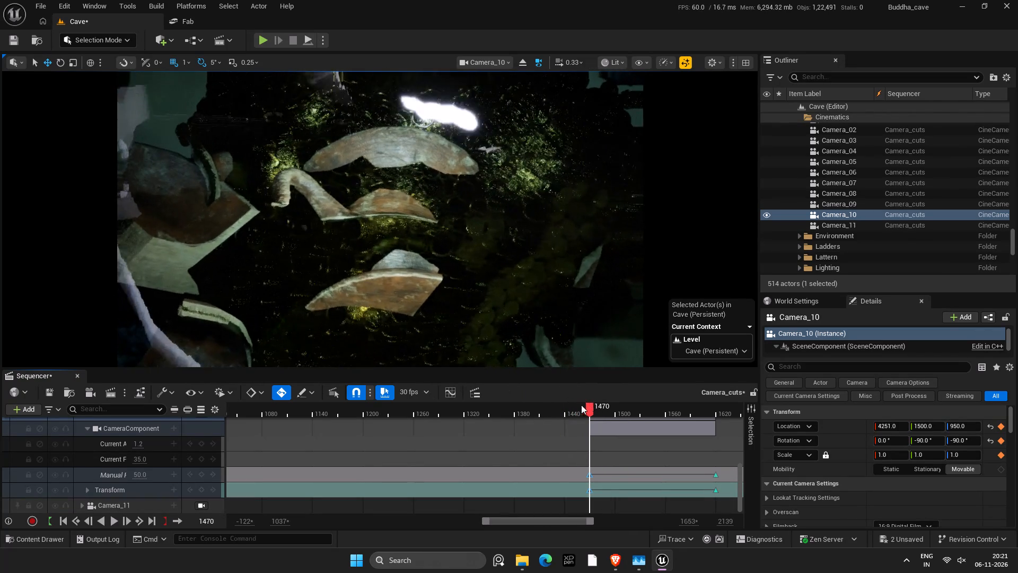
# Play back Camera_10's reversed move from before frame 1470 to frame 1635, and scrub back to about frame 1530 to check it.
pyautogui.moveTo(574, 407); pyautogui.dragTo(563, 409)
pyautogui.click(118, 520)
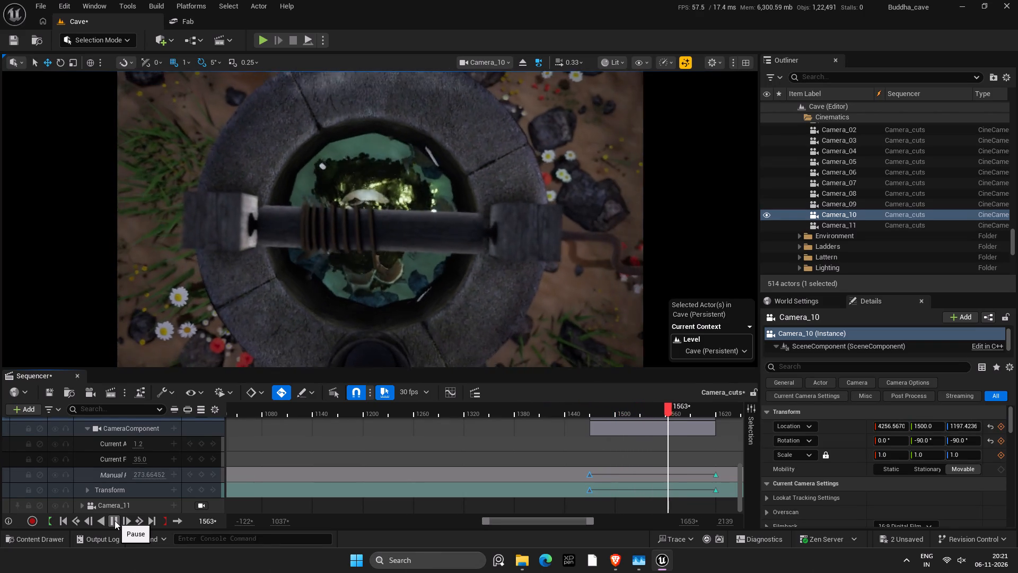
pyautogui.click(115, 520)
pyautogui.click(115, 520)
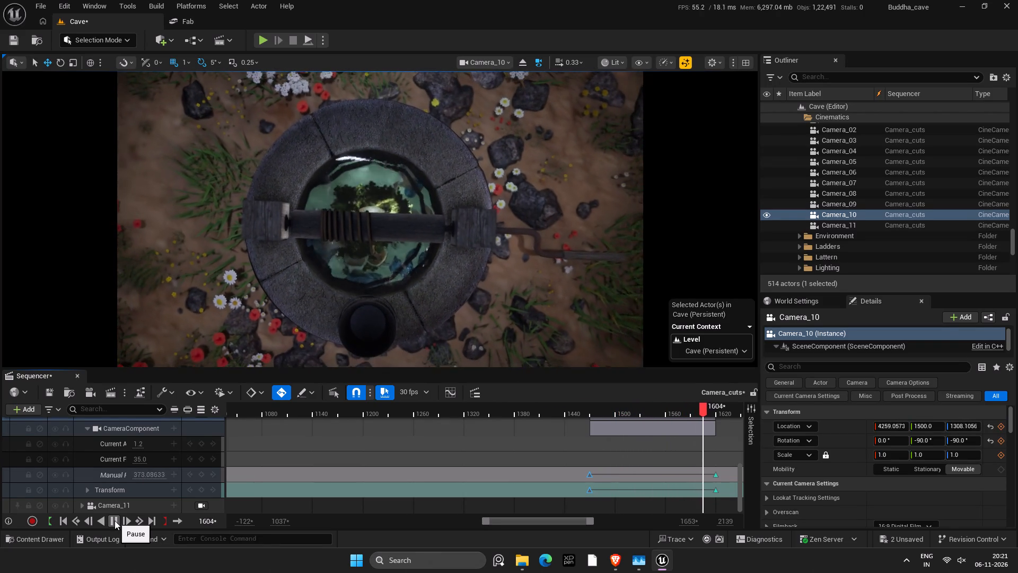
pyautogui.click(115, 520)
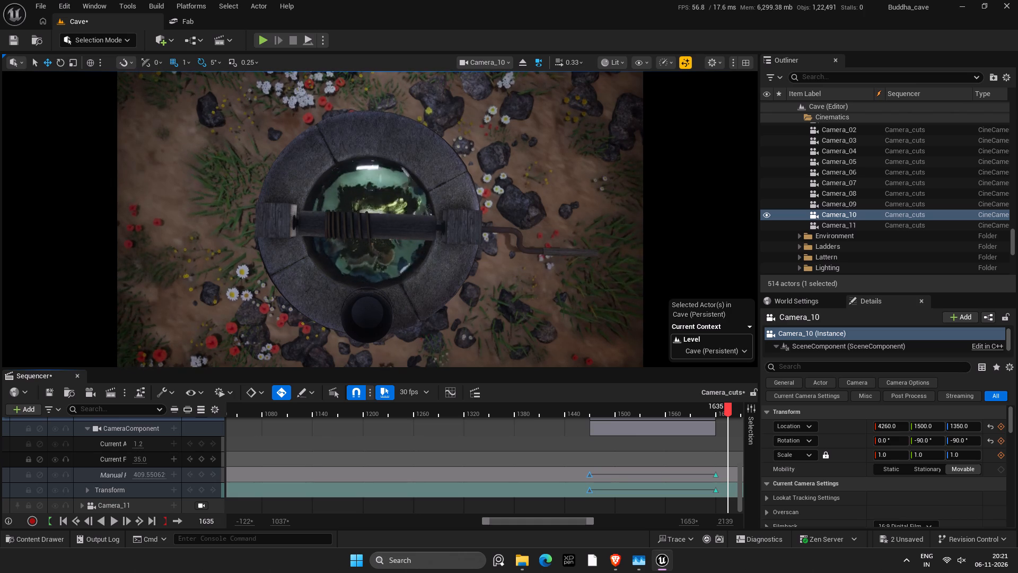
pyautogui.moveTo(714, 409); pyautogui.dragTo(679, 407)
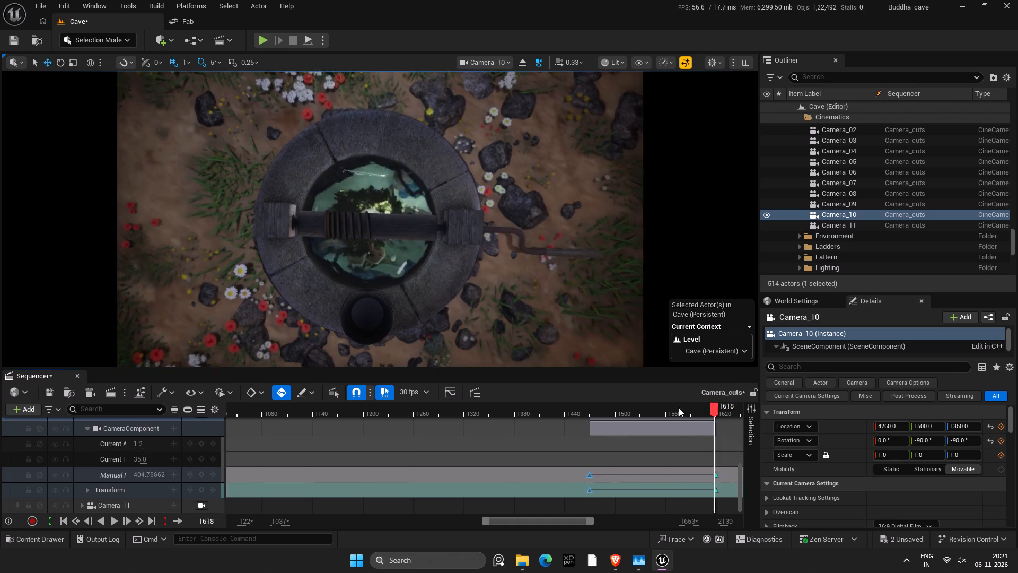
pyautogui.moveTo(679, 407); pyautogui.dragTo(677, 411)
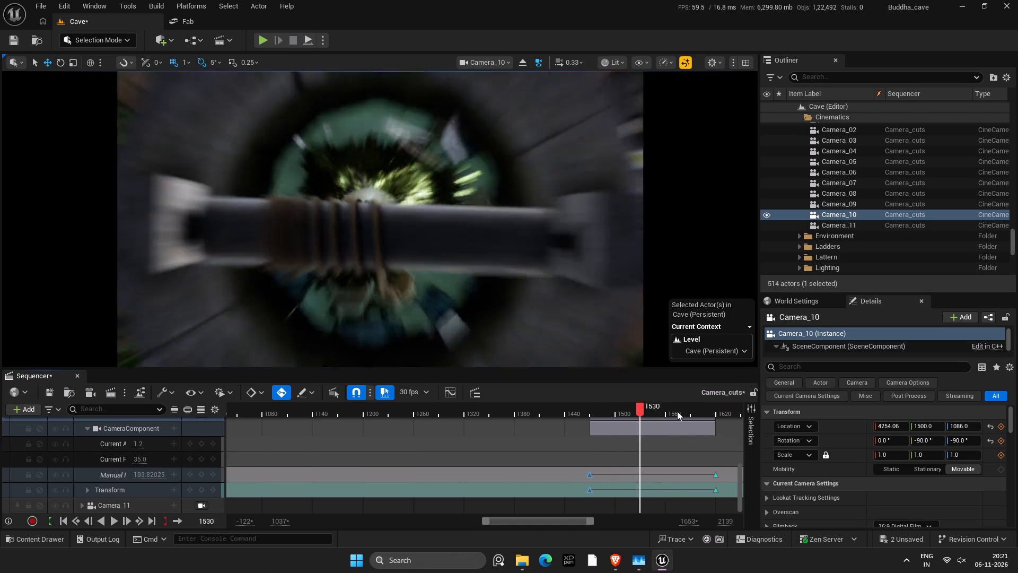
# At the frame 1620 key, raise Camera_10's Z location to about 1700 for a higher overhead view of the well.
pyautogui.moveTo(677, 411); pyautogui.dragTo(717, 419)
pyautogui.press('Left')
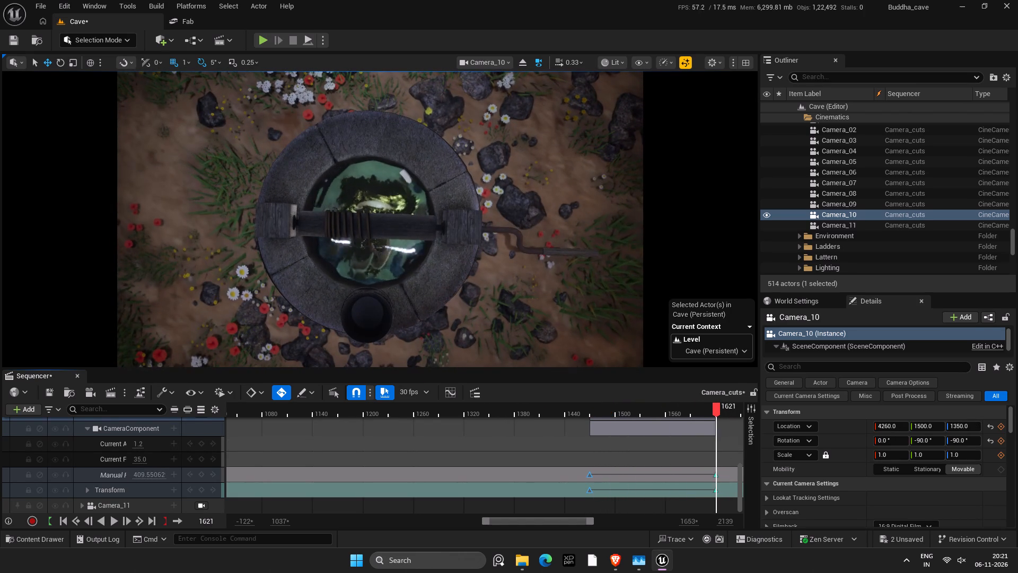
pyautogui.press('Left')
pyautogui.moveTo(970, 426); pyautogui.dragTo(968, 426)
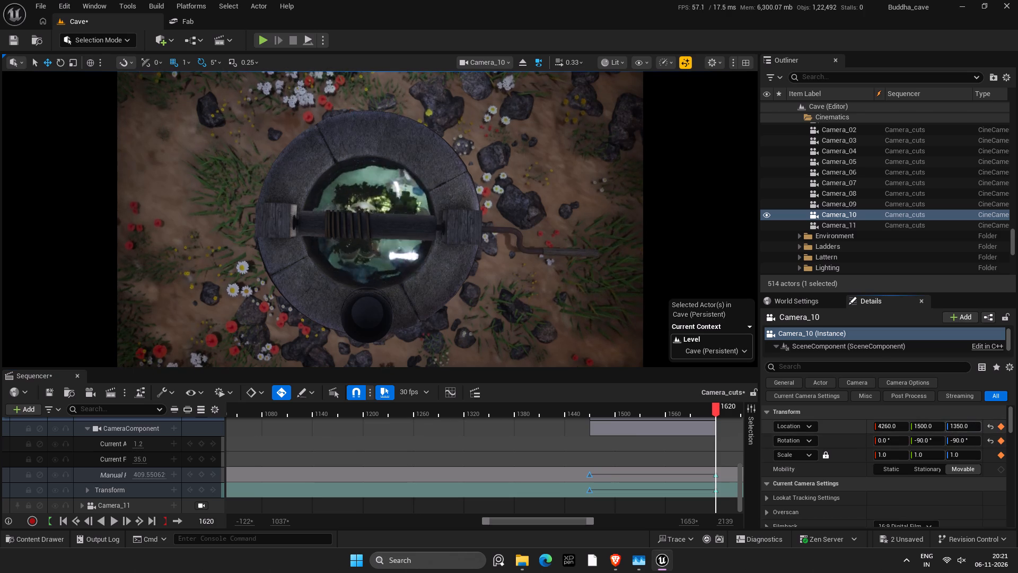
pyautogui.moveTo(968, 426); pyautogui.dragTo(509, 424)
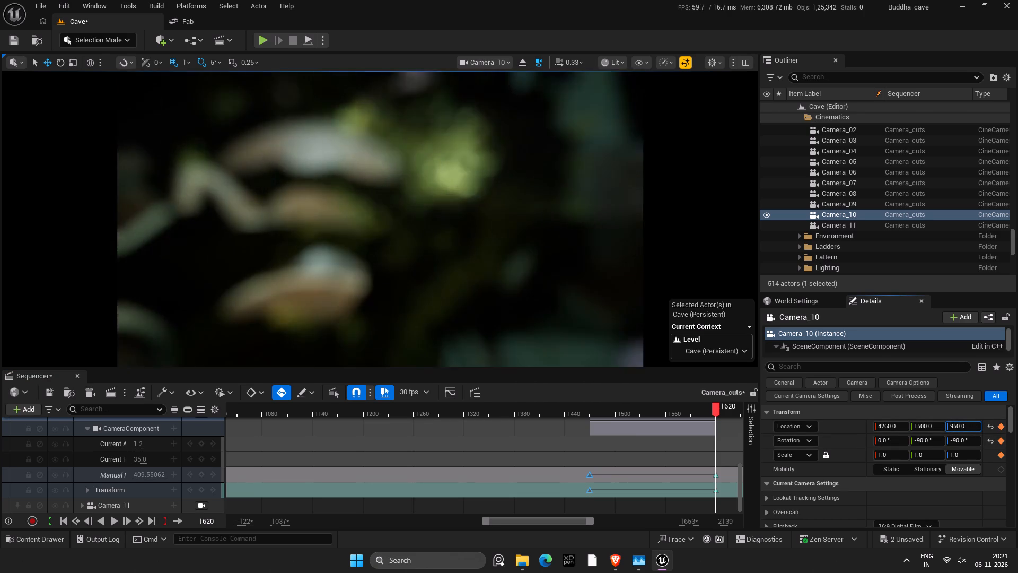
pyautogui.moveTo(509, 424); pyautogui.dragTo(624, 440)
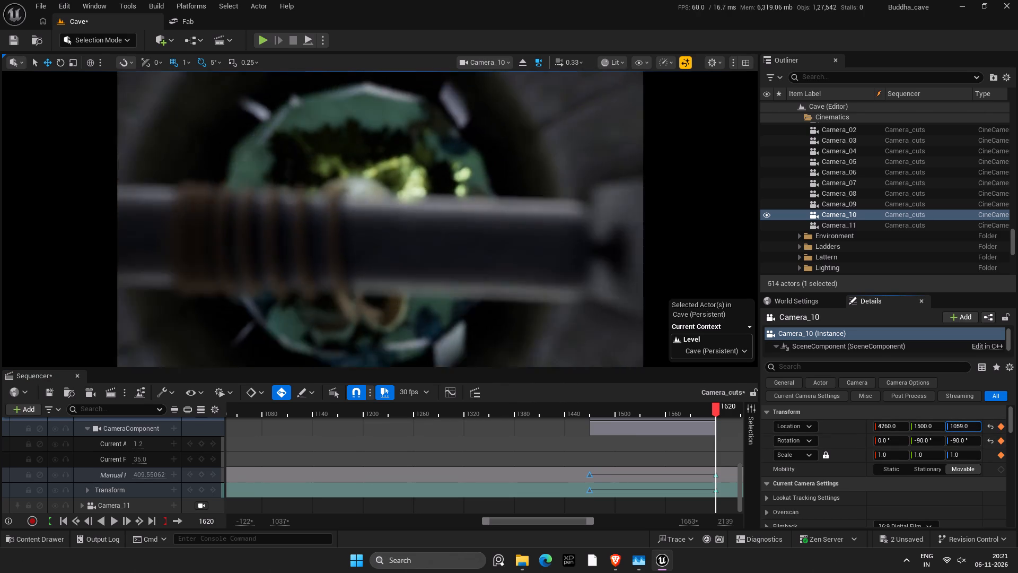
pyautogui.moveTo(624, 440); pyautogui.dragTo(824, 470)
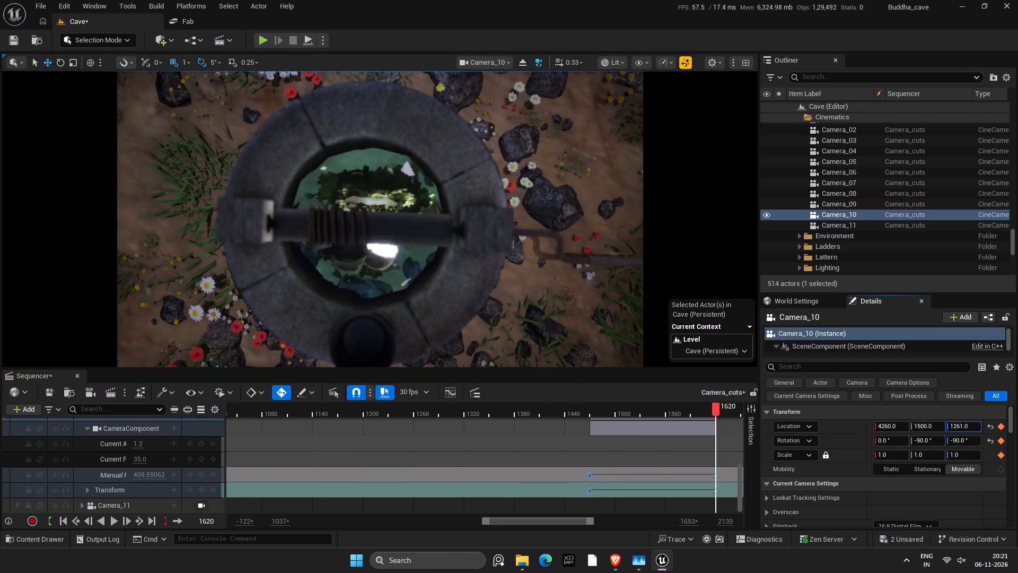
pyautogui.moveTo(824, 470); pyautogui.dragTo(1017, 489)
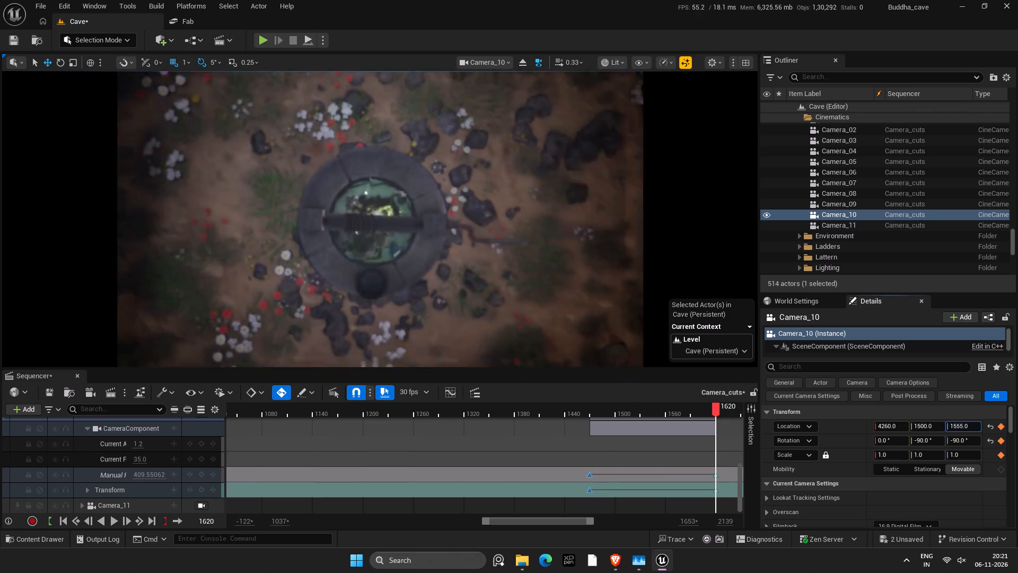
pyautogui.moveTo(1017, 489); pyautogui.dragTo(1017, 468)
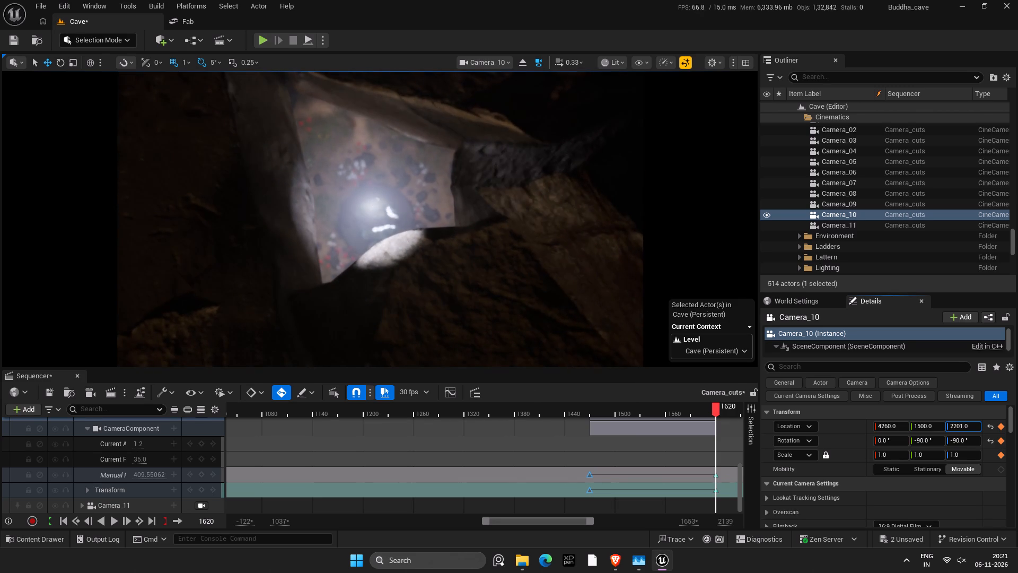
pyautogui.moveTo(1017, 468); pyautogui.dragTo(392, 471)
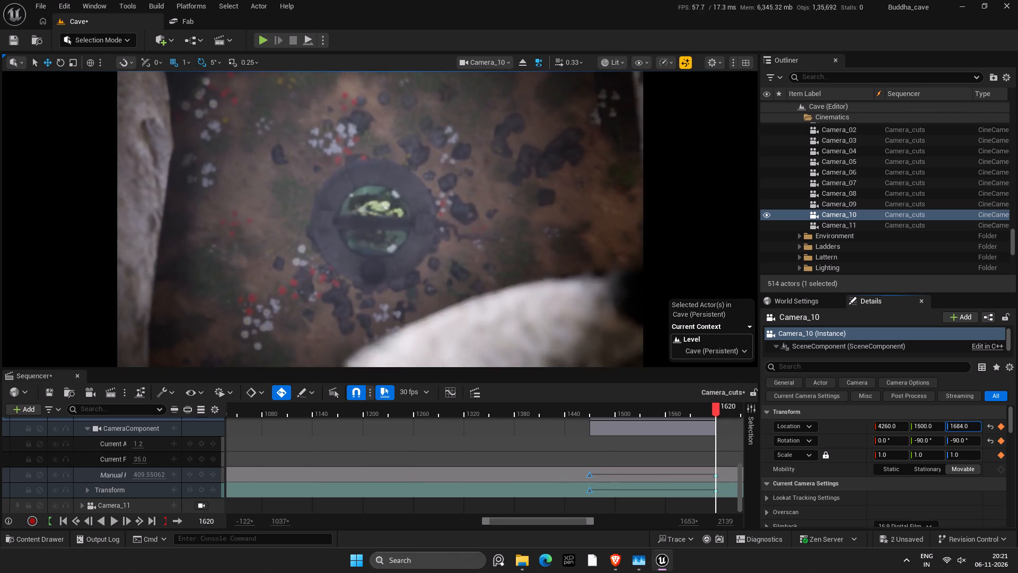
pyautogui.moveTo(392, 471); pyautogui.dragTo(508, 481)
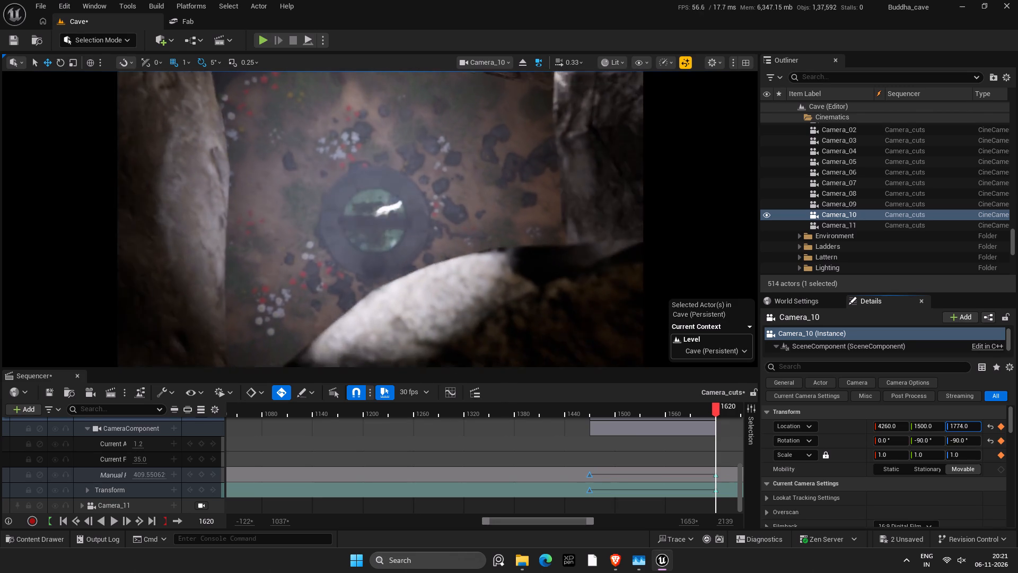
pyautogui.moveTo(508, 481); pyautogui.dragTo(560, 500)
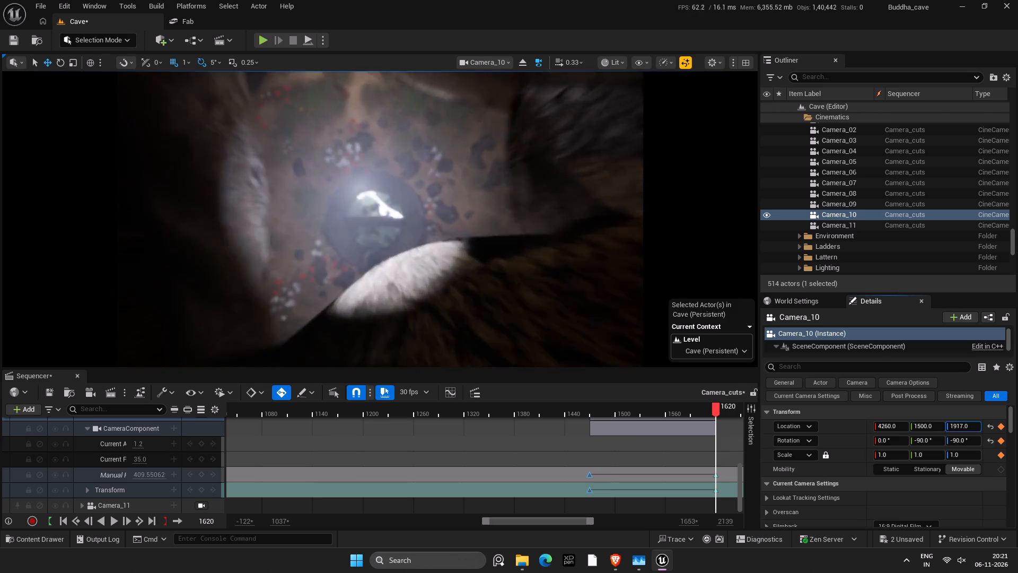
pyautogui.moveTo(560, 500); pyautogui.dragTo(326, 508)
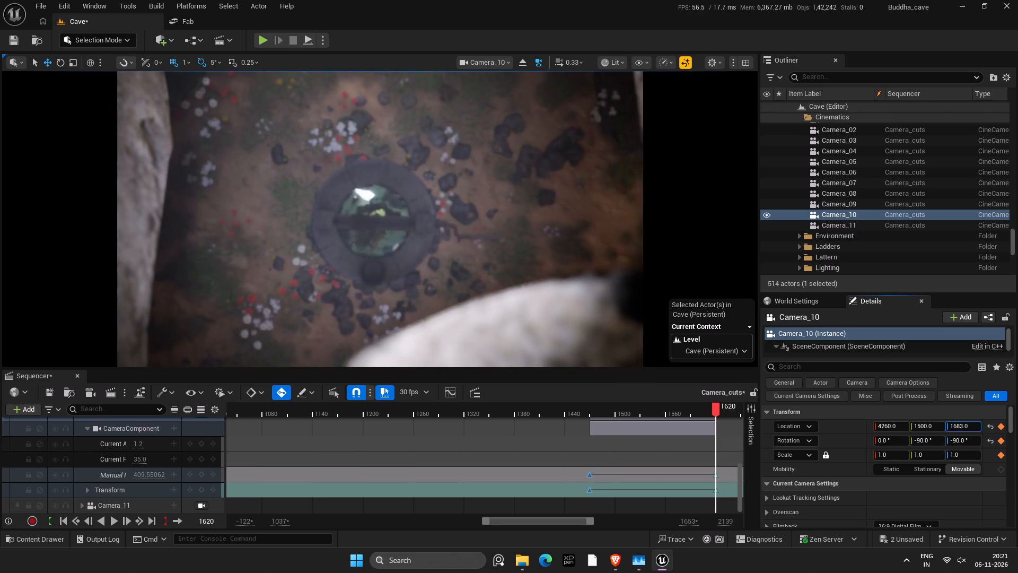
pyautogui.moveTo(326, 508); pyautogui.dragTo(343, 509)
# Using the debug focus plane, set Camera_10's manual focus distance at frame 1620 to about 813.68 cm, and hide the plane again.
pyautogui.scroll(-4, 932, 499)
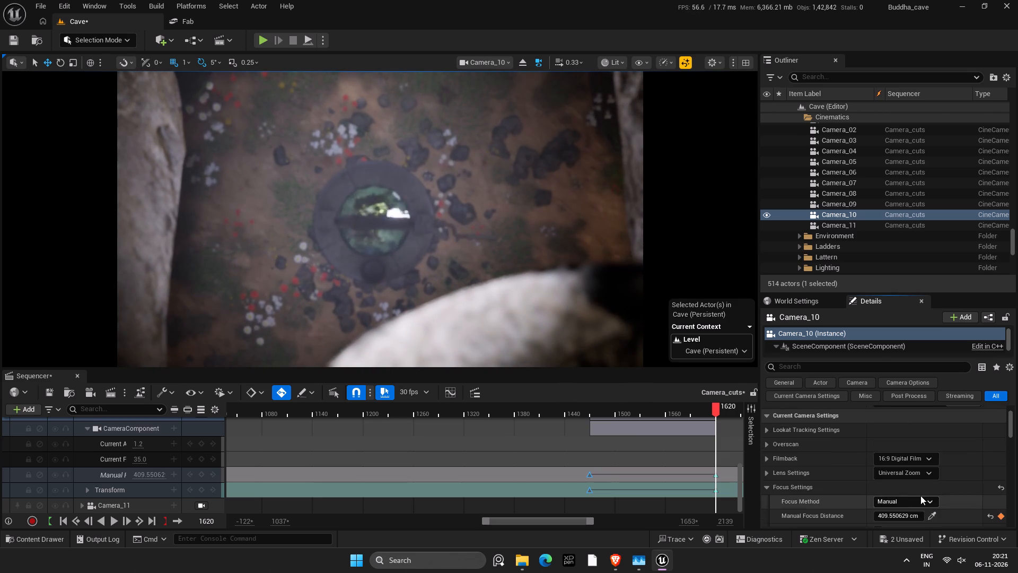
pyautogui.scroll(-2, 885, 499)
pyautogui.click(876, 498)
pyautogui.moveTo(884, 482); pyautogui.dragTo(887, 482)
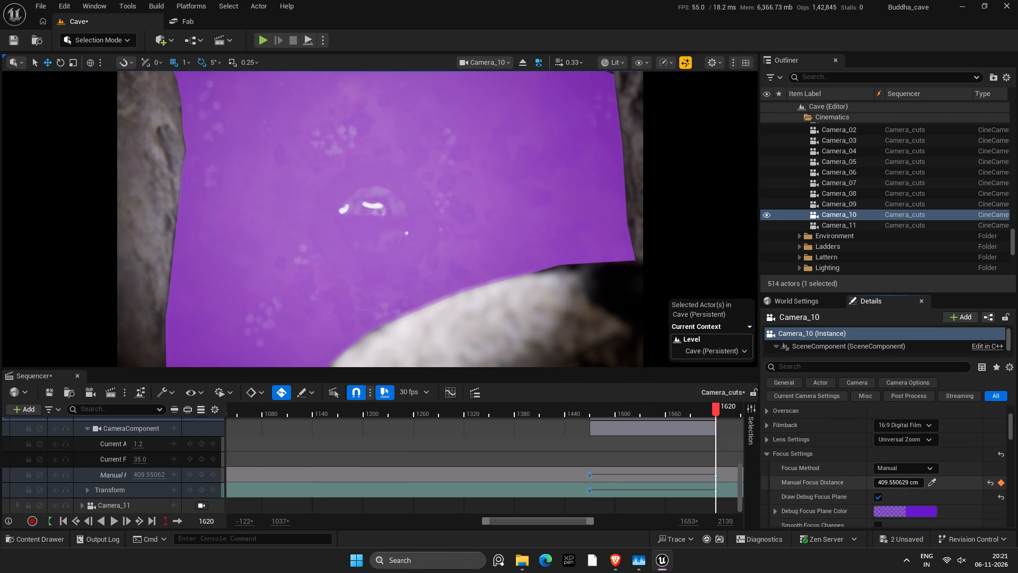
pyautogui.moveTo(887, 482); pyautogui.dragTo(856, 464)
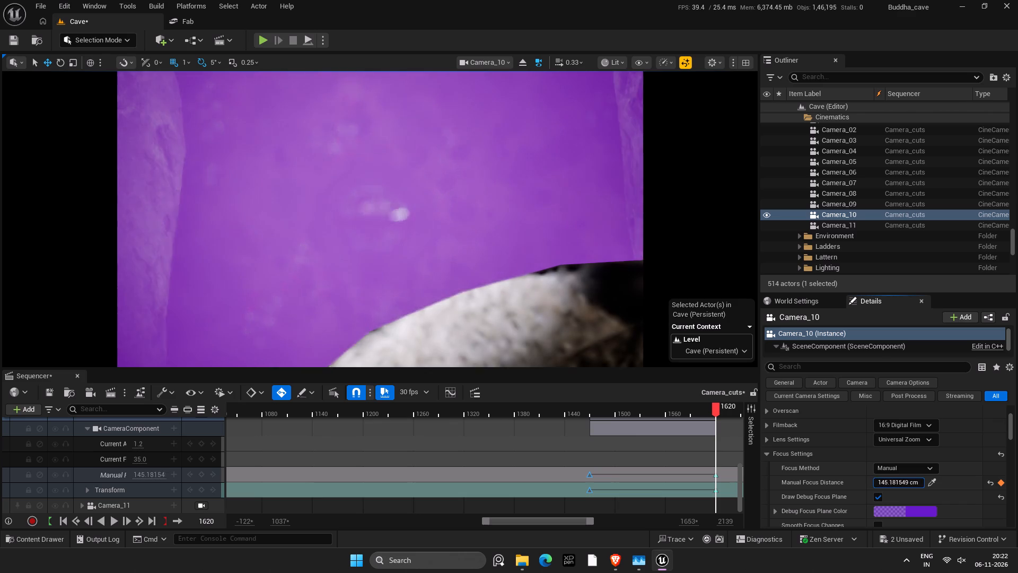
pyautogui.moveTo(856, 464); pyautogui.dragTo(968, 472)
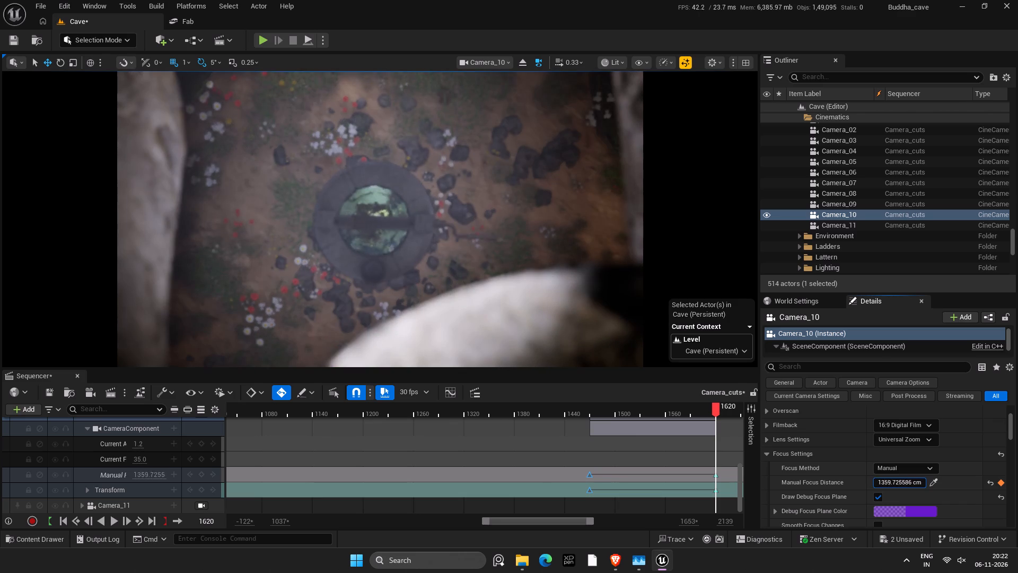
pyautogui.moveTo(968, 472); pyautogui.dragTo(955, 472)
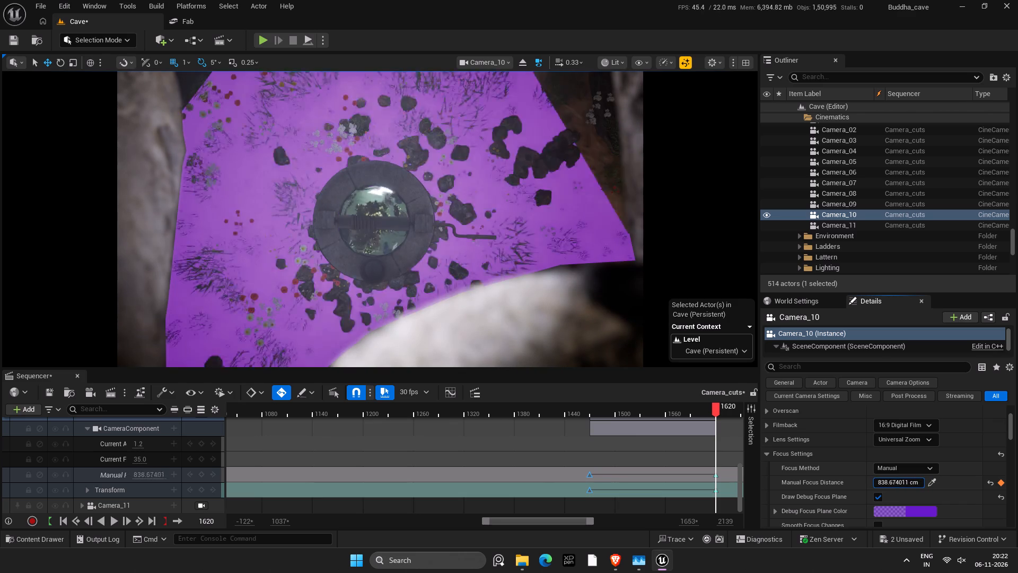
pyautogui.moveTo(955, 472); pyautogui.dragTo(954, 472)
pyautogui.click(877, 496)
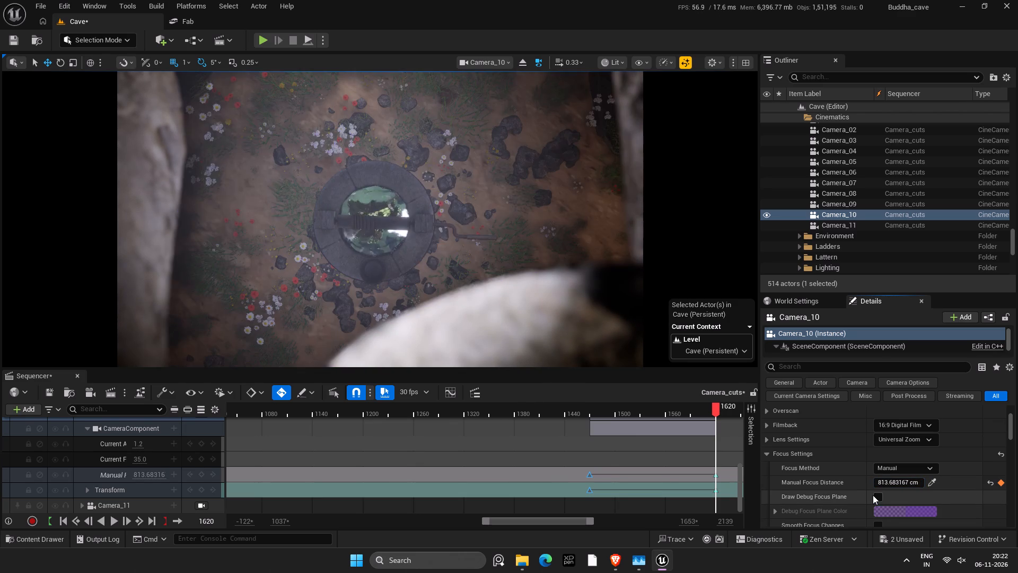
# Play back Camera_10's rise out of the well from about frame 1470 to 1650, and scrub between frames 1453 and 1524 to check it.
pyautogui.click(587, 410)
pyautogui.click(111, 521)
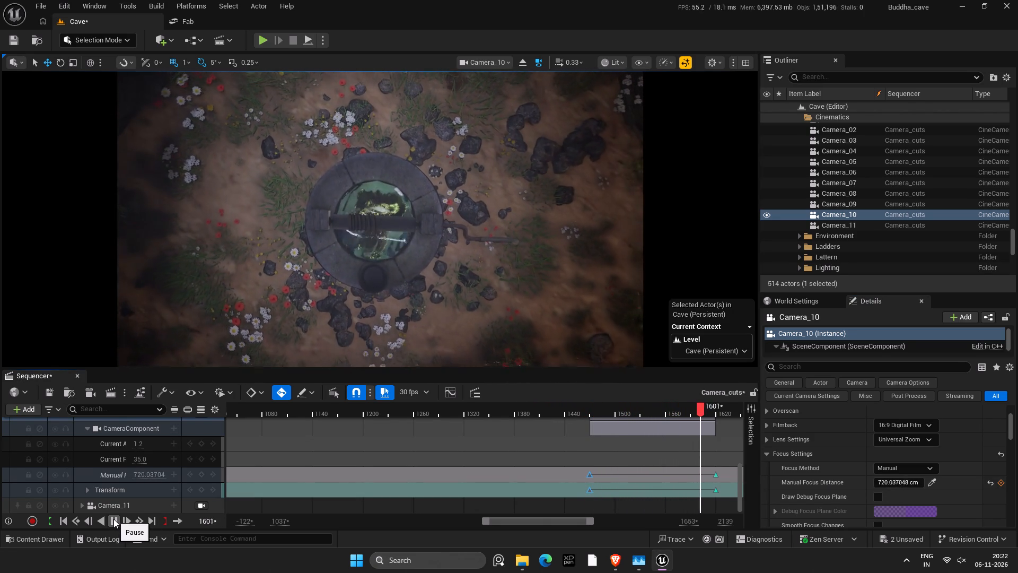
pyautogui.click(114, 518)
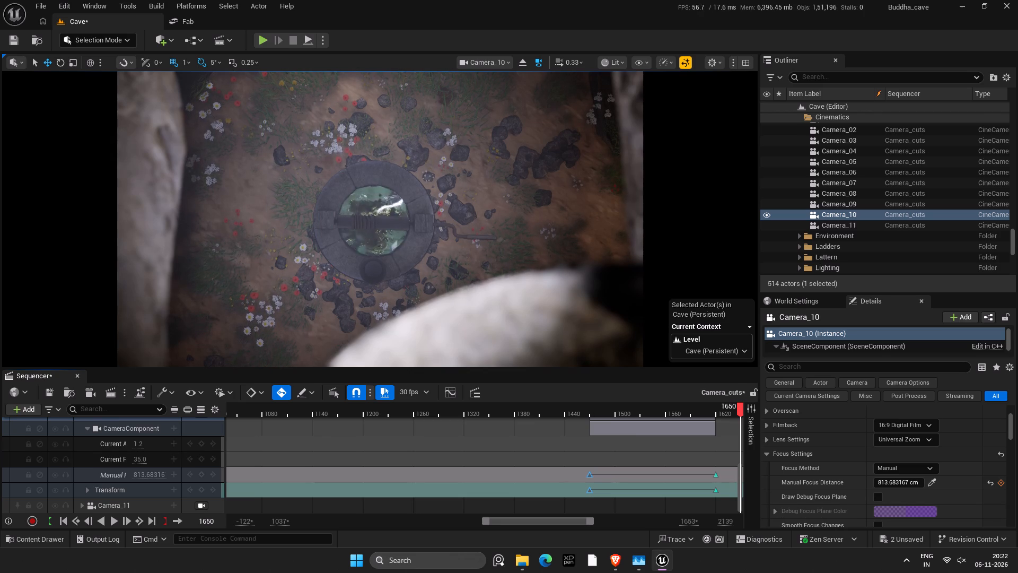
pyautogui.moveTo(605, 407); pyautogui.dragTo(588, 407)
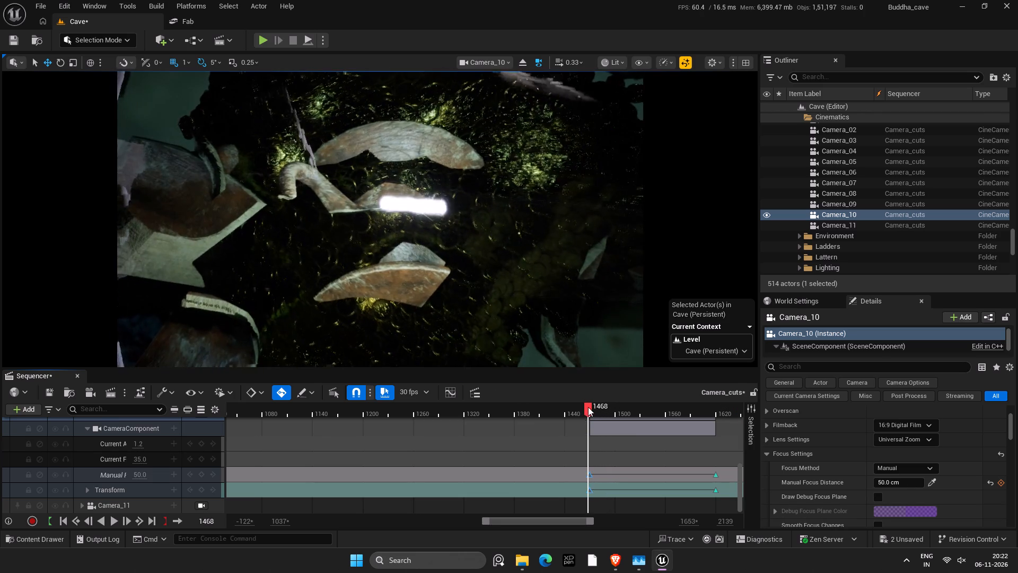
pyautogui.moveTo(588, 407); pyautogui.dragTo(595, 408)
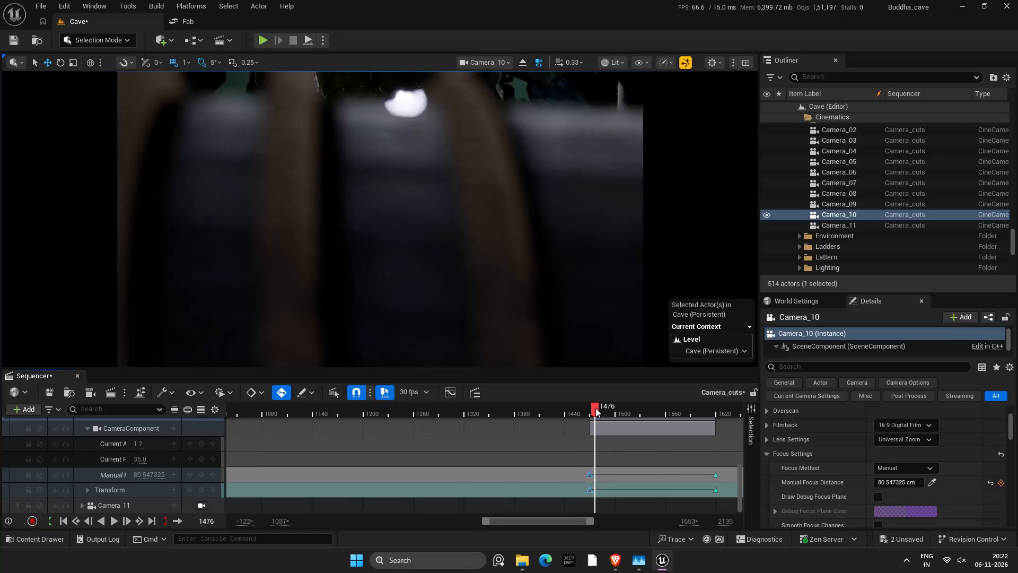
pyautogui.moveTo(595, 408); pyautogui.dragTo(639, 418)
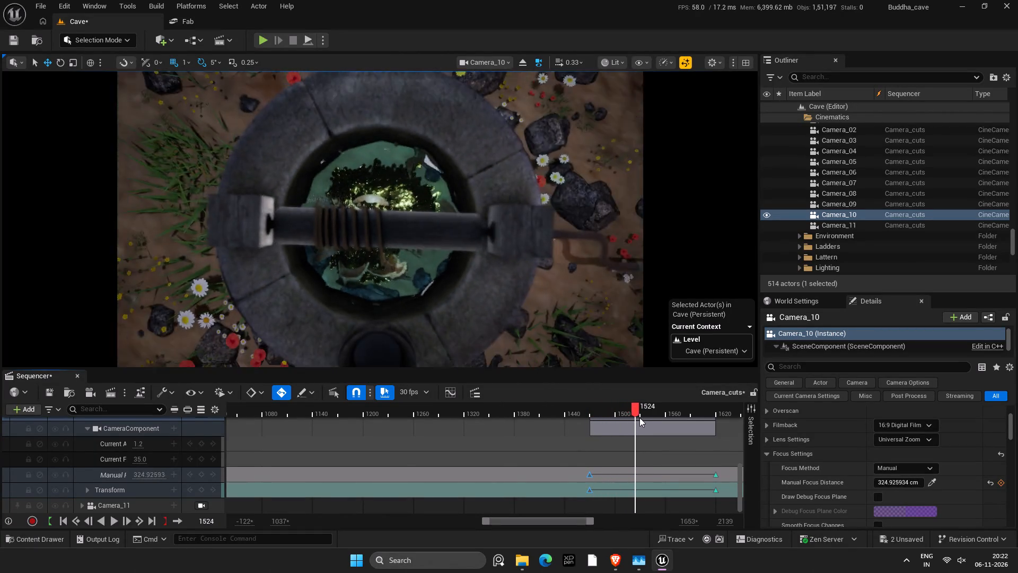
pyautogui.moveTo(639, 418); pyautogui.dragTo(576, 424)
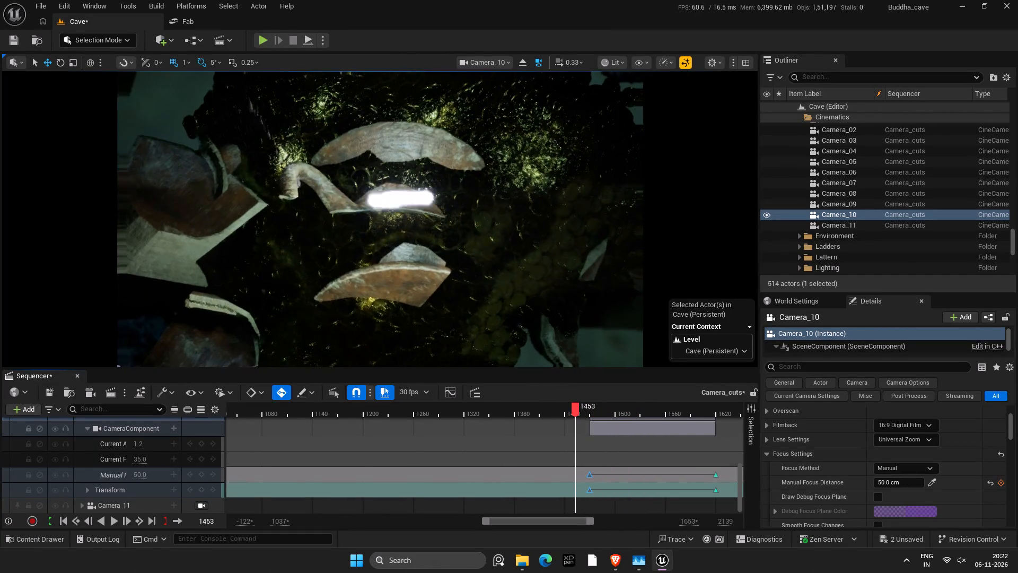
# Play back Camera_10's rise out of the well from frame 1453, and check its starting view at frame 1470.
pyautogui.click(111, 520)
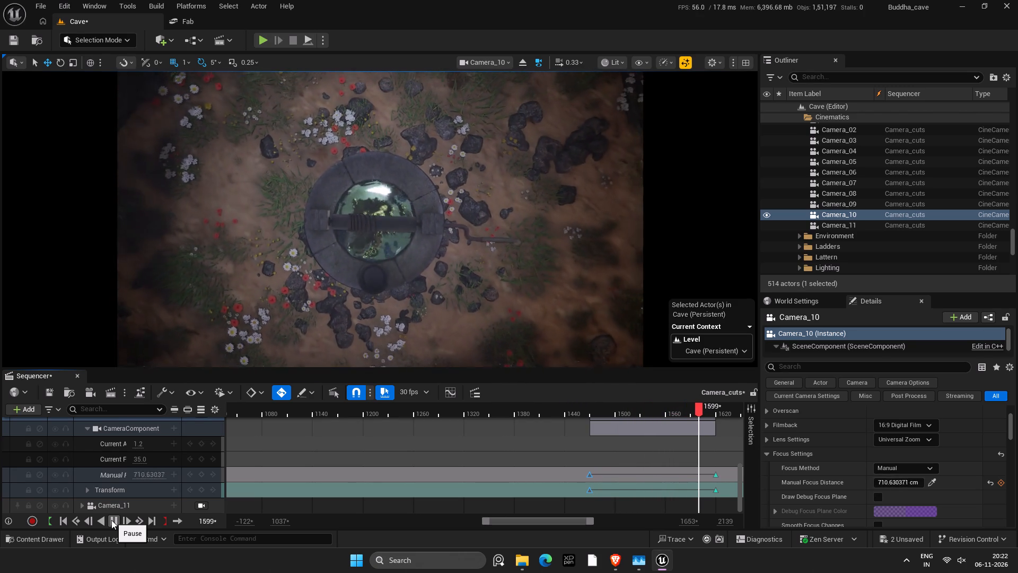
pyautogui.click(111, 520)
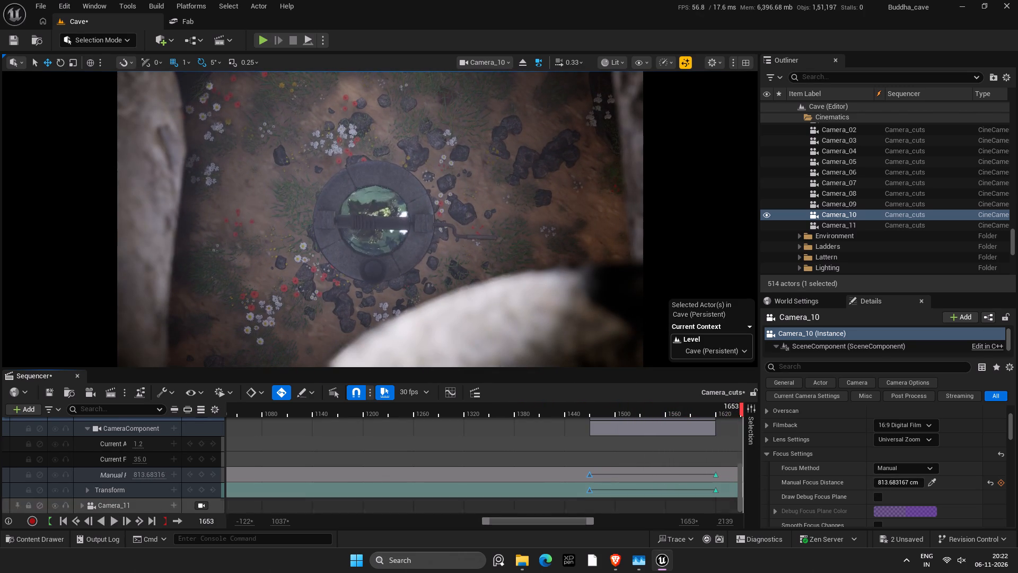
pyautogui.click(586, 411)
pyautogui.press('Right')
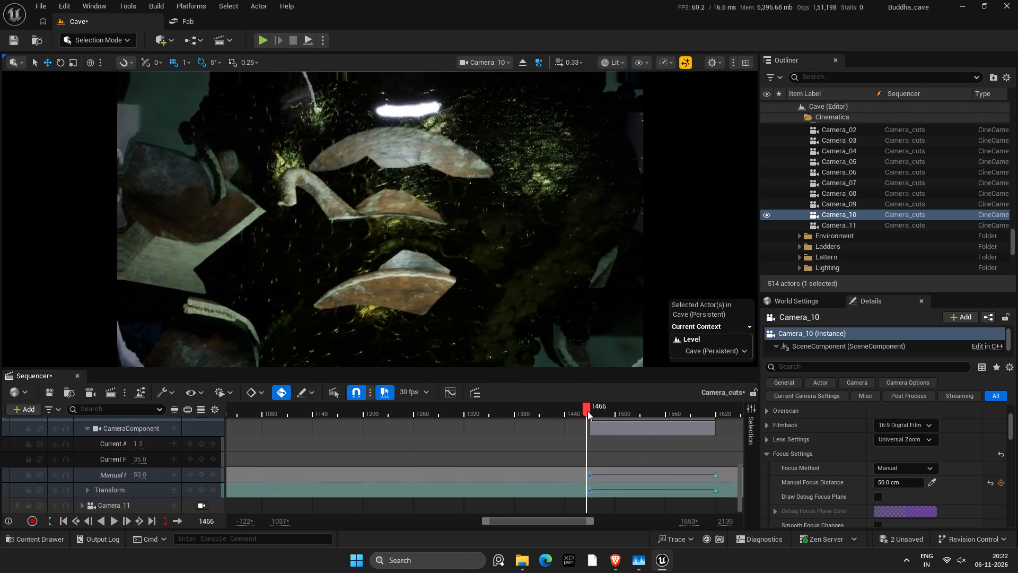
pyautogui.press('Right')
pyautogui.press('Right')
pyautogui.press('Right')
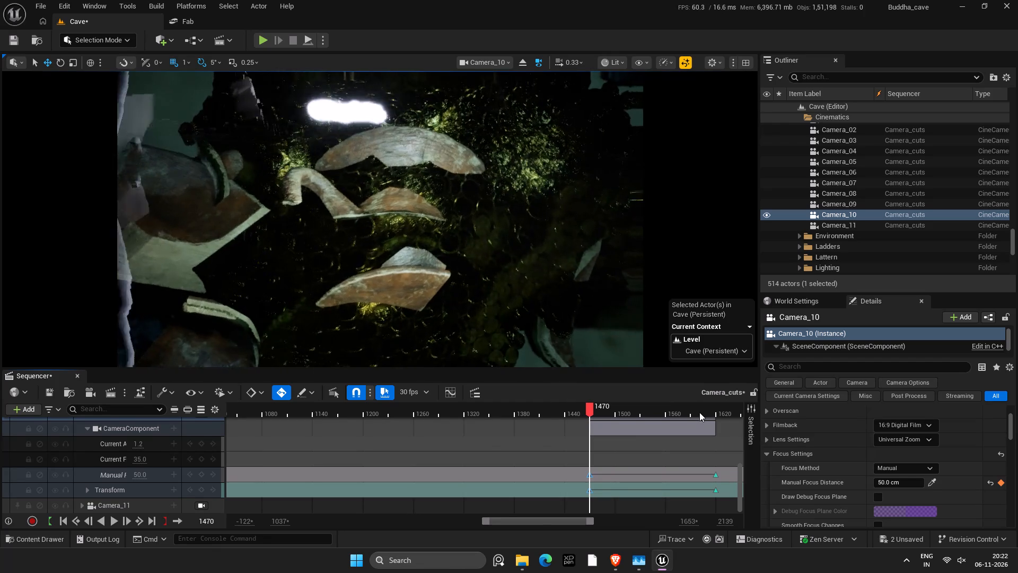
# At the frame 1620 key, lower Camera_10 to a Z location of about 1280.58 for a closer overhead view of the well.
pyautogui.moveTo(704, 410); pyautogui.dragTo(716, 411)
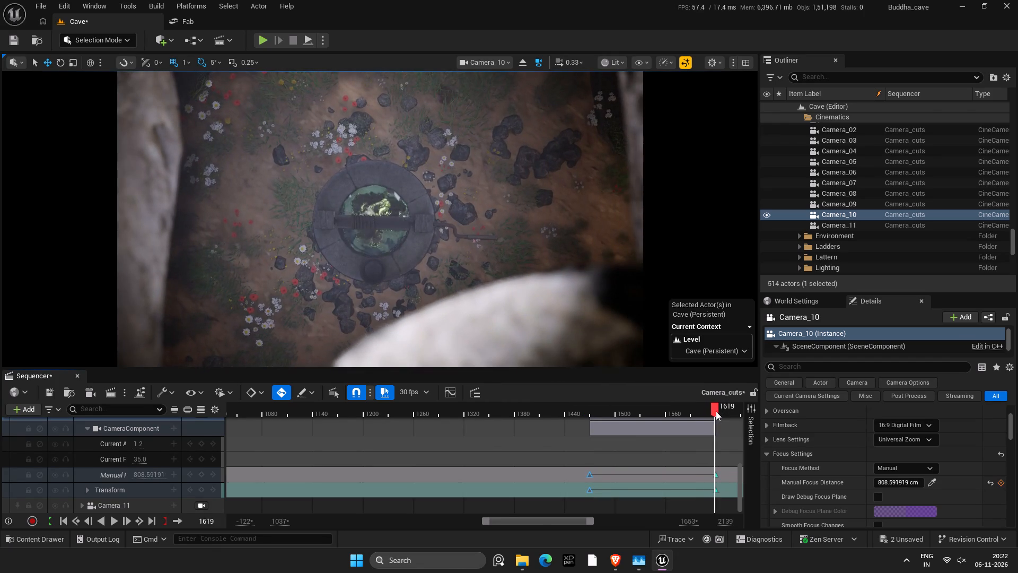
pyautogui.press('Right')
pyautogui.scroll(2, 736, 469)
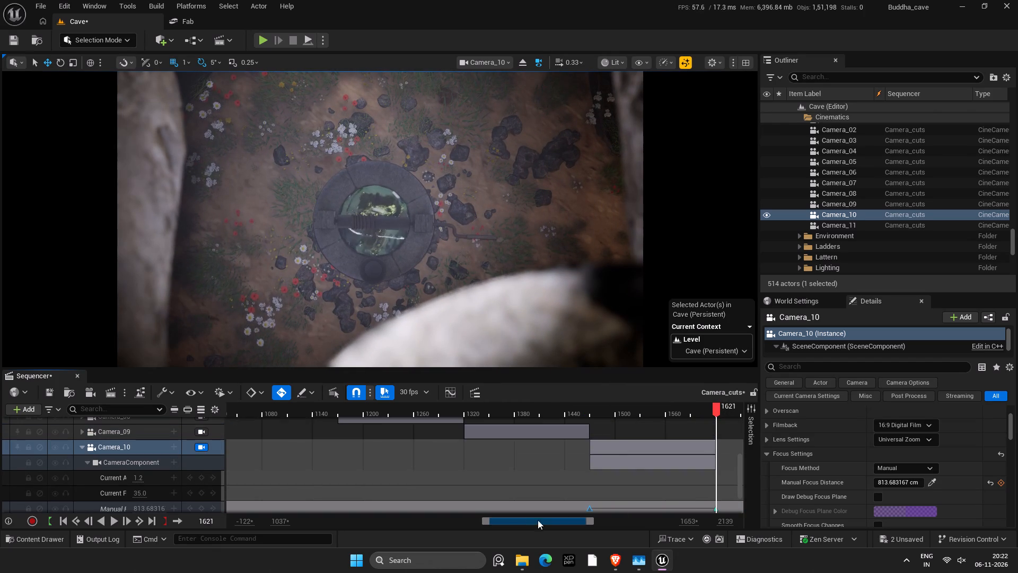
pyautogui.moveTo(490, 518); pyautogui.dragTo(575, 519)
pyautogui.moveTo(487, 522); pyautogui.dragTo(504, 522)
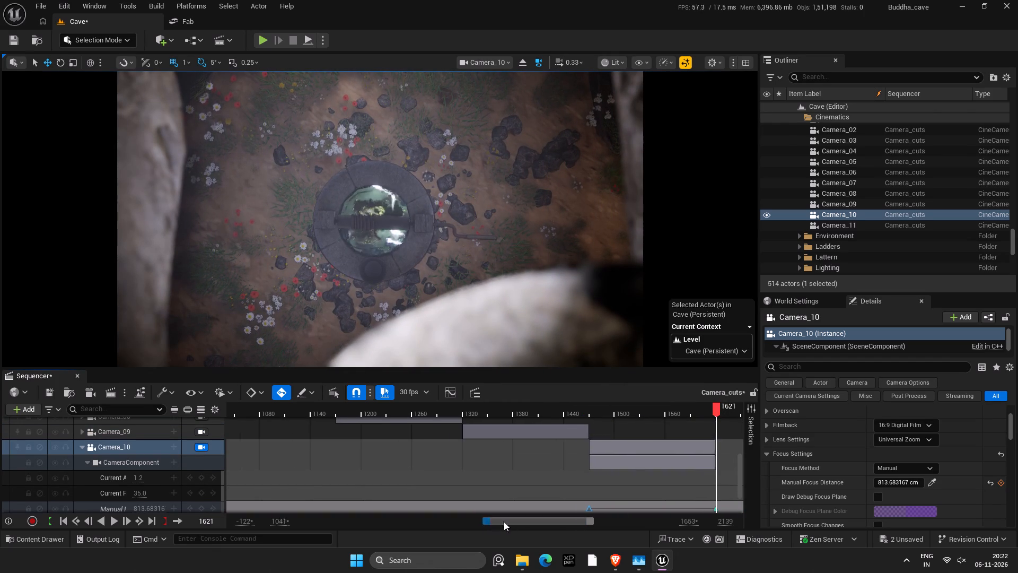
pyautogui.moveTo(504, 522); pyautogui.dragTo(567, 519)
pyautogui.scroll(-4, 646, 468)
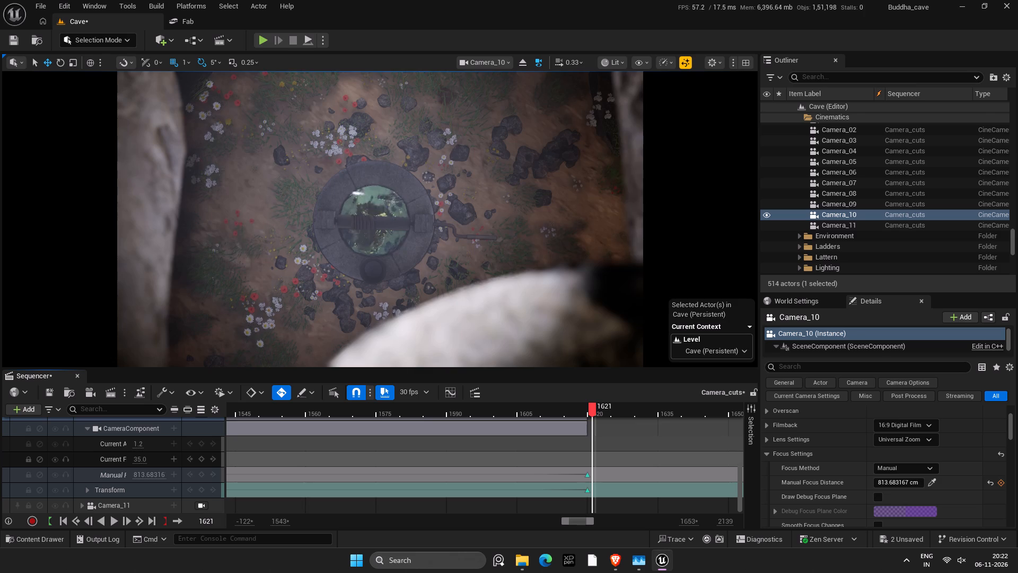
pyautogui.press('Left')
pyautogui.moveTo(615, 451); pyautogui.dragTo(582, 505)
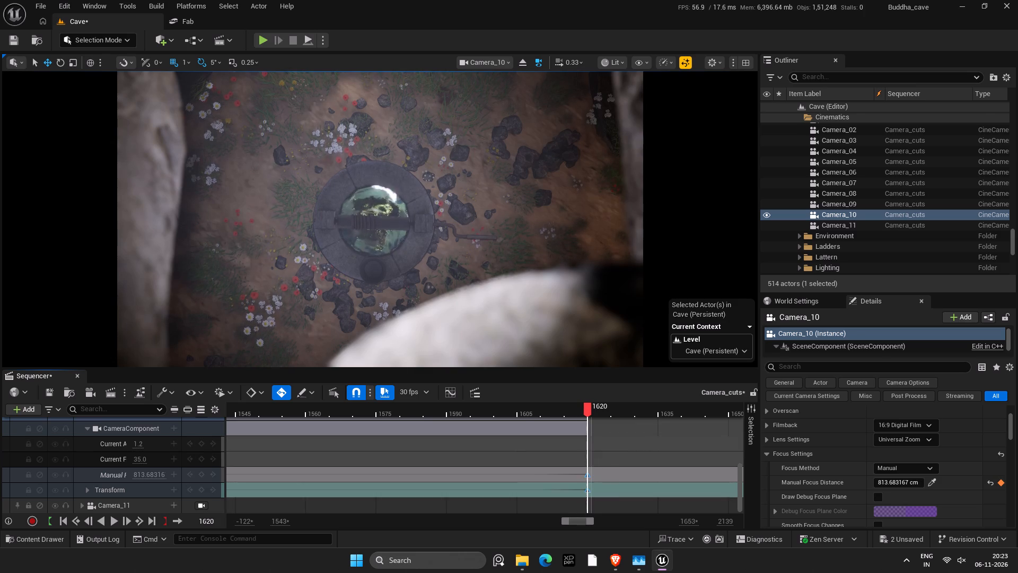
pyautogui.rightClick(382, 232)
pyautogui.write('ww')
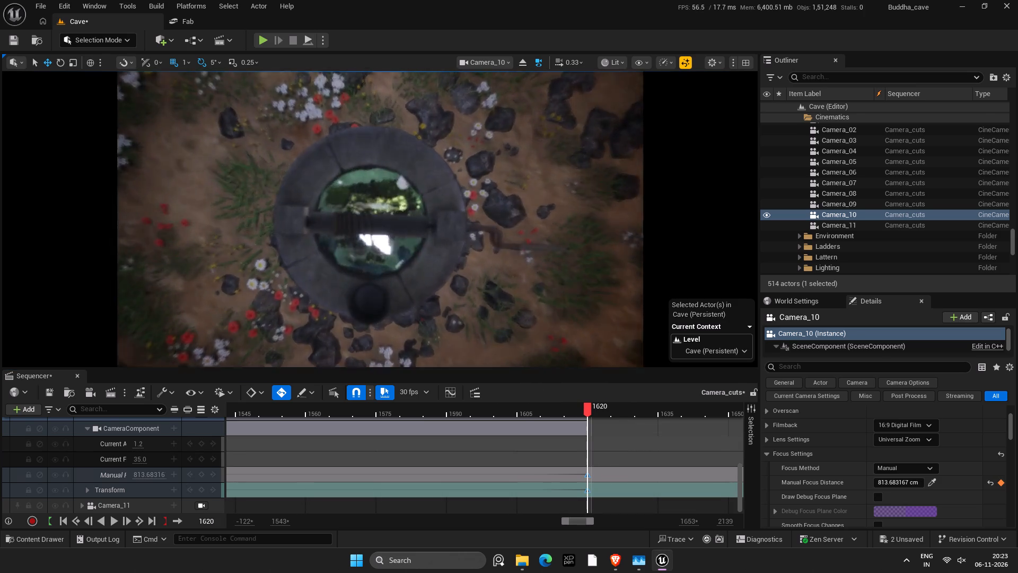
pyautogui.write('wwwsssssssss')
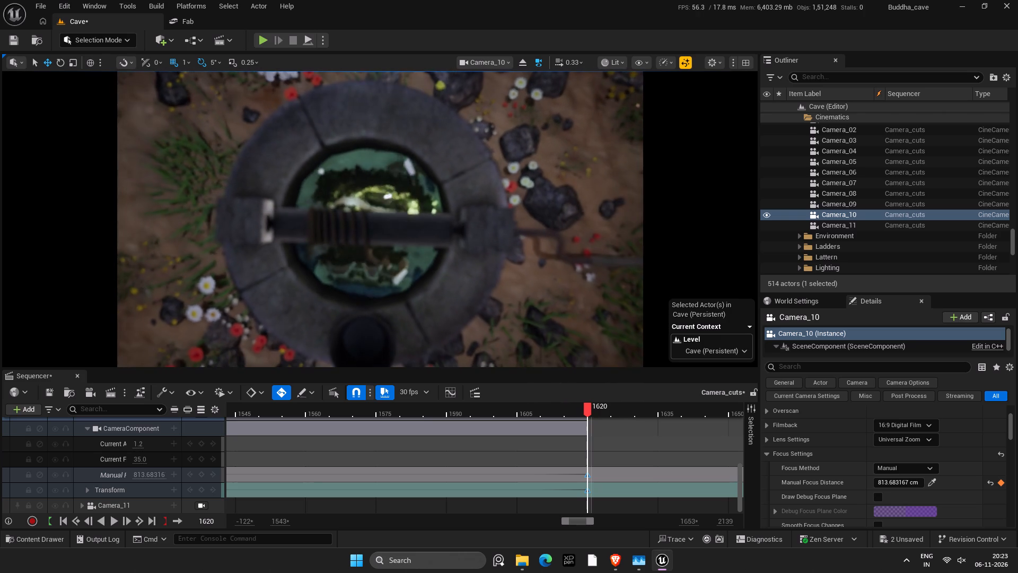
pyautogui.press('s')
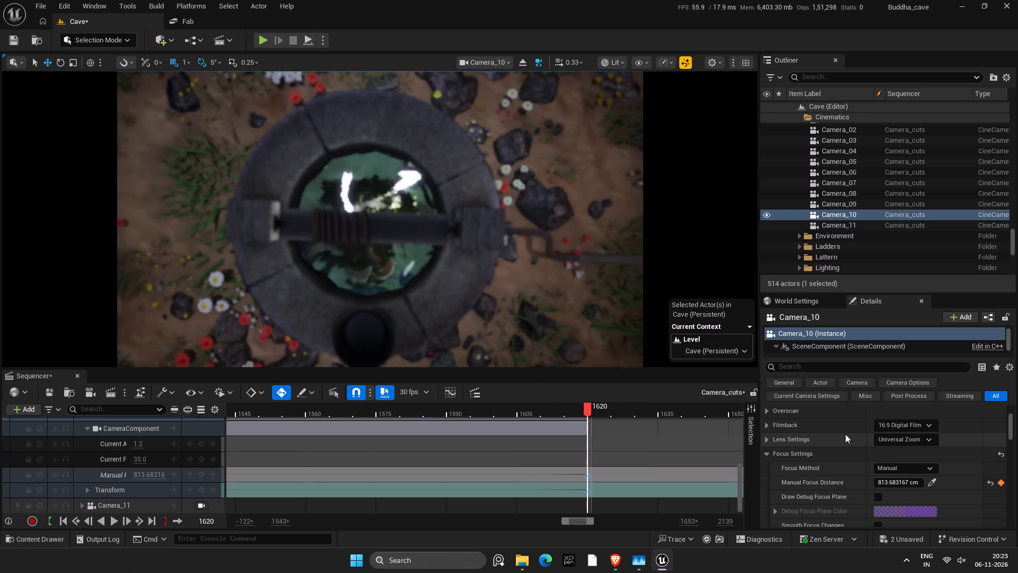
# Check focus with the debug focus plane, hide it again, and set Camera_10's manual focus distance at frame 1620 to 300 cm.
pyautogui.click(880, 496)
pyautogui.moveTo(905, 483); pyautogui.dragTo(859, 477)
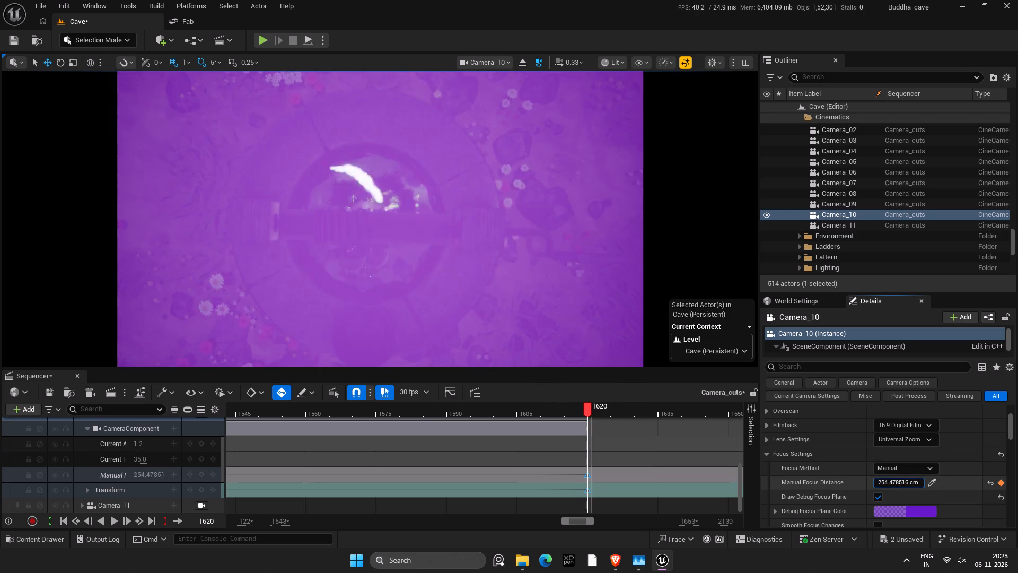
pyautogui.moveTo(859, 477); pyautogui.dragTo(875, 477)
pyautogui.click(880, 495)
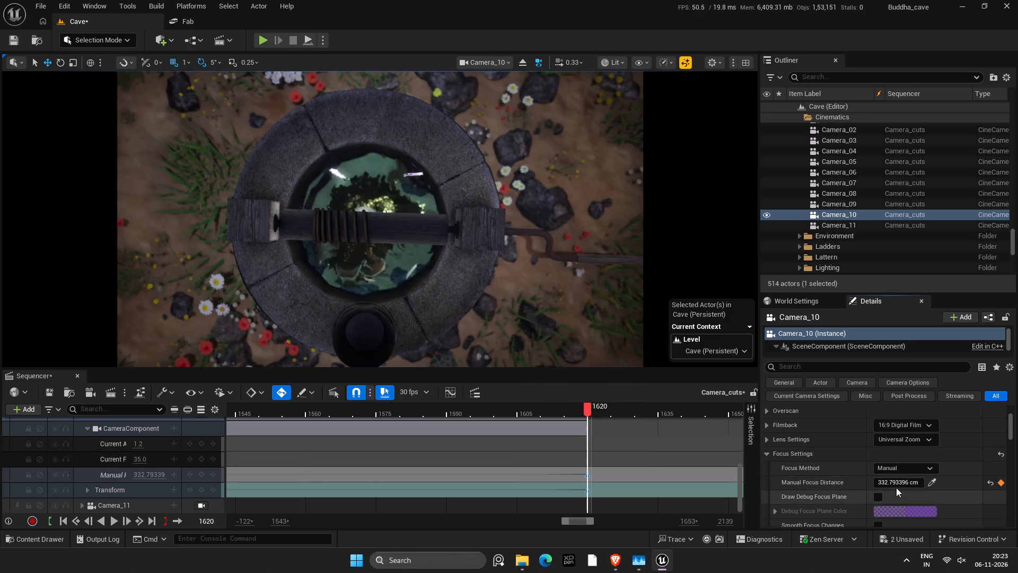
pyautogui.moveTo(900, 485); pyautogui.dragTo(891, 485)
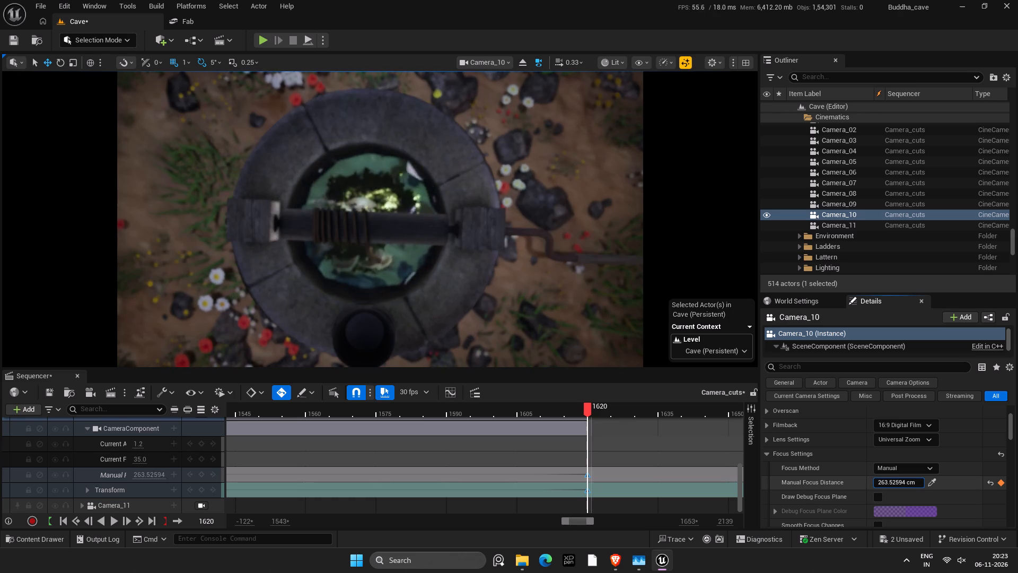
pyautogui.moveTo(891, 485); pyautogui.dragTo(891, 485)
pyautogui.moveTo(900, 484); pyautogui.dragTo(903, 484)
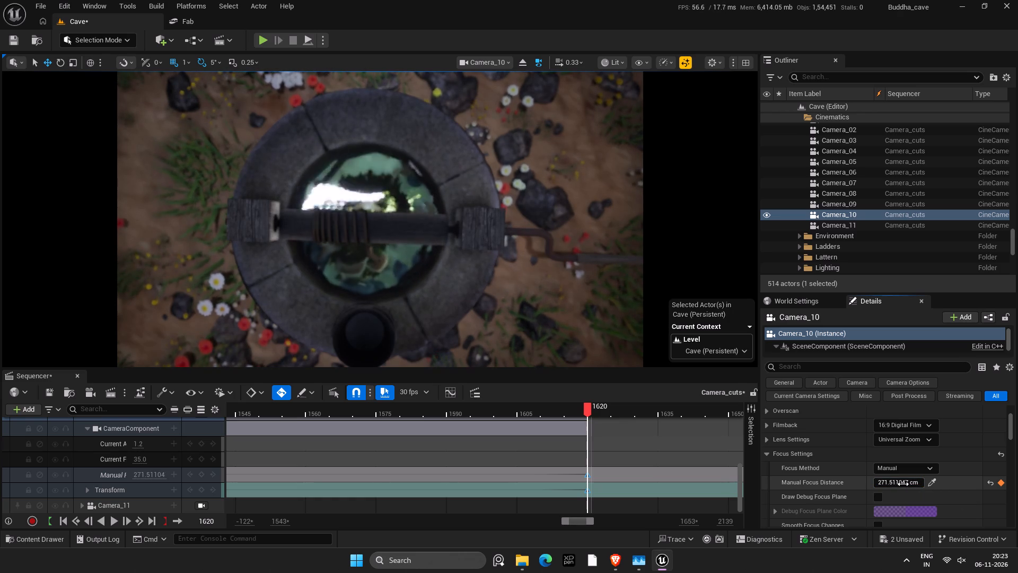
pyautogui.moveTo(903, 484); pyautogui.dragTo(907, 484)
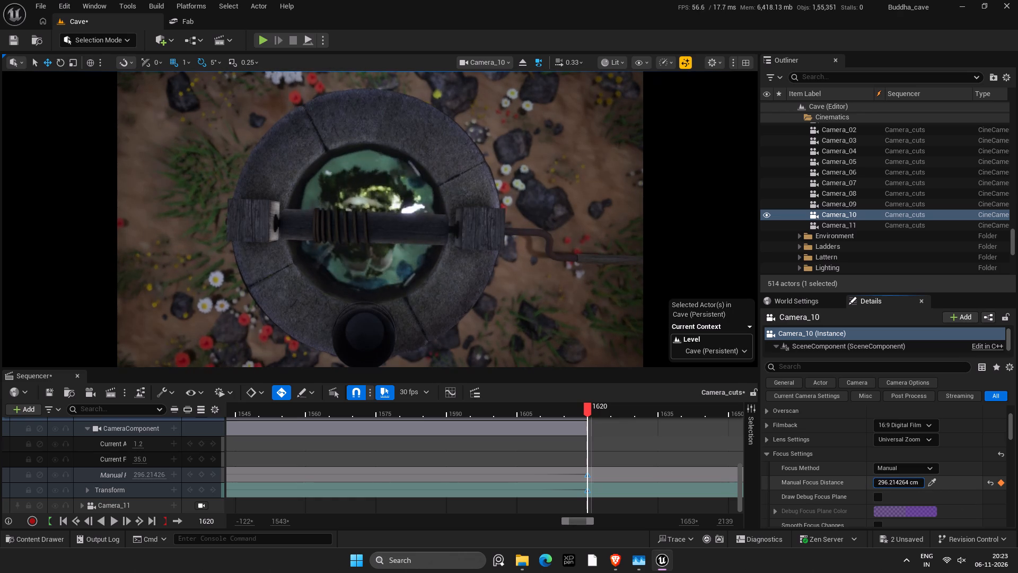
pyautogui.click(906, 483)
pyautogui.write('300')
pyautogui.press('Return')
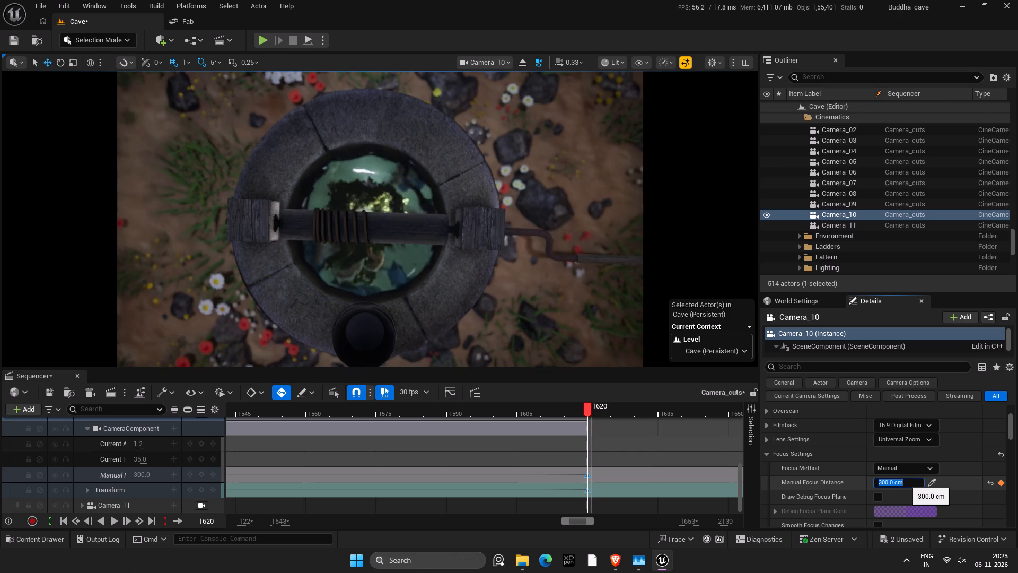
# Save all unsaved changes to the Cave level and the Camera_cuts sequence.
pyautogui.scroll(5, 926, 443)
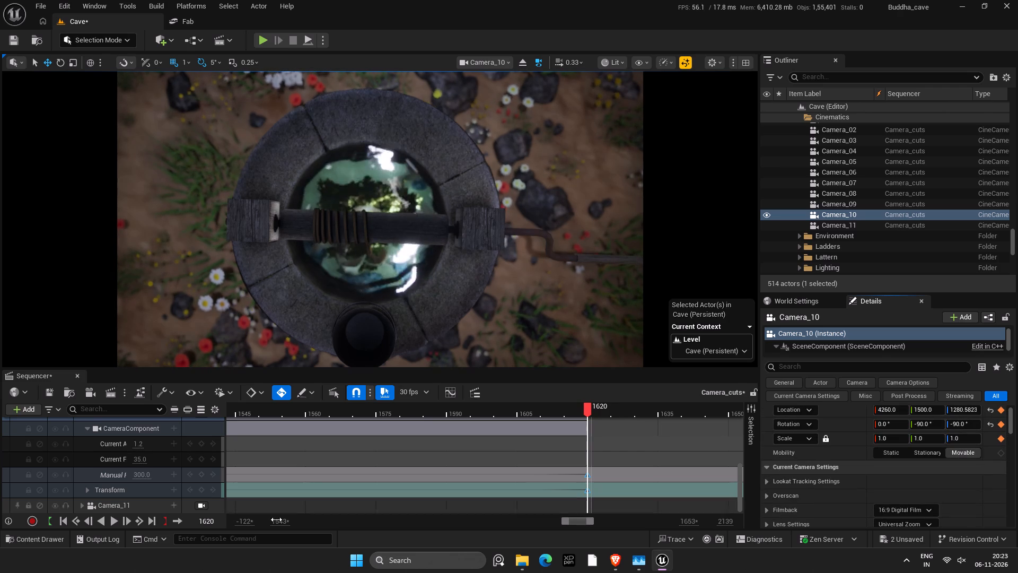
pyautogui.hotkey('ctrl', 's')
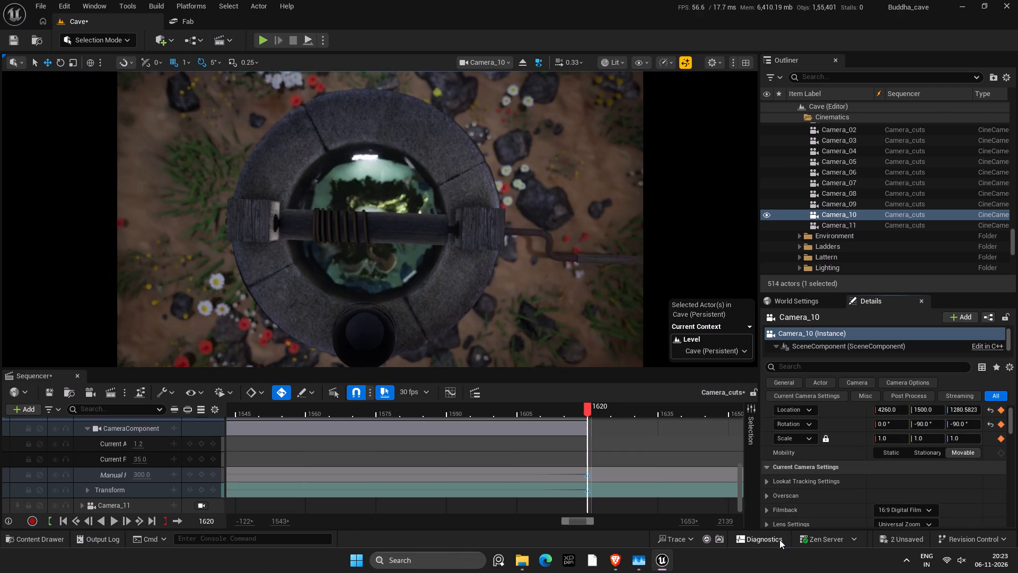
pyautogui.click(905, 539)
pyautogui.click(623, 401)
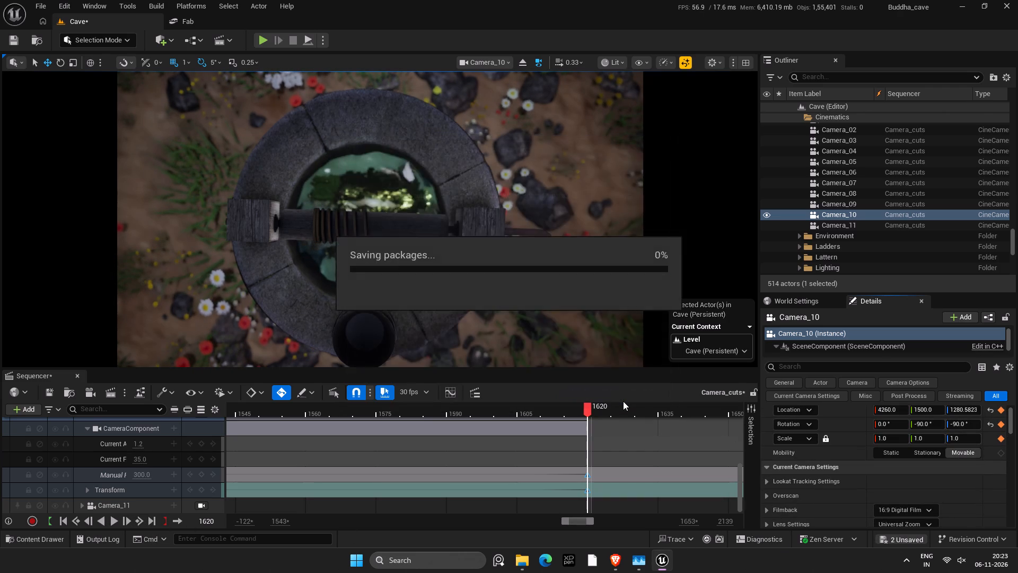
pyautogui.hotkey('ctrl', 's')
# Show the whole sequence, lock the viewport to the Camera Cuts track, and play back the edited shots from frame 39.
pyautogui.scroll(-3, 516, 431)
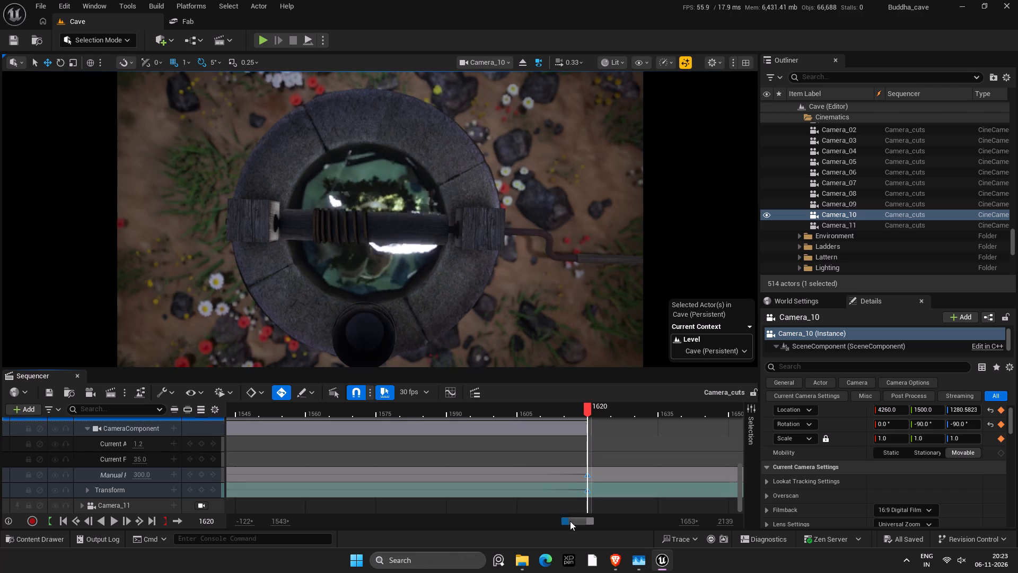
pyautogui.moveTo(566, 519); pyautogui.dragTo(289, 524)
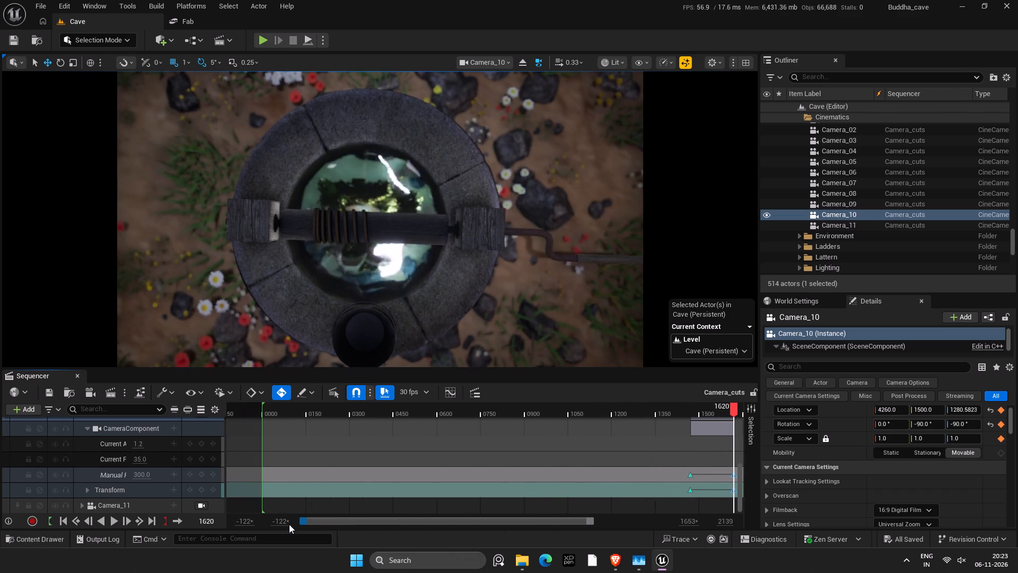
pyautogui.moveTo(289, 524); pyautogui.dragTo(291, 524)
pyautogui.click(274, 409)
pyautogui.scroll(8, 181, 464)
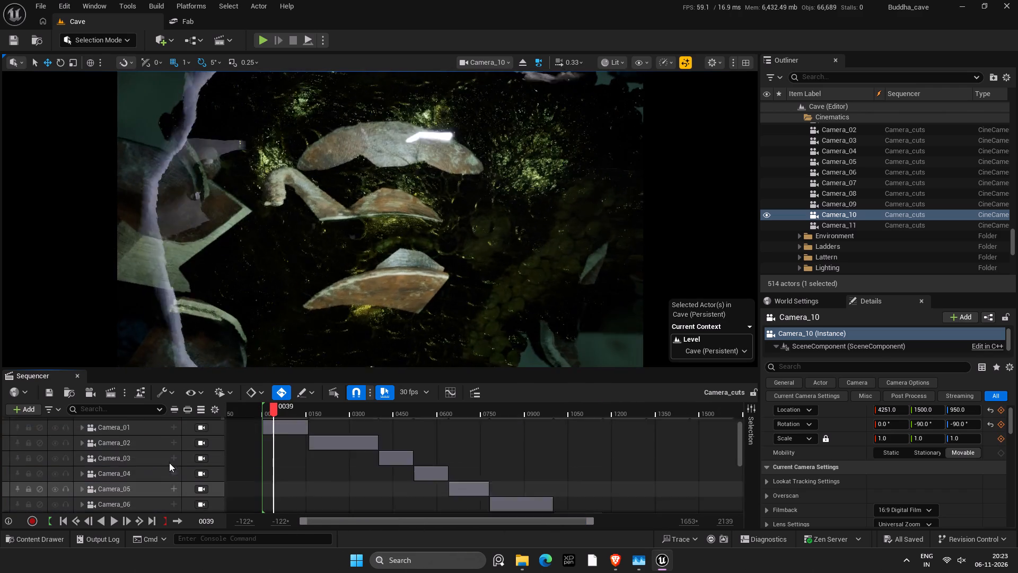
pyautogui.scroll(6, 169, 463)
pyautogui.click(203, 438)
pyautogui.click(107, 523)
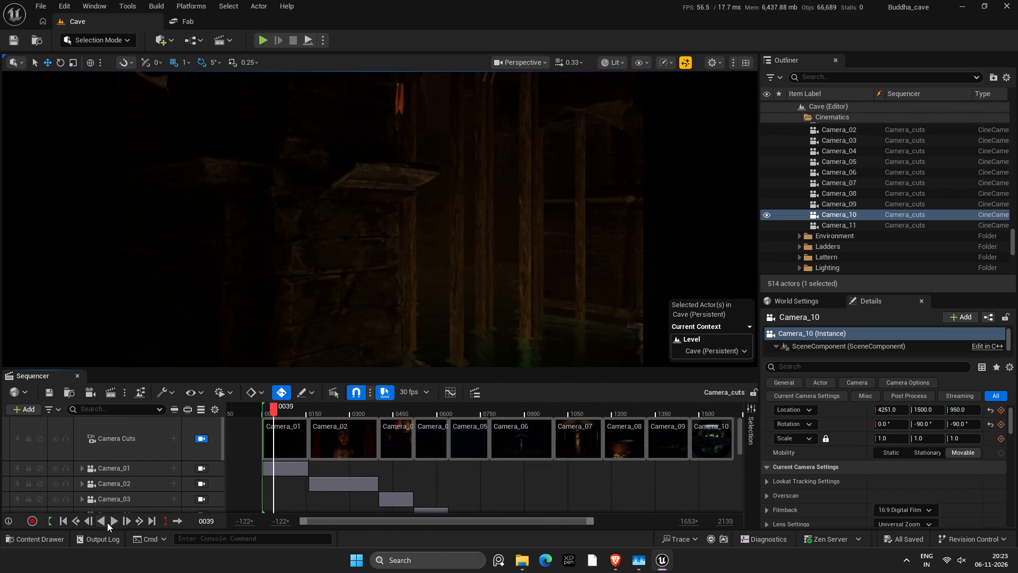
pyautogui.click(114, 521)
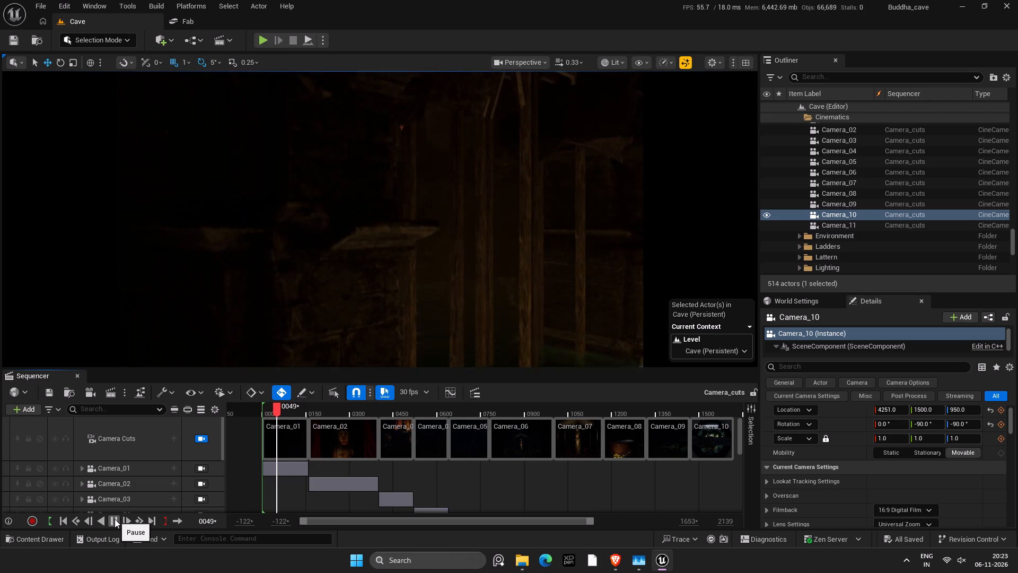
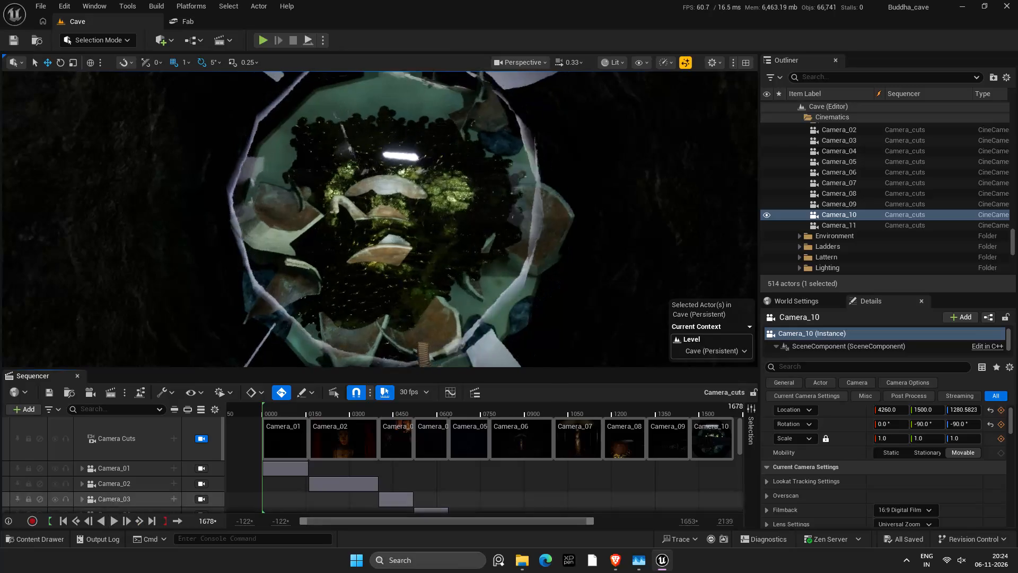
# Widen the timeline's visible range and extend the sequence's playback end to frame 1948.
pyautogui.moveTo(594, 518); pyautogui.dragTo(634, 518)
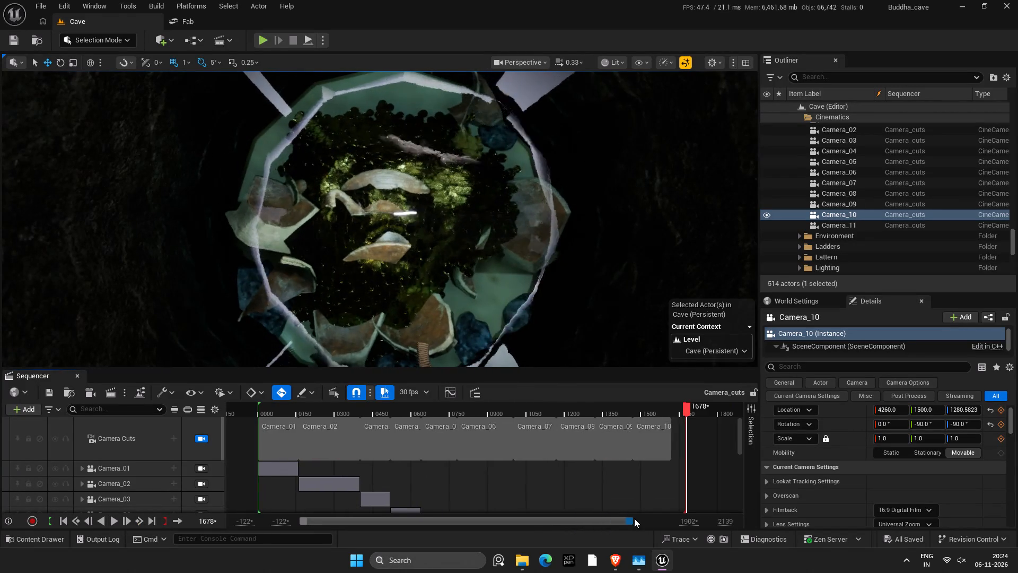
pyautogui.moveTo(634, 518); pyautogui.dragTo(703, 516)
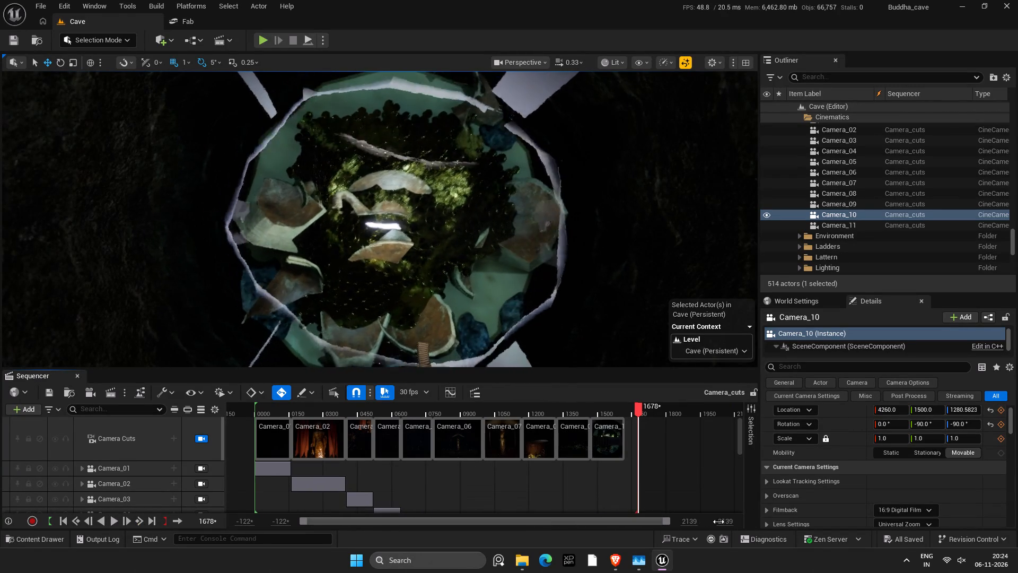
pyautogui.moveTo(719, 522); pyautogui.dragTo(740, 522)
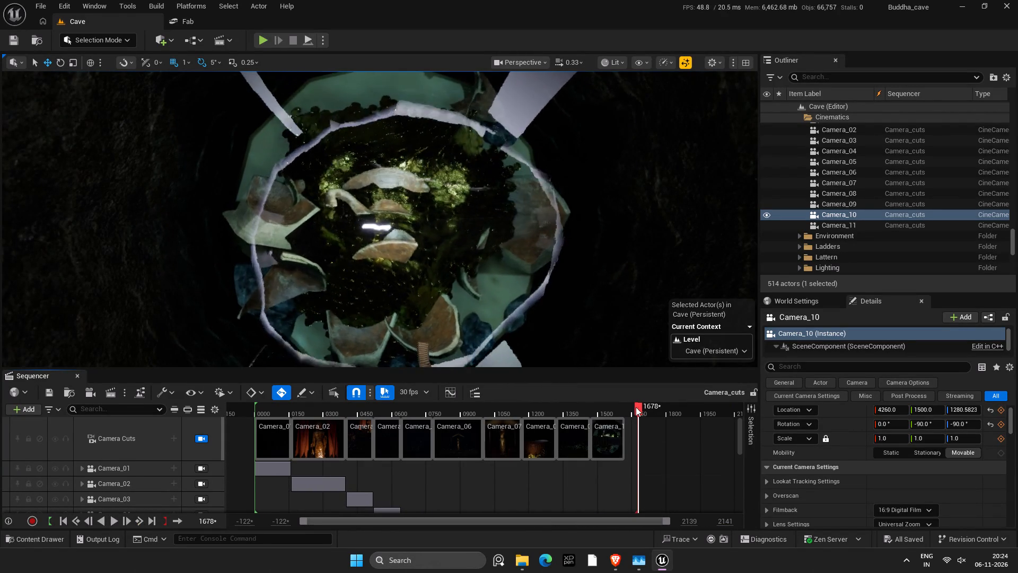
pyautogui.moveTo(636, 407); pyautogui.dragTo(616, 409)
pyautogui.moveTo(639, 412); pyautogui.dragTo(683, 419)
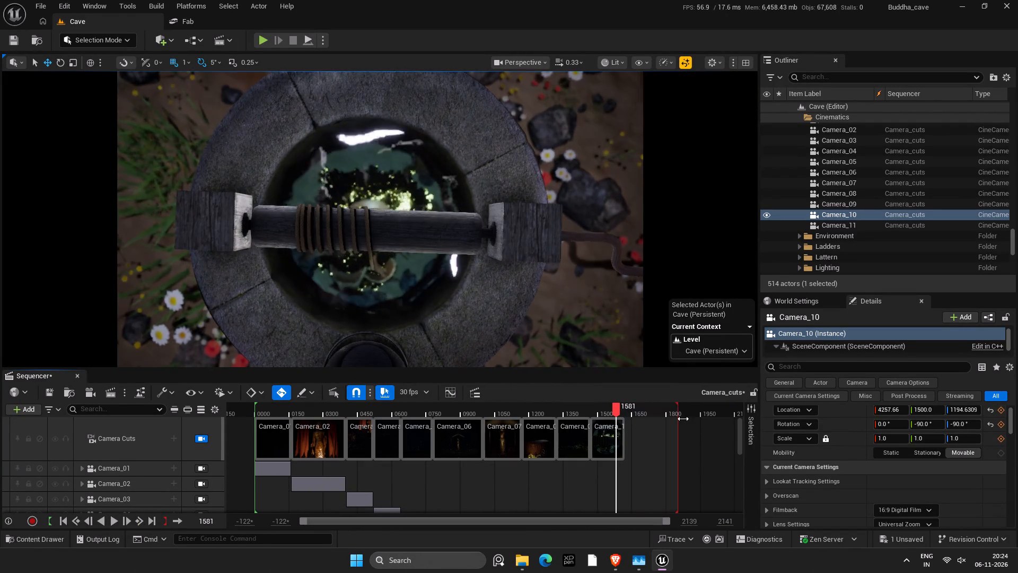
pyautogui.moveTo(683, 419); pyautogui.dragTo(700, 419)
# Scrub through the end of Camera_10's well shot, between about frames 1606 and 1660, to judge where the shot should end.
pyautogui.moveTo(616, 411); pyautogui.dragTo(625, 411)
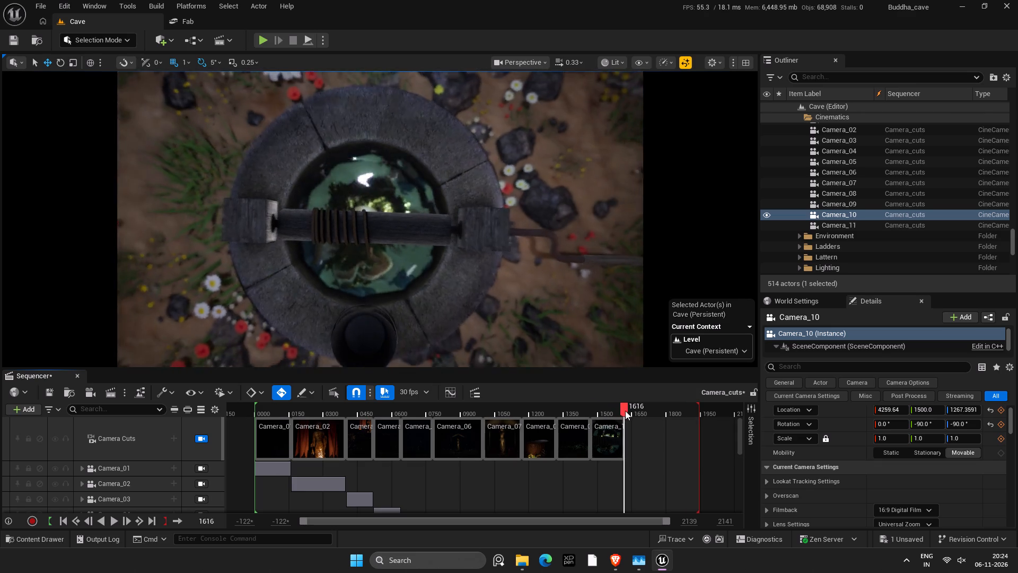
pyautogui.moveTo(625, 411); pyautogui.dragTo(630, 411)
pyautogui.moveTo(630, 411); pyautogui.dragTo(626, 409)
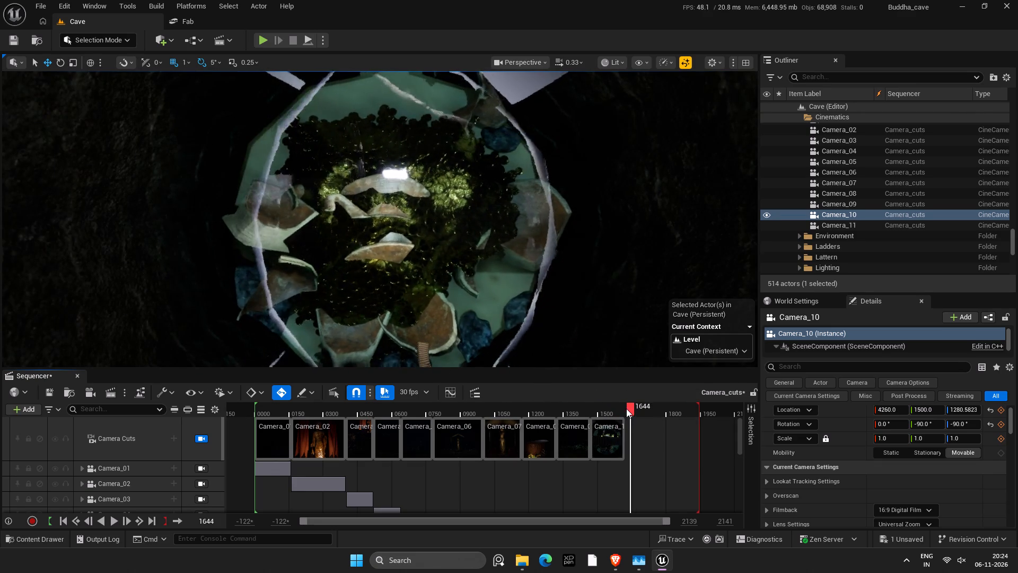
pyautogui.moveTo(626, 409); pyautogui.dragTo(621, 407)
pyautogui.press('Right')
pyautogui.press('Right')
pyautogui.moveTo(621, 407); pyautogui.dragTo(622, 407)
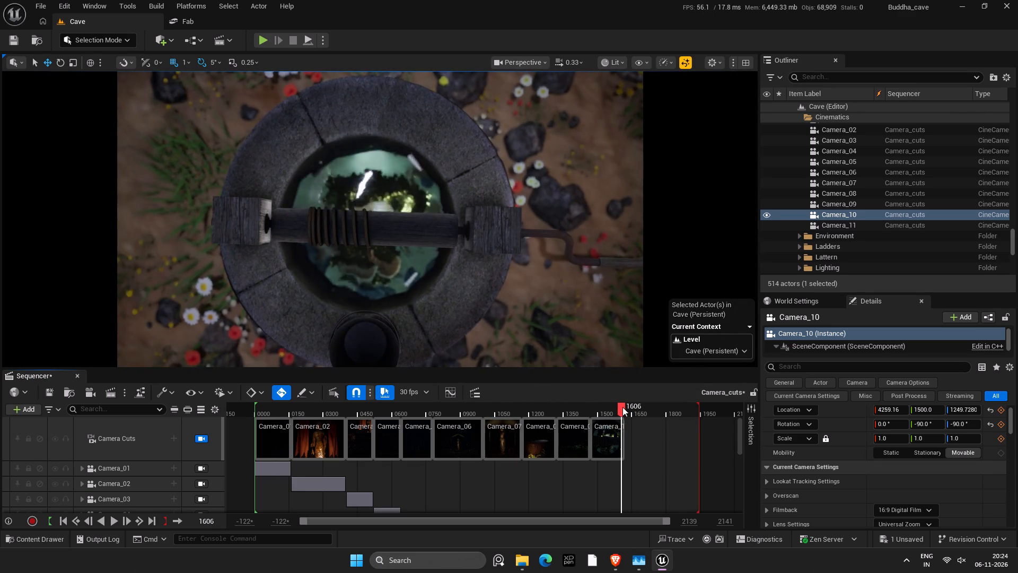
pyautogui.moveTo(622, 407); pyautogui.dragTo(633, 408)
pyautogui.press('Left')
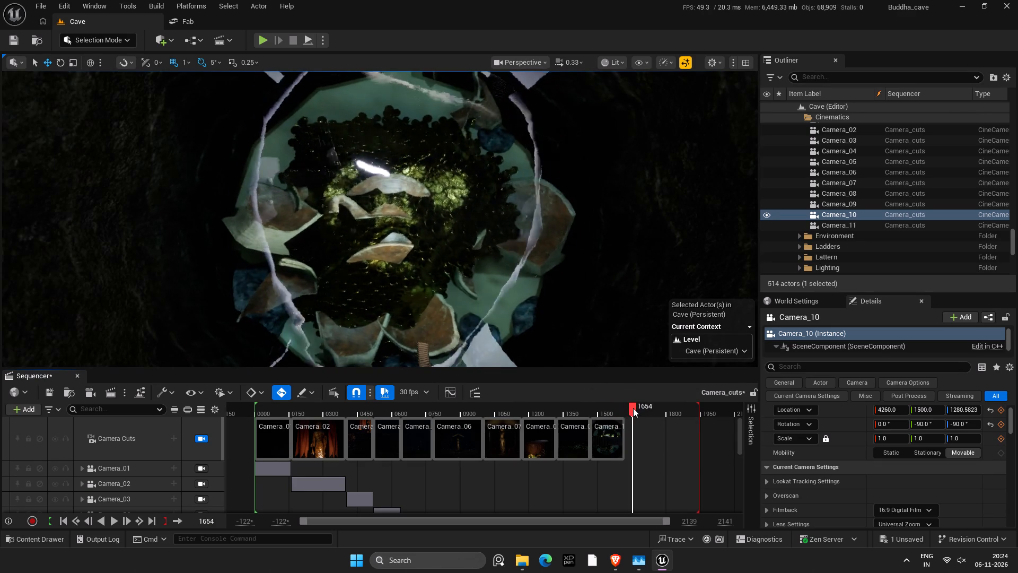
pyautogui.press('Left')
pyautogui.press('Left')
pyautogui.press('Right')
pyautogui.press('Right')
pyautogui.press('Right')
pyautogui.press('Right')
pyautogui.press('Right')
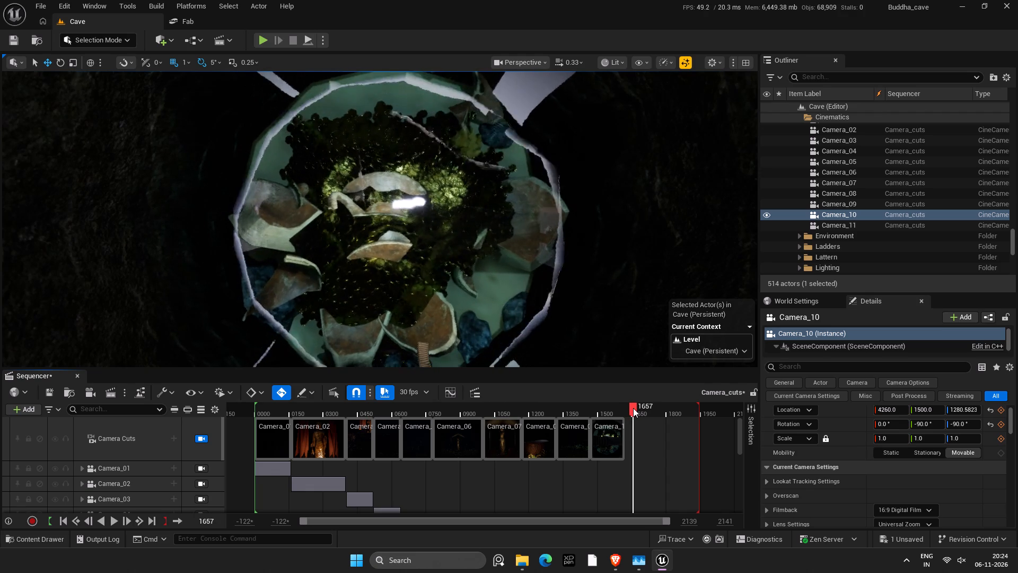
pyautogui.press('Right')
pyautogui.press('Right')
pyautogui.press('Right')
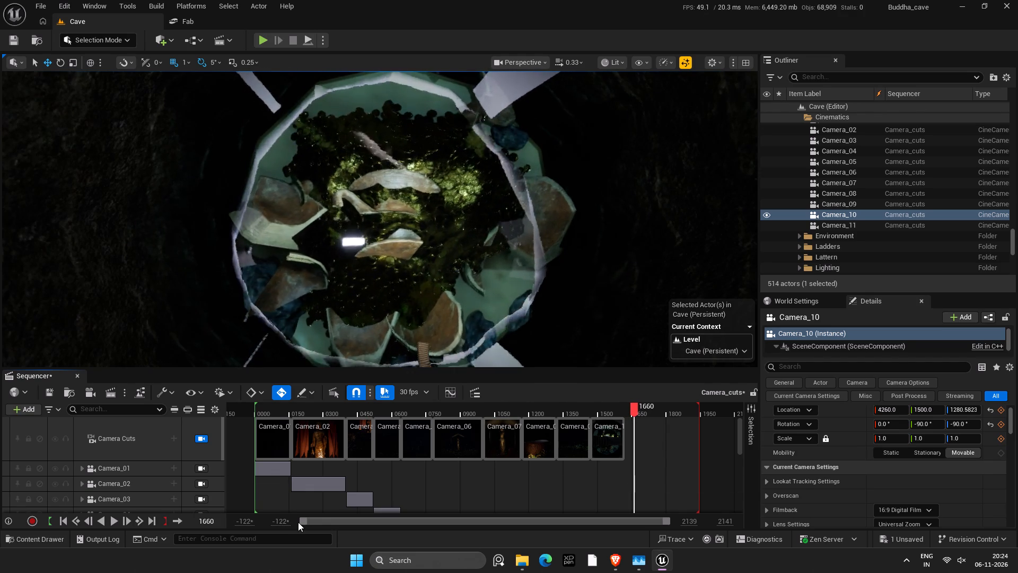
# Stretch Camera_10's animation section so it ends at frame 1650, check the longer well move, and save the sequence.
pyautogui.moveTo(302, 520); pyautogui.dragTo(546, 520)
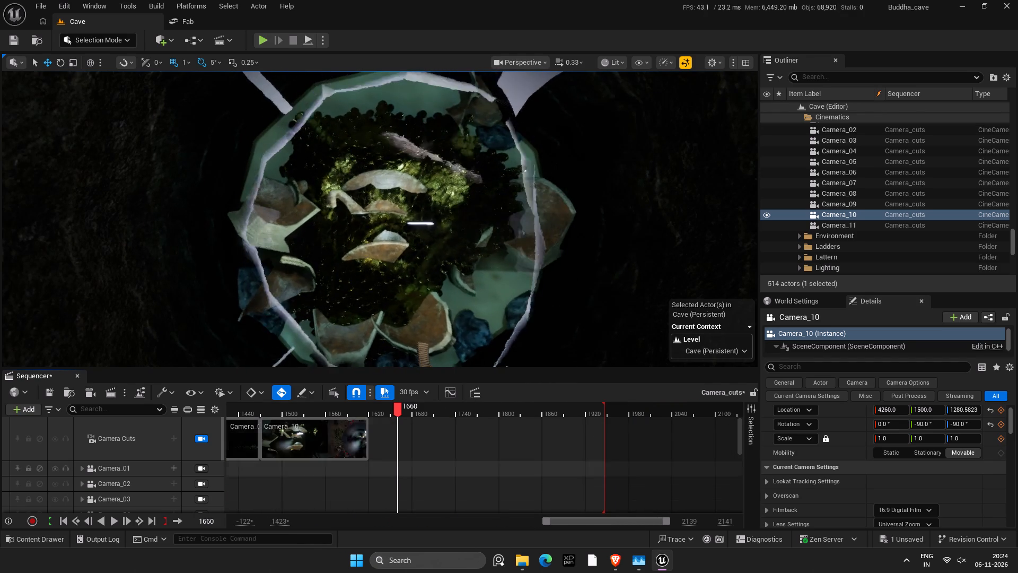
pyautogui.moveTo(400, 410); pyautogui.dragTo(390, 408)
pyautogui.press('Right')
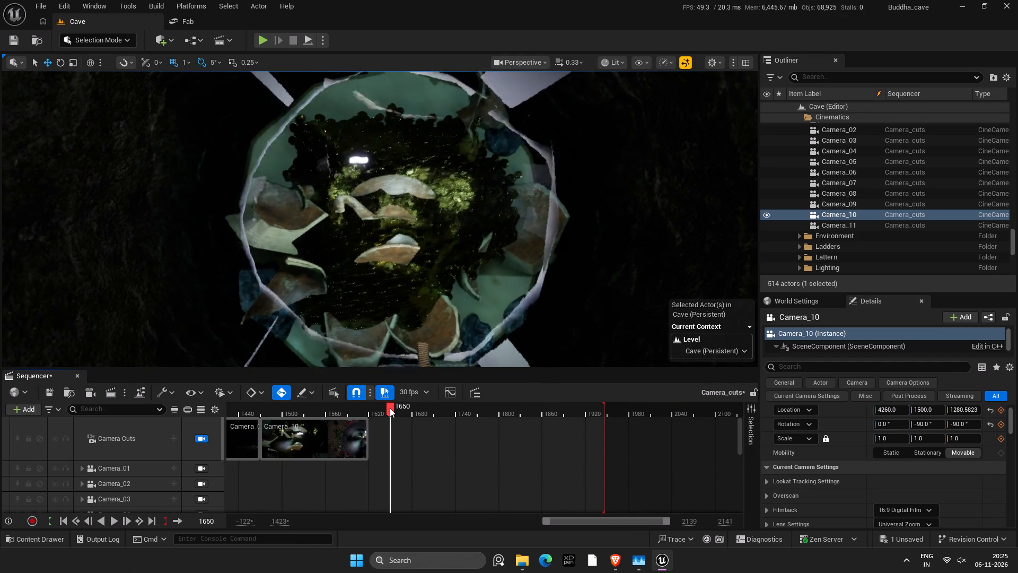
pyautogui.scroll(-5, 367, 448)
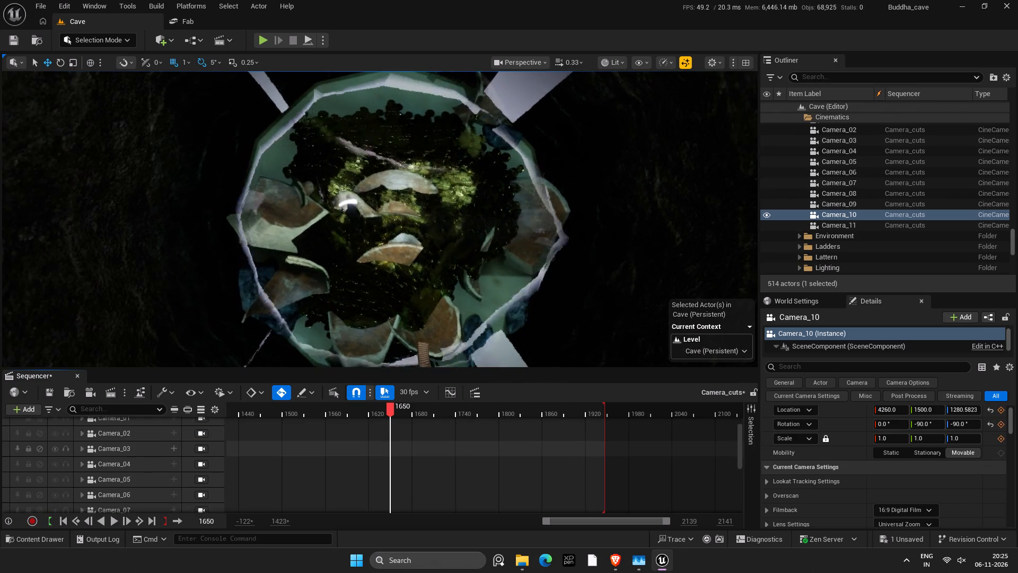
pyautogui.scroll(-3, 367, 451)
pyautogui.moveTo(367, 467); pyautogui.dragTo(380, 468)
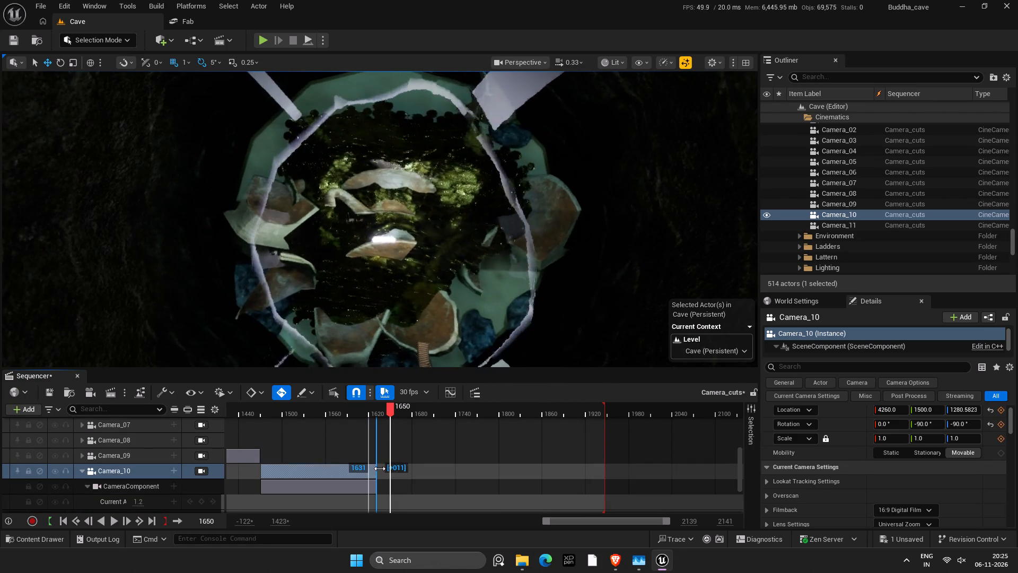
pyautogui.moveTo(380, 468); pyautogui.dragTo(389, 470)
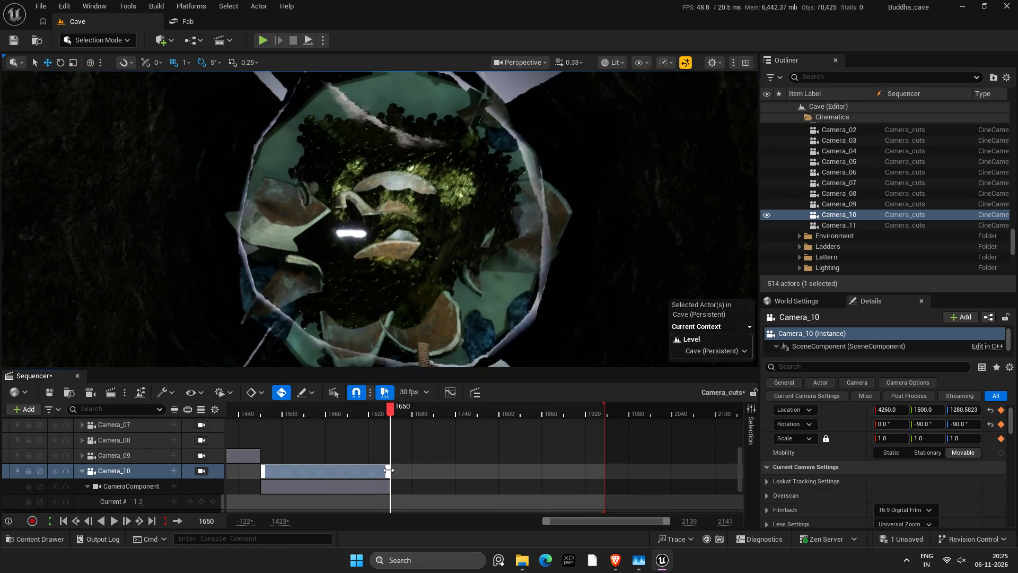
pyautogui.hotkey('ctrl', 's')
pyautogui.moveTo(380, 404); pyautogui.dragTo(319, 419)
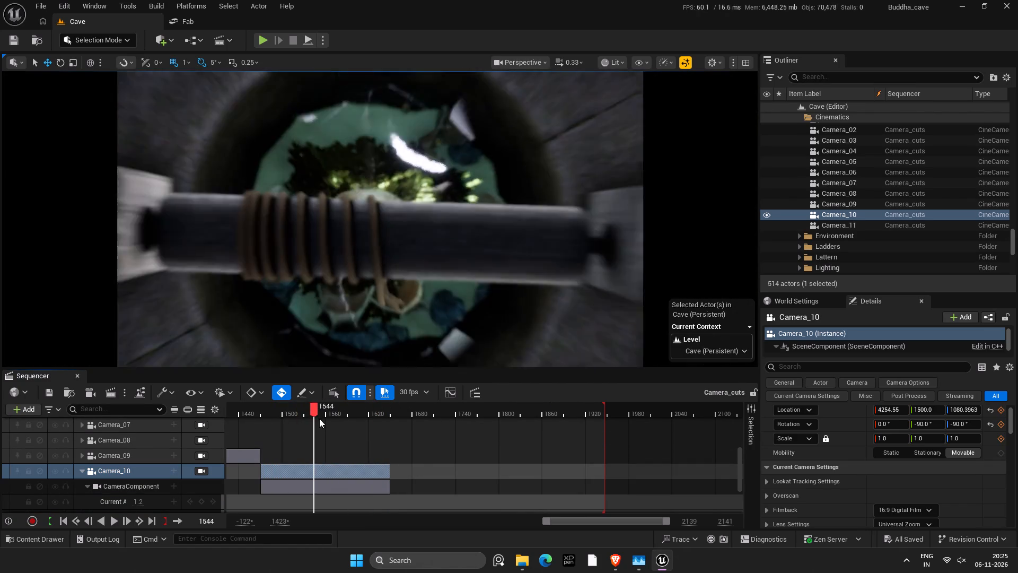
pyautogui.moveTo(319, 419); pyautogui.dragTo(391, 430)
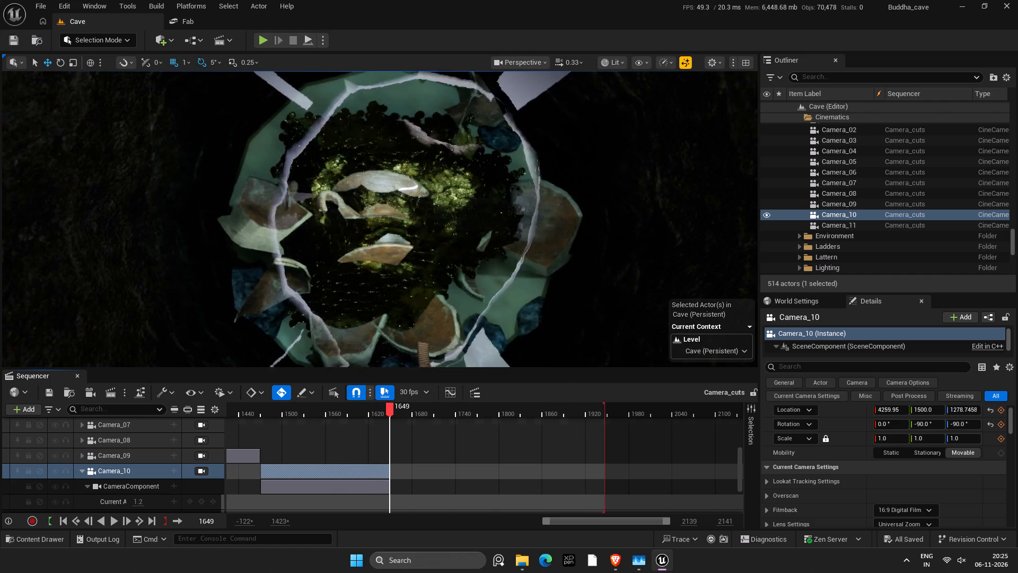
pyautogui.hotkey('ctrl', 's')
# Extend the Camera_10 shot on the Camera Cuts track to end at frame 1650.
pyautogui.press('Left')
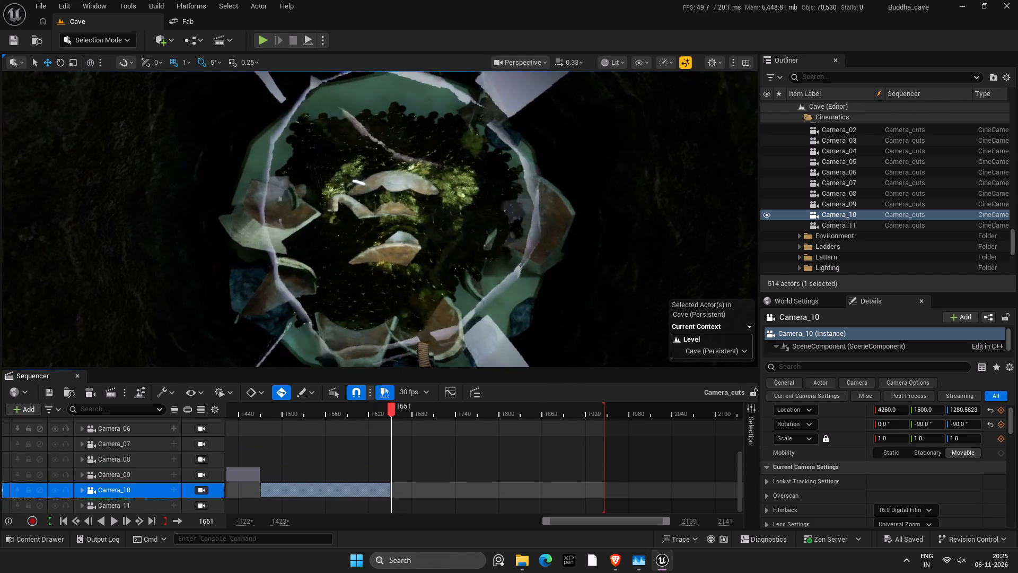
pyautogui.click(393, 406)
pyautogui.press('Left')
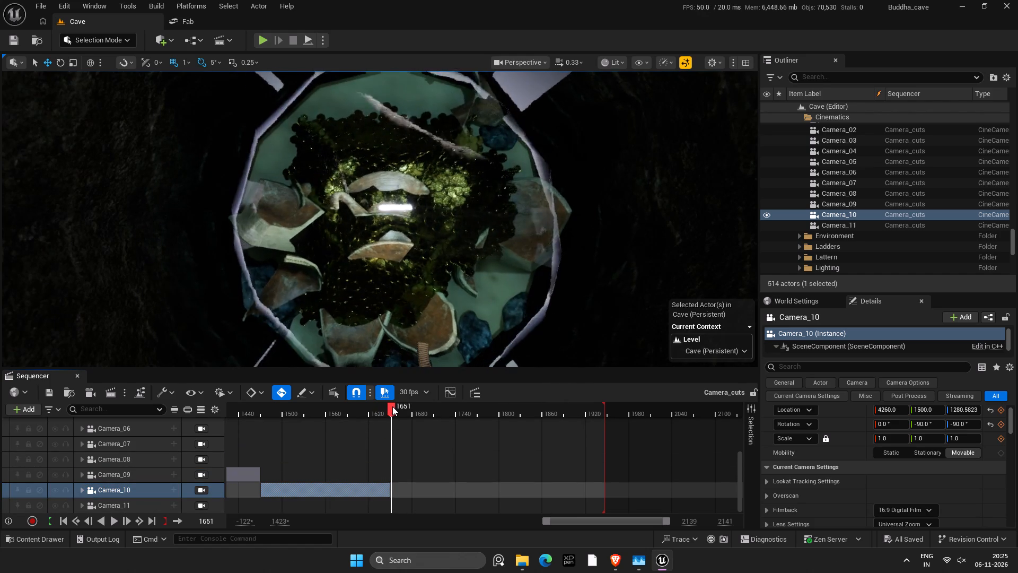
pyautogui.press('Left')
pyautogui.scroll(3, 157, 476)
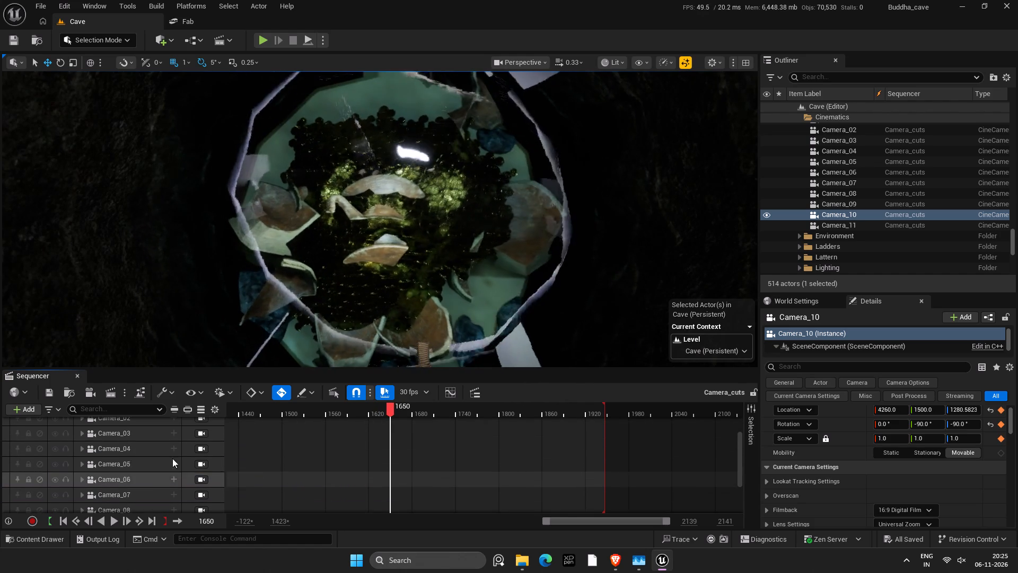
pyautogui.scroll(5, 172, 441)
pyautogui.click(175, 439)
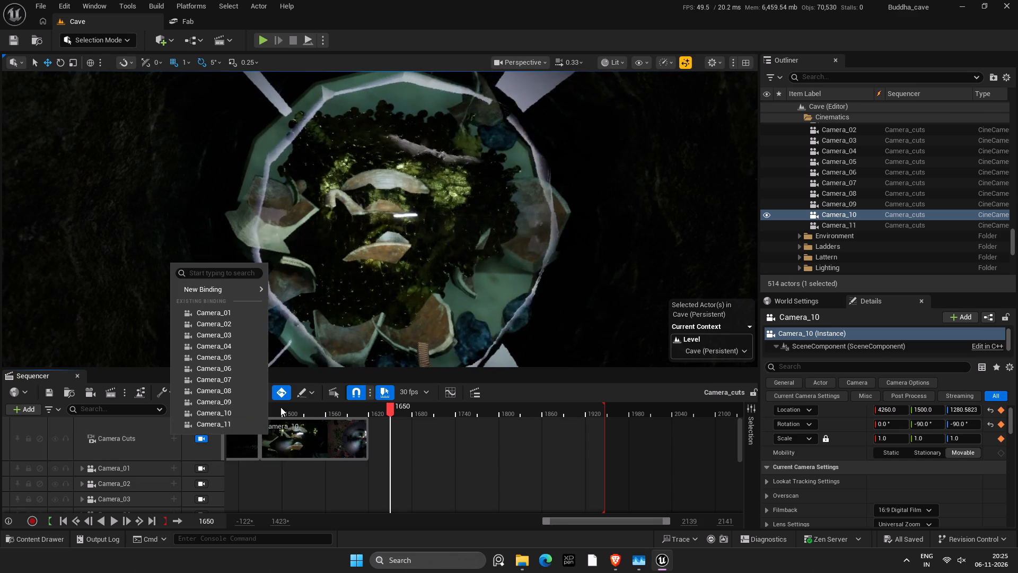
pyautogui.moveTo(367, 428); pyautogui.dragTo(384, 431)
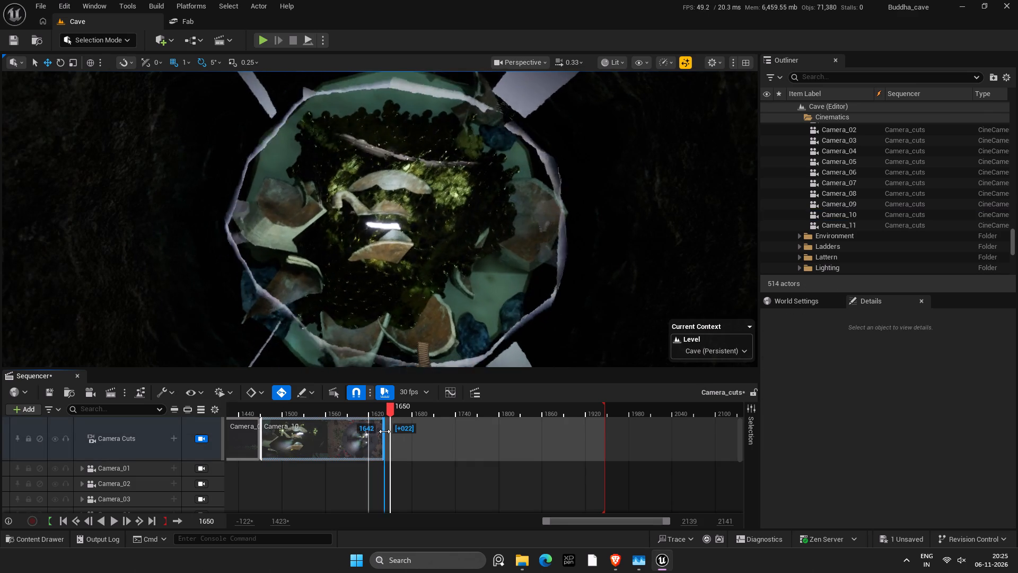
pyautogui.moveTo(384, 431); pyautogui.dragTo(390, 432)
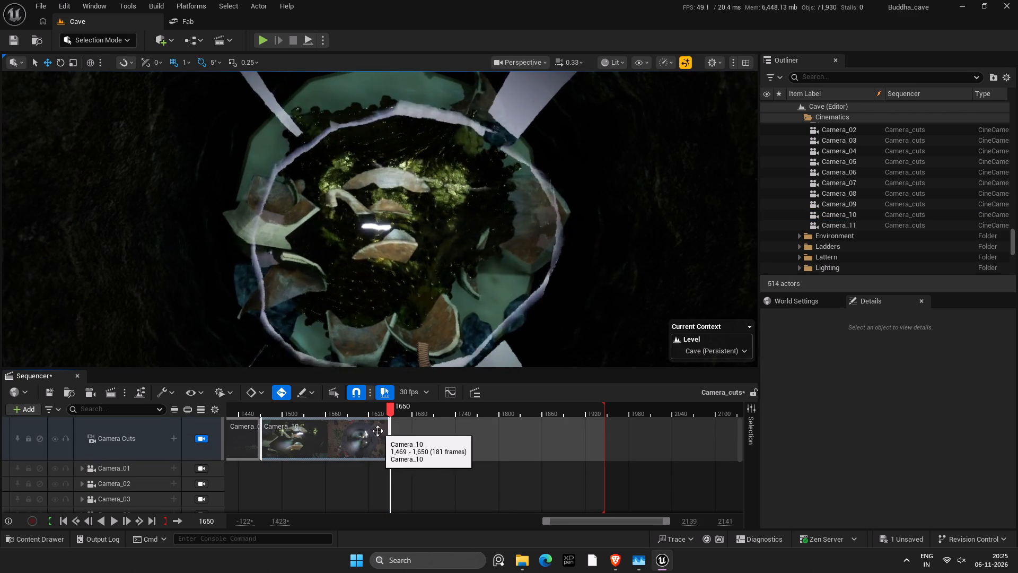
# Add a Camera_11 shot to the Camera Cuts track starting at frame 1650.
pyautogui.click(172, 439)
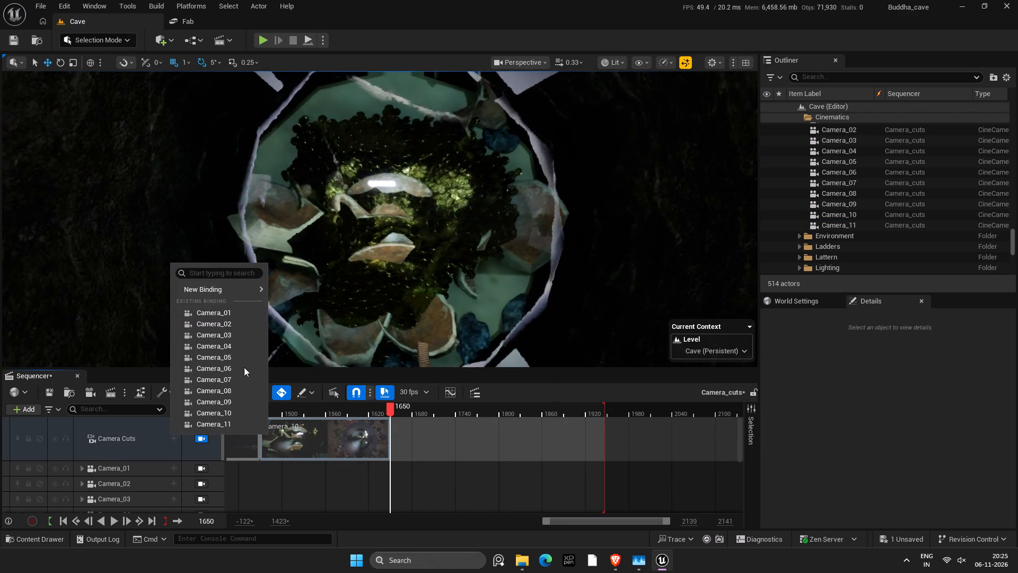
pyautogui.scroll(-13, 164, 469)
pyautogui.scroll(3, 159, 476)
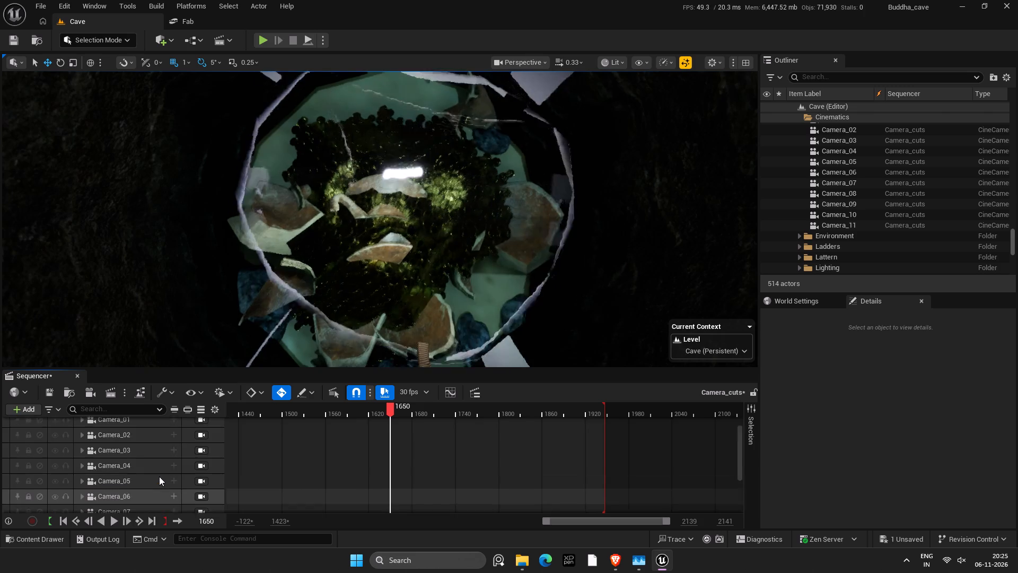
pyautogui.scroll(7, 159, 476)
pyautogui.click(175, 438)
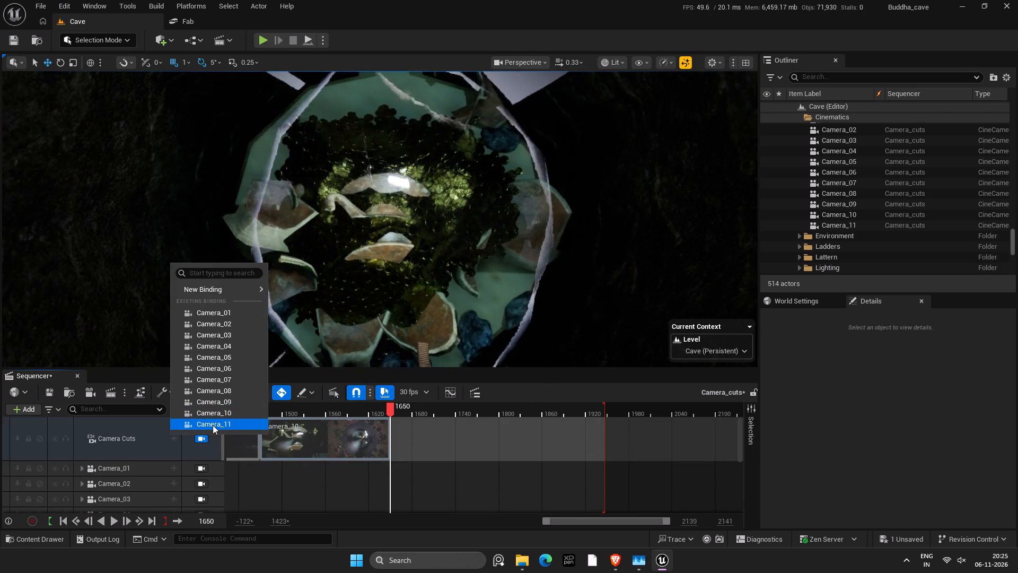
pyautogui.click(213, 425)
pyautogui.click(412, 430)
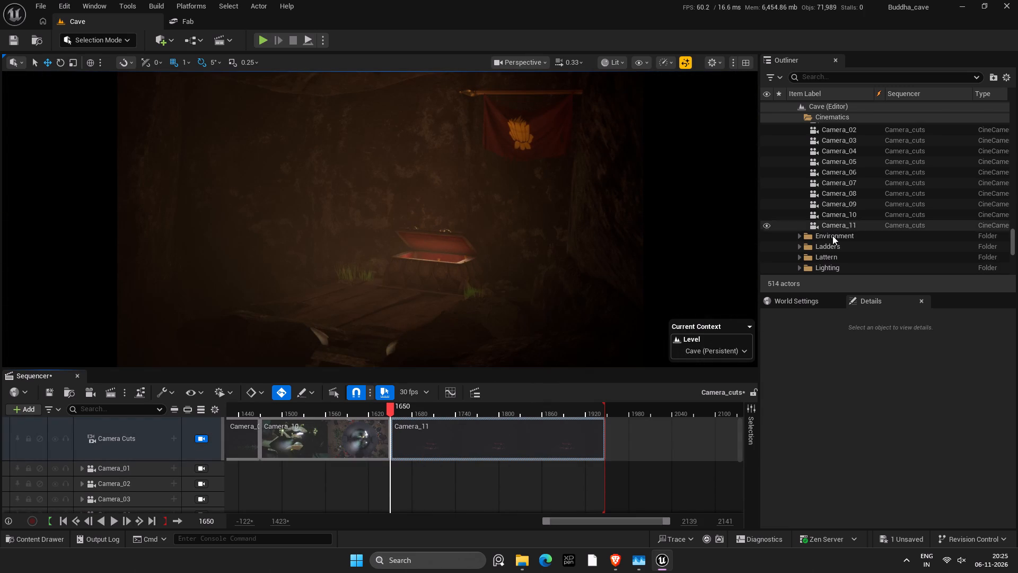
# Turn off Lock Actor Movement for Camera_11 and save the changes.
pyautogui.click(850, 225)
pyautogui.rightClick(850, 225)
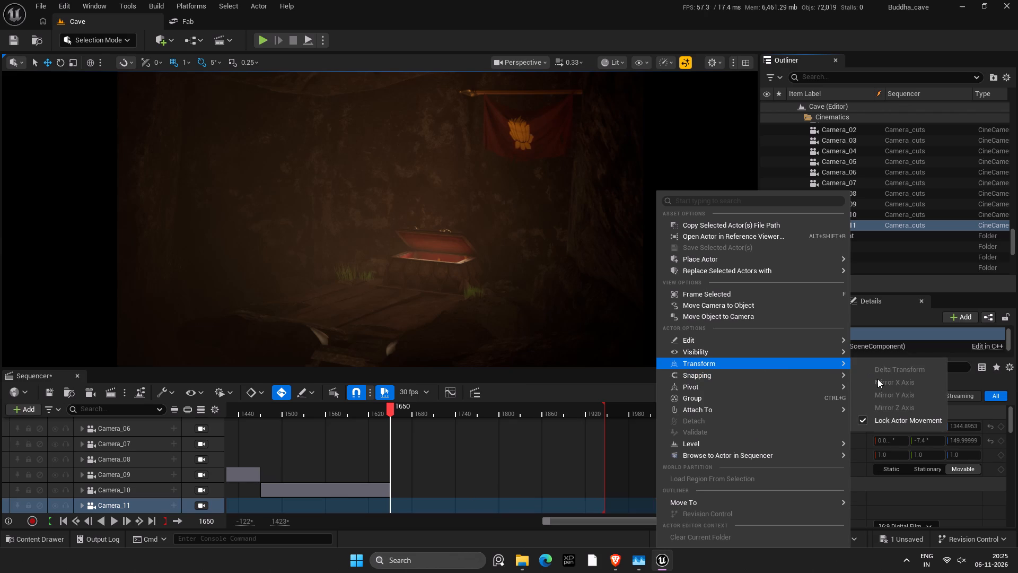
pyautogui.click(874, 416)
pyautogui.hotkey('ctrl', 's')
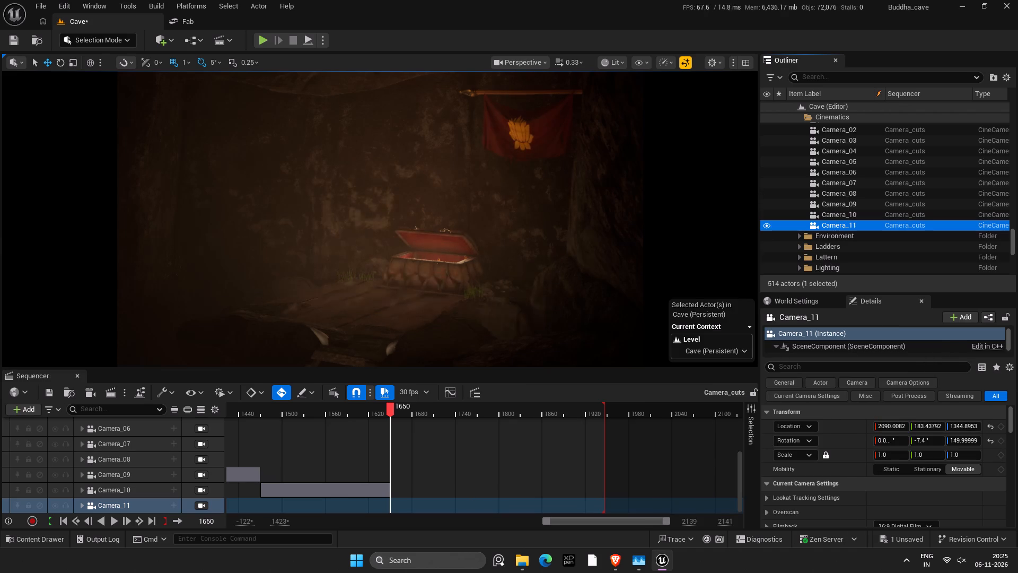
# Try adjusting the chest view at frame 1650, and switch the viewport from the Camera Cuts track to piloting Camera_11.
pyautogui.moveTo(548, 262); pyautogui.dragTo(494, 262, button='right')
pyautogui.press('w')
pyautogui.press('s')
pyautogui.press('s')
pyautogui.moveTo(577, 253); pyautogui.dragTo(574, 266, button='right')
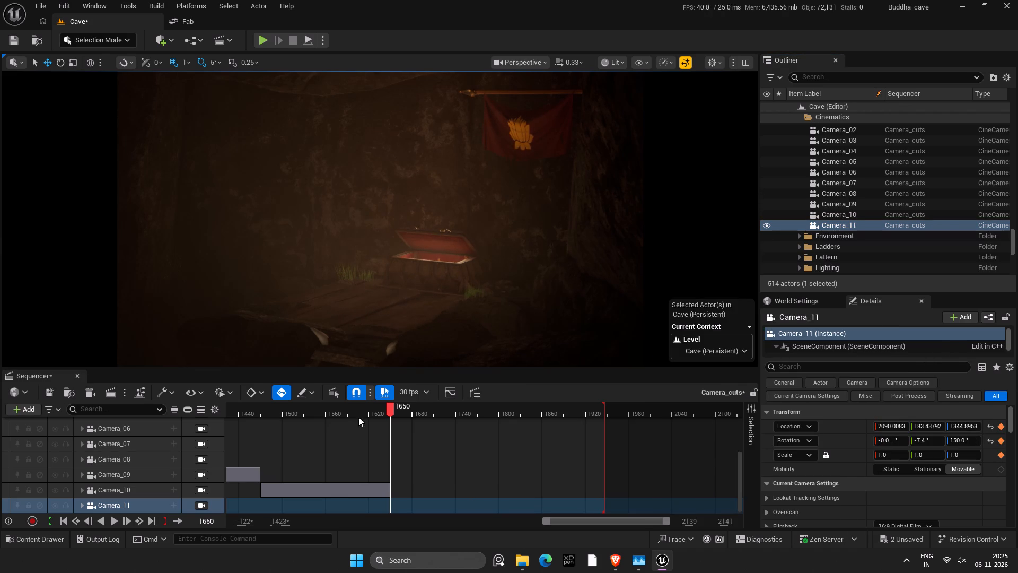
pyautogui.click(201, 506)
pyautogui.scroll(-3, 441, 460)
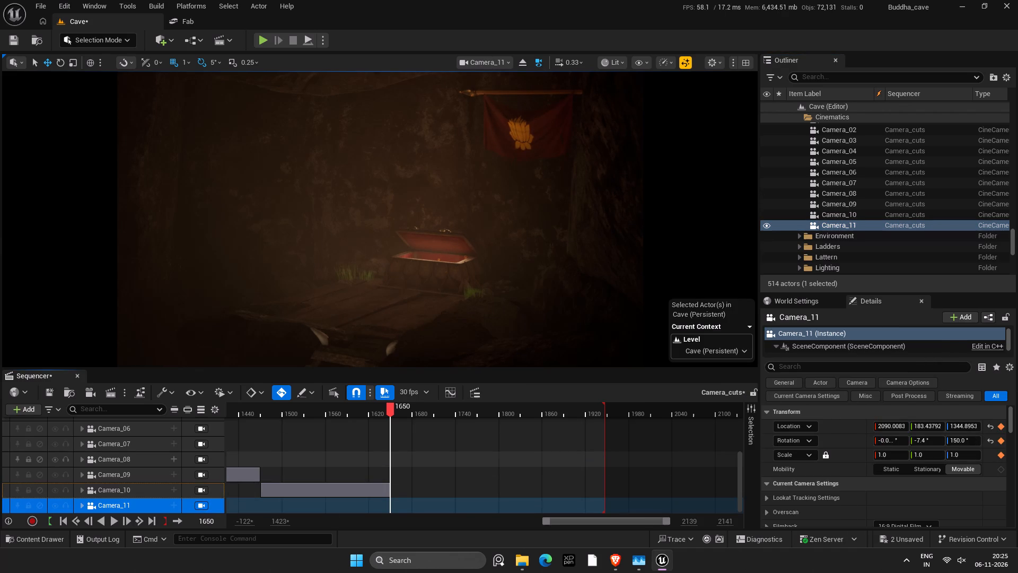
pyautogui.scroll(11, 434, 461)
pyautogui.click(428, 448)
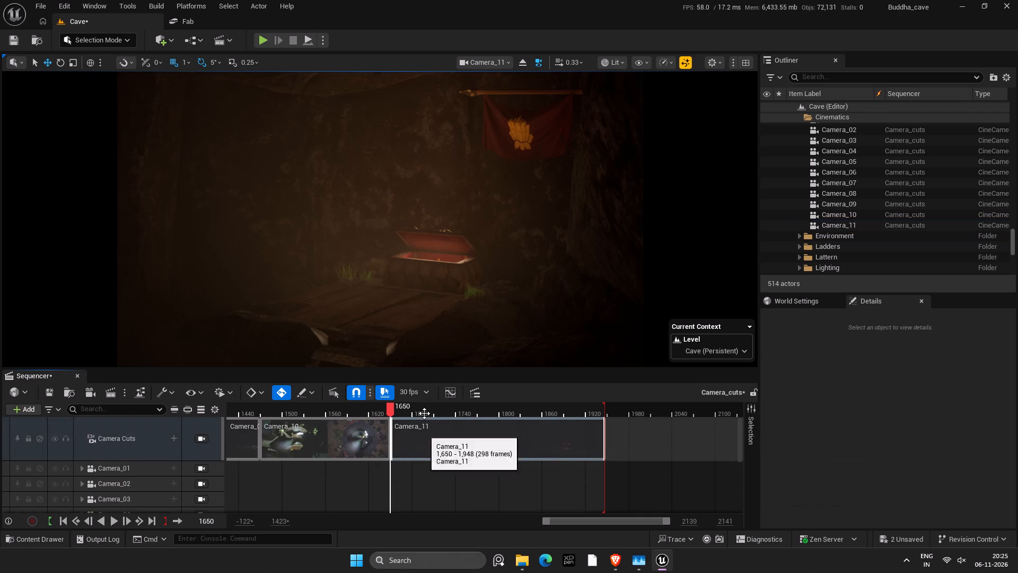
# Fly Camera_11 away from the chest and around the cave to explore a new viewpoint near the spiked wooden stairs.
pyautogui.moveTo(428, 329); pyautogui.dragTo(342, 345, button='right')
pyautogui.press('w')
pyautogui.press('d')
pyautogui.press('a')
pyautogui.press('s')
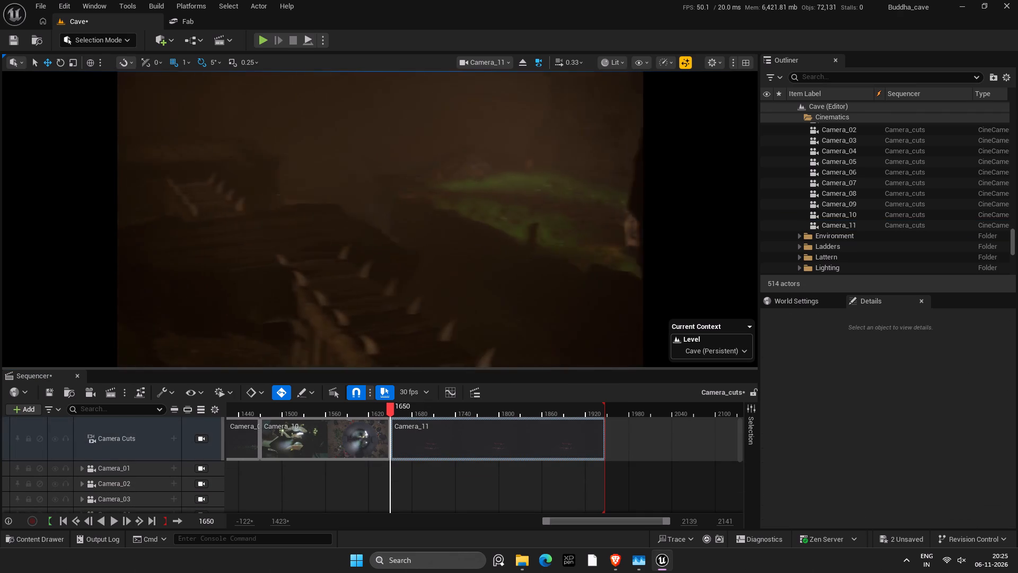
pyautogui.moveTo(342, 345); pyautogui.dragTo(77, 341, button='right')
pyautogui.press('w')
pyautogui.press('d')
pyautogui.press('s')
pyautogui.press('s')
pyautogui.press('s')
pyautogui.press('s')
pyautogui.press('s')
pyautogui.press('s')
pyautogui.press('s')
pyautogui.press('s')
pyautogui.press('s')
pyautogui.press('s')
pyautogui.press('s')
pyautogui.press('s')
pyautogui.press('s')
pyautogui.press('s')
pyautogui.press('s')
pyautogui.press('s')
pyautogui.press('s')
pyautogui.press('s')
pyautogui.press('s')
pyautogui.press('s')
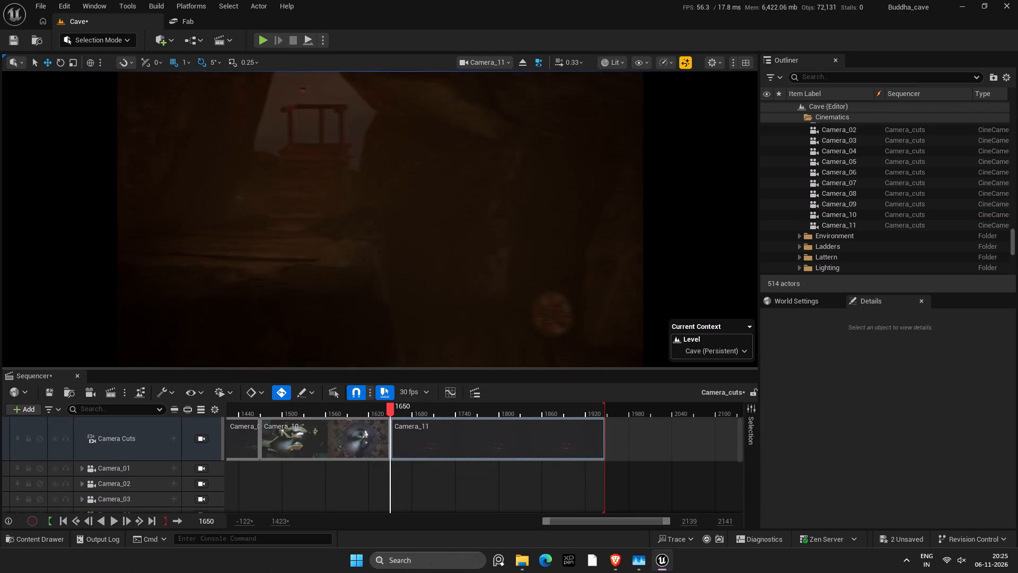
pyautogui.moveTo(77, 341); pyautogui.dragTo(42, 347, button='right')
pyautogui.press('d')
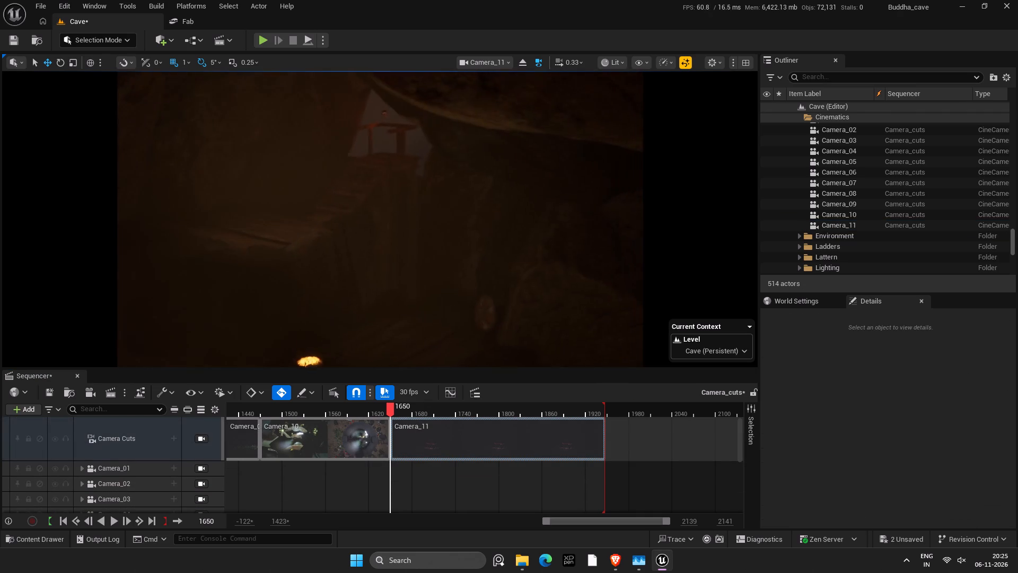
pyautogui.moveTo(42, 347); pyautogui.dragTo(37, 333, button='right')
pyautogui.press('f')
pyautogui.press('f')
pyautogui.write('wf')
pyautogui.press('w')
pyautogui.press('w')
pyautogui.press('w')
pyautogui.press('w')
pyautogui.press('w')
pyautogui.press('w')
pyautogui.press('w')
pyautogui.press('w')
pyautogui.press('w')
pyautogui.press('w')
pyautogui.press('w')
pyautogui.press('w')
pyautogui.press('w')
pyautogui.press('w')
pyautogui.press('w')
pyautogui.press('w')
pyautogui.press('w')
pyautogui.press('w')
pyautogui.press('w')
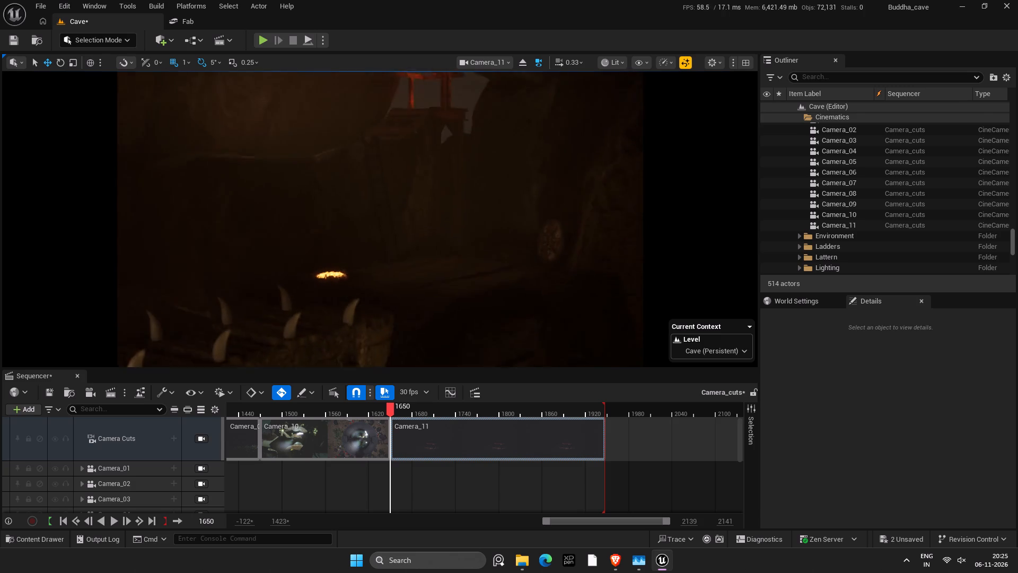
pyautogui.moveTo(37, 333); pyautogui.dragTo(43, 327, button='right')
pyautogui.press('f')
pyautogui.press('f')
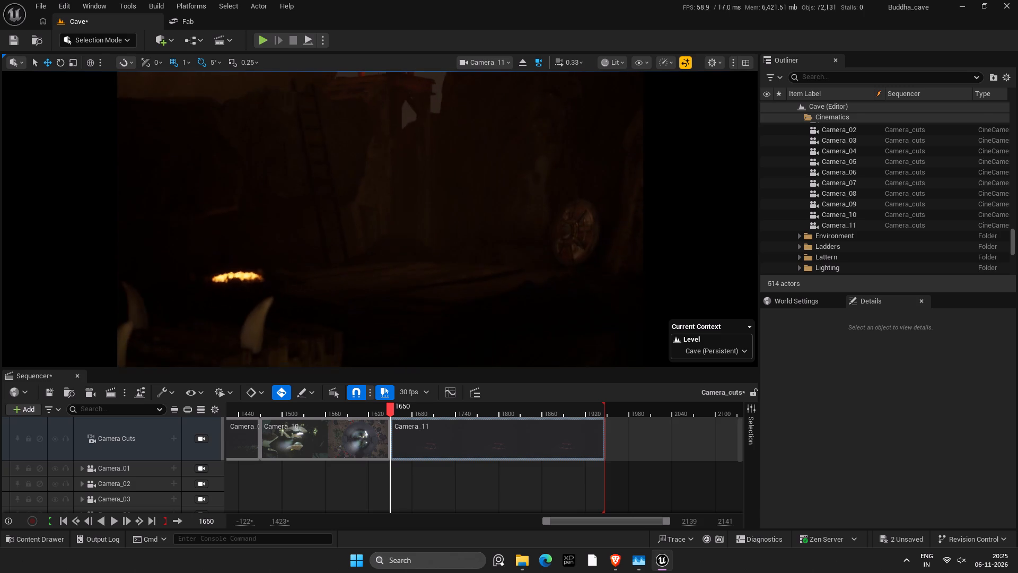
pyautogui.moveTo(43, 327); pyautogui.dragTo(0, 321, button='right')
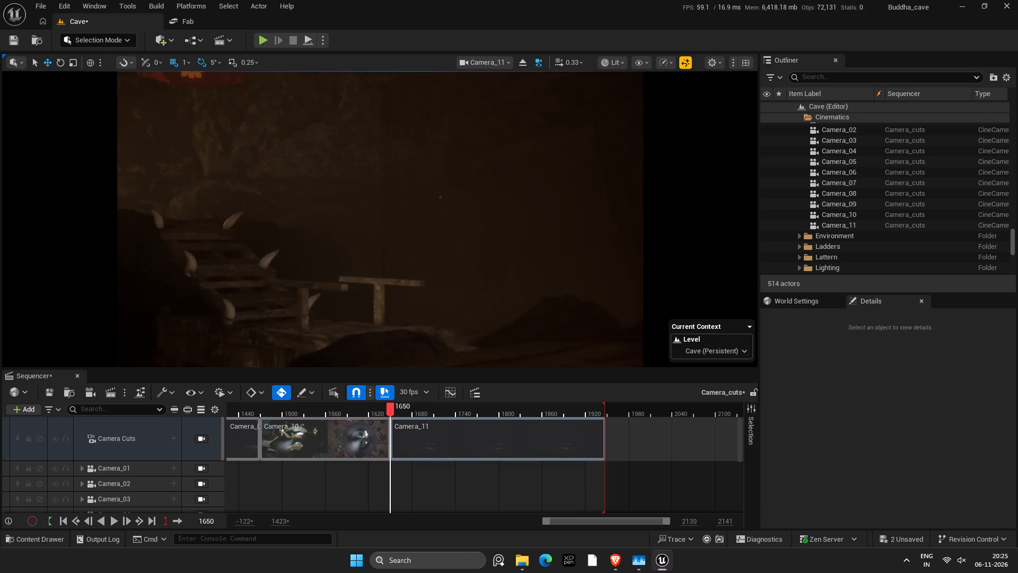
# Frame Camera_11 from a low angle on the open chest, the red lotus banner and the spiked wooden stairs.
pyautogui.moveTo(0, 321); pyautogui.dragTo(7, 319, button='right')
pyautogui.press('w')
pyautogui.moveTo(428, 329); pyautogui.dragTo(380, 334, button='right')
pyautogui.press('s')
pyautogui.press('d')
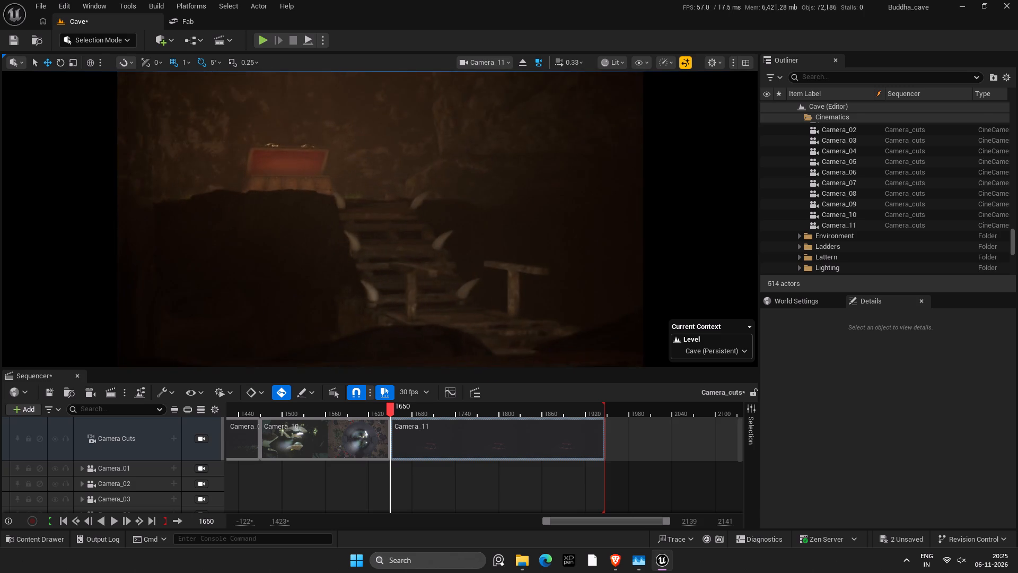
pyautogui.moveTo(380, 334); pyautogui.dragTo(380, 336, button='right')
pyautogui.press('r')
pyautogui.press('r')
pyautogui.press('s')
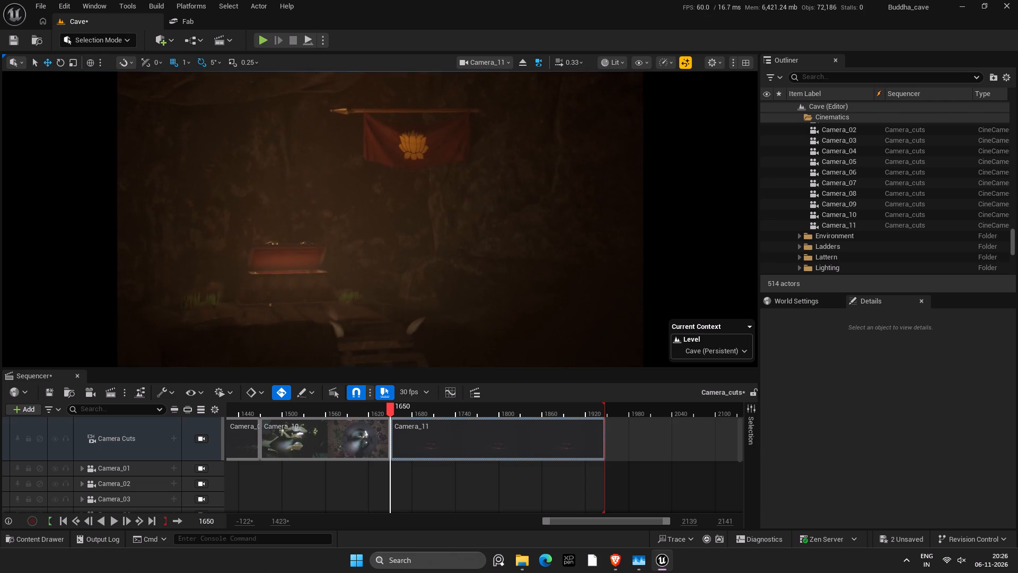
pyautogui.moveTo(380, 336); pyautogui.dragTo(407, 336, button='right')
pyautogui.press('s')
pyautogui.press('s')
pyautogui.press('a')
pyautogui.press('a')
pyautogui.press('a')
pyautogui.press('a')
pyautogui.press('a')
pyautogui.press('a')
pyautogui.press('a')
pyautogui.press('a')
pyautogui.press('a')
pyautogui.press('a')
pyautogui.press('a')
pyautogui.press('a')
pyautogui.press('a')
pyautogui.press('a')
pyautogui.press('a')
pyautogui.press('a')
pyautogui.press('a')
pyautogui.press('a')
pyautogui.press('a')
pyautogui.press('a')
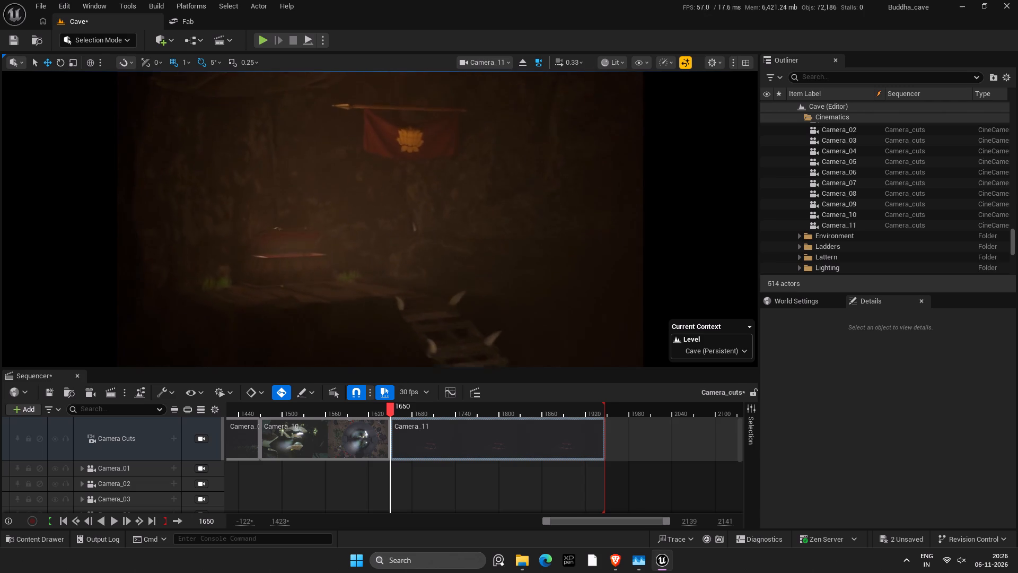
pyautogui.moveTo(407, 336); pyautogui.dragTo(411, 333, button='right')
pyautogui.press('d')
pyautogui.write('dff')
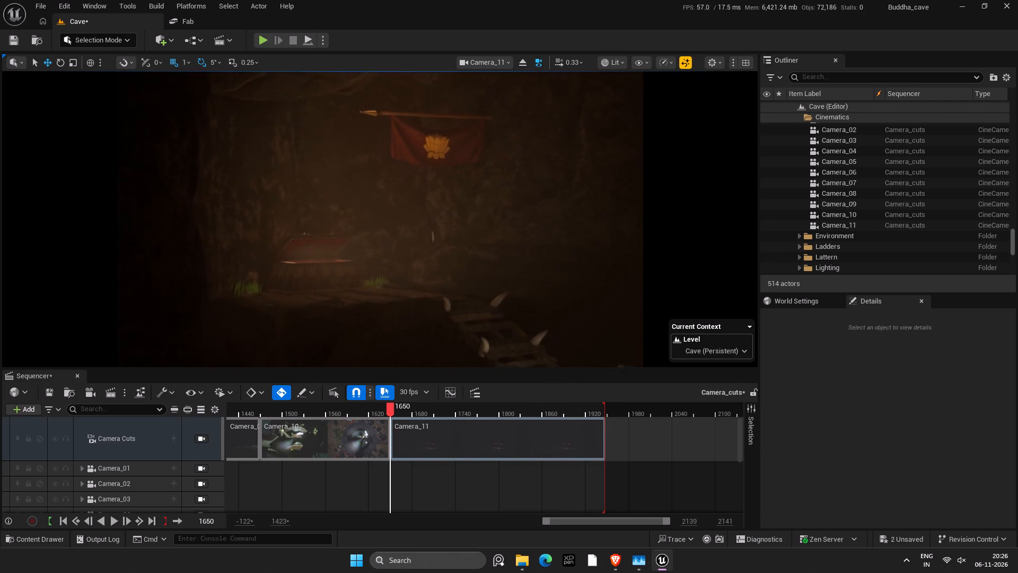
pyautogui.press('f')
pyautogui.moveTo(411, 333); pyautogui.dragTo(413, 331, button='right')
pyautogui.press('f')
pyautogui.press('f')
pyautogui.press('f')
pyautogui.press('f')
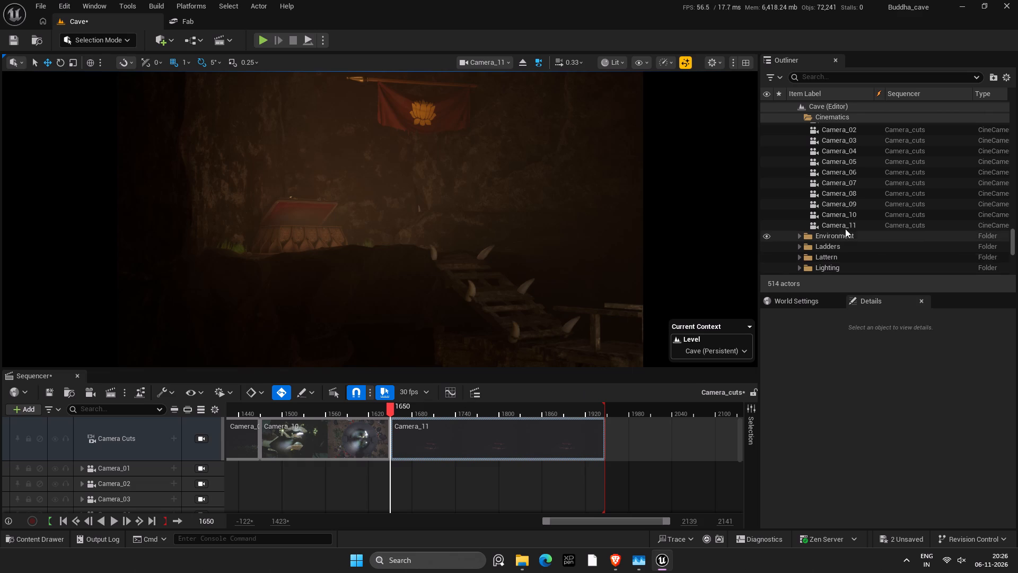
# Set Camera_11's rotation to a pitch of 0° and a yaw of -150°.
pyautogui.click(858, 225)
pyautogui.click(929, 439)
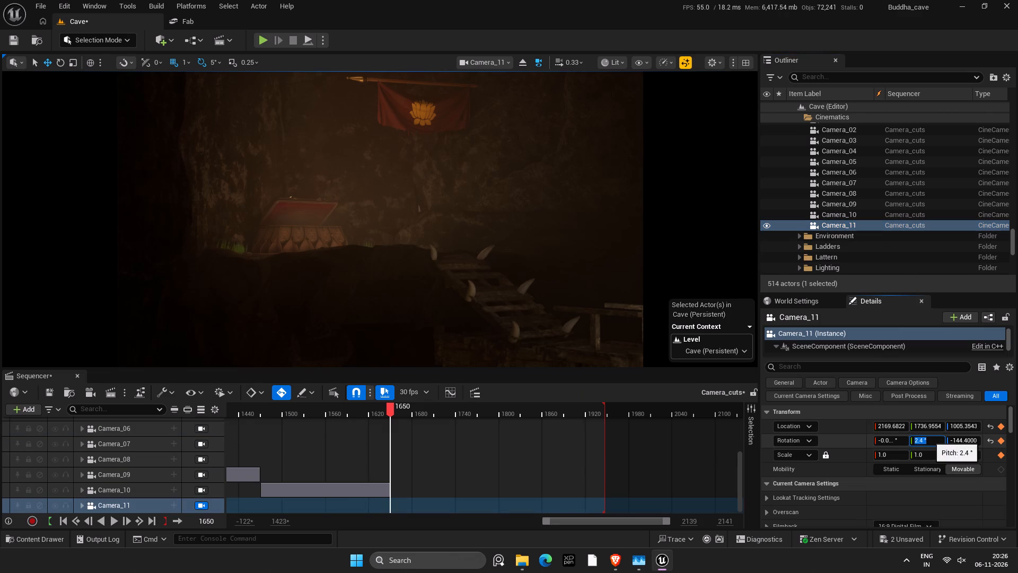
pyautogui.press('0')
pyautogui.press('Return')
pyautogui.click(960, 438)
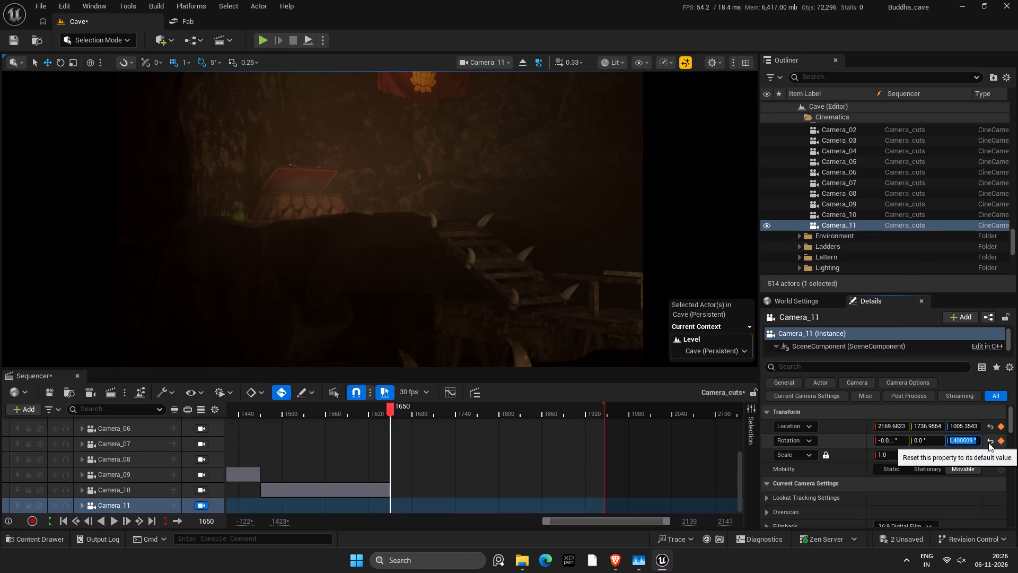
pyautogui.press('-')
pyautogui.press('2')
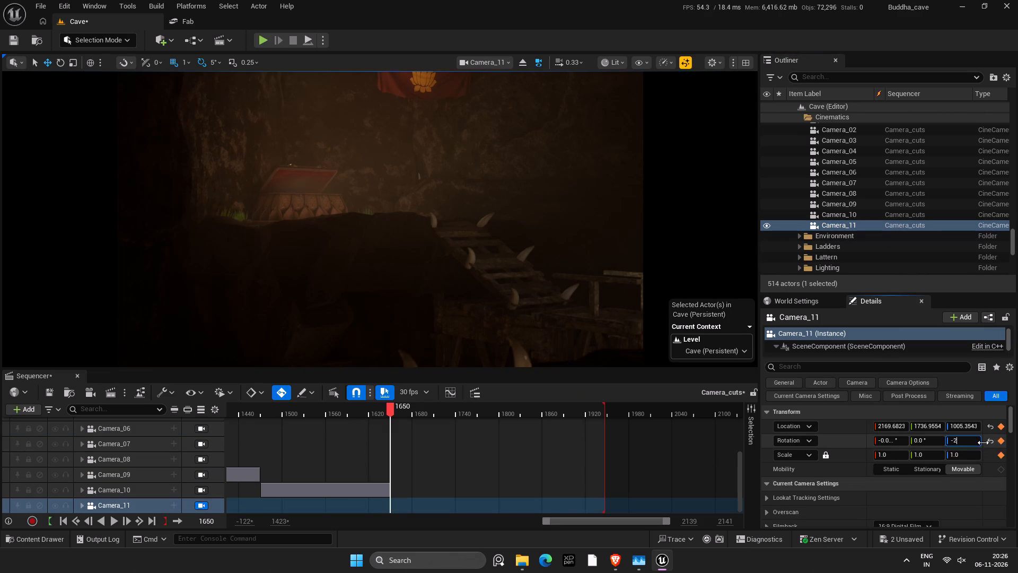
pyautogui.press('BackSpace')
pyautogui.press('1')
pyautogui.write('50')
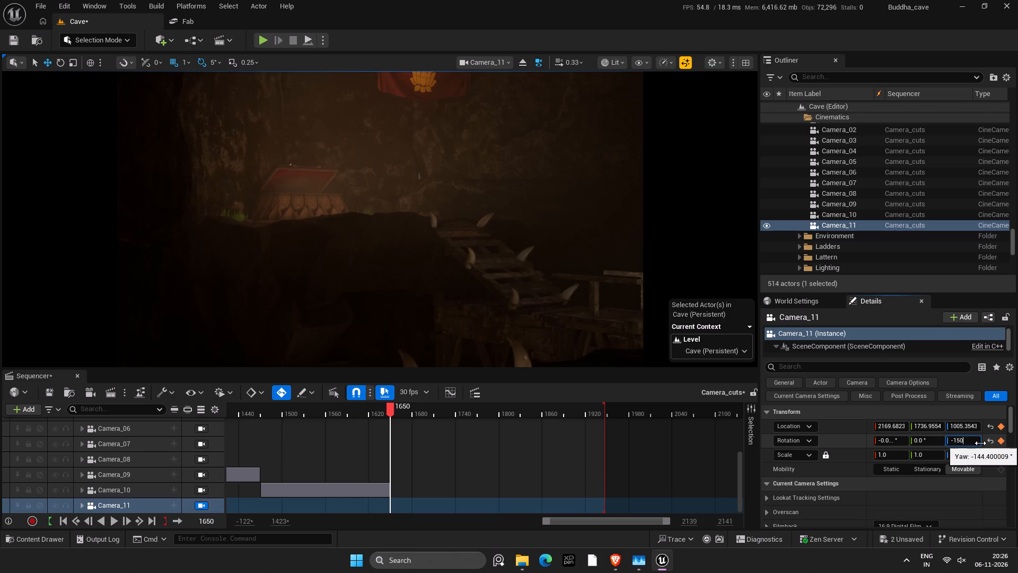
pyautogui.press('Return')
# Set Camera_11's location to X 2150, Y 1500 and Z 1000.
pyautogui.click(970, 427)
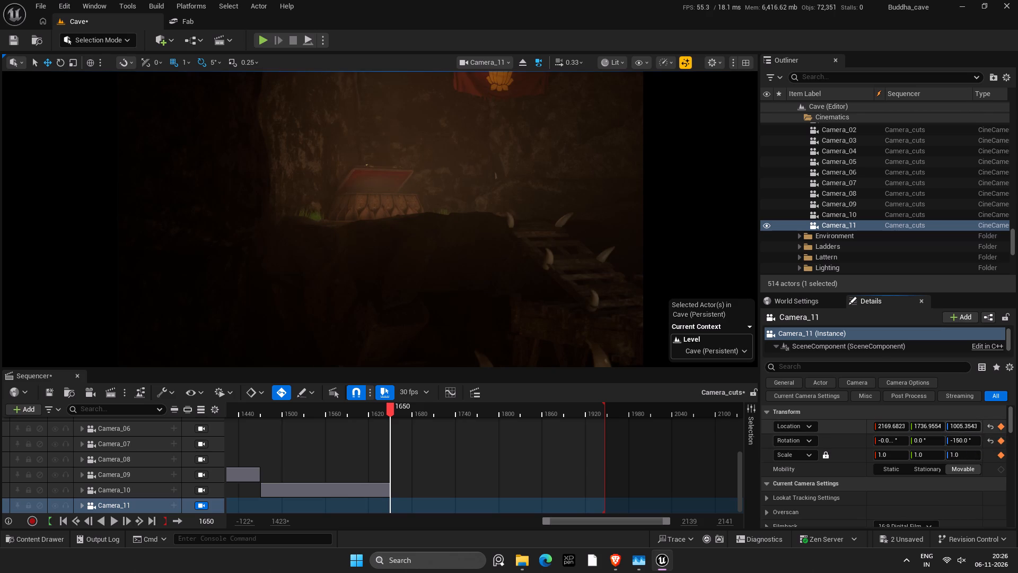
pyautogui.write('1000')
pyautogui.press('Return')
pyautogui.click(930, 426)
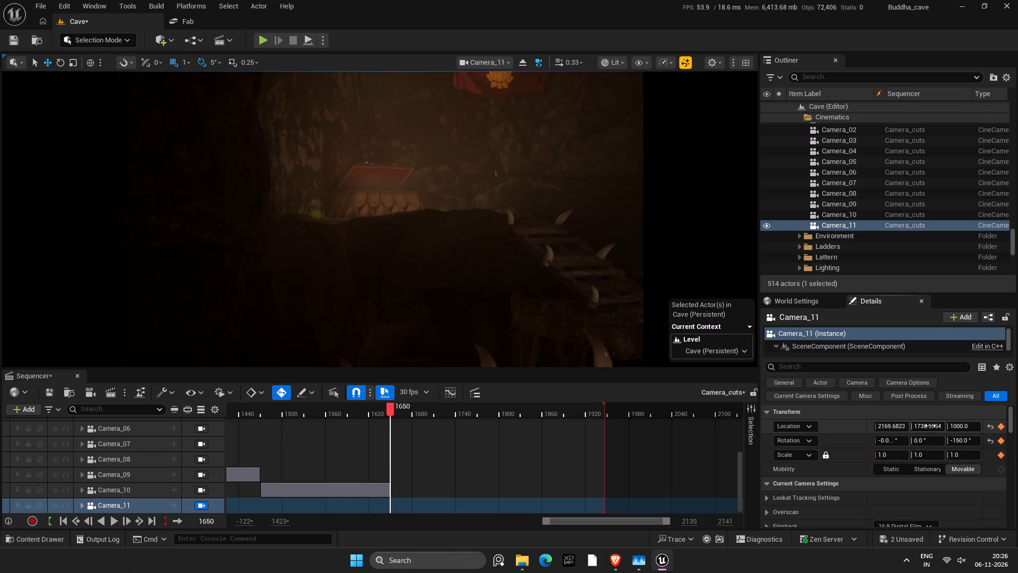
pyautogui.click(953, 413)
pyautogui.click(856, 414)
pyautogui.moveTo(923, 426); pyautogui.dragTo(565, 392)
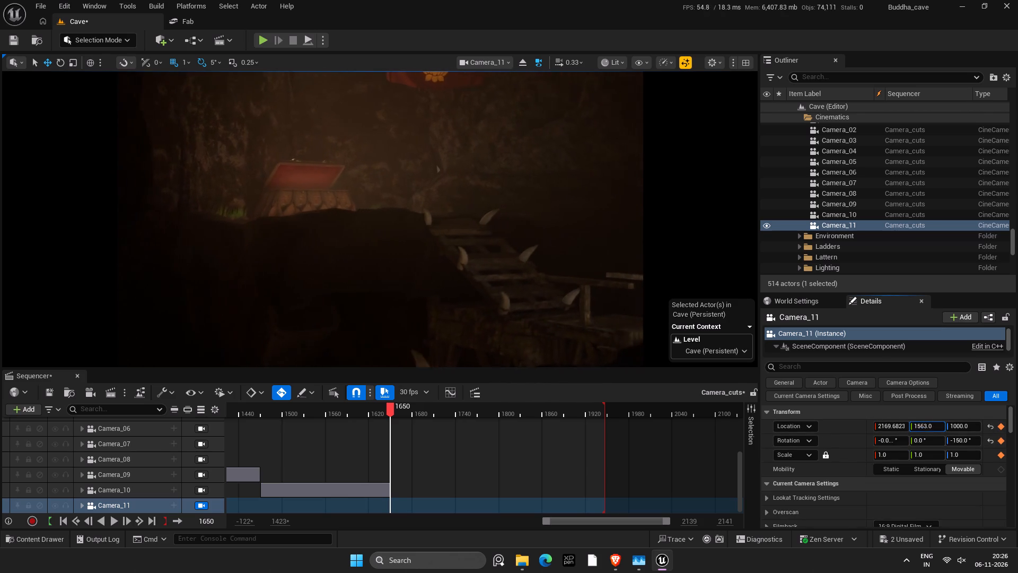
pyautogui.moveTo(565, 392); pyautogui.dragTo(501, 392)
pyautogui.click(923, 426)
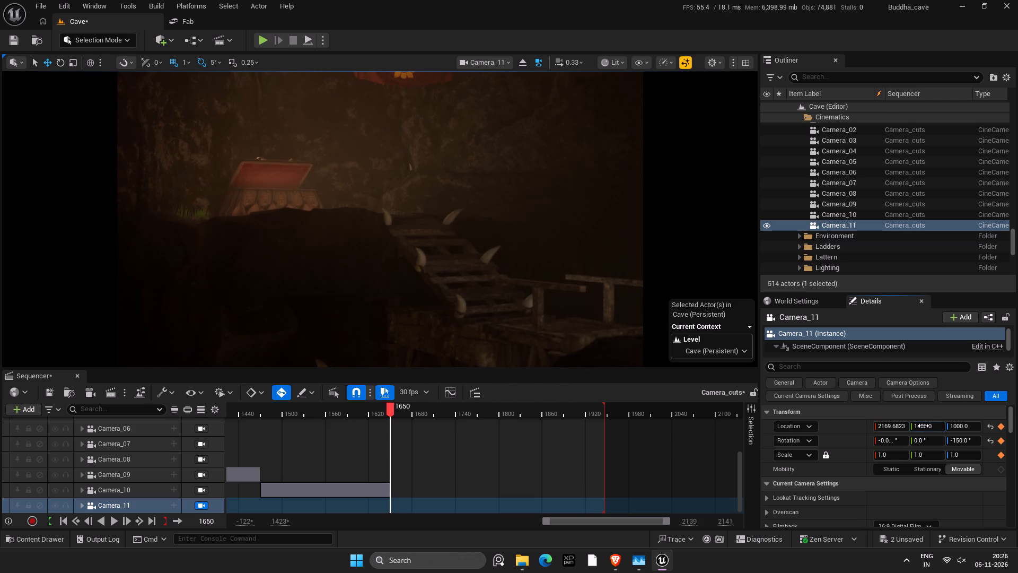
pyautogui.write('1500')
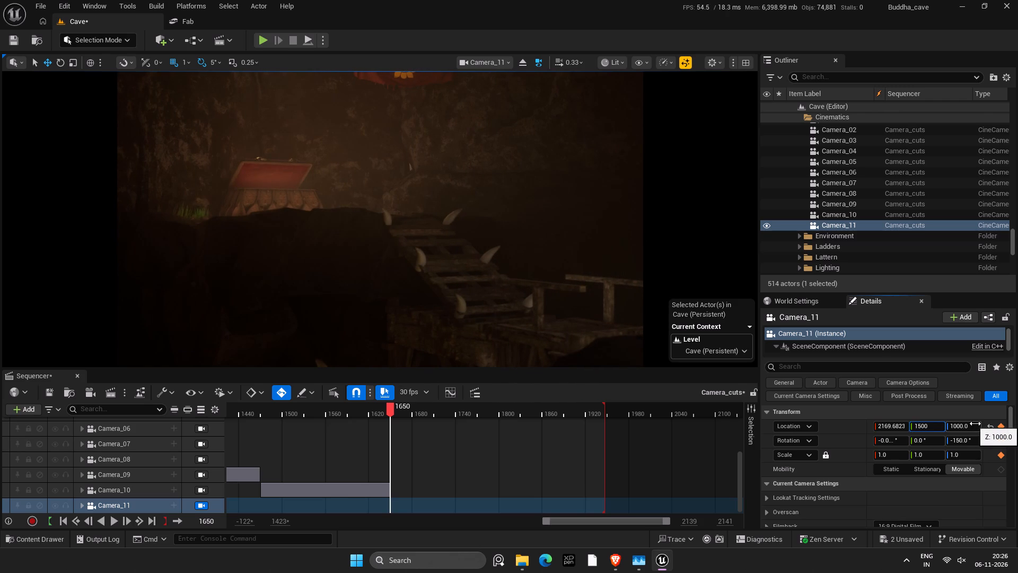
pyautogui.press('Return')
pyautogui.click(893, 428)
pyautogui.write('2150')
pyautogui.press('Return')
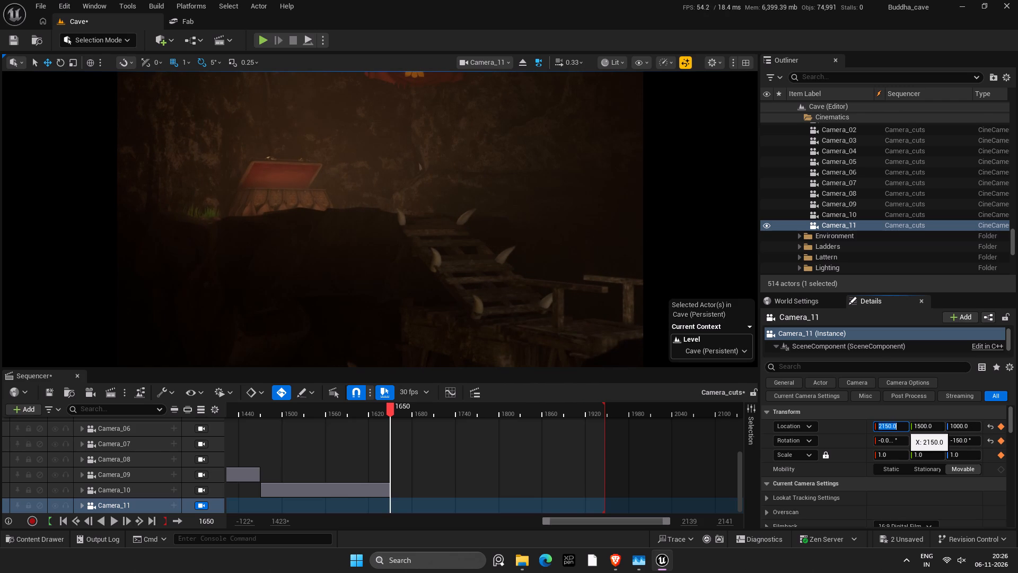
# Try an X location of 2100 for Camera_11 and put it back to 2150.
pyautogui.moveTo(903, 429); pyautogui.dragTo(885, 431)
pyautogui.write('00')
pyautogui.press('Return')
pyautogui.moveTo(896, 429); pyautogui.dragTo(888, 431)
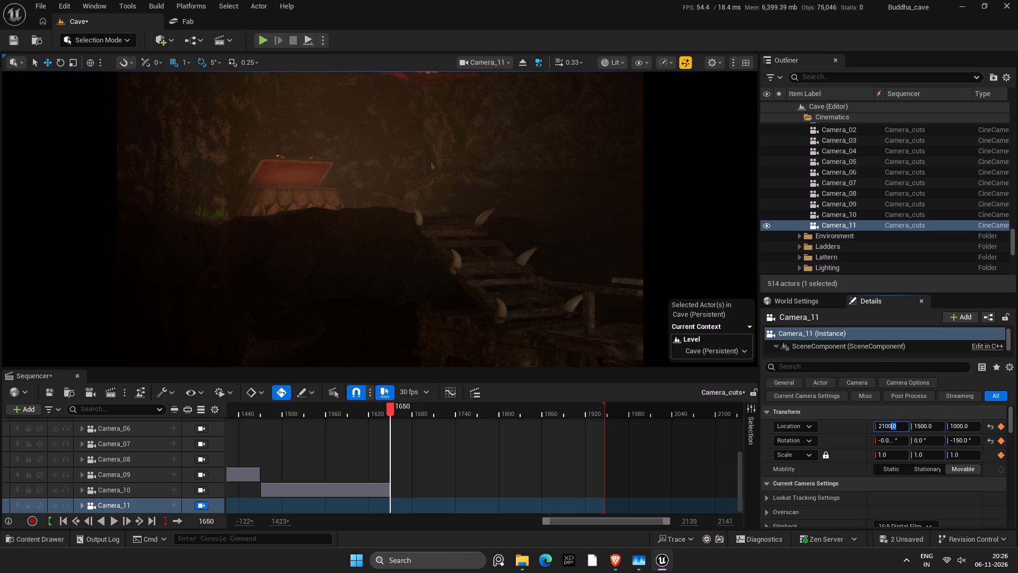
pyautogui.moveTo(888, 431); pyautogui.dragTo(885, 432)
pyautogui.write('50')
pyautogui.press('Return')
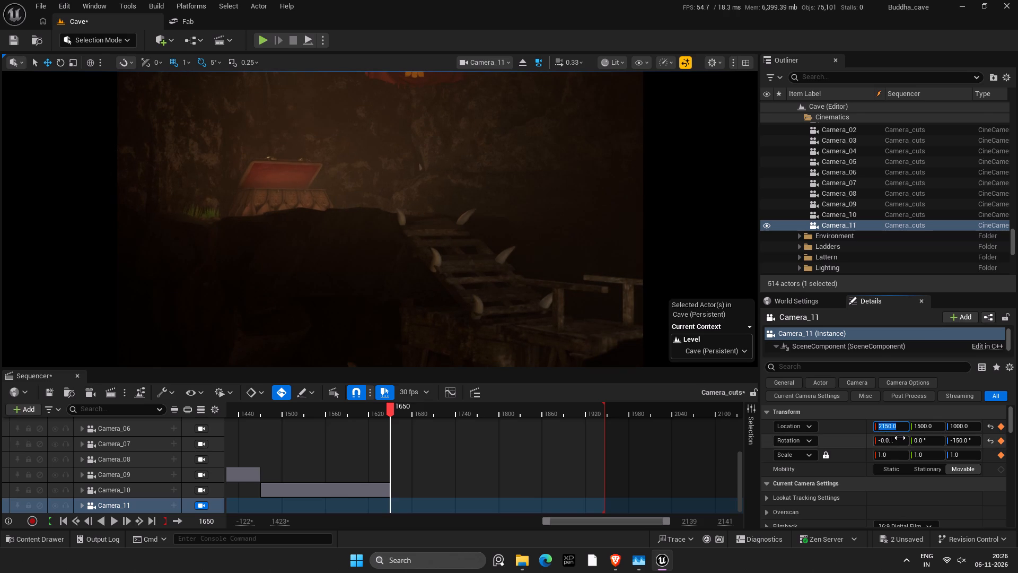
# Set Camera_11's roll to 0° and save the changes.
pyautogui.click(898, 440)
pyautogui.press('0')
pyautogui.press('Return')
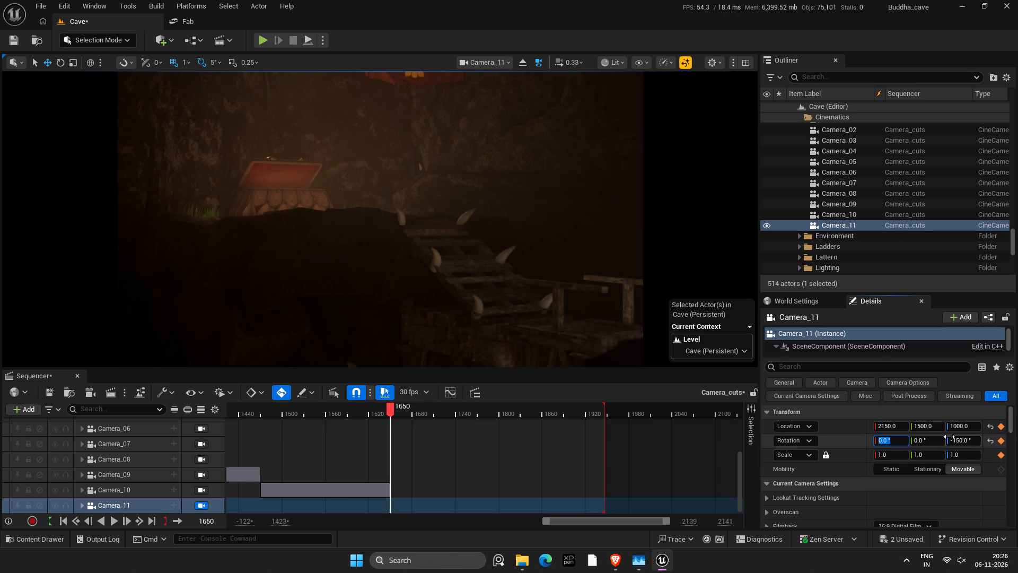
pyautogui.hotkey('ctrl', 's')
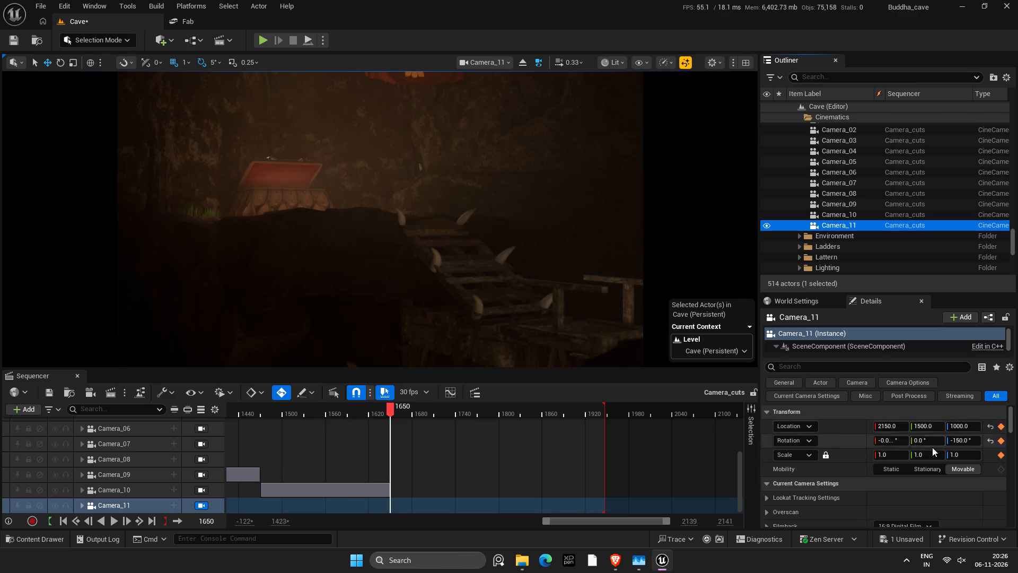
# Set Camera_11's manual focus distance to about 1590 cm, using the debug focus plane temporarily as a guide, and save.
pyautogui.scroll(-4, 932, 452)
pyautogui.scroll(-4, 892, 510)
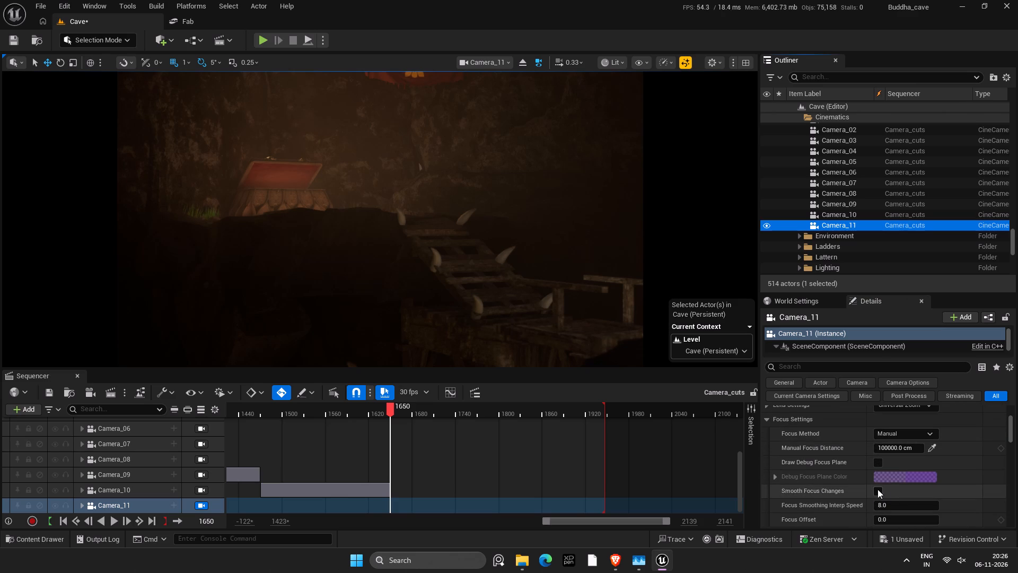
pyautogui.click(880, 463)
pyautogui.moveTo(901, 447); pyautogui.dragTo(781, 430)
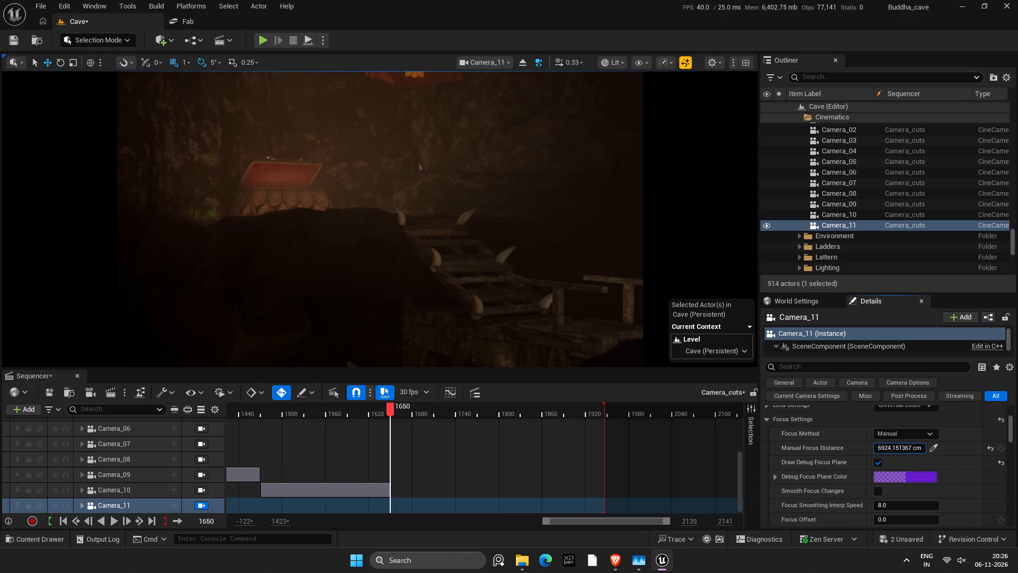
pyautogui.moveTo(781, 430); pyautogui.dragTo(733, 432)
pyautogui.click(877, 465)
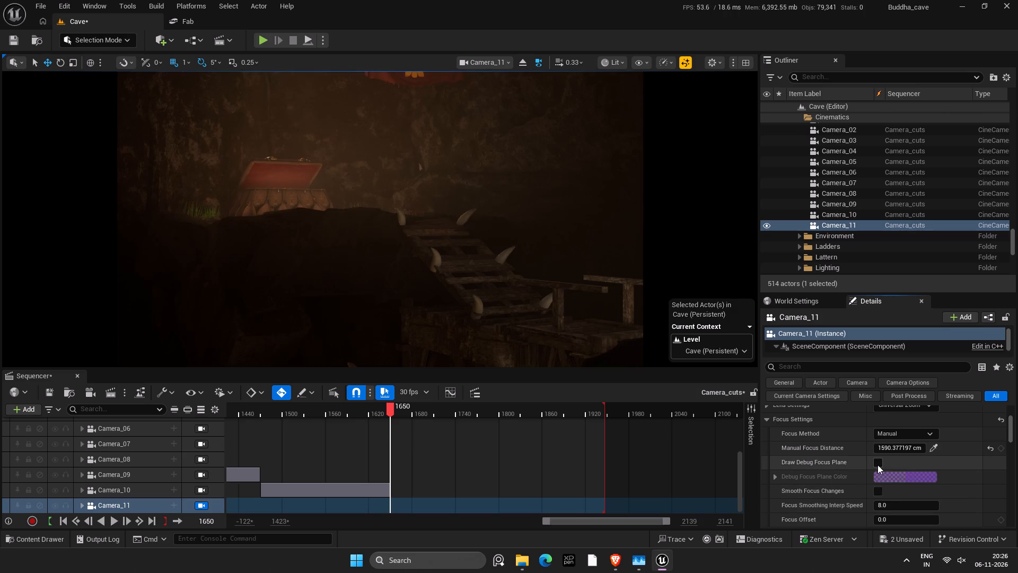
pyautogui.hotkey('ctrl', 's')
# Move the playhead to frame 1800 to check the view within the Camera_11 shot.
pyautogui.scroll(4, 952, 449)
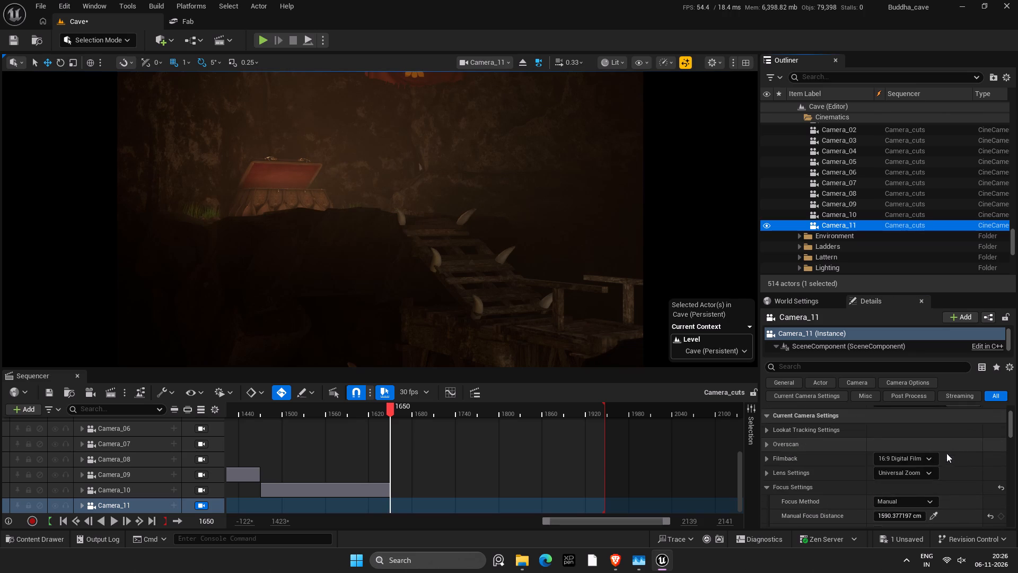
pyautogui.scroll(7, 387, 468)
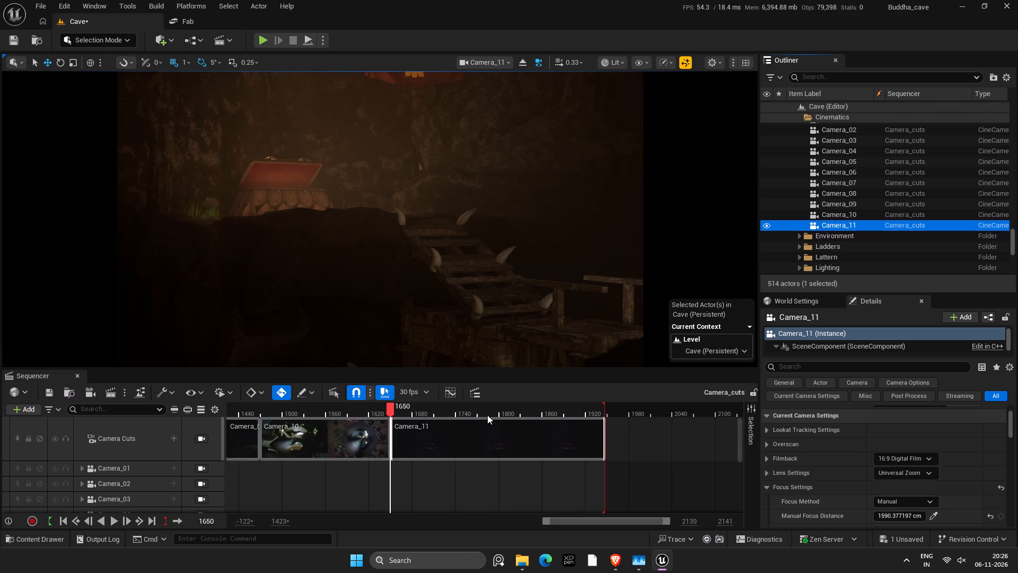
pyautogui.click(500, 410)
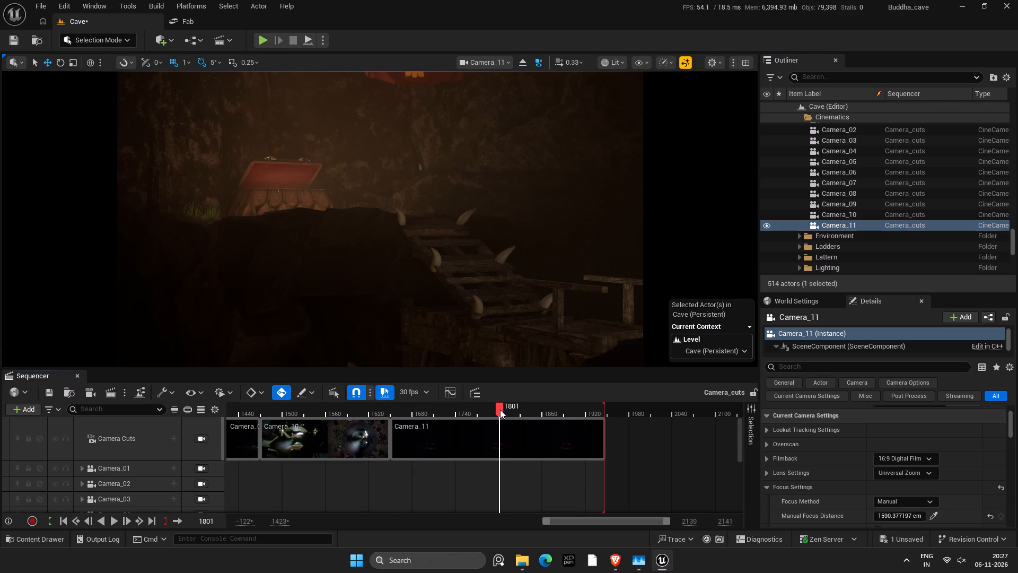
pyautogui.press('Left')
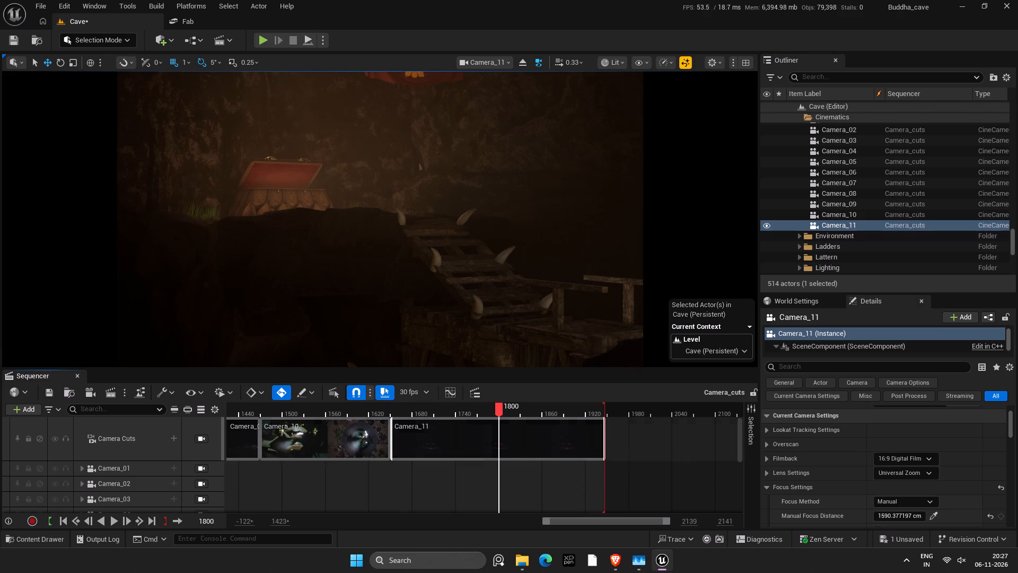
# Return the playhead to frame 1650 at the start of the Camera_11 shot.
pyautogui.scroll(-4, 496, 480)
pyautogui.scroll(5, 469, 454)
pyautogui.click(393, 410)
pyautogui.press('Left')
pyautogui.press('Left')
pyautogui.press('Left')
pyautogui.press('Left')
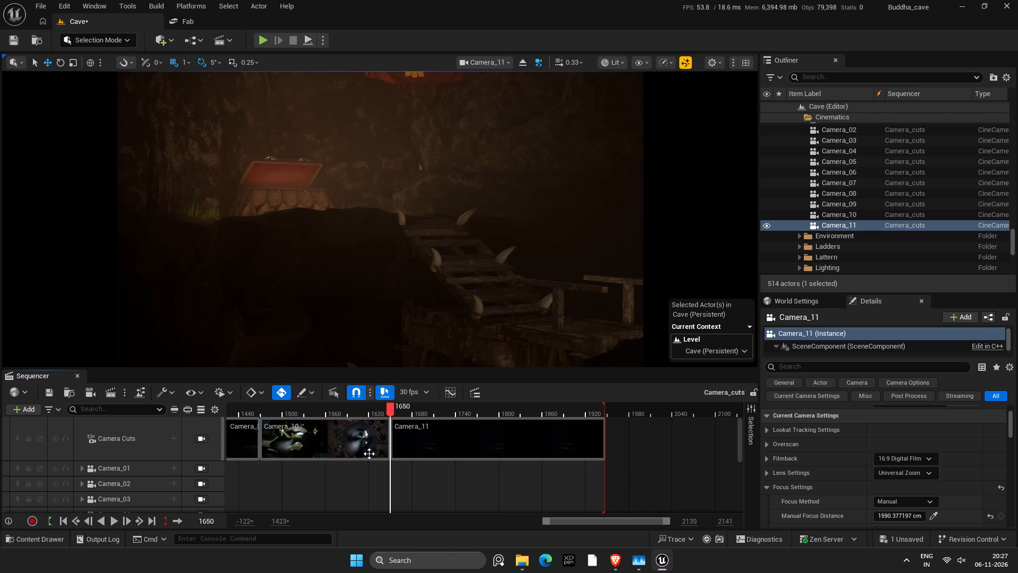
# Set Camera_11's current aperture to 1.2 on its CameraComponent track in the sequence.
pyautogui.scroll(-8, 159, 477)
pyautogui.click(81, 505)
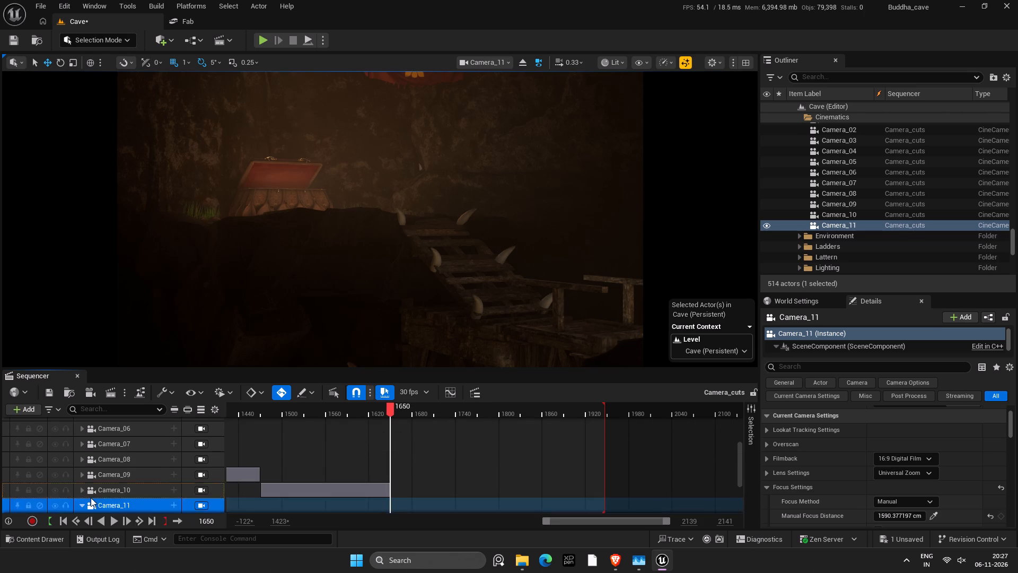
pyautogui.scroll(-5, 156, 471)
pyautogui.click(139, 460)
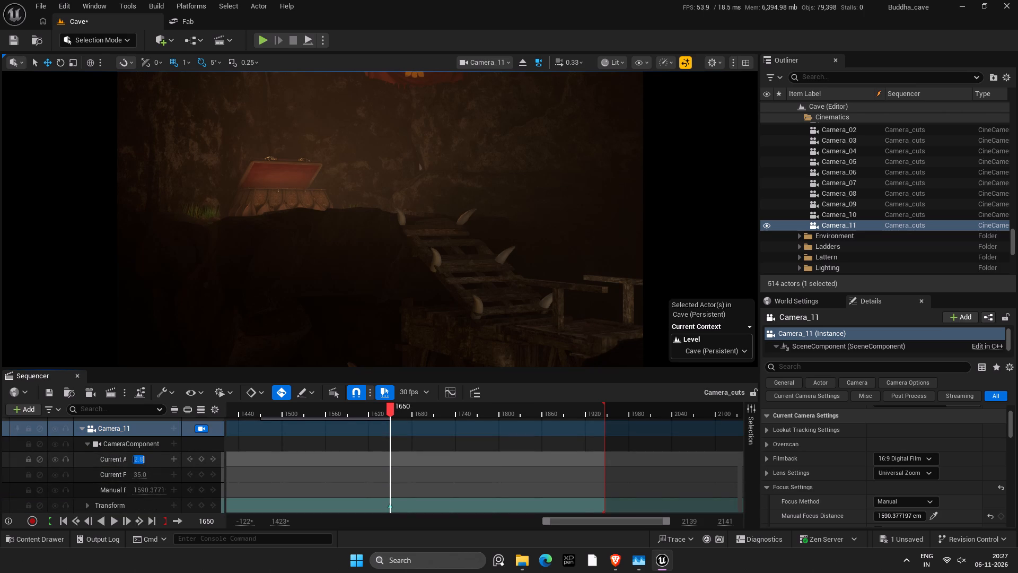
pyautogui.press('1')
pyautogui.press('.')
pyautogui.press('2')
pyautogui.press('Return')
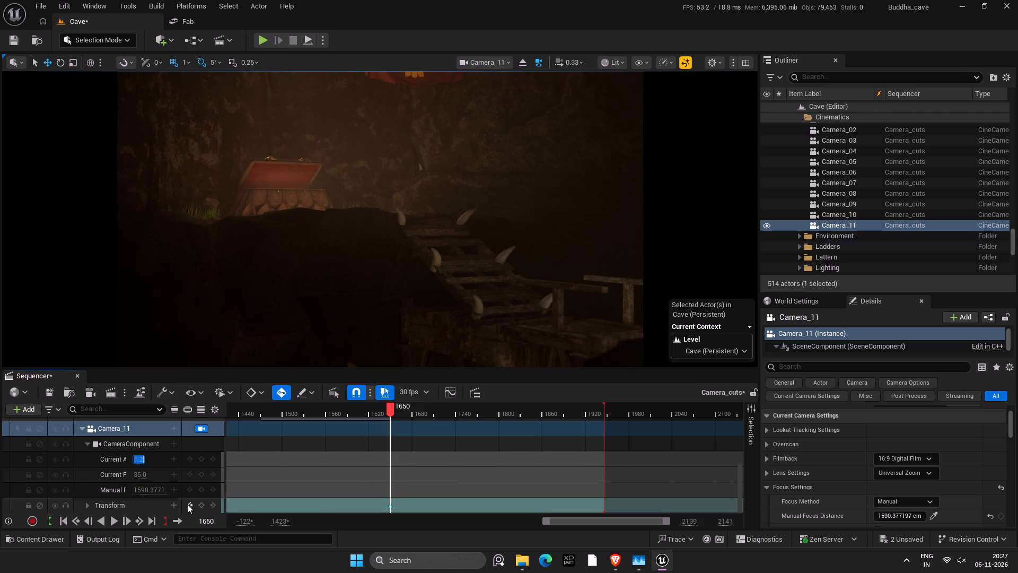
# Add a transform keyframe for Camera_11 at frame 1650, move the playhead to frame 1800, and save.
pyautogui.click(203, 505)
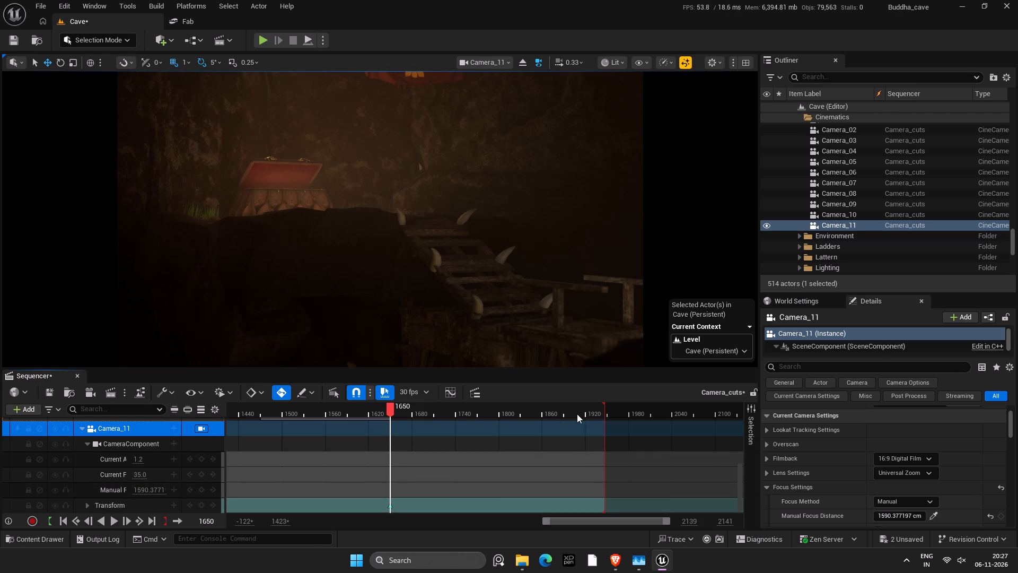
pyautogui.click(502, 412)
pyautogui.press('Left')
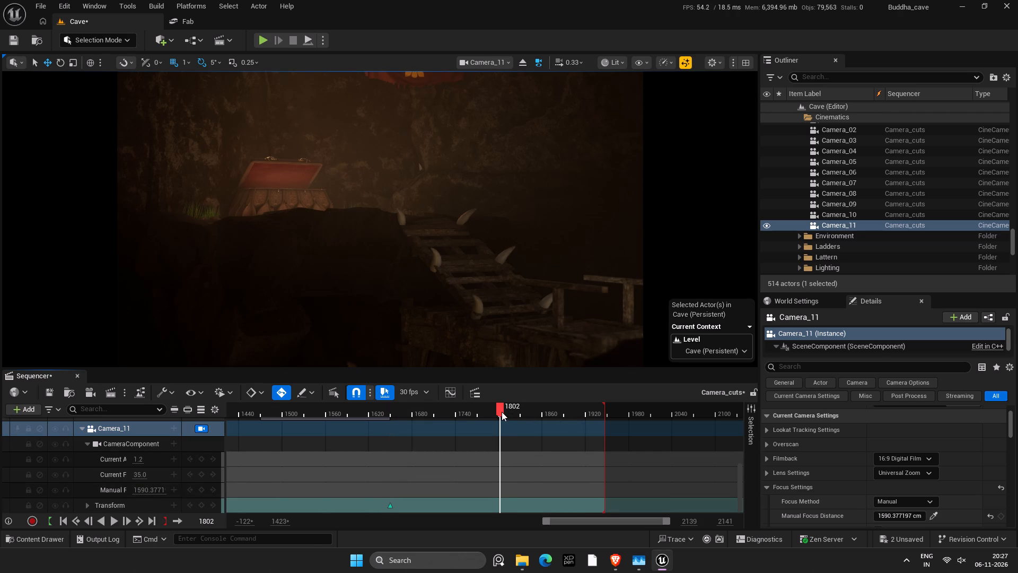
pyautogui.press('Left')
pyautogui.press('Left')
pyautogui.hotkey('ctrl', 's')
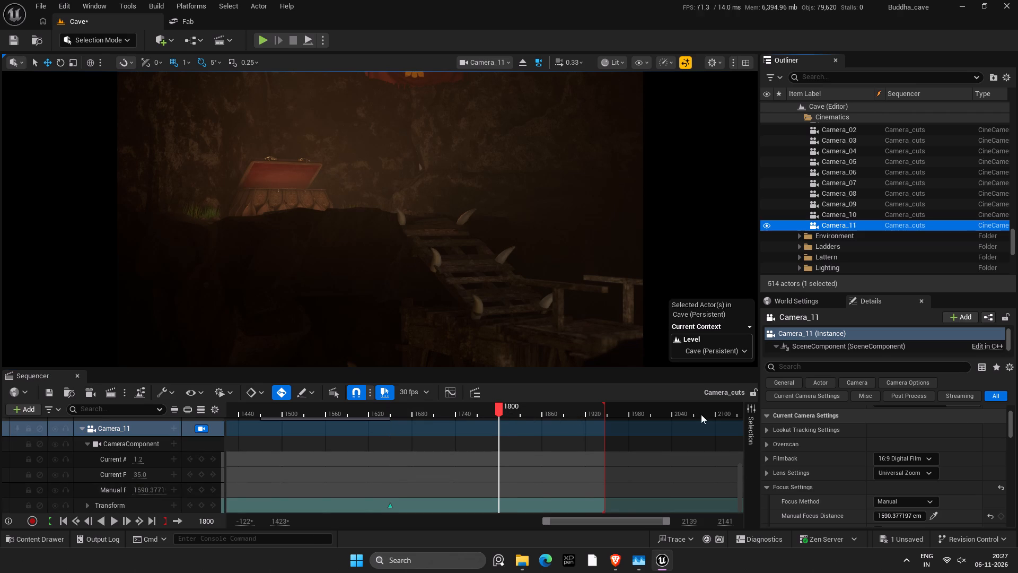
# Raise Camera_11's Z location to 1225 at frame 1800 and save the changes.
pyautogui.scroll(8, 952, 411)
pyautogui.moveTo(961, 427); pyautogui.dragTo(966, 427)
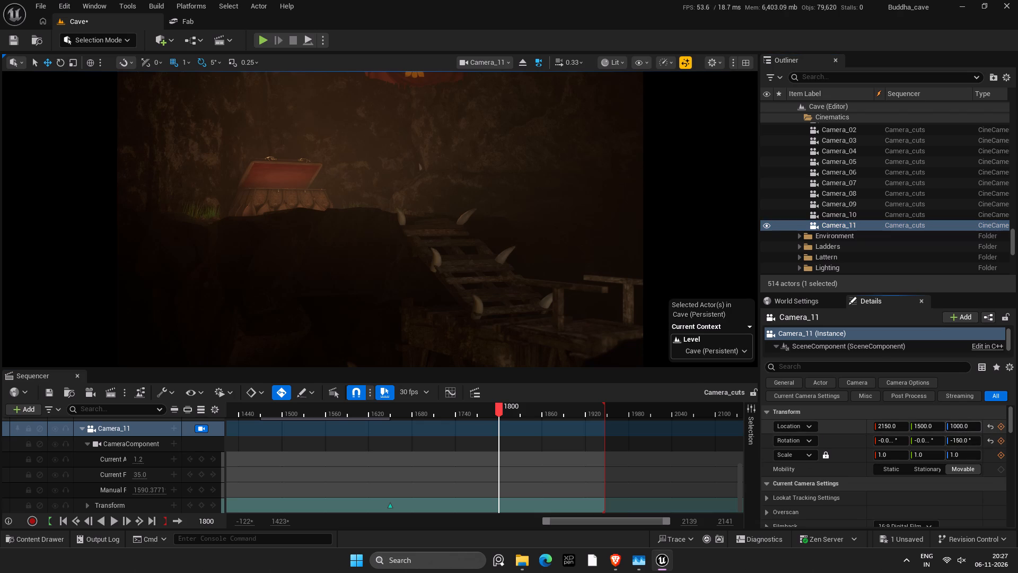
pyautogui.moveTo(966, 427); pyautogui.dragTo(1017, 461)
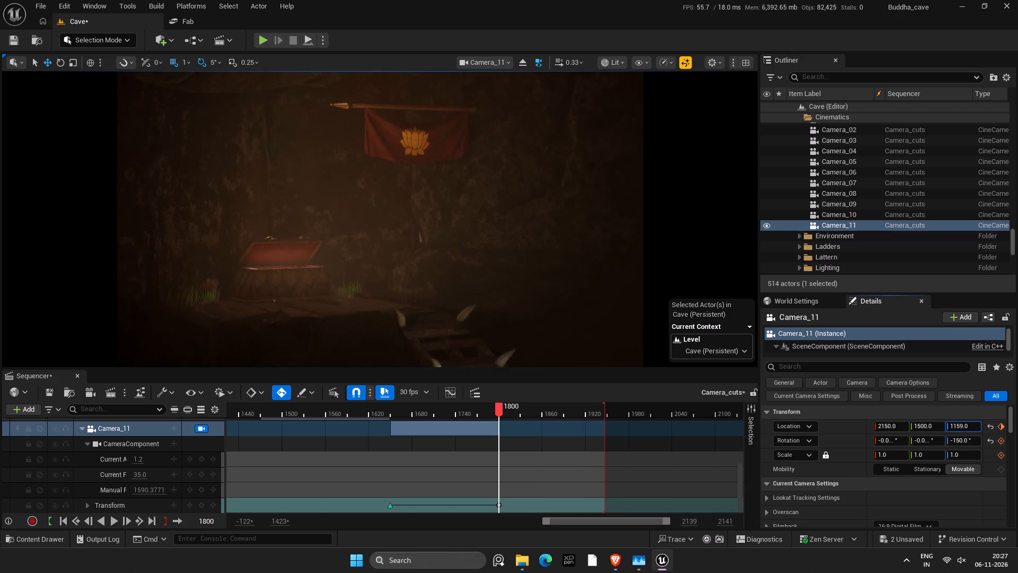
pyautogui.moveTo(1017, 461); pyautogui.dragTo(1017, 471)
pyautogui.click(960, 427)
pyautogui.write('12')
pyautogui.press('5')
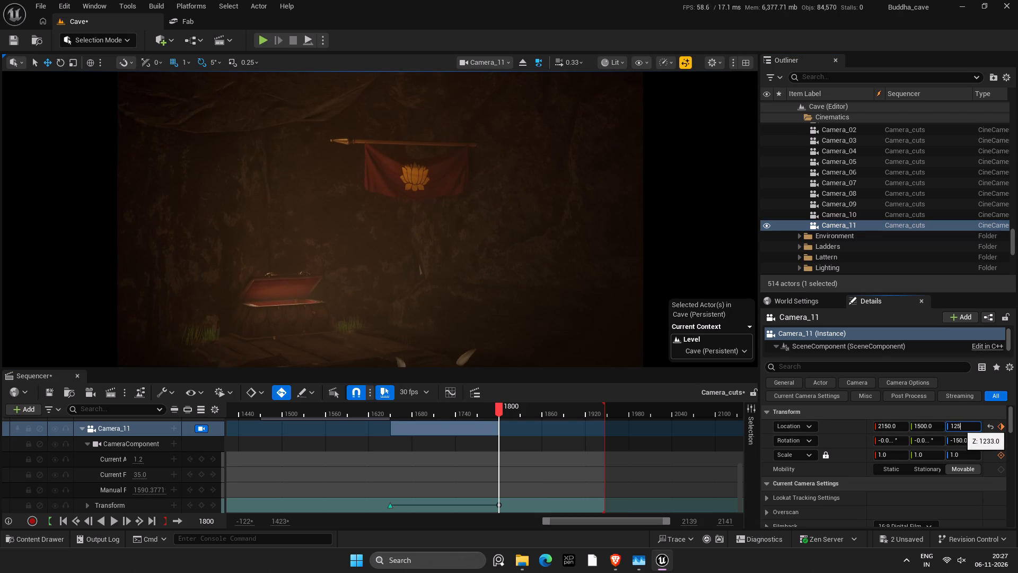
pyautogui.press('0')
pyautogui.press('Return')
pyautogui.moveTo(969, 428); pyautogui.dragTo(960, 429)
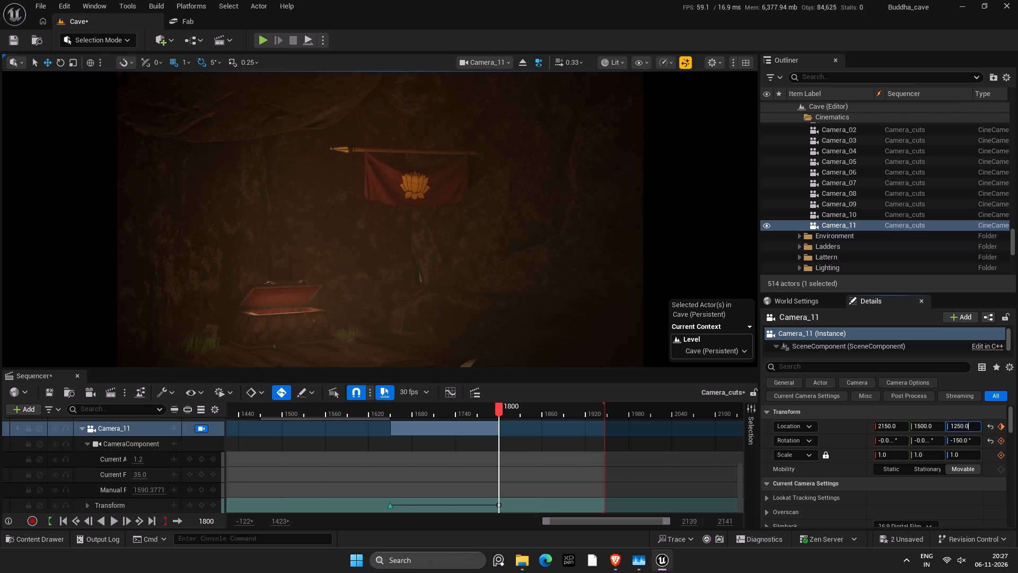
pyautogui.moveTo(960, 429); pyautogui.dragTo(954, 430)
pyautogui.write('25')
pyautogui.press('Return')
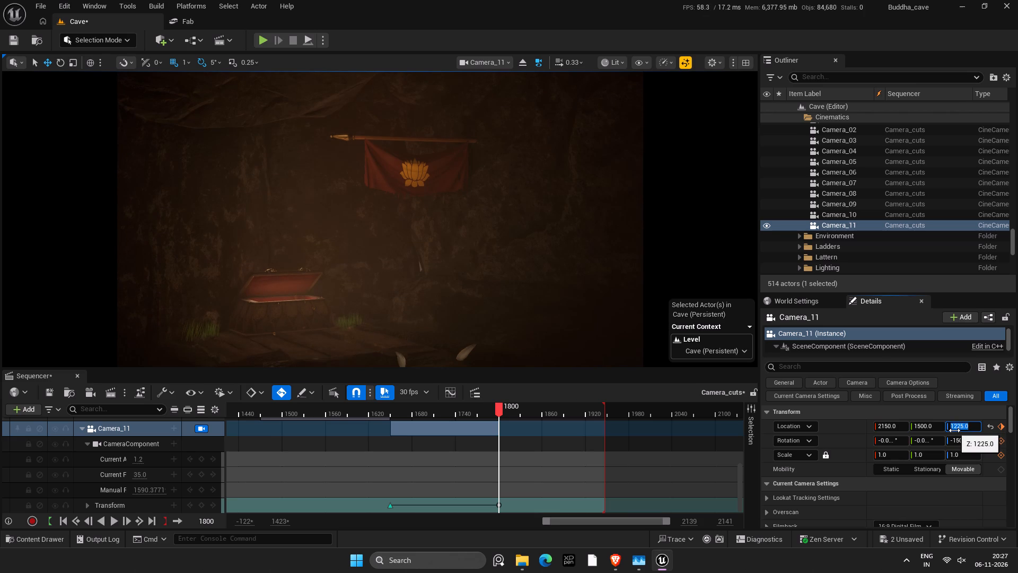
pyautogui.hotkey('ctrl', 's')
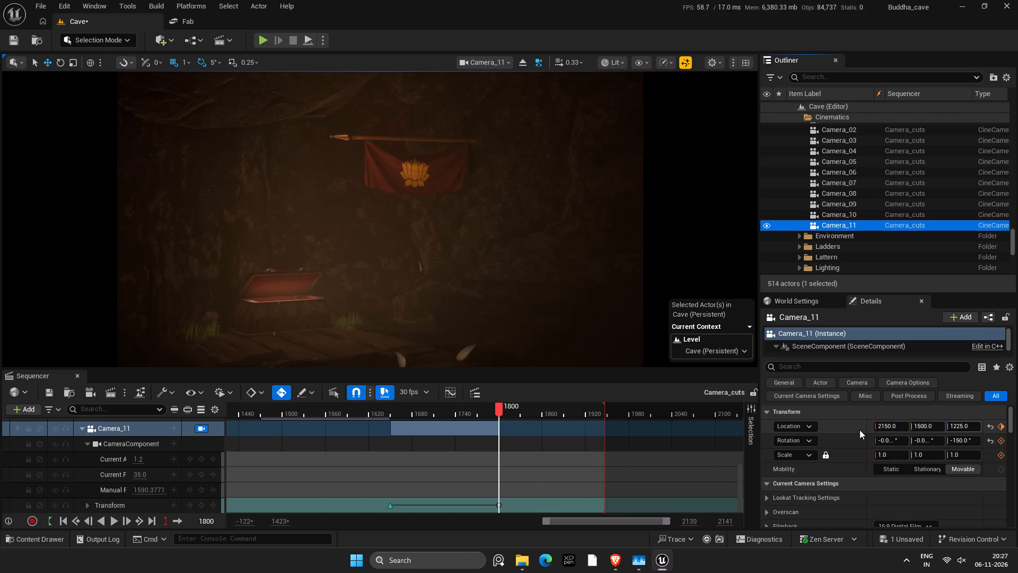
# Play back Camera_11's upward move from just before frame 1650 to past frame 1800, and save.
pyautogui.moveTo(497, 405); pyautogui.dragTo(382, 406)
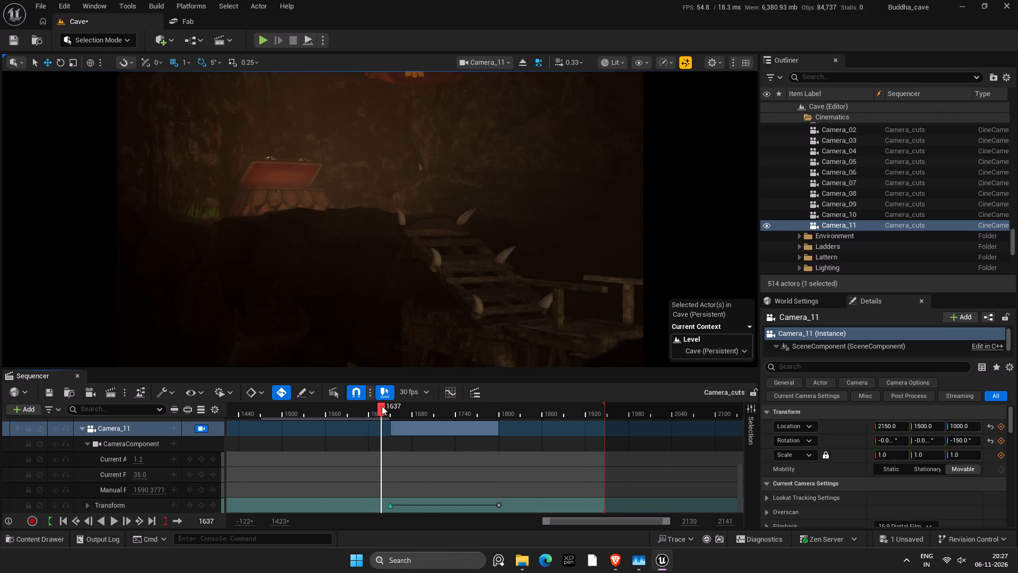
pyautogui.moveTo(382, 406); pyautogui.dragTo(382, 406)
pyautogui.click(111, 517)
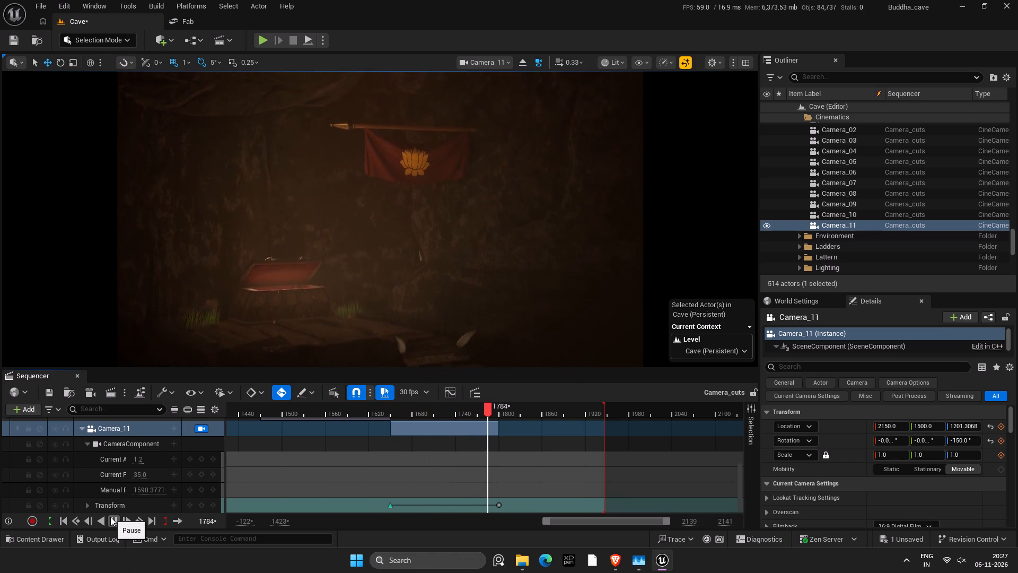
pyautogui.hotkey('ctrl', 's')
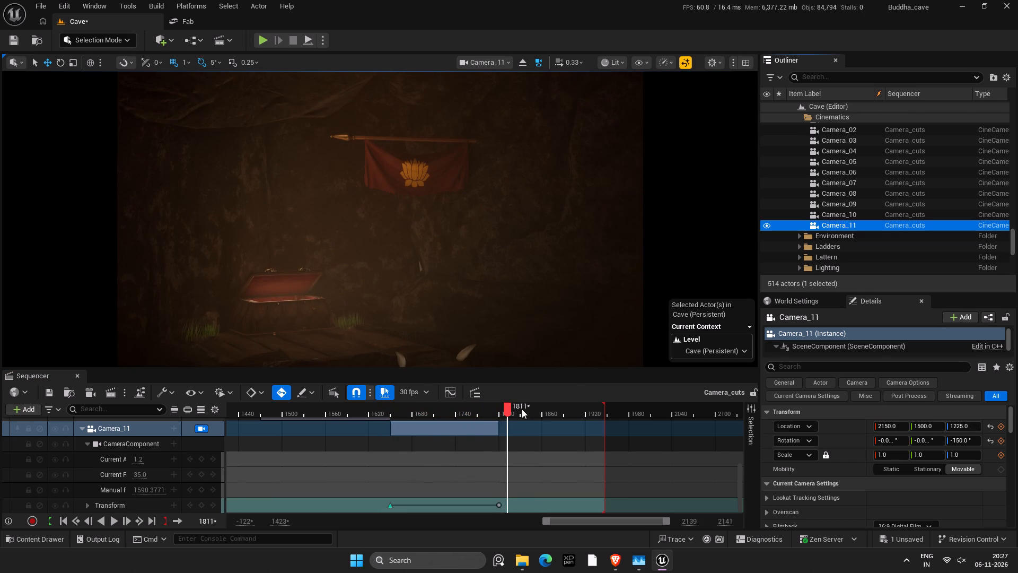
# With the playhead at frame 1800, add a new Cine Camera Actor and rename it Camera_12.
pyautogui.moveTo(505, 407); pyautogui.dragTo(499, 405)
pyautogui.press('Left')
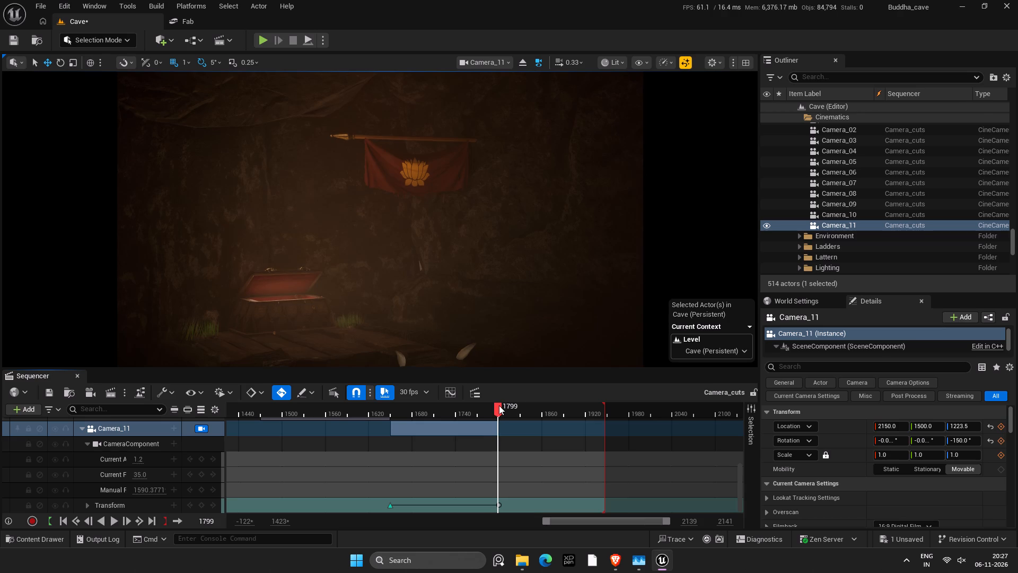
pyautogui.press('Right')
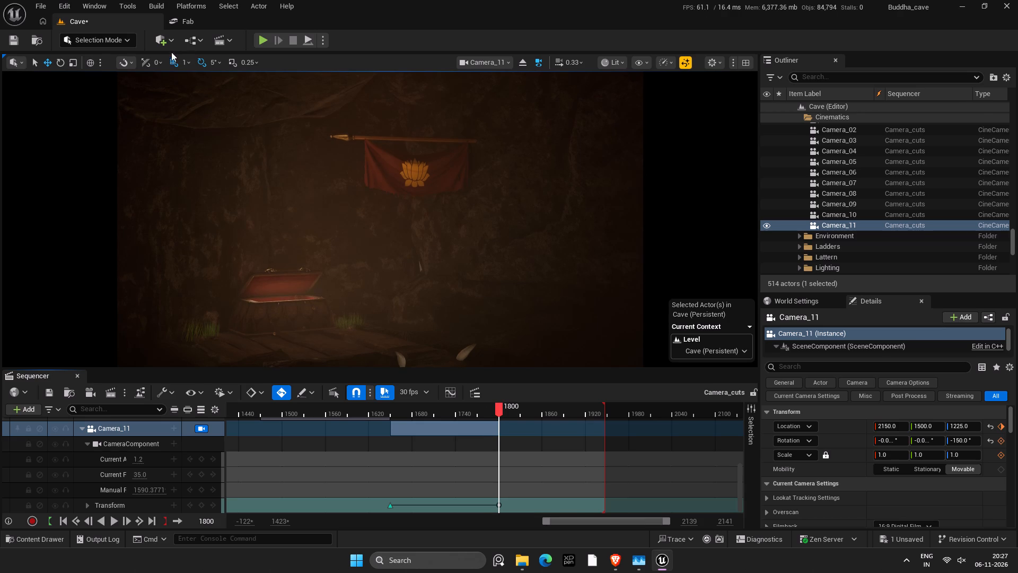
pyautogui.click(165, 45)
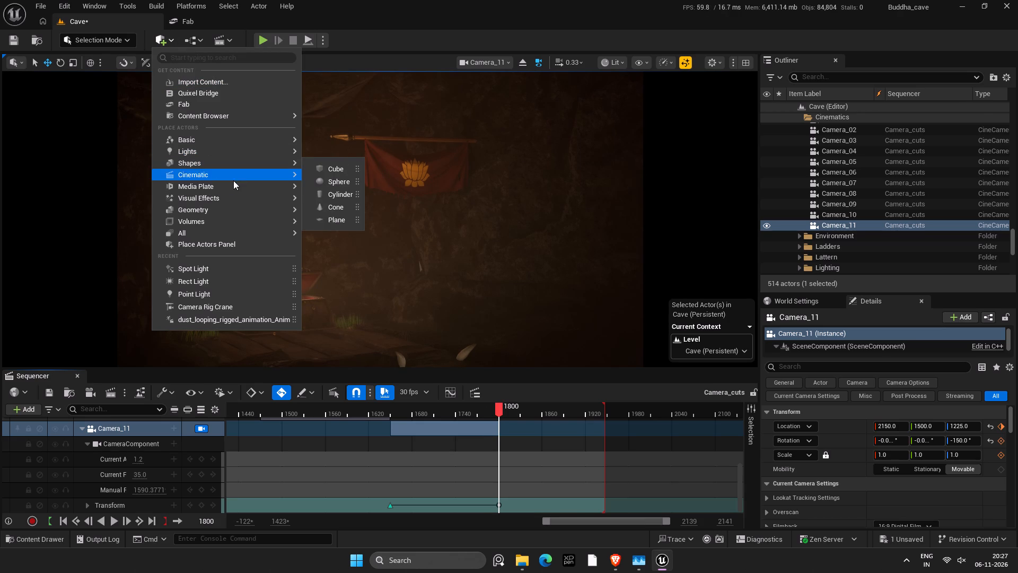
pyautogui.click(352, 196)
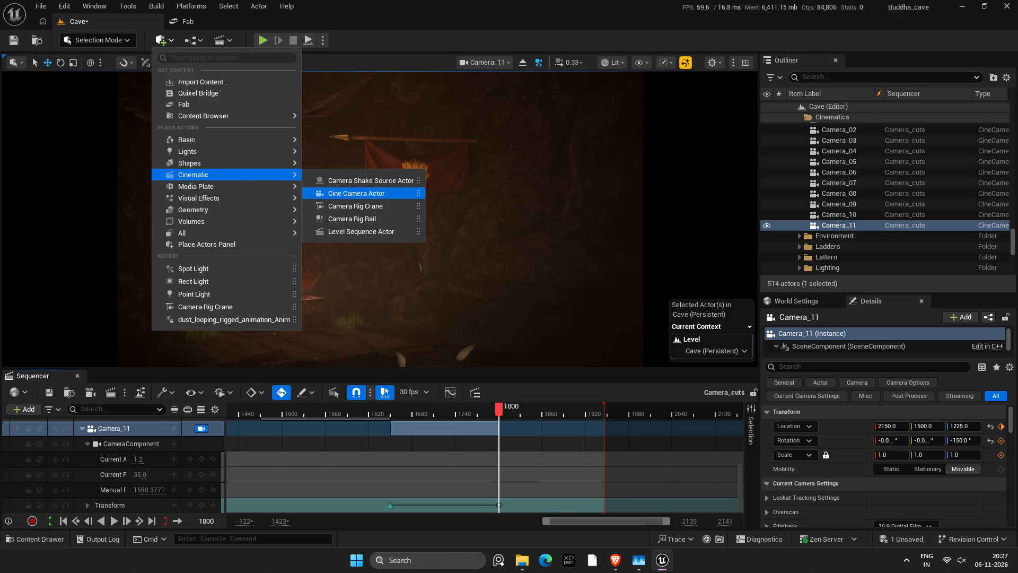
pyautogui.scroll(-9, 853, 215)
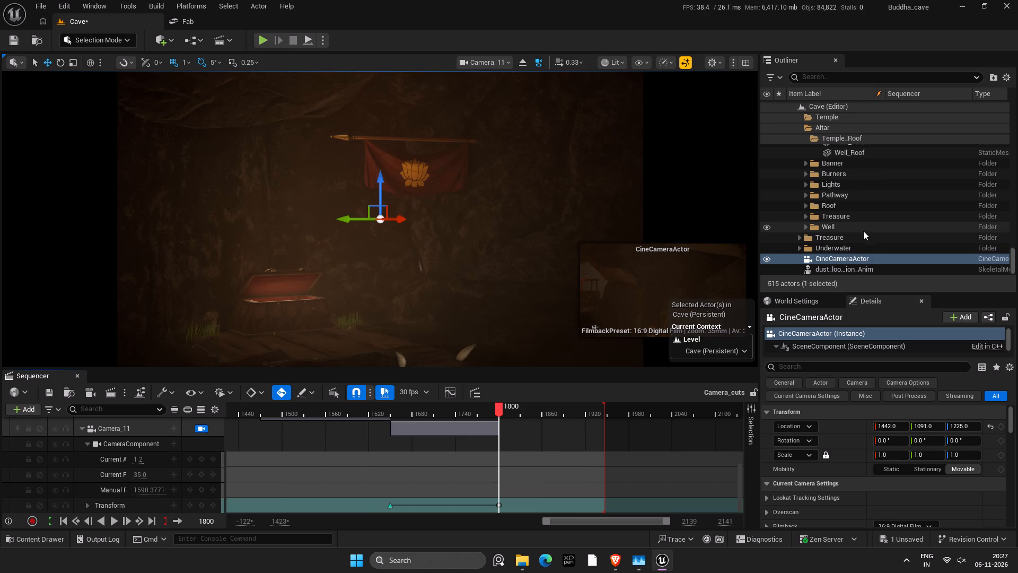
pyautogui.click(867, 263)
pyautogui.click(871, 259)
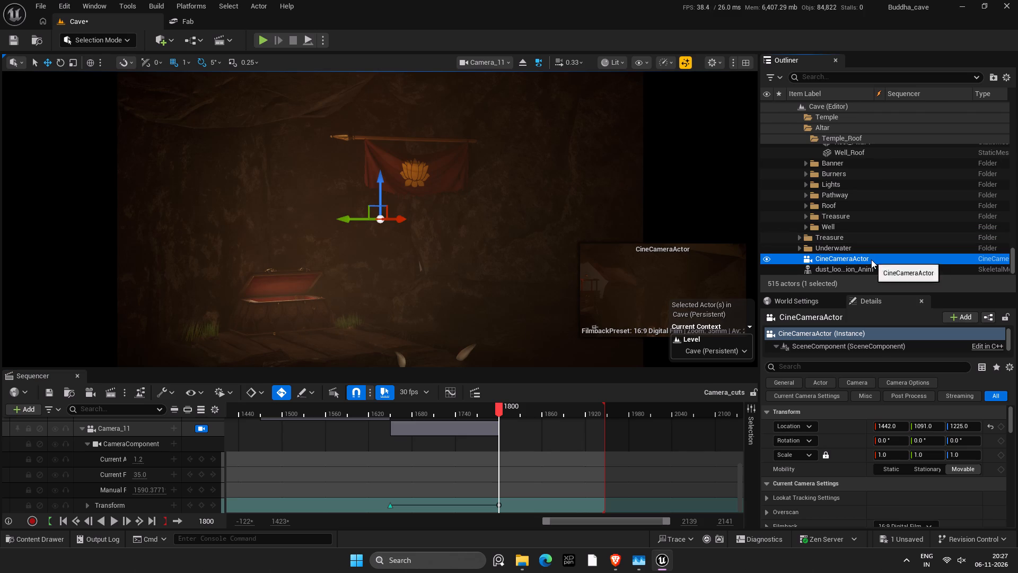
pyautogui.write('Camera')
pyautogui.hotkey('shift', '_')
pyautogui.write('12')
pyautogui.press('Return')
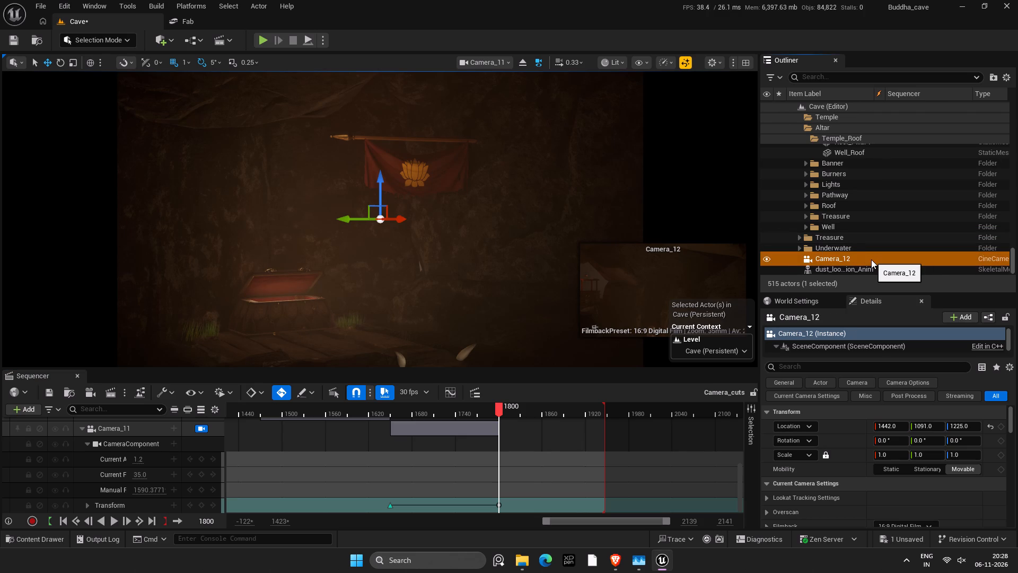
# Make four copies of Camera_12 for further shots.
pyautogui.hotkey('ctrl', 'c')
pyautogui.hotkey('ctrl', 'v')
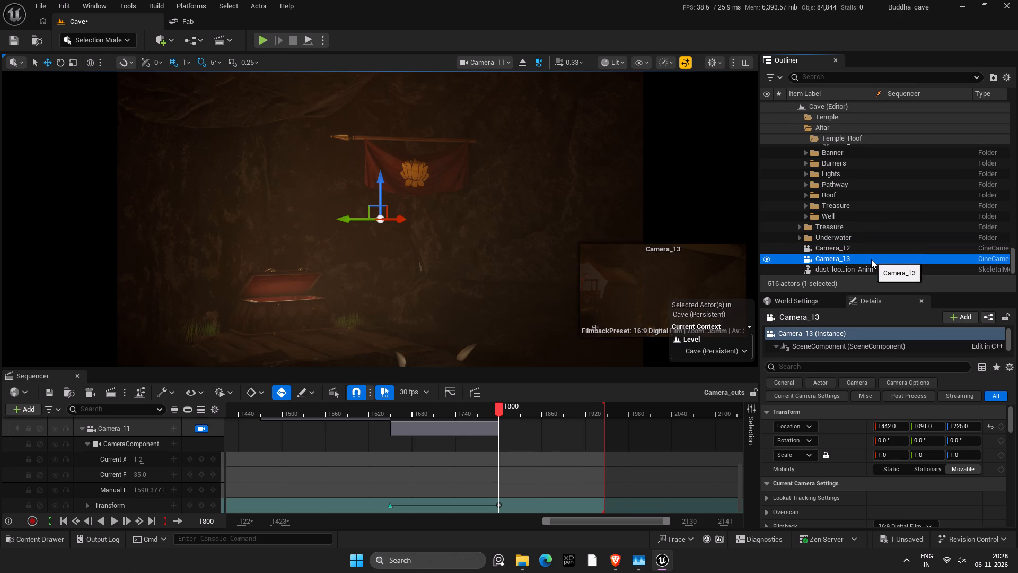
pyautogui.hotkey('ctrl', 'v')
pyautogui.hotkey('ctrl', 'v')
pyautogui.hotkey('ctrl', 'v')
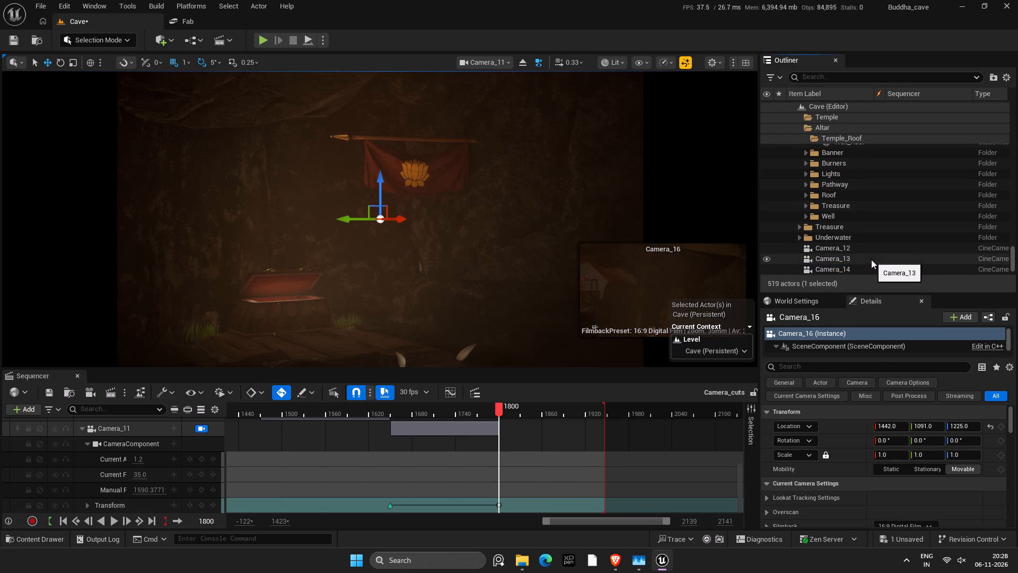
# Select Camera_12, collapse the Camera_11 track in the sequence, and save.
pyautogui.scroll(-4, 871, 259)
pyautogui.click(879, 215)
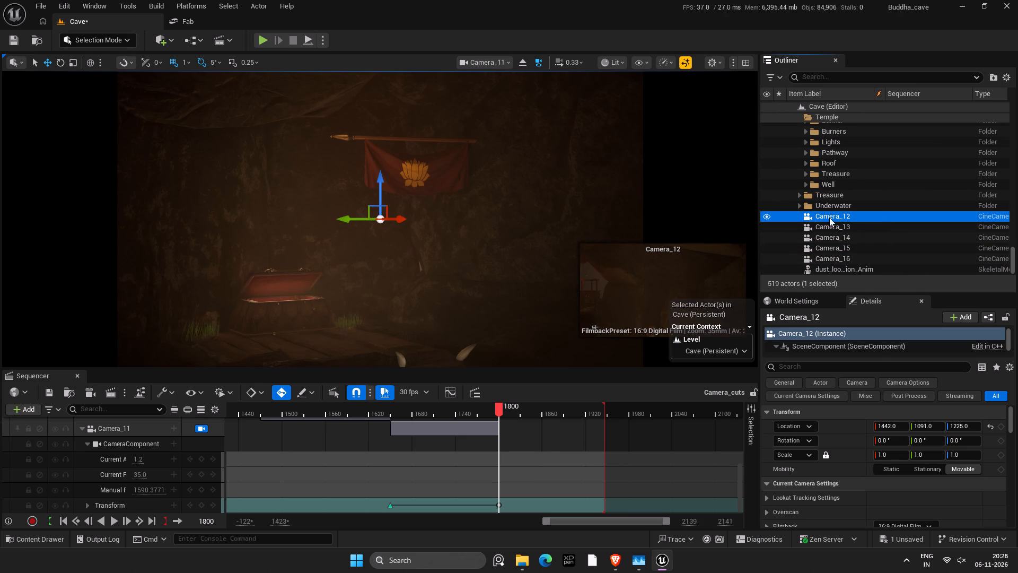
pyautogui.scroll(3, 160, 462)
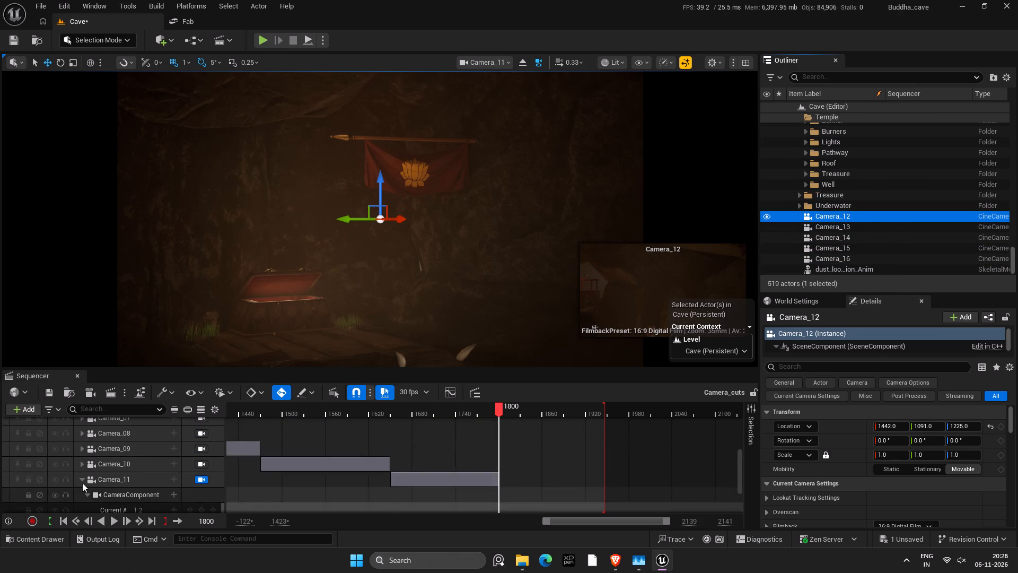
pyautogui.click(81, 477)
pyautogui.hotkey('ctrl', 's')
pyautogui.scroll(8, 196, 445)
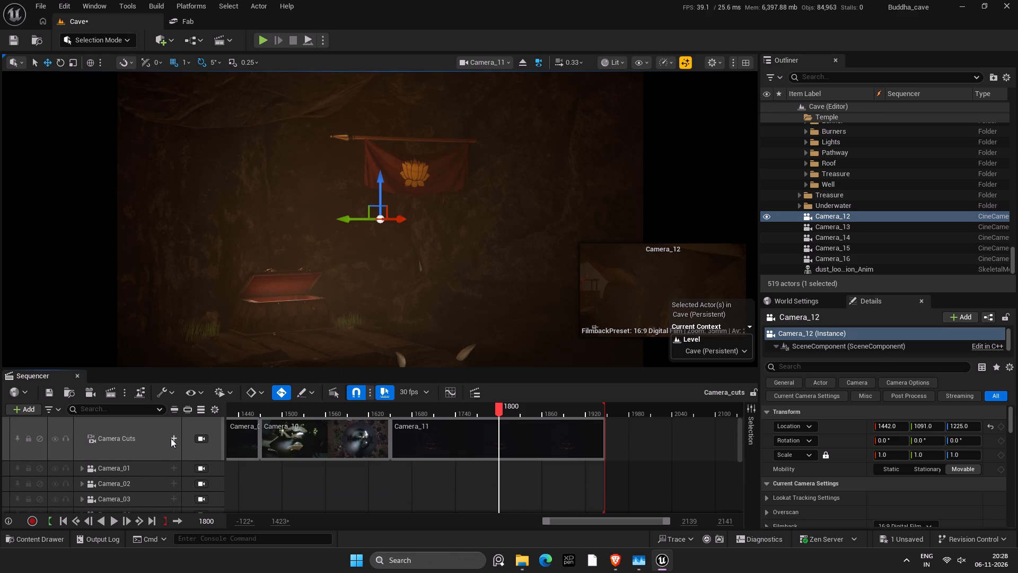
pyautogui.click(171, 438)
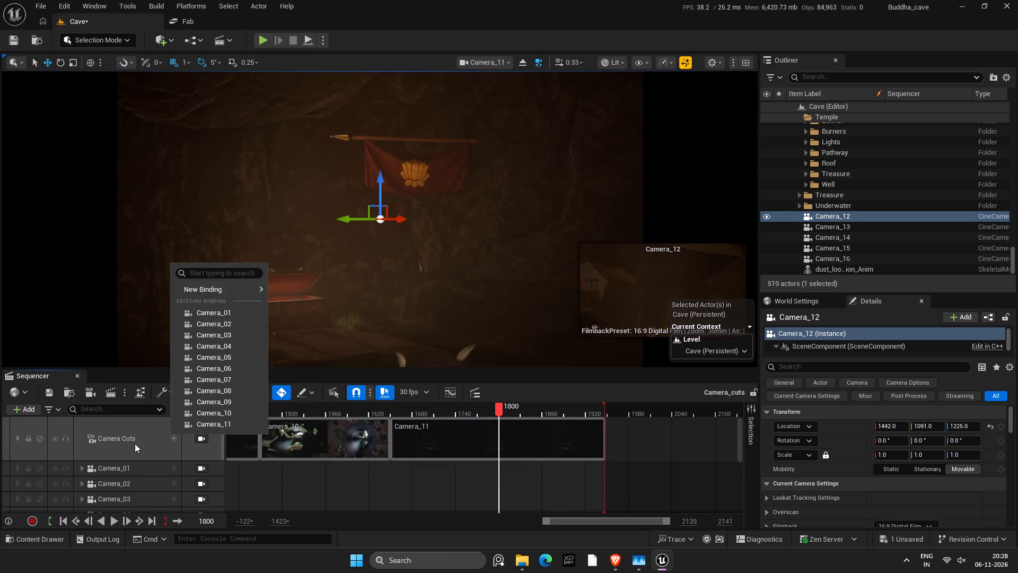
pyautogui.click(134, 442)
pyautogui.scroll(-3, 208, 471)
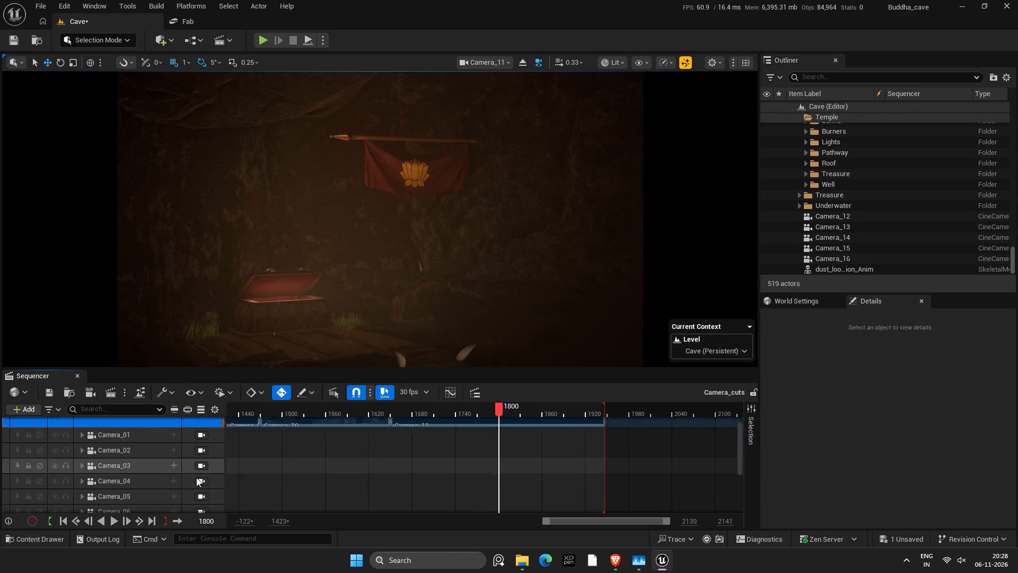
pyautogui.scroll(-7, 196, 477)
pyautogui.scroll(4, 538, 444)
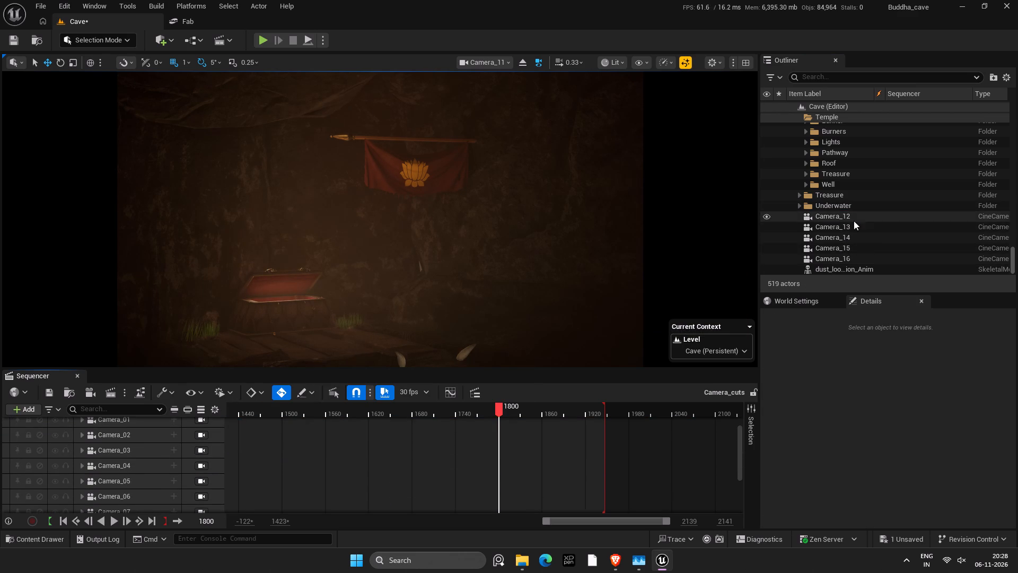
# Move Camera_12 through Camera_16 into the Cinematics folder.
pyautogui.click(859, 220)
pyautogui.keyDown('shift'); pyautogui.click(857, 256); pyautogui.keyUp('shift')
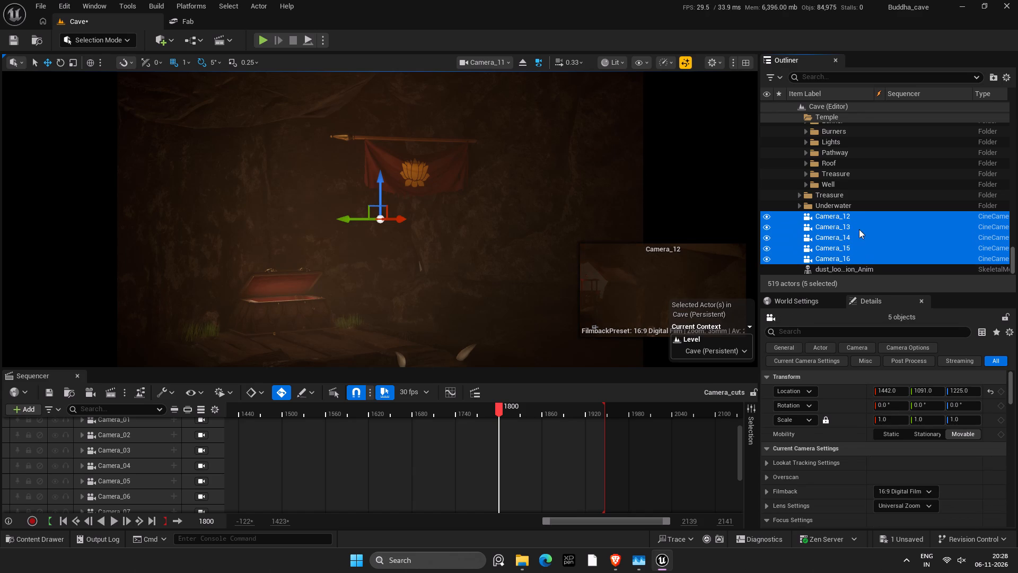
pyautogui.moveTo(845, 216); pyautogui.dragTo(876, 155)
pyautogui.scroll(19, 876, 155)
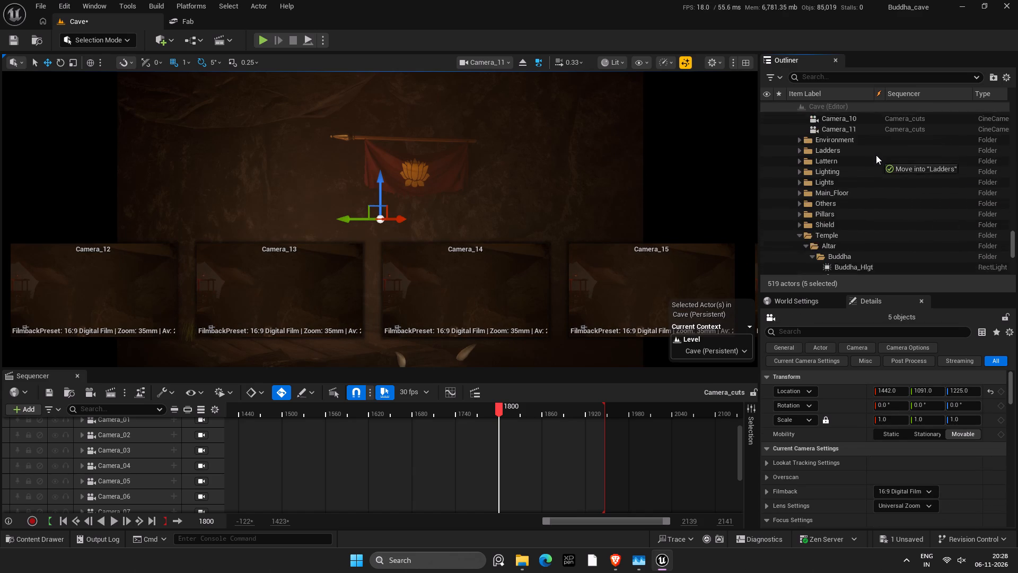
pyautogui.moveTo(876, 155); pyautogui.dragTo(838, 145)
pyautogui.scroll(6, 843, 148)
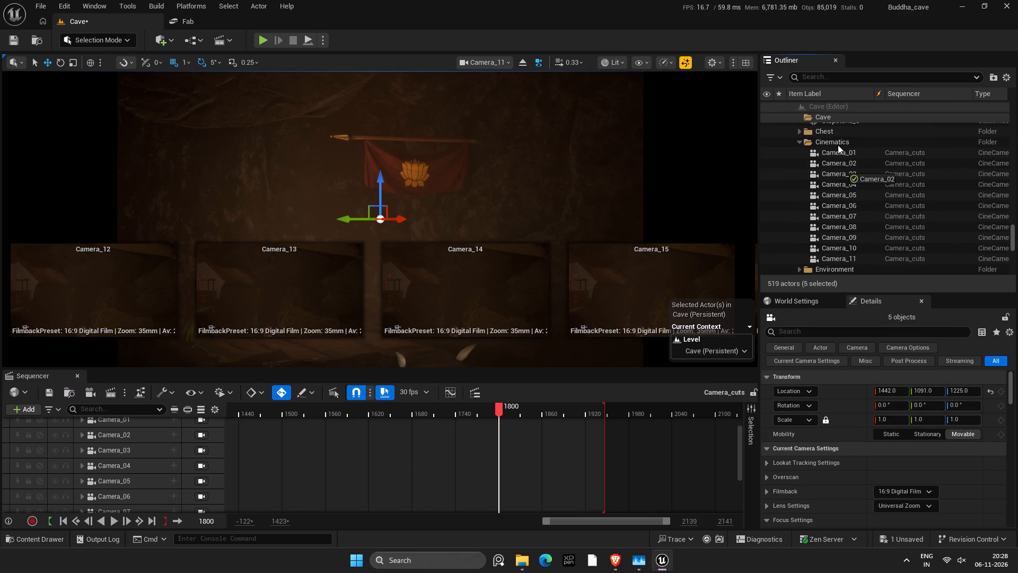
pyautogui.moveTo(838, 145); pyautogui.dragTo(837, 140)
# Add Camera_12 through Camera_16 from the Cinematics folder to the Camera_cuts sequence as tracks.
pyautogui.scroll(-2, 858, 215)
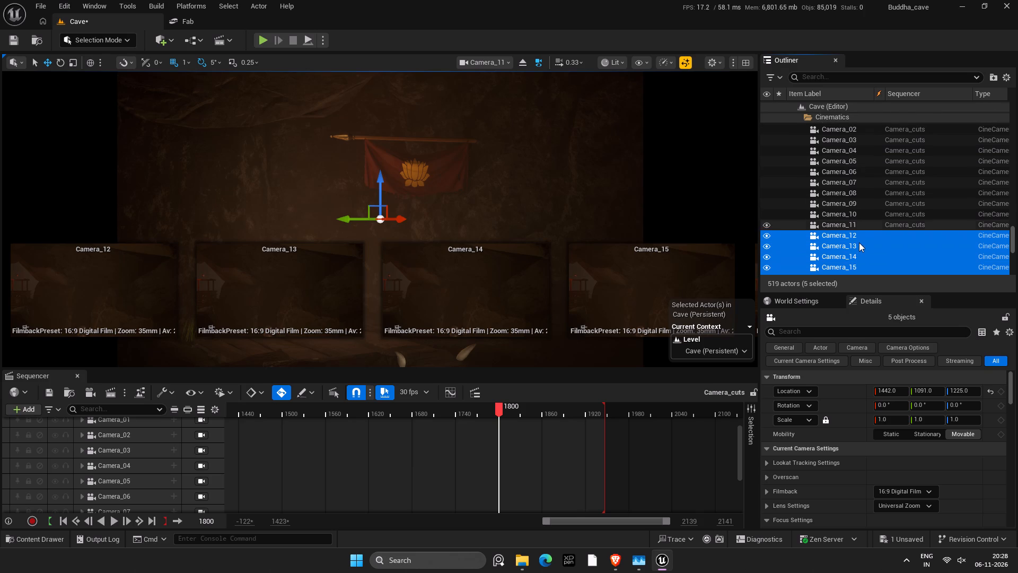
pyautogui.click(866, 233)
pyautogui.click(866, 267)
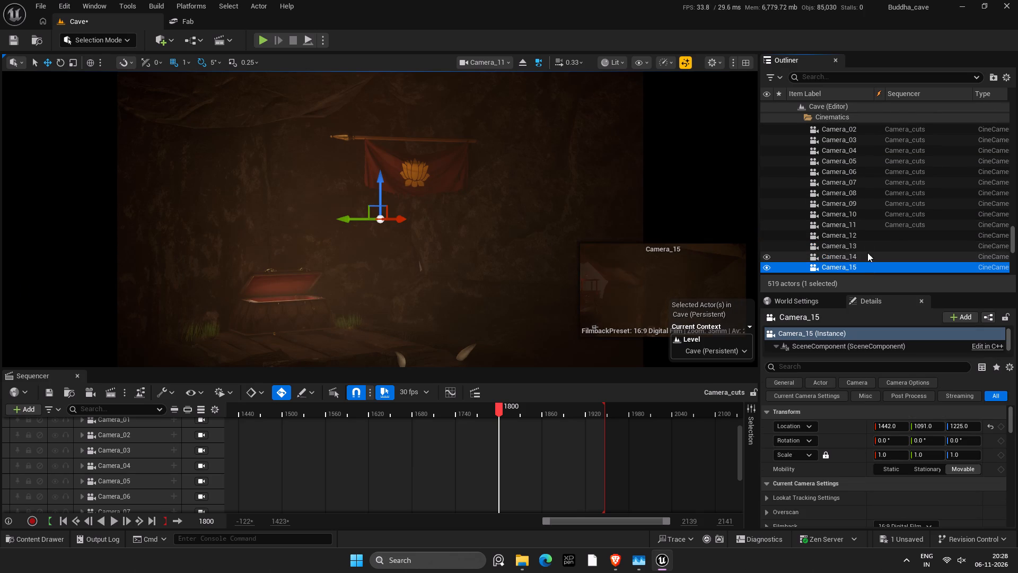
pyautogui.keyDown('shift'); pyautogui.click(867, 237); pyautogui.keyUp('shift')
pyautogui.scroll(-2, 861, 240)
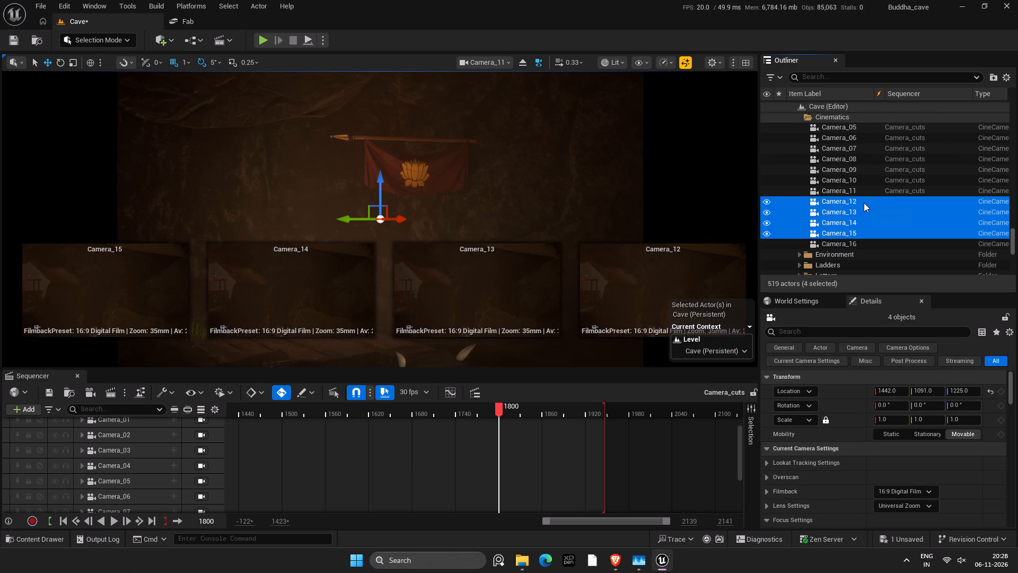
pyautogui.click(851, 245)
pyautogui.keyDown('shift'); pyautogui.click(850, 199); pyautogui.keyUp('shift')
pyautogui.moveTo(849, 201); pyautogui.dragTo(820, 206)
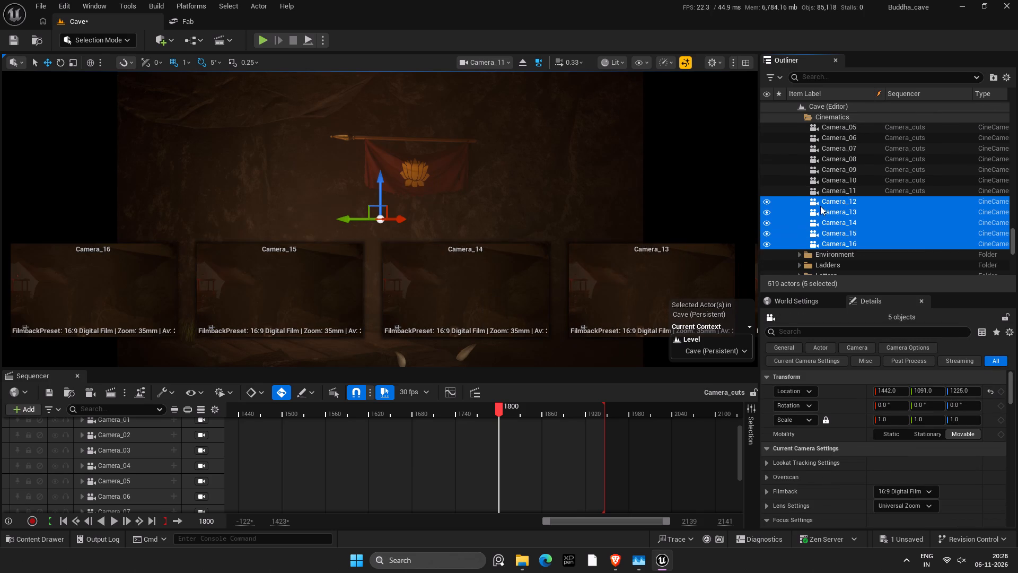
pyautogui.moveTo(820, 206); pyautogui.dragTo(146, 469)
# Collapse the tracks of the newly added cameras, keep only Camera_12 expanded, and save the sequence.
pyautogui.scroll(-1, 146, 469)
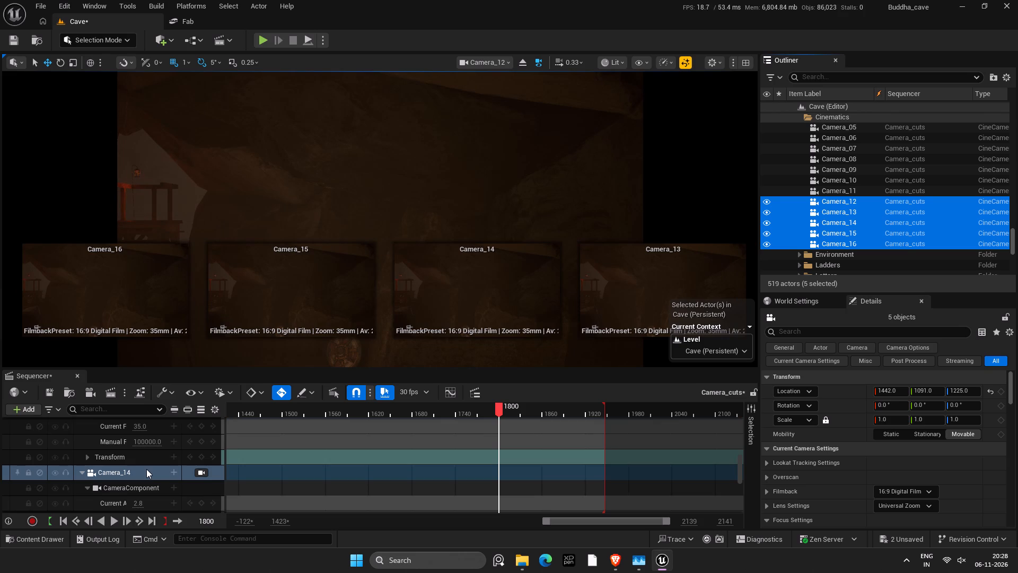
pyautogui.scroll(-2, 146, 469)
pyautogui.scroll(14, 146, 469)
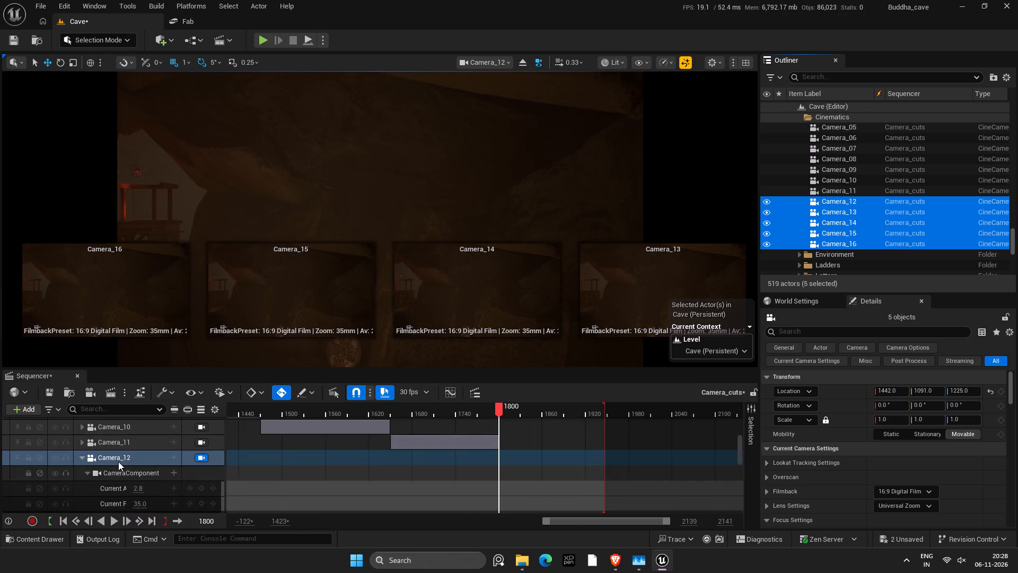
pyautogui.scroll(2, 118, 462)
pyautogui.scroll(-10, 118, 462)
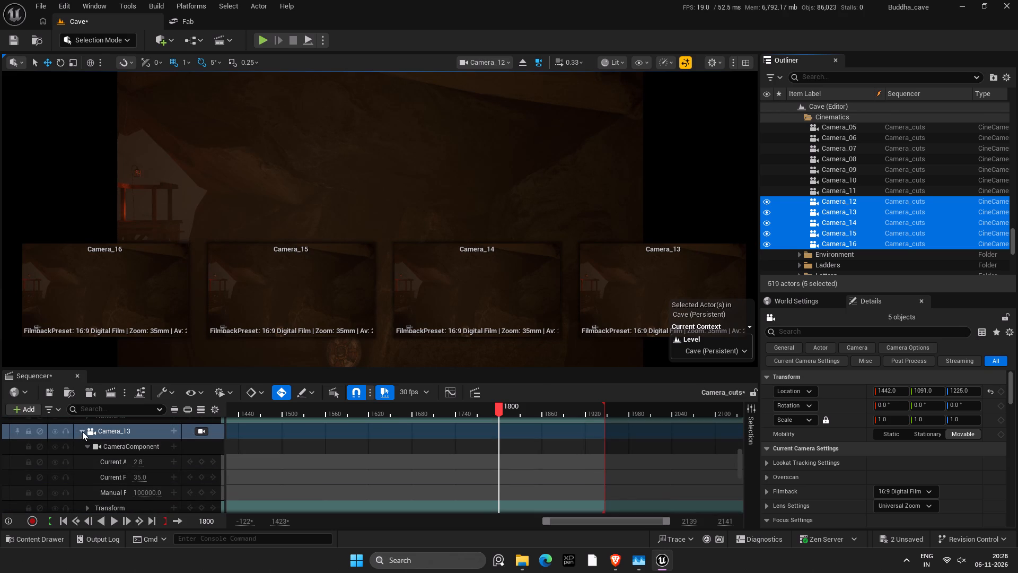
pyautogui.click(82, 431)
pyautogui.click(110, 442)
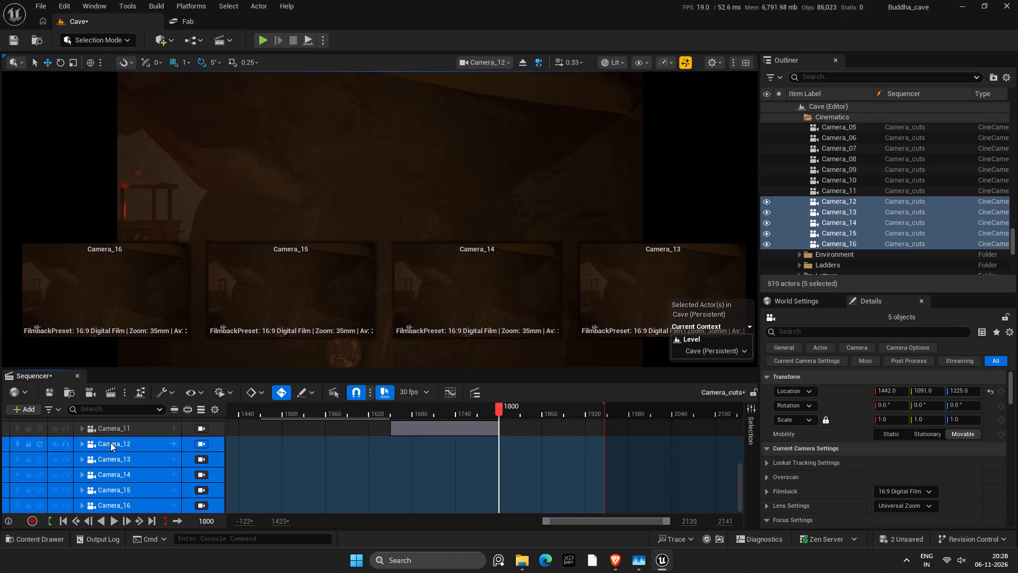
pyautogui.click(82, 444)
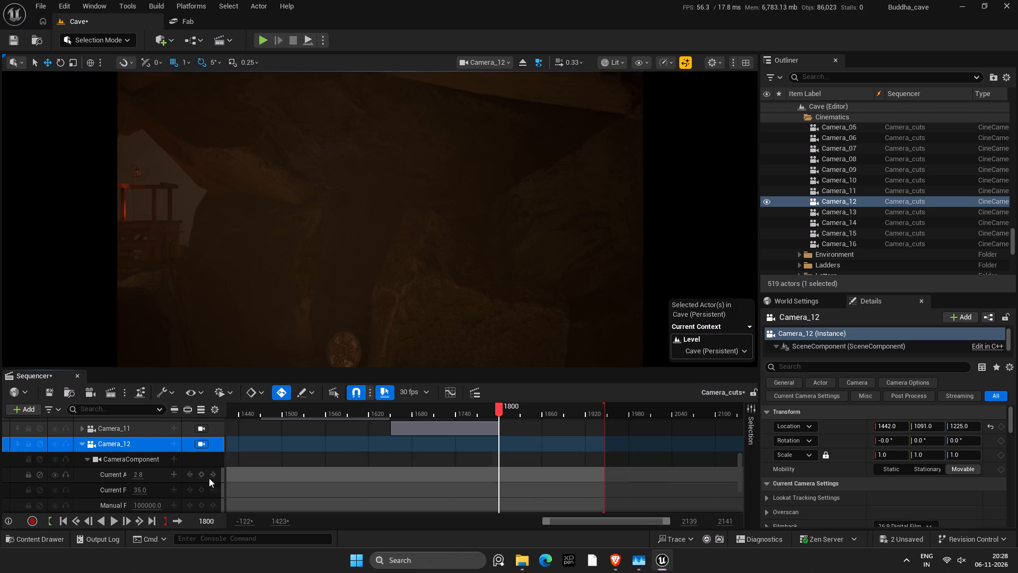
pyautogui.hotkey('ctrl', 's')
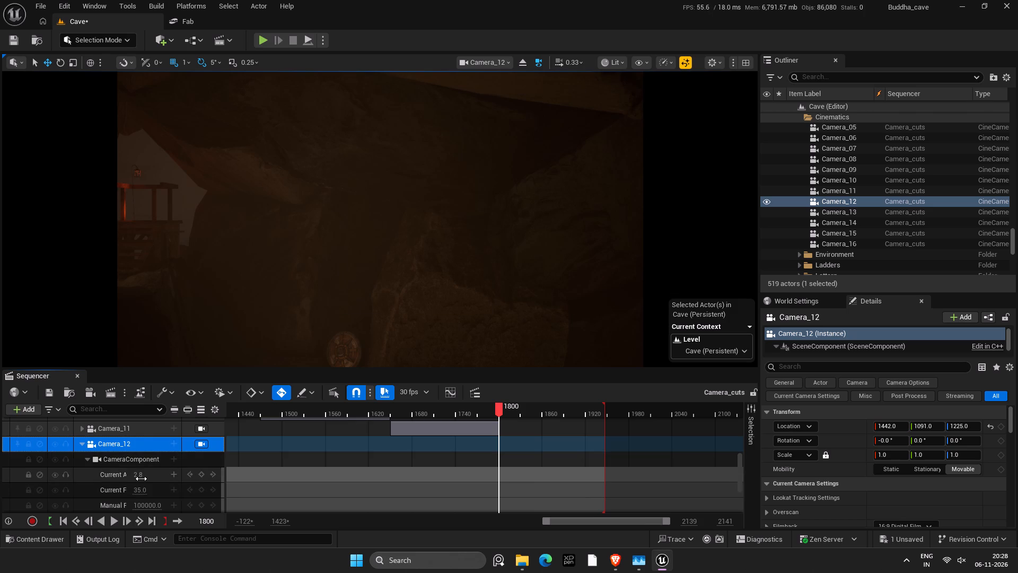
# Set Camera_12's current aperture to 1.2 in the sequence.
pyautogui.click(141, 479)
pyautogui.write('1.2')
pyautogui.press('Return')
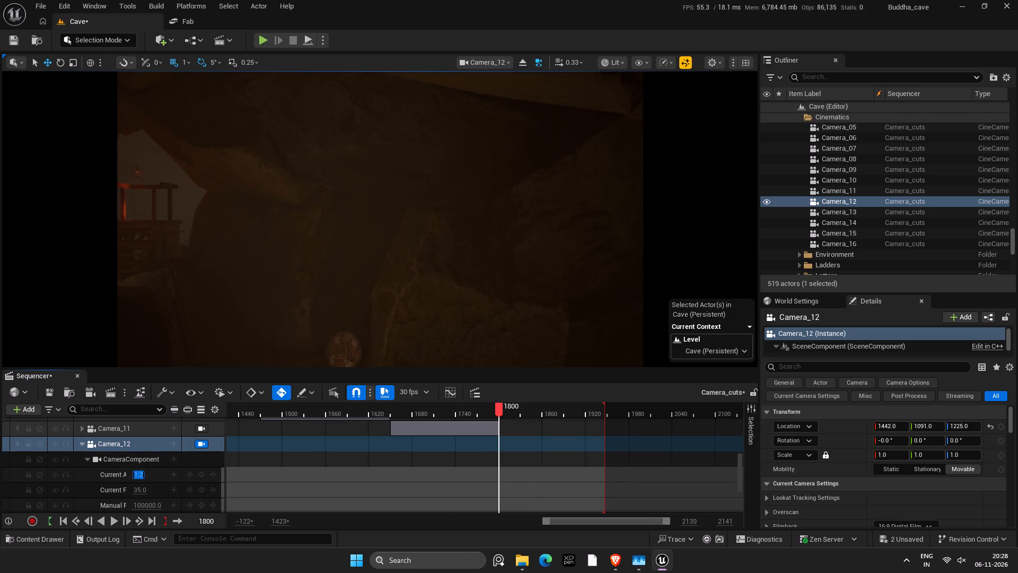
# Turn Camera_12 around and fly it across the cave toward the open treasure chest.
pyautogui.moveTo(490, 269); pyautogui.dragTo(320, 275, button='right')
pyautogui.press('d')
pyautogui.press('d')
pyautogui.press('d')
pyautogui.press('d')
pyautogui.press('d')
pyautogui.press('d')
pyautogui.press('d')
pyautogui.press('d')
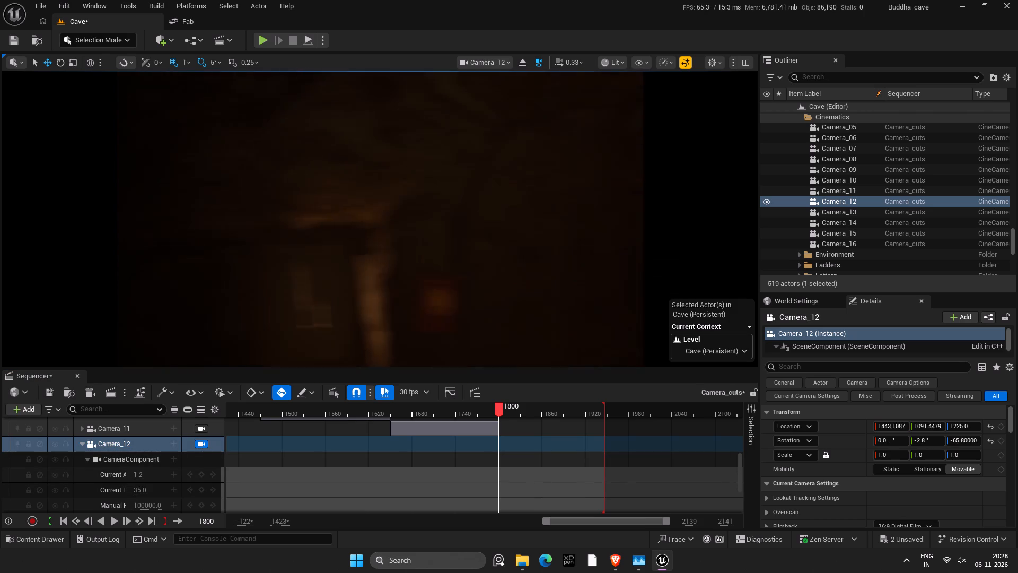
pyautogui.moveTo(320, 275); pyautogui.dragTo(41, 289, button='right')
pyautogui.press('d')
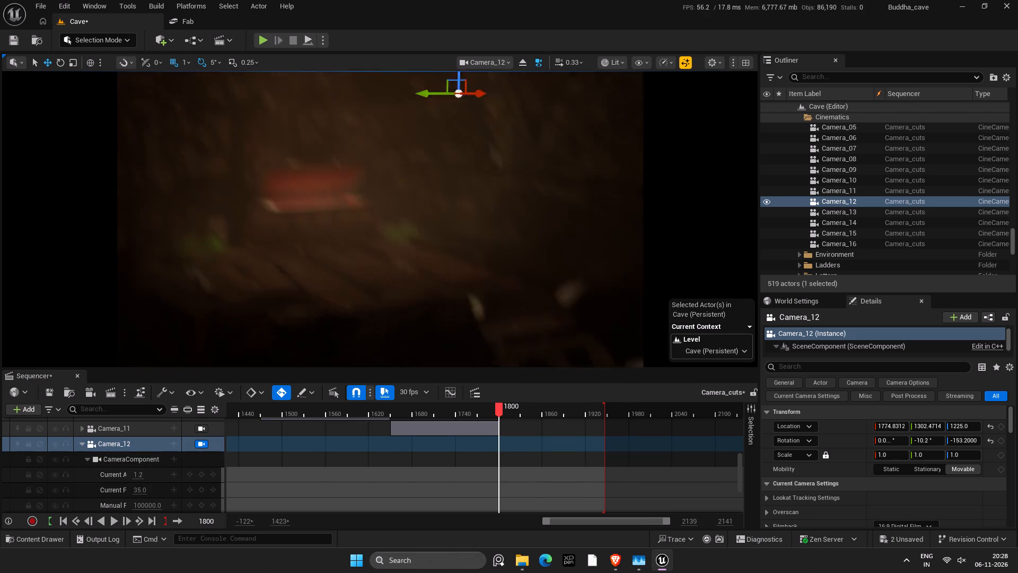
pyautogui.moveTo(41, 289); pyautogui.dragTo(0, 298, button='right')
pyautogui.press('w')
pyautogui.press('w')
pyautogui.press('w')
pyautogui.press('w')
pyautogui.press('w')
pyautogui.press('w')
pyautogui.press('w')
pyautogui.press('w')
pyautogui.press('w')
pyautogui.press('w')
pyautogui.press('w')
pyautogui.press('w')
pyautogui.press('w')
pyautogui.press('w')
pyautogui.press('w')
pyautogui.press('w')
pyautogui.press('w')
pyautogui.press('w')
pyautogui.press('w')
pyautogui.press('d')
pyautogui.press('r')
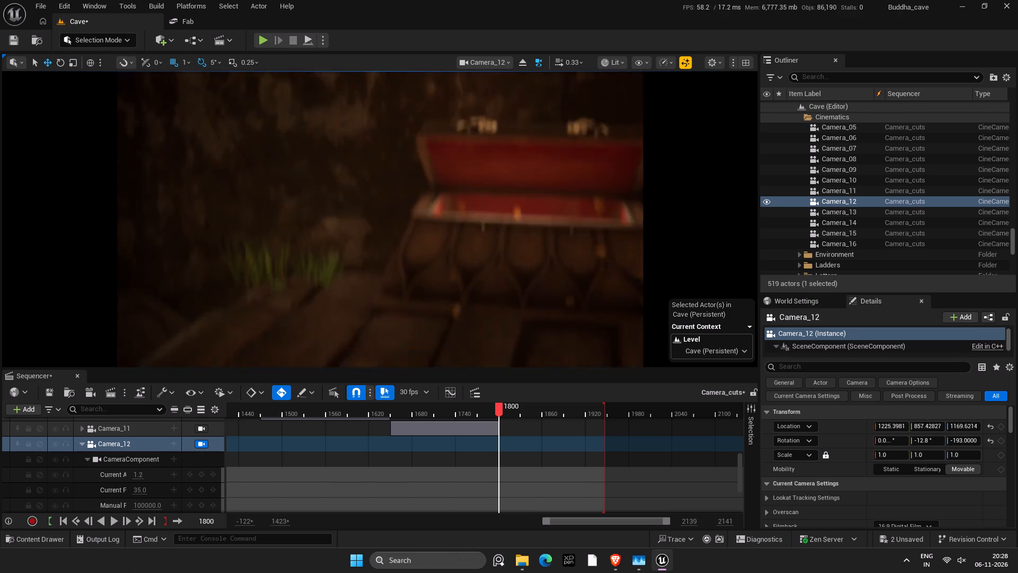
# Raise Camera_12, pull it back and tilt it down about 35° to frame the whole open chest from the front.
pyautogui.moveTo(0, 298); pyautogui.dragTo(19, 342, button='right')
pyautogui.press('r')
pyautogui.press('r')
pyautogui.press('r')
pyautogui.press('w')
pyautogui.press('w')
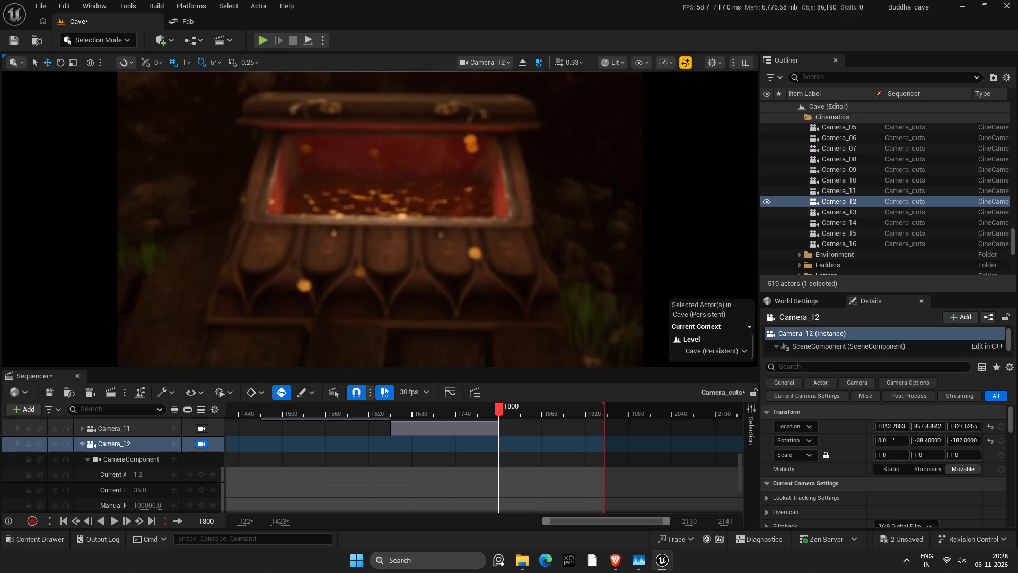
pyautogui.moveTo(19, 342); pyautogui.dragTo(21, 334, button='right')
pyautogui.press('w')
pyautogui.press('s')
pyautogui.press('s')
pyautogui.press('d')
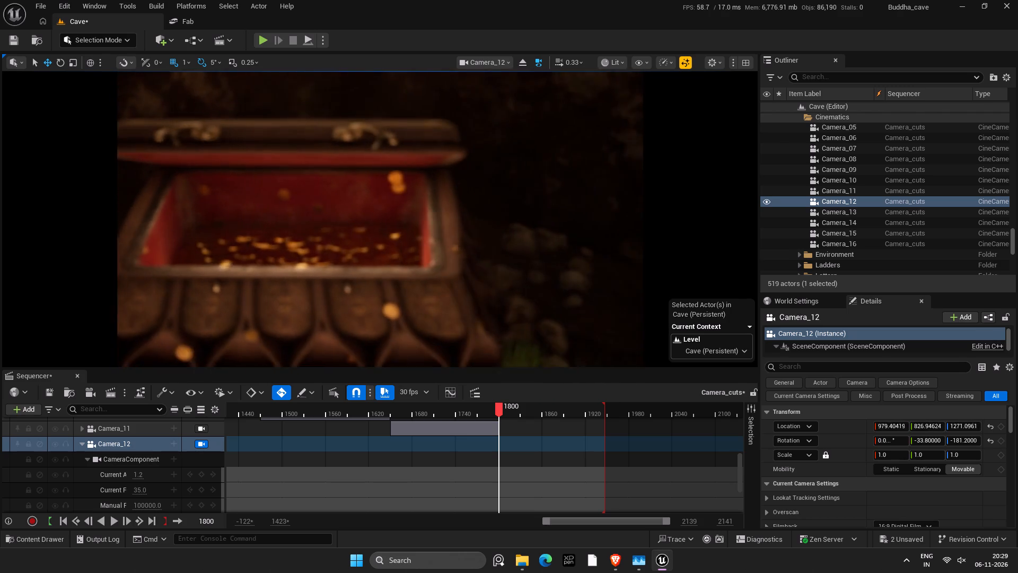
pyautogui.moveTo(21, 334); pyautogui.dragTo(19, 335, button='right')
pyautogui.press('w')
pyautogui.press('a')
pyautogui.press('s')
pyautogui.press('s')
pyautogui.write('ss')
pyautogui.moveTo(19, 335); pyautogui.dragTo(20, 336, button='right')
pyautogui.write('ss')
pyautogui.press('a')
pyautogui.press('a')
pyautogui.press('d')
pyautogui.write('da')
# Set Camera_12's rotation to a pitch of -35° and a yaw of -180°.
pyautogui.click(927, 445)
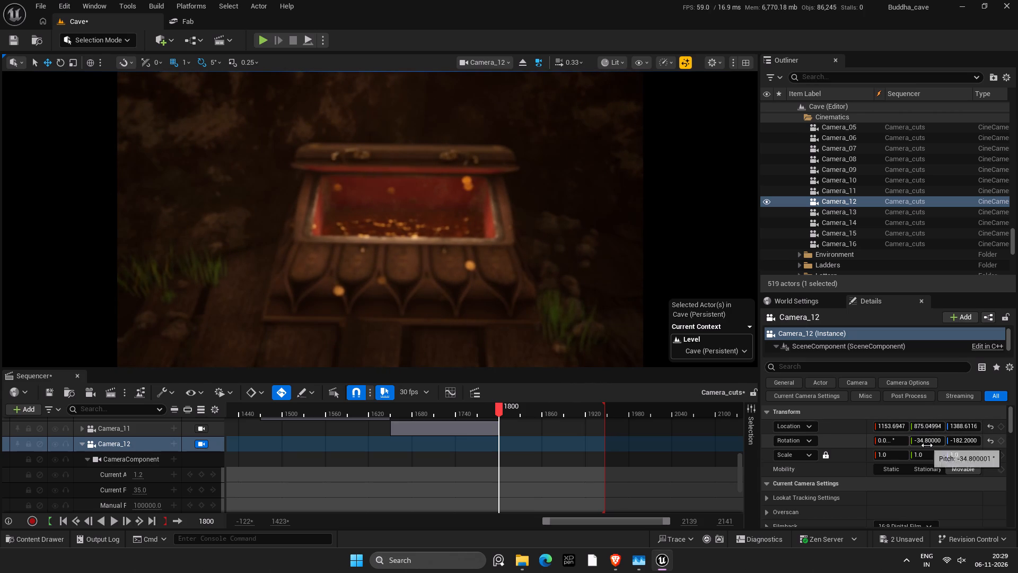
pyautogui.press('-')
pyautogui.write('35')
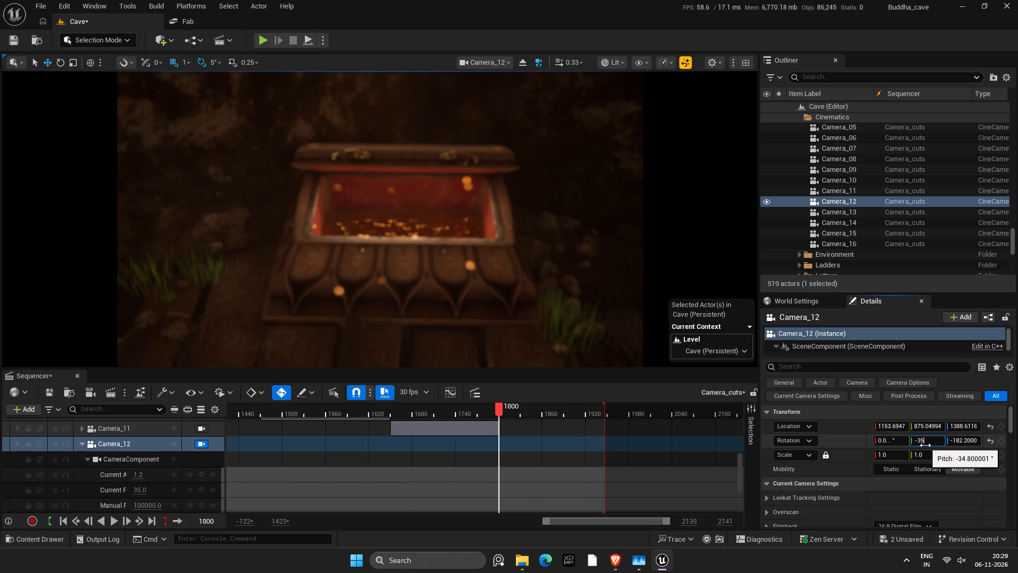
pyautogui.press('Return')
pyautogui.click(967, 439)
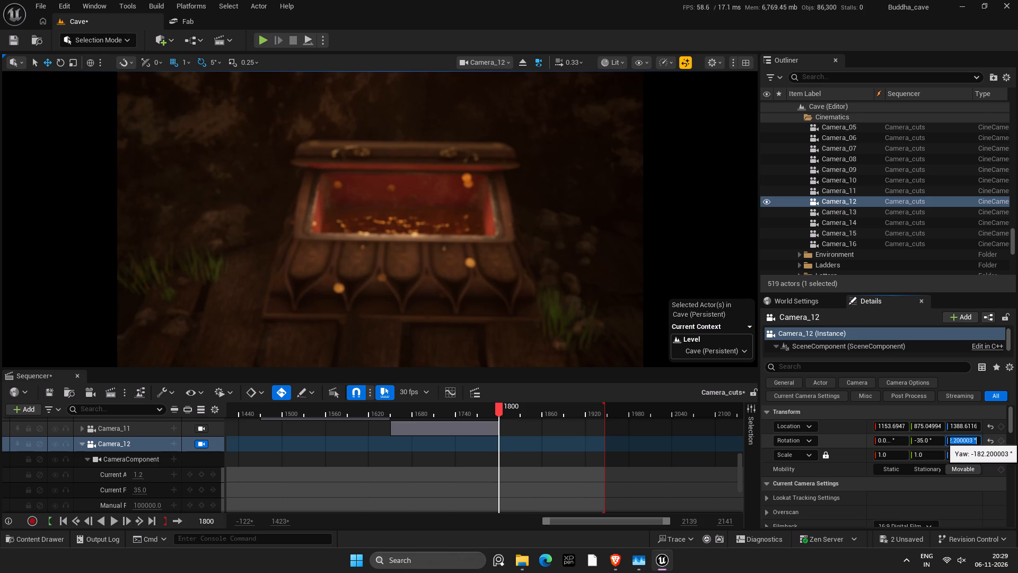
pyautogui.press('Right')
pyautogui.press('Left')
pyautogui.press('BackSpace')
pyautogui.press('BackSpace')
pyautogui.press('BackSpace')
pyautogui.press('BackSpace')
pyautogui.press('BackSpace')
pyautogui.press('BackSpace')
pyautogui.press('BackSpace')
pyautogui.press('BackSpace')
pyautogui.press('BackSpace')
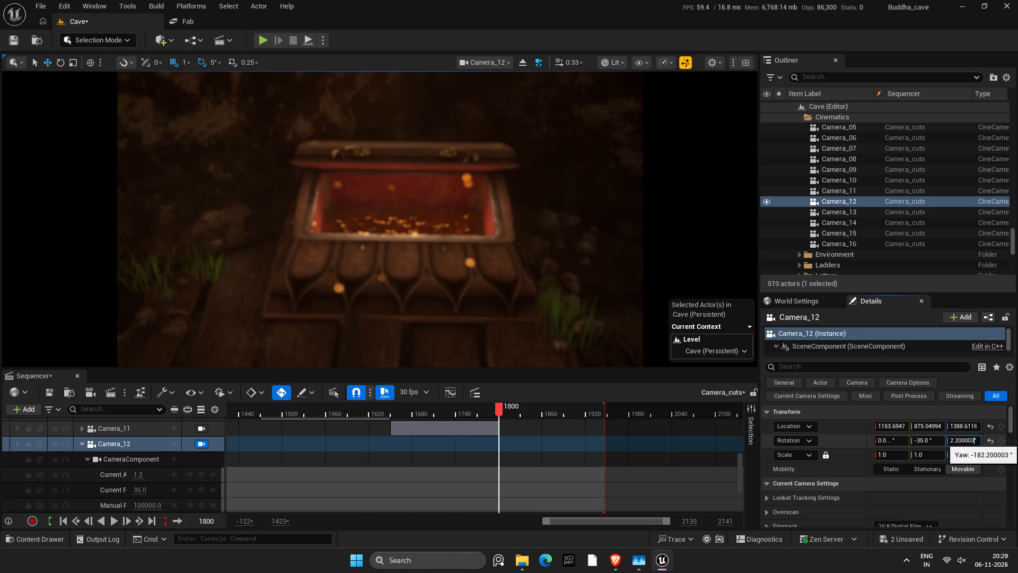
pyautogui.press('0')
pyautogui.press('Return')
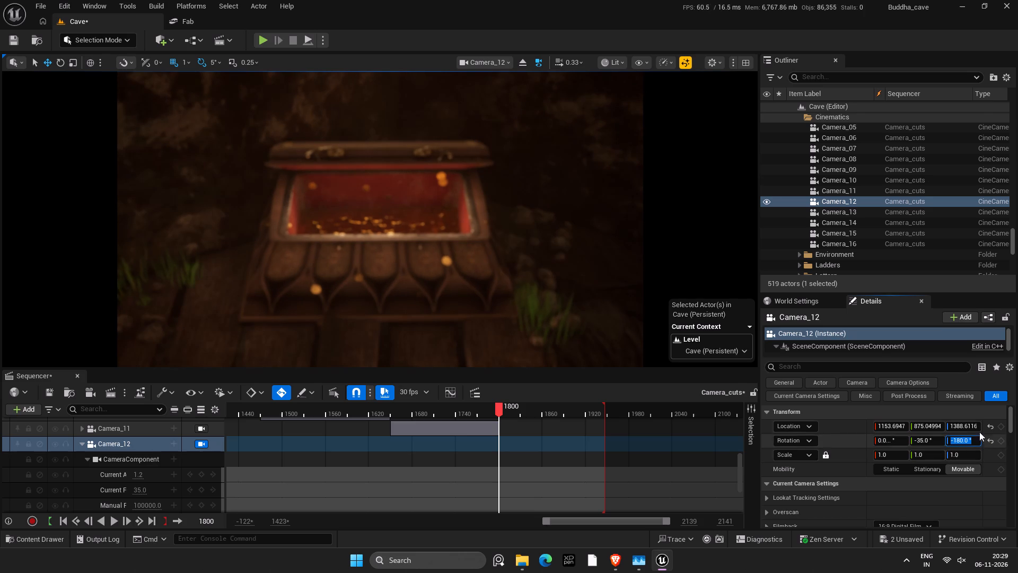
# Try a Z location of 1350 for Camera_12, set it to 1400, and save the sequence.
pyautogui.click(971, 426)
pyautogui.write('13')
pyautogui.write('50')
pyautogui.press('Return')
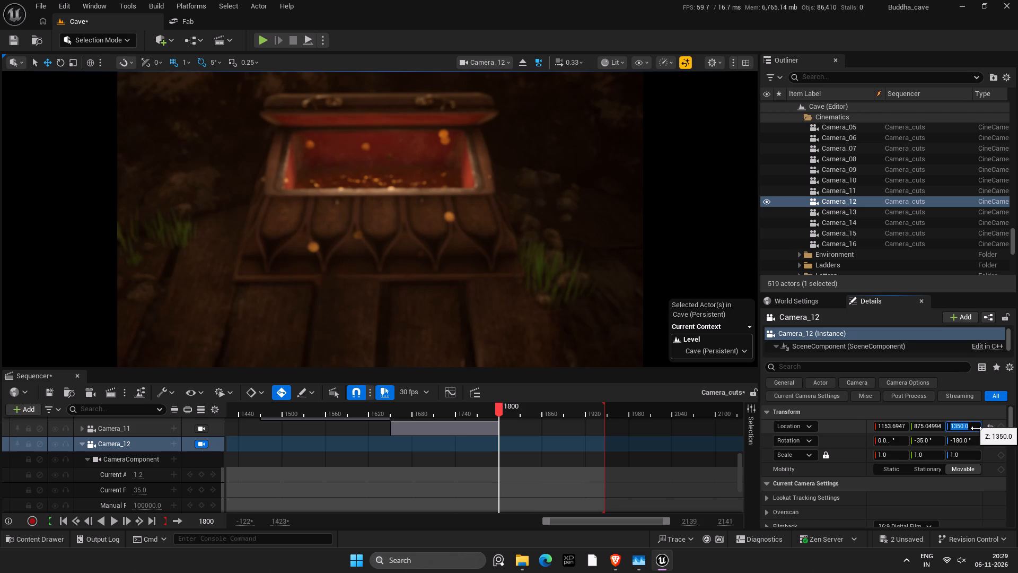
pyautogui.moveTo(976, 428); pyautogui.dragTo(954, 429)
pyautogui.write('400')
pyautogui.press('Return')
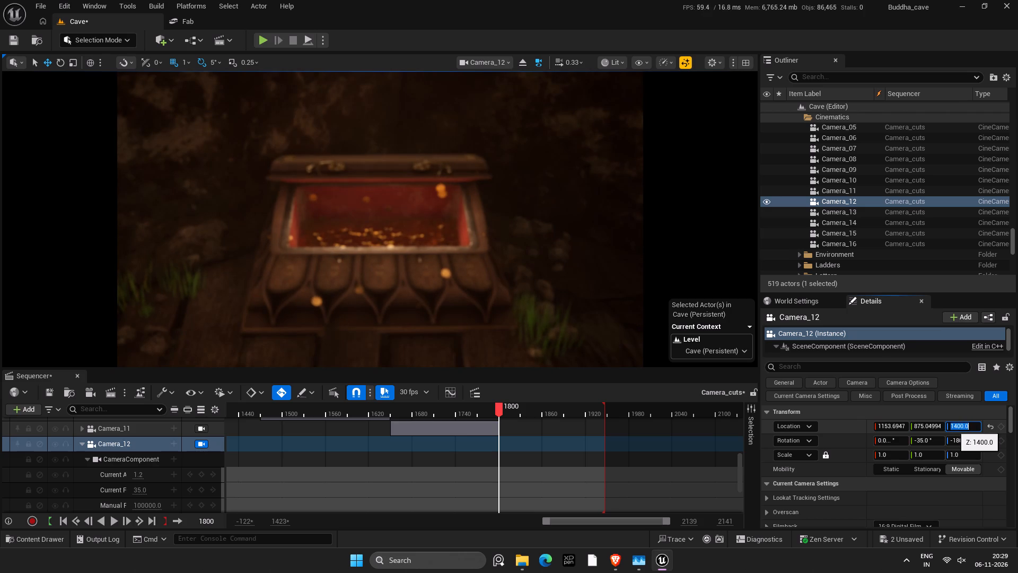
pyautogui.hotkey('ctrl', 's')
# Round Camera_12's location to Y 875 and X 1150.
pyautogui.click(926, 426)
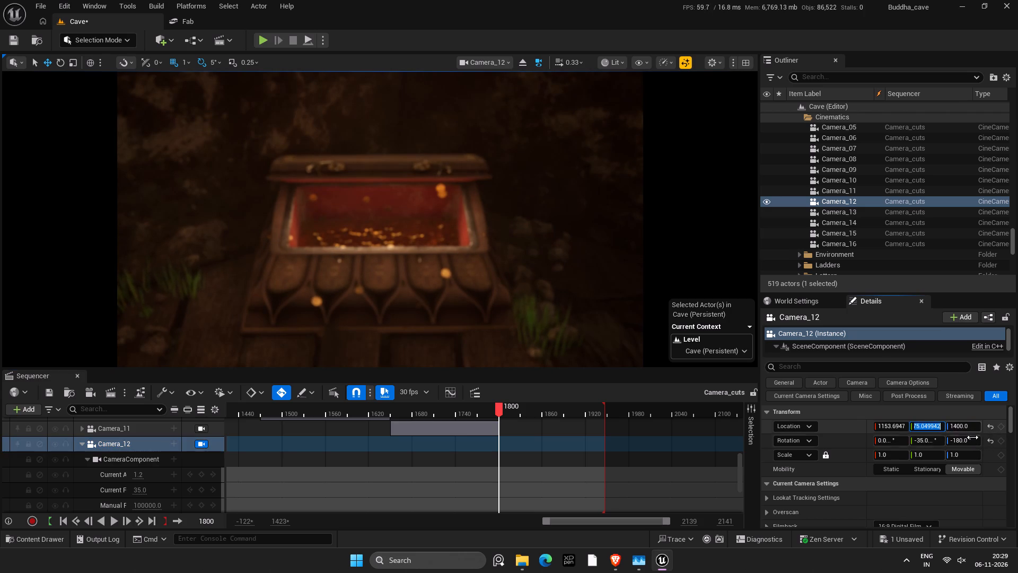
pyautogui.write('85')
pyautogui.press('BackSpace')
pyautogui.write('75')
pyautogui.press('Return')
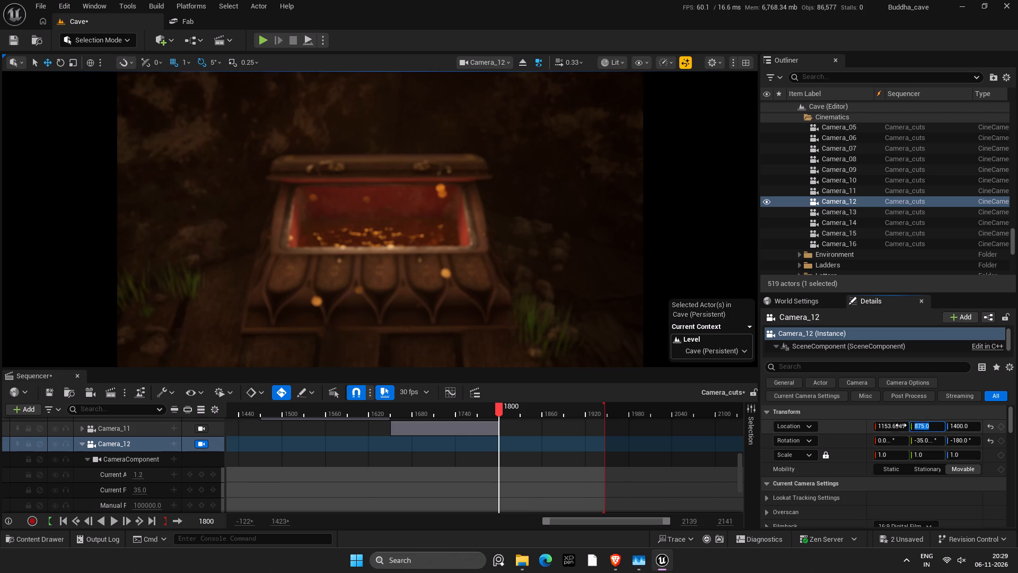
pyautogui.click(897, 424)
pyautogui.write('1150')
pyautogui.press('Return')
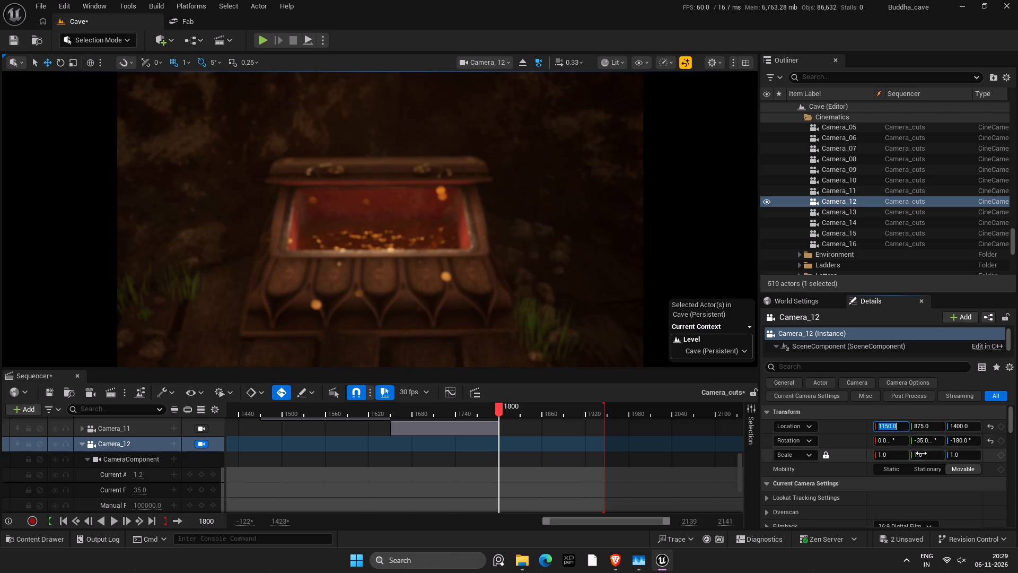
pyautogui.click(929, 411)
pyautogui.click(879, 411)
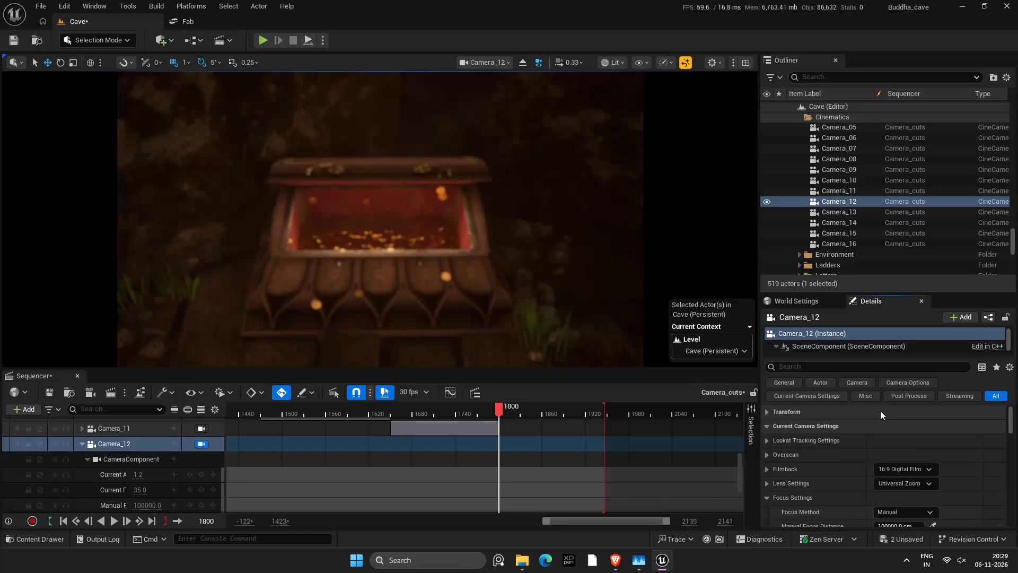
# Adjust Camera_12's location to Y 900 and X 1175 to reframe the chest, and save the sequence.
pyautogui.moveTo(929, 428); pyautogui.dragTo(961, 430)
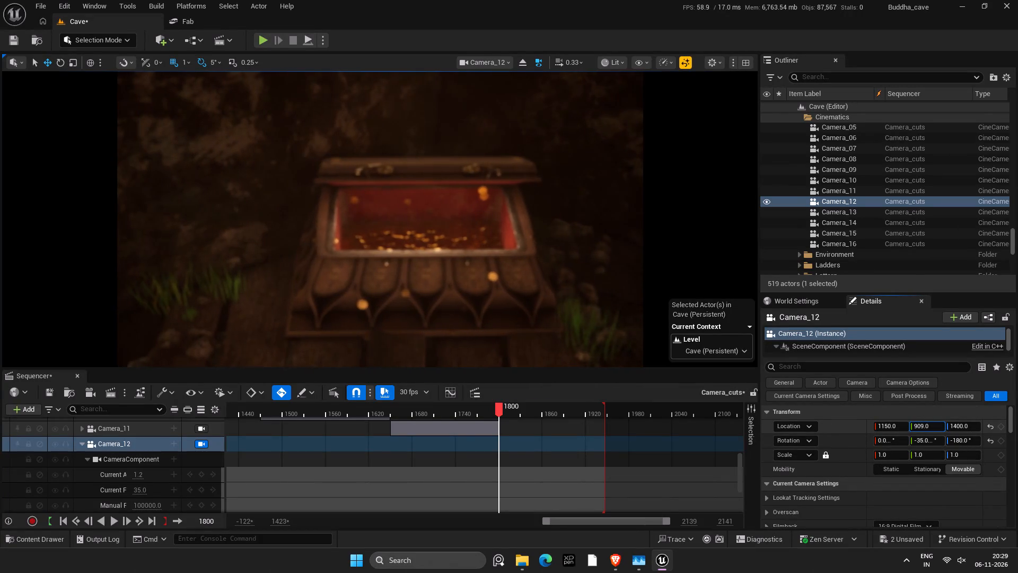
pyautogui.moveTo(961, 430); pyautogui.dragTo(956, 430)
pyautogui.click(929, 428)
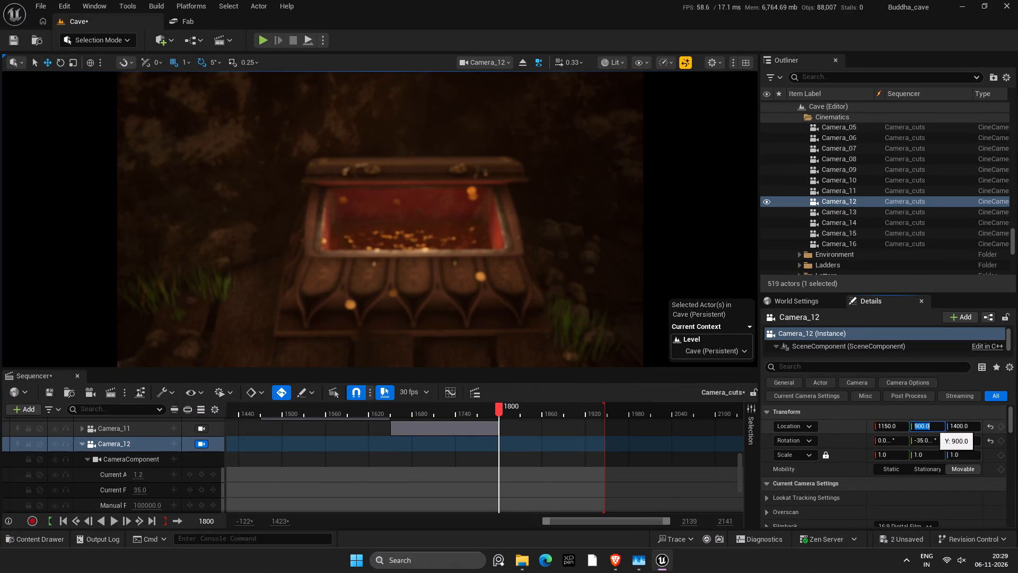
pyautogui.click(940, 413)
pyautogui.moveTo(841, 411); pyautogui.dragTo(849, 411)
pyautogui.moveTo(892, 427); pyautogui.dragTo(884, 425)
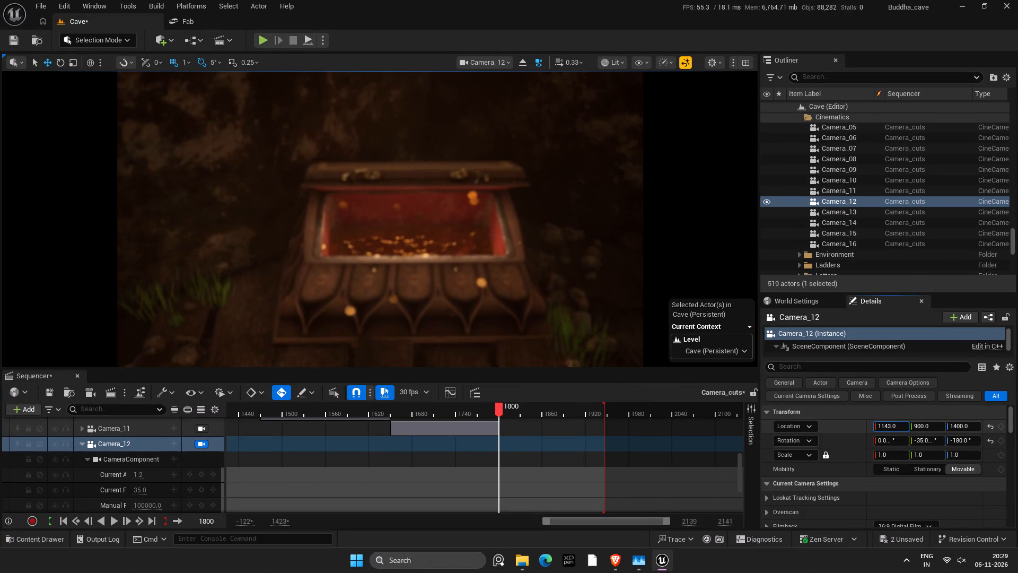
pyautogui.moveTo(884, 425); pyautogui.dragTo(921, 428)
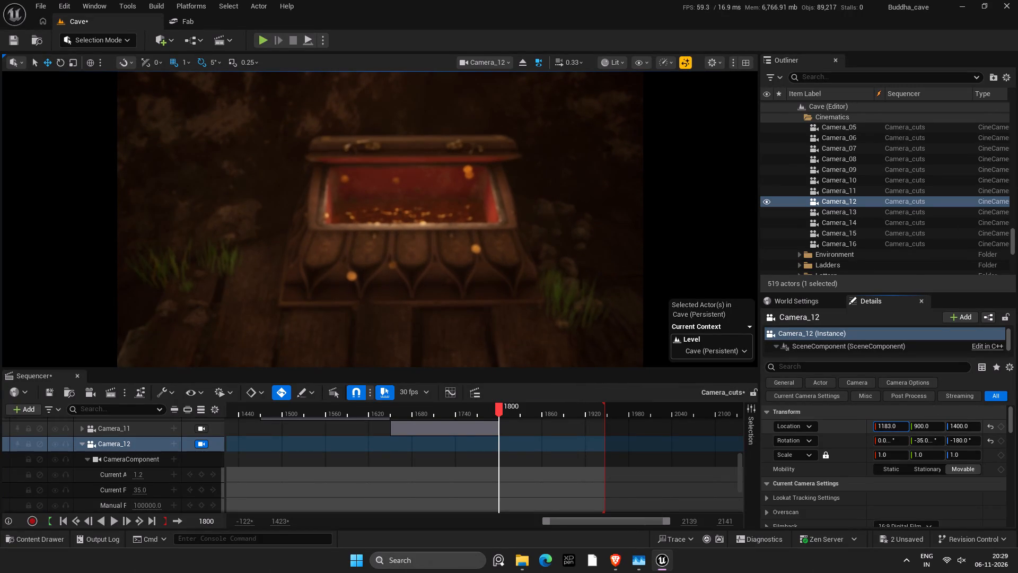
pyautogui.moveTo(921, 428); pyautogui.dragTo(916, 427)
pyautogui.click(891, 427)
pyautogui.hotkey('ctrl', 's')
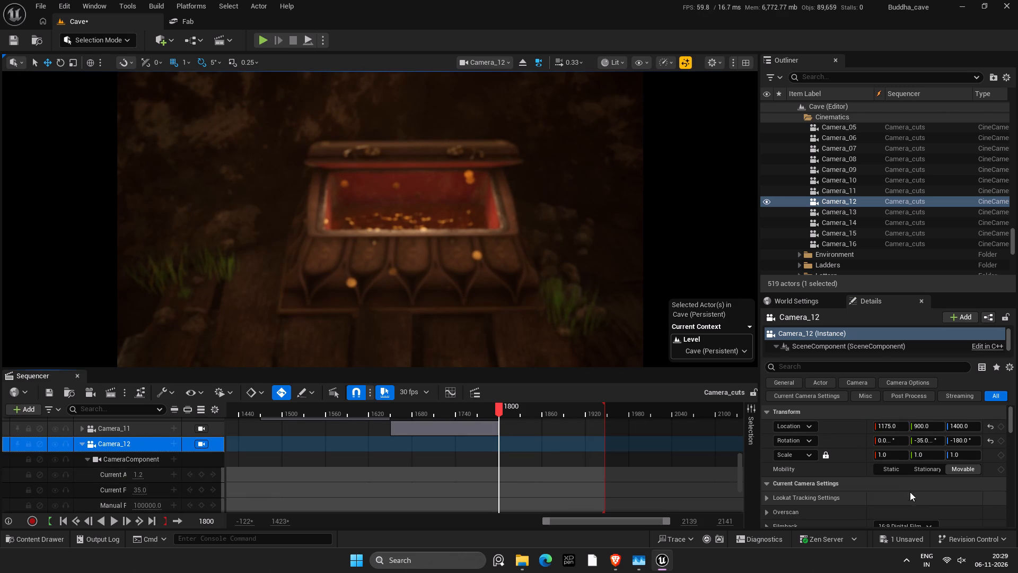
# Using the debug focus plane, set Camera_12's manual focus distance to about 585.7 cm on the chest, hide the plane and save.
pyautogui.scroll(-3, 908, 487)
pyautogui.scroll(-5, 801, 491)
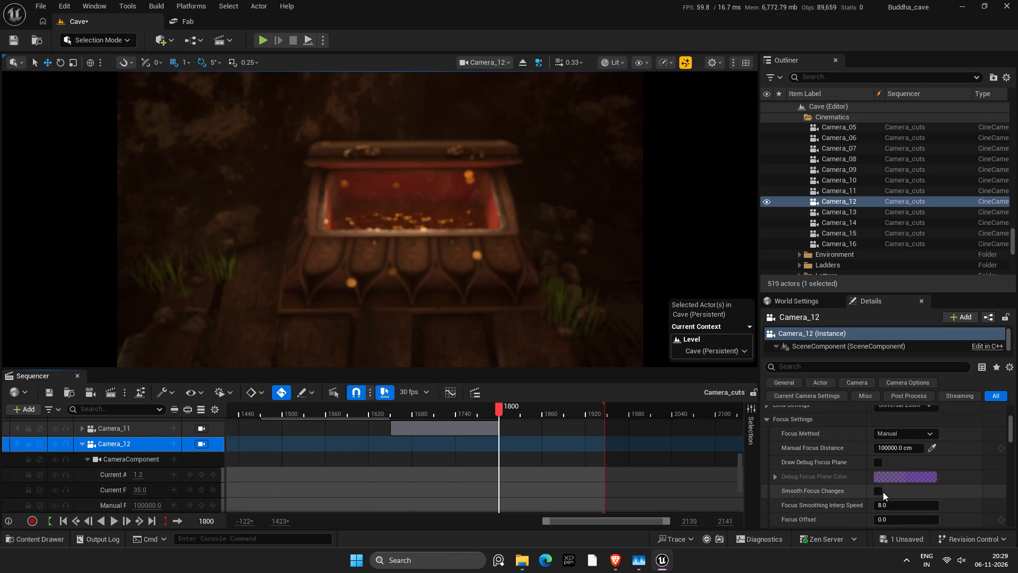
pyautogui.click(877, 466)
pyautogui.moveTo(901, 452); pyautogui.dragTo(586, 430)
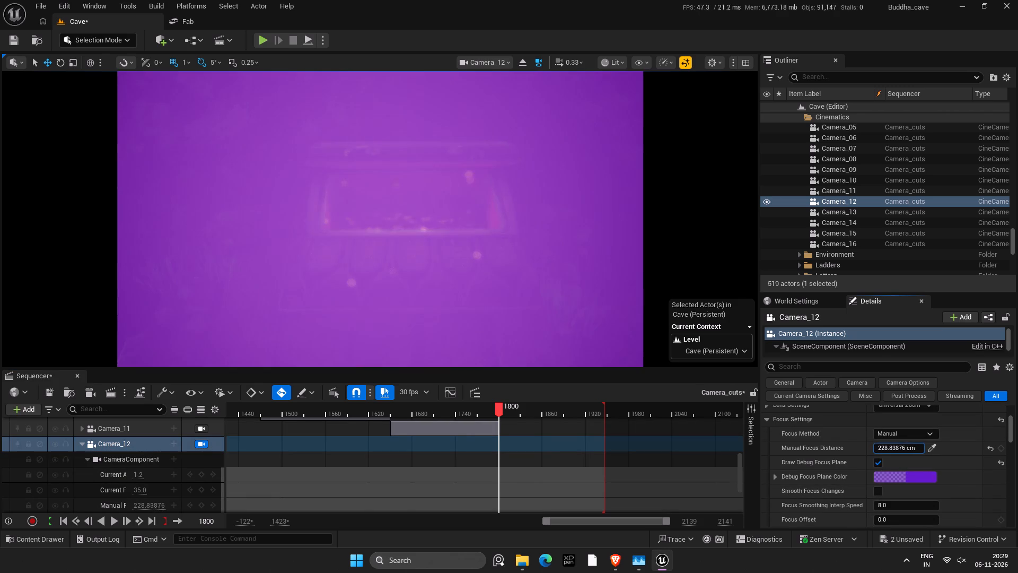
pyautogui.moveTo(586, 430); pyautogui.dragTo(618, 441)
pyautogui.click(881, 458)
pyautogui.hotkey('ctrl', 's')
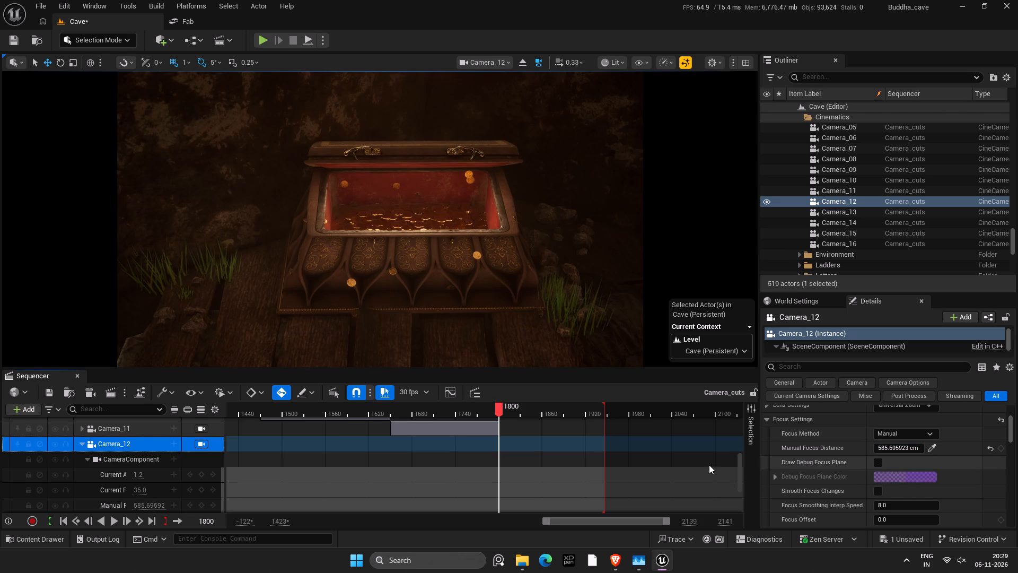
# Keyframe Camera_12's transform and manual focus distance at frame 1800, move the playhead to frame 1921, and save the sequence.
pyautogui.scroll(-3, 166, 491)
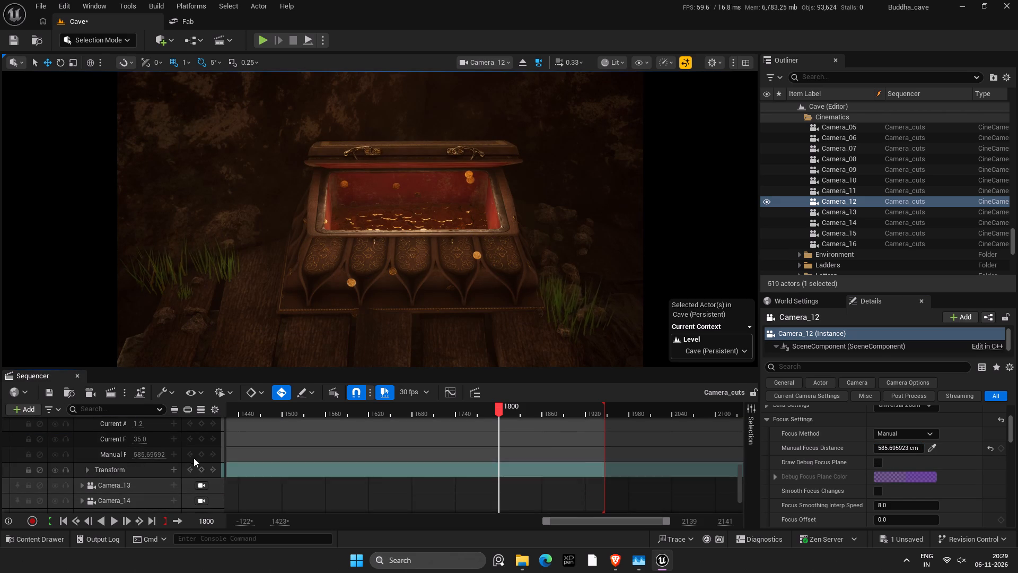
pyautogui.click(199, 468)
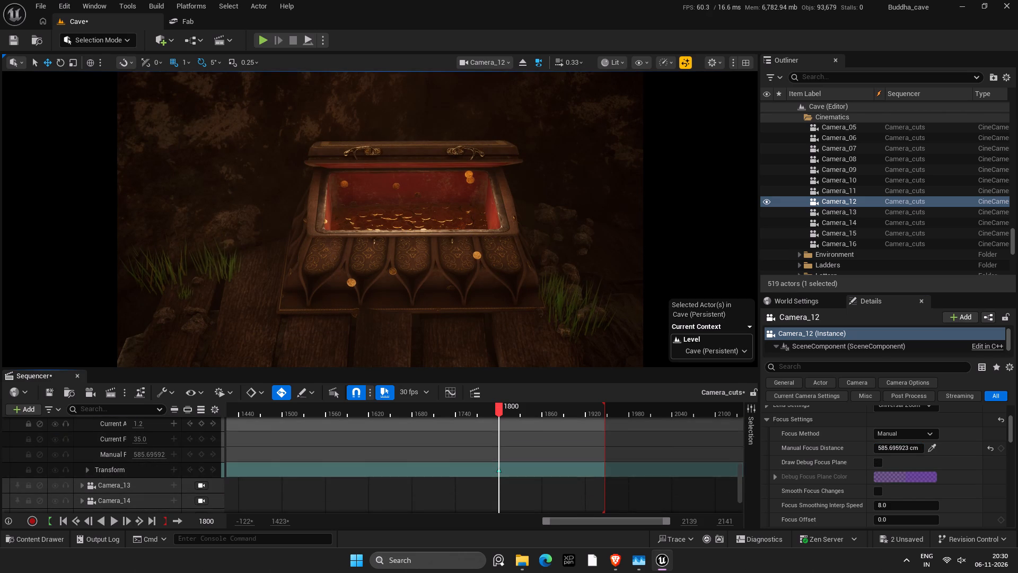
pyautogui.click(199, 453)
pyautogui.moveTo(570, 407); pyautogui.dragTo(507, 408)
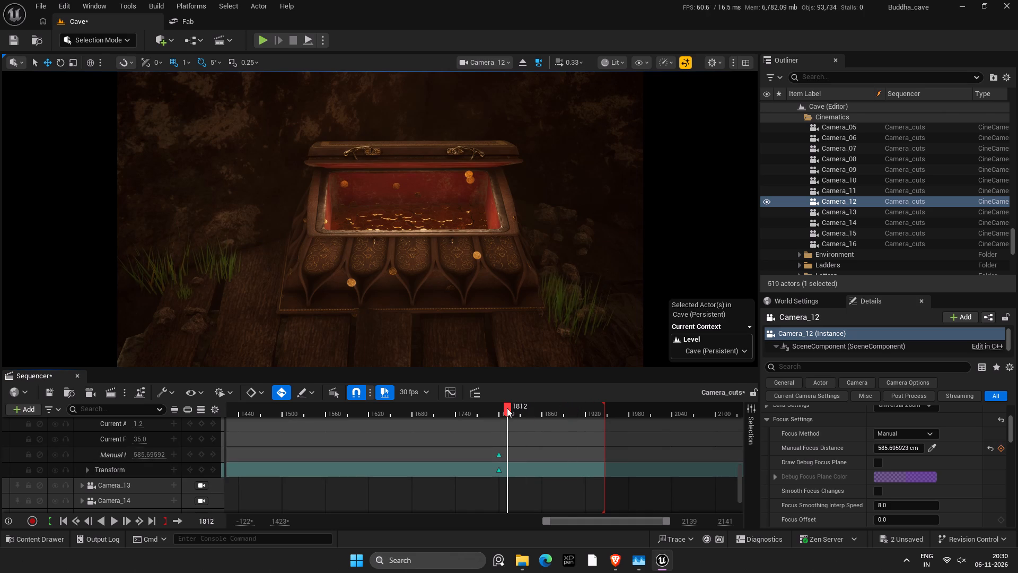
pyautogui.moveTo(507, 408); pyautogui.dragTo(500, 410)
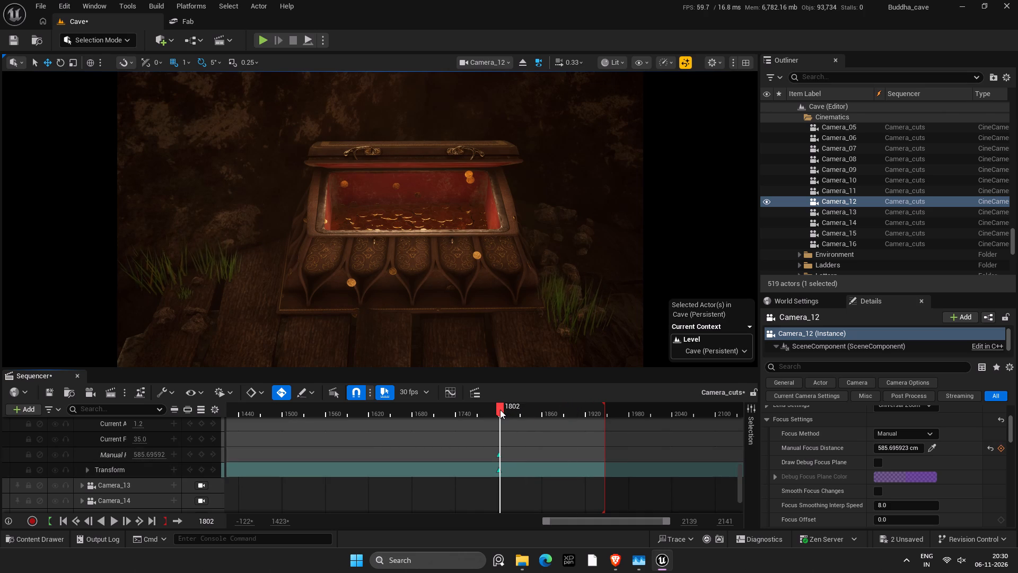
pyautogui.moveTo(500, 410); pyautogui.dragTo(582, 437)
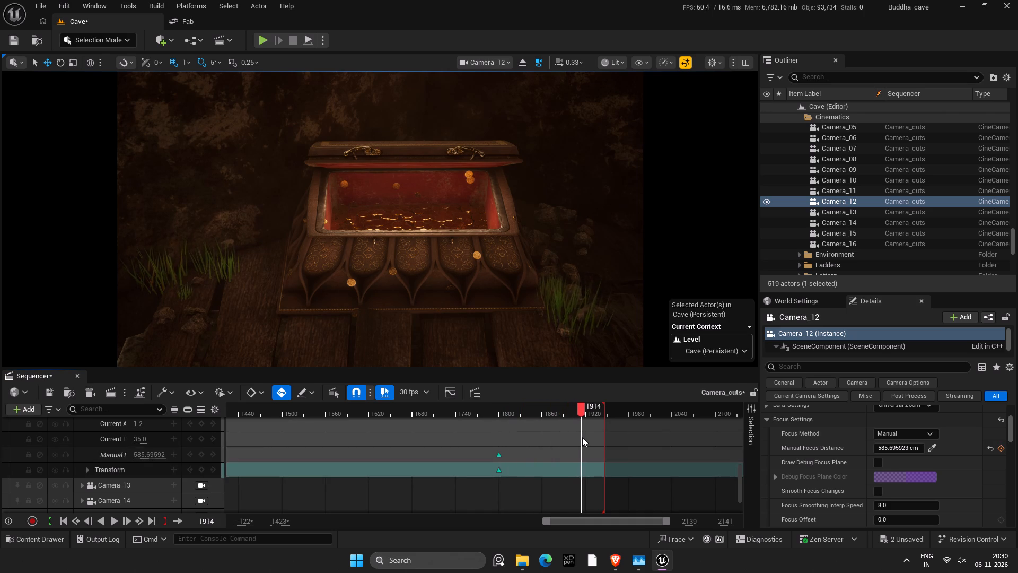
pyautogui.moveTo(582, 437); pyautogui.dragTo(585, 438)
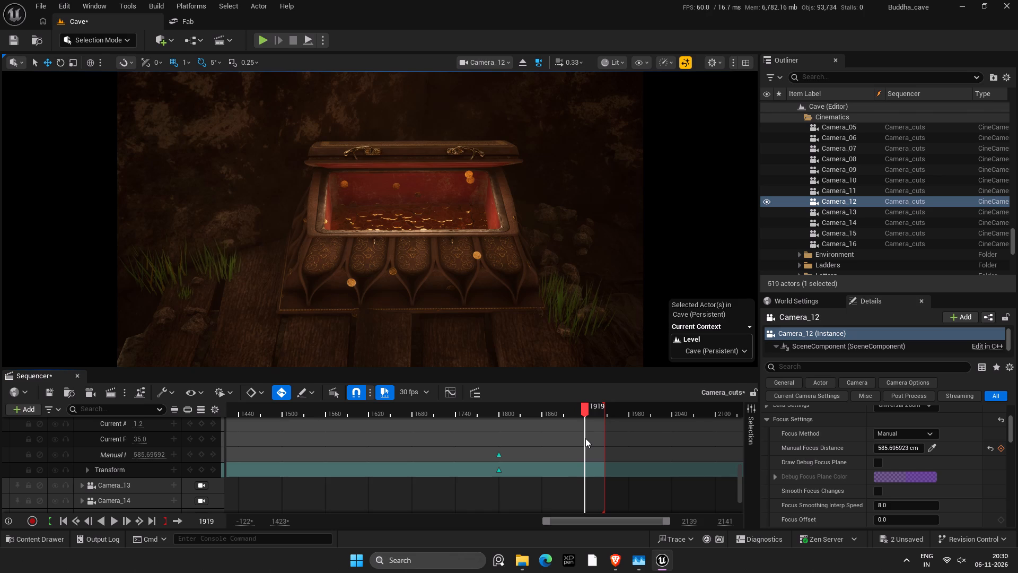
pyautogui.moveTo(585, 438); pyautogui.dragTo(586, 439)
pyautogui.hotkey('ctrl', 's')
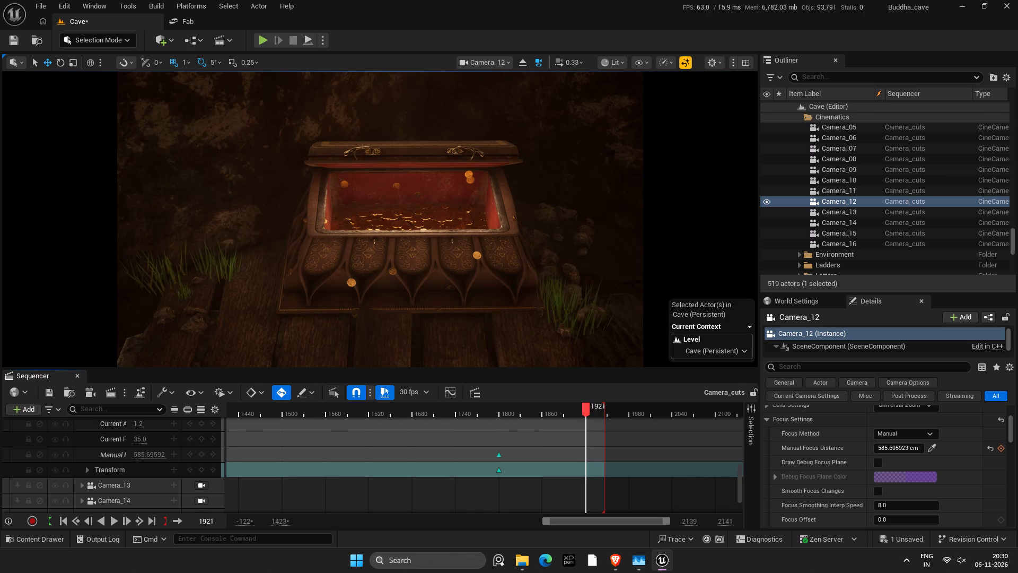
# At frame 1921, move Camera_12 in close so the open chest's red interior and gold coins fill the shot.
pyautogui.rightClick(498, 290)
pyautogui.write('wwwwwwwd')
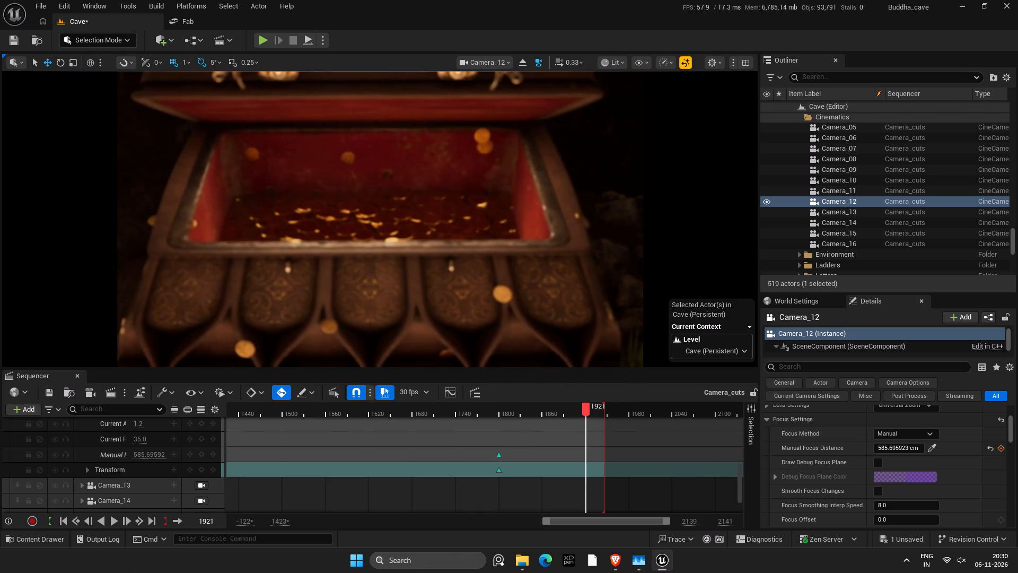
pyautogui.write('ws')
pyautogui.write('asd')
pyautogui.write('ad')
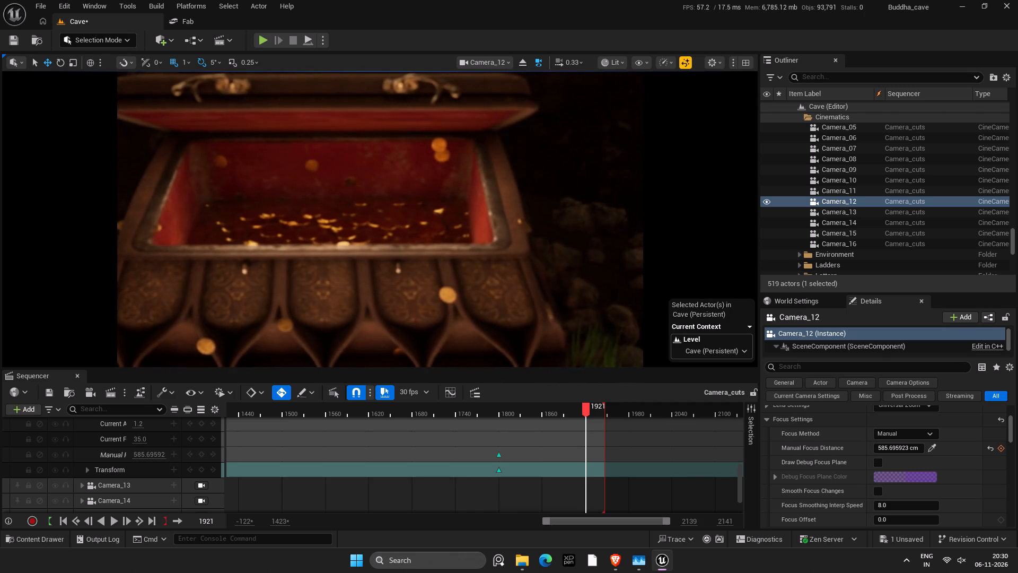
pyautogui.press('a')
pyautogui.write('www')
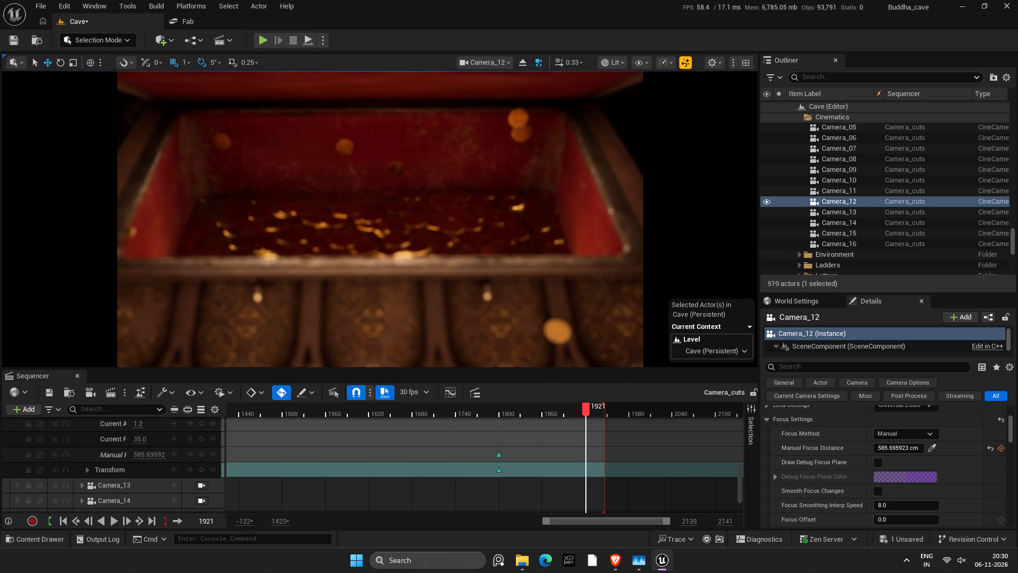
# Reduce Camera_12's manual focus distance at frame 1921 to about 259.3 cm, focusing on the coins inside the chest.
pyautogui.scroll(1, 892, 453)
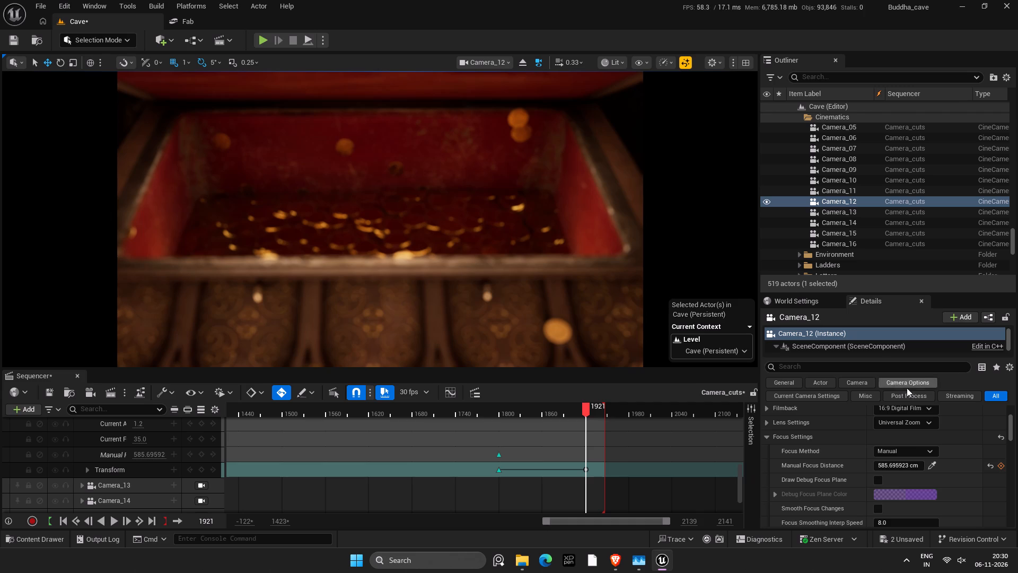
pyautogui.scroll(6, 896, 403)
pyautogui.moveTo(905, 513); pyautogui.dragTo(884, 511)
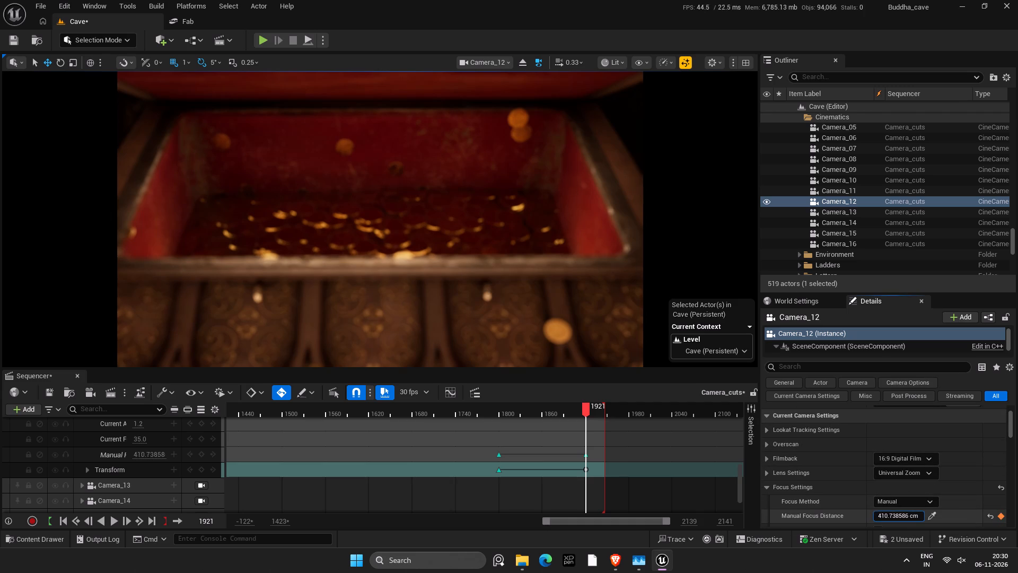
pyautogui.moveTo(884, 511); pyautogui.dragTo(874, 514)
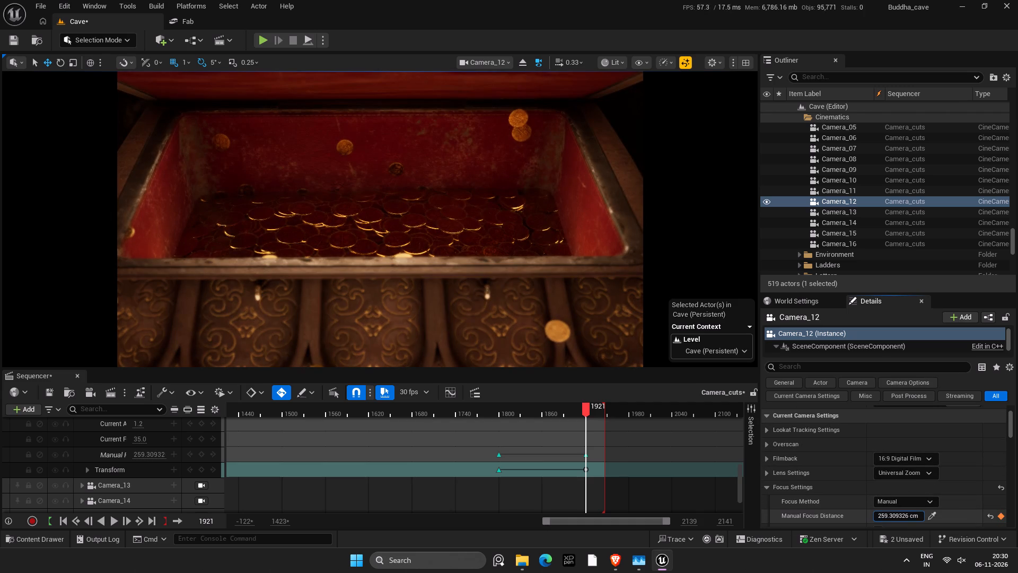
# Round Camera_12's location at frame 1921 to X 863 and Y 875, and save the sequence.
pyautogui.scroll(5, 910, 472)
pyautogui.click(906, 428)
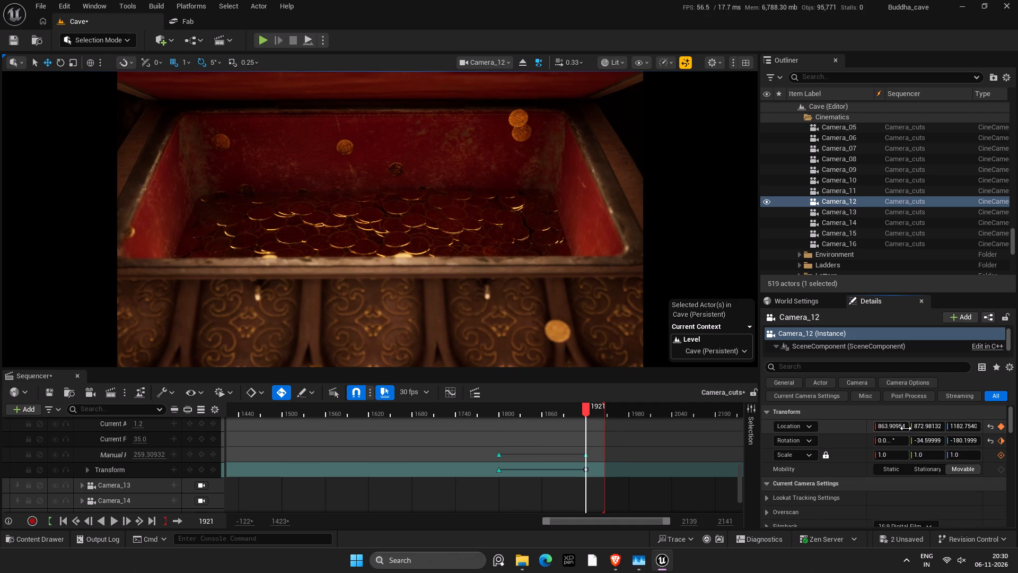
pyautogui.click(936, 429)
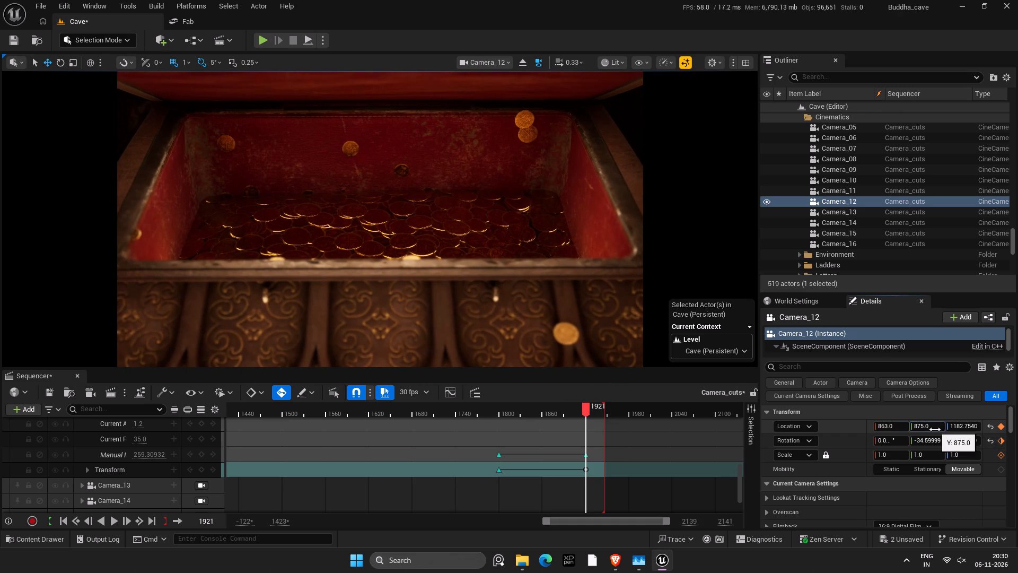
pyautogui.hotkey('ctrl', 's')
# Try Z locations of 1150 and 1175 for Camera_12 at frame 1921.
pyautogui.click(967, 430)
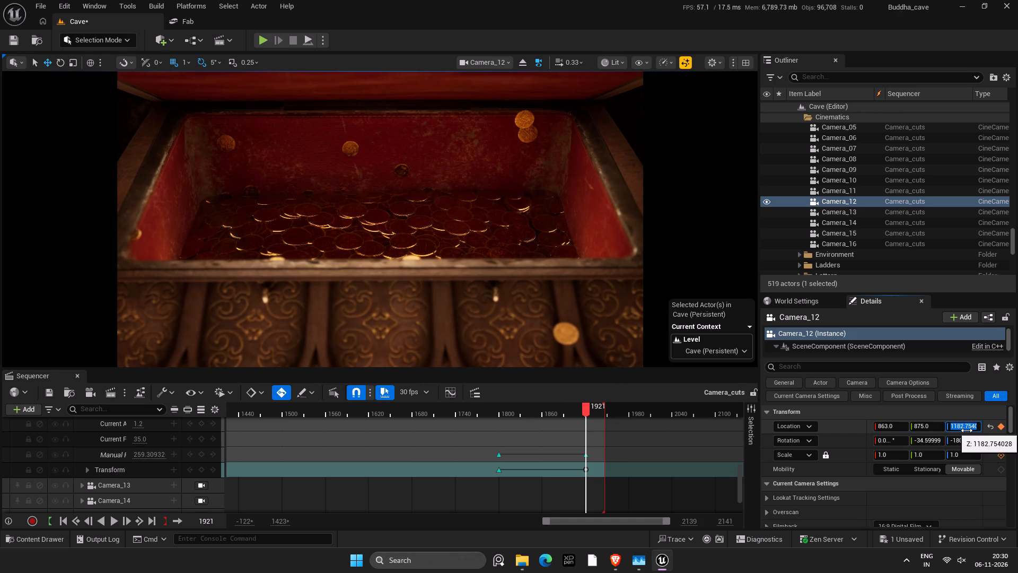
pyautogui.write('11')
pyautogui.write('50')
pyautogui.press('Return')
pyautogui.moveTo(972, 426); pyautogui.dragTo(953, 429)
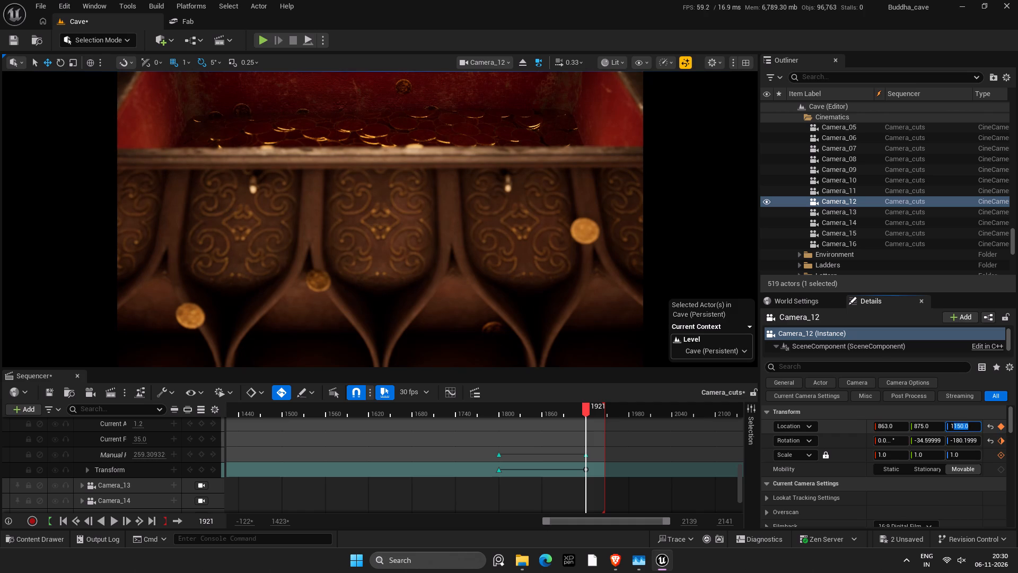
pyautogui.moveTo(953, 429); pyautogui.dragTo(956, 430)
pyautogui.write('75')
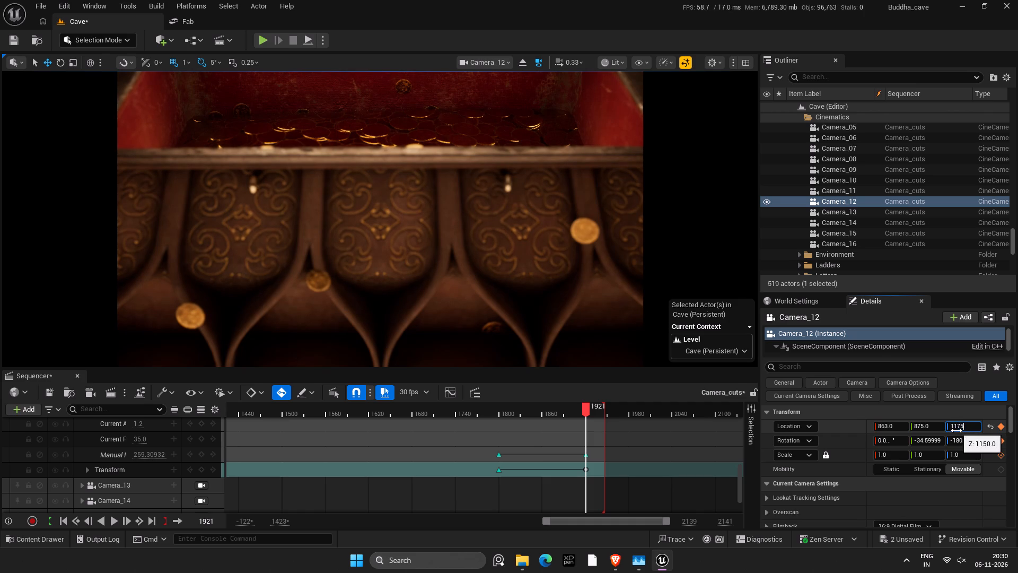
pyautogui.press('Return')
# Set Camera_12's Z location at frame 1921 to 1200 and save the sequence.
pyautogui.moveTo(972, 428); pyautogui.dragTo(958, 429)
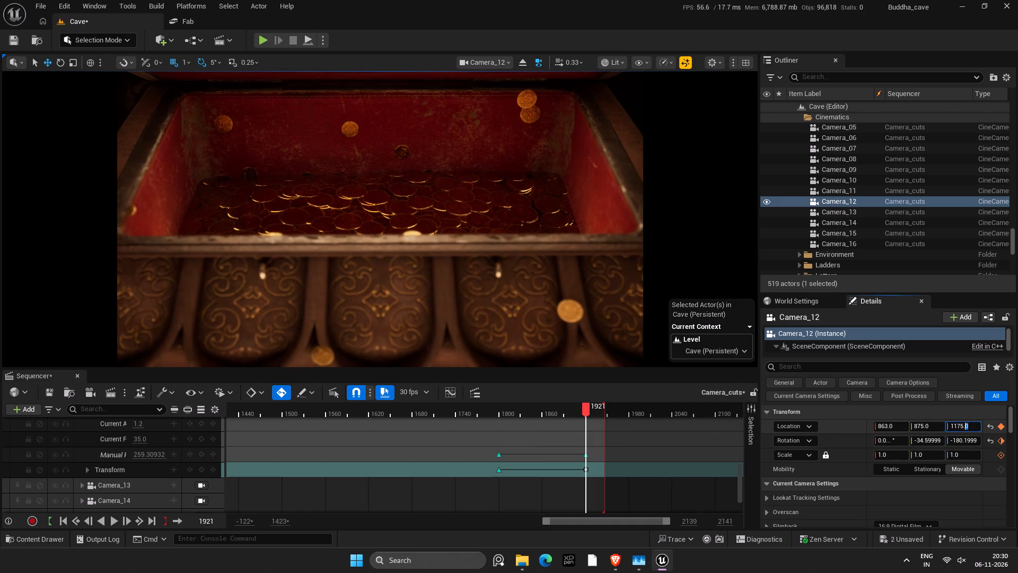
pyautogui.moveTo(958, 429); pyautogui.dragTo(955, 430)
pyautogui.press('BackSpace')
pyautogui.press('BackSpace')
pyautogui.write('200')
pyautogui.press('Return')
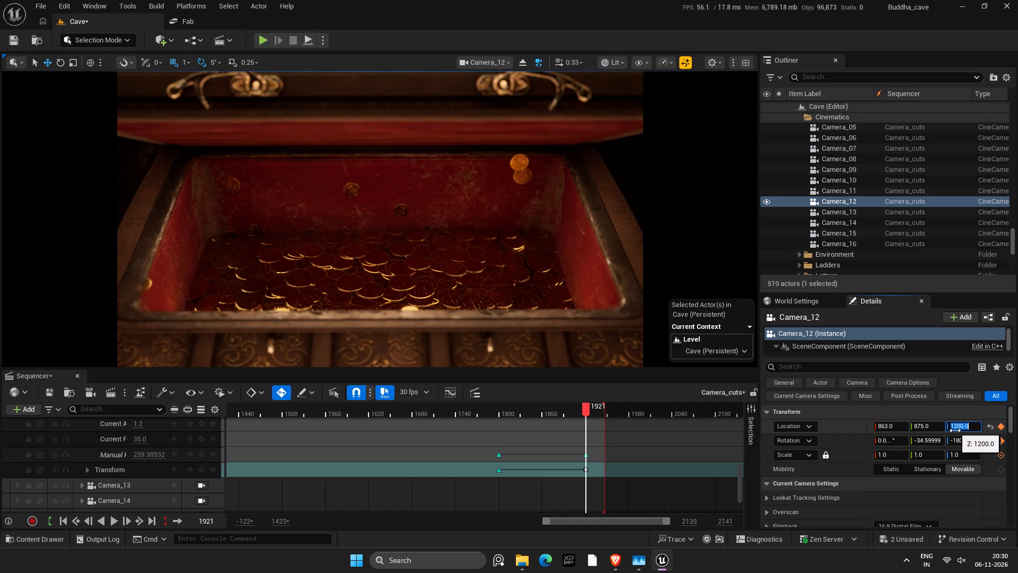
pyautogui.hotkey('ctrl', 's')
# Set Camera_12's pitch rotation at frame 1921 to -35°.
pyautogui.click(937, 440)
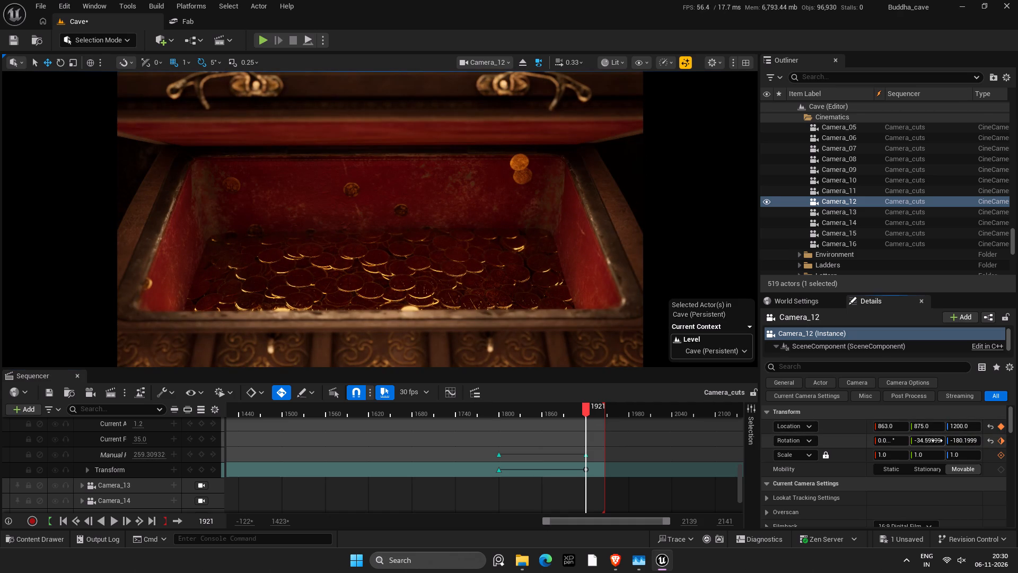
pyautogui.click(942, 441)
pyautogui.click(941, 441)
pyautogui.press('Right')
pyautogui.press('BackSpace')
pyautogui.press('BackSpace')
pyautogui.press('BackSpace')
pyautogui.press('BackSpace')
pyautogui.press('BackSpace')
pyautogui.press('BackSpace')
pyautogui.press('BackSpace')
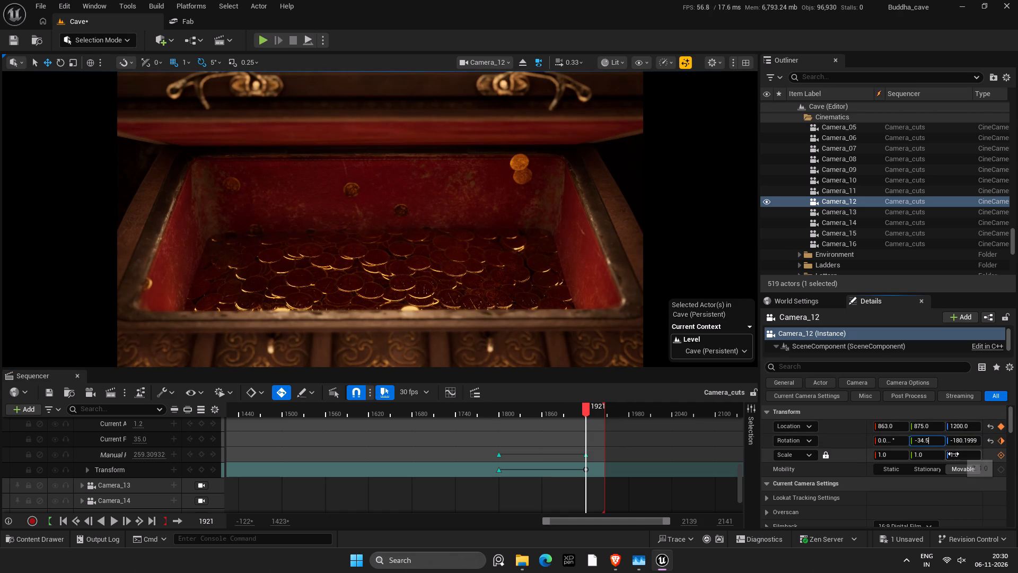
pyautogui.press('Left')
pyautogui.press('BackSpace')
pyautogui.press('BackSpace')
pyautogui.press('Return')
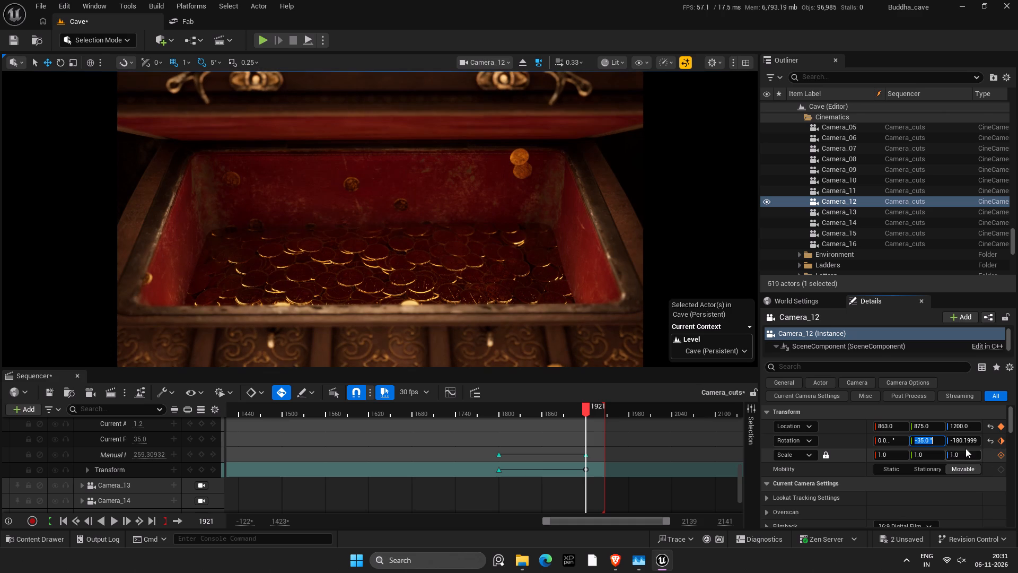
# Set Camera_12's yaw rotation at frame 1921 to -180° and save the sequence.
pyautogui.click(970, 445)
pyautogui.click(977, 441)
pyautogui.press('Right')
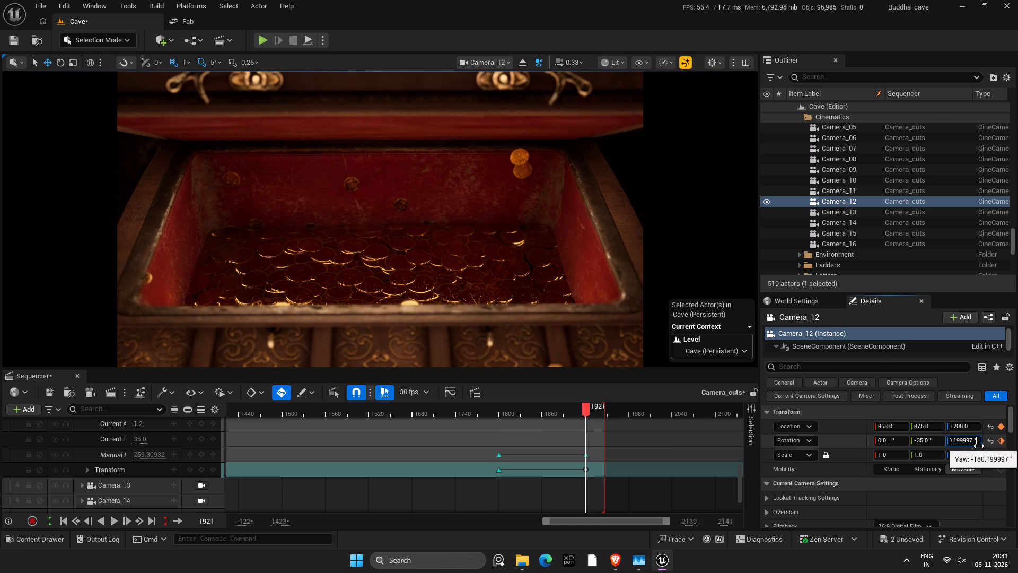
pyautogui.press('BackSpace')
pyautogui.press('BackSpace')
pyautogui.press('BackSpace')
pyautogui.press('BackSpace')
pyautogui.press('BackSpace')
pyautogui.press('BackSpace')
pyautogui.press('BackSpace')
pyautogui.press('BackSpace')
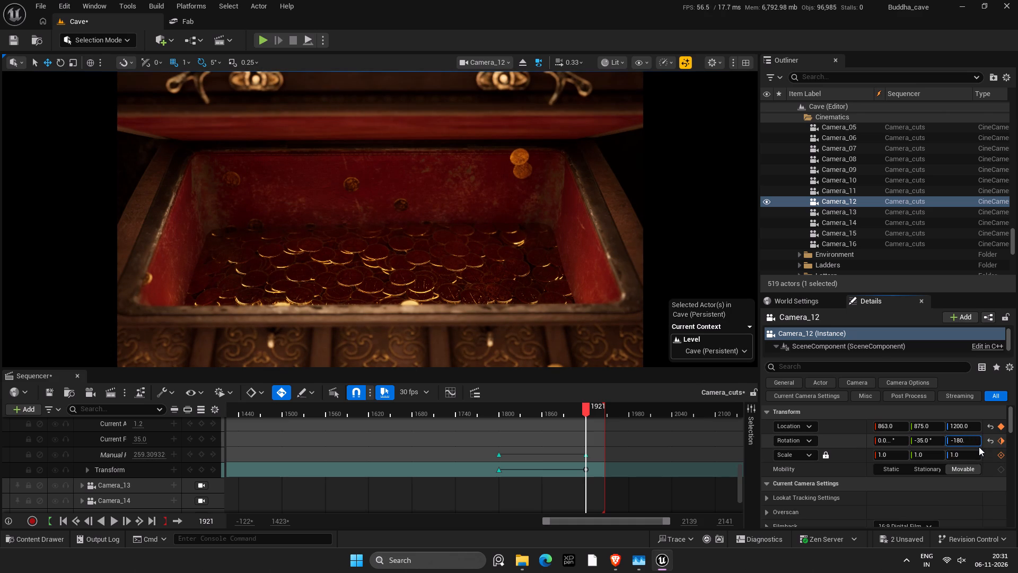
pyautogui.press('BackSpace')
pyautogui.press('Return')
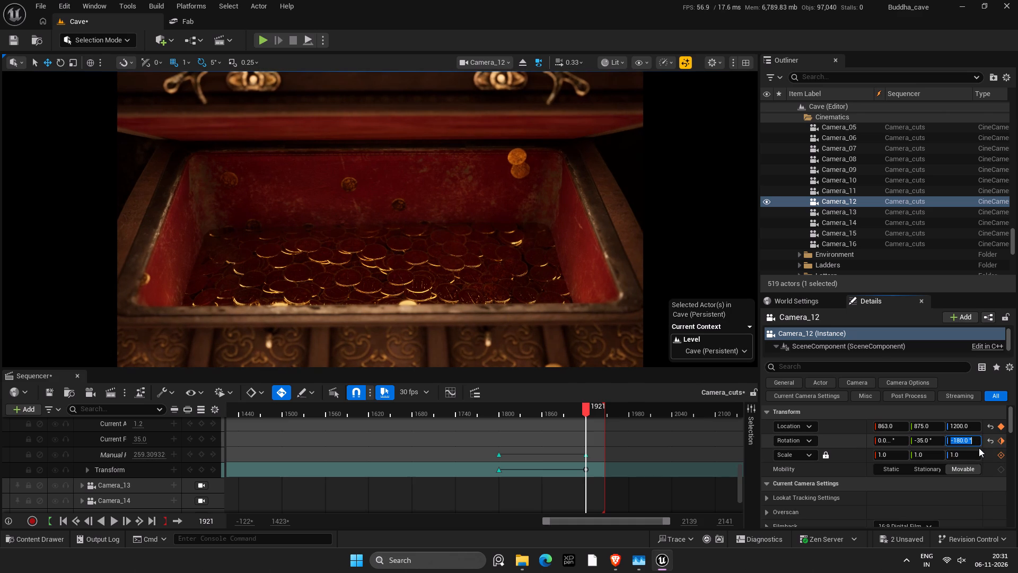
pyautogui.hotkey('ctrl', 's')
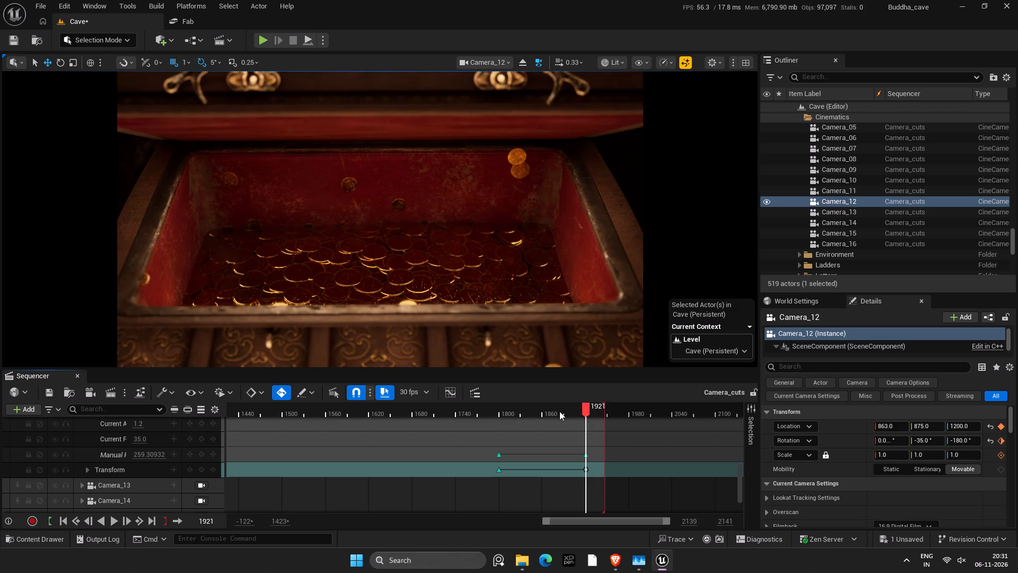
# Play back Camera_12's push-in toward the chest from about frame 1798 to check the move.
pyautogui.moveTo(559, 411); pyautogui.dragTo(497, 409)
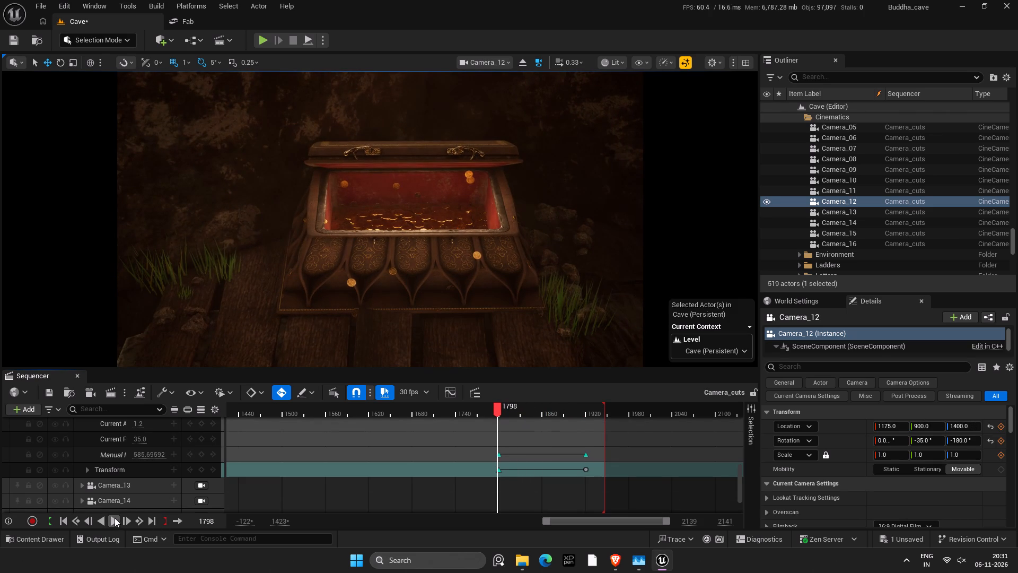
pyautogui.click(115, 518)
pyautogui.click(115, 518)
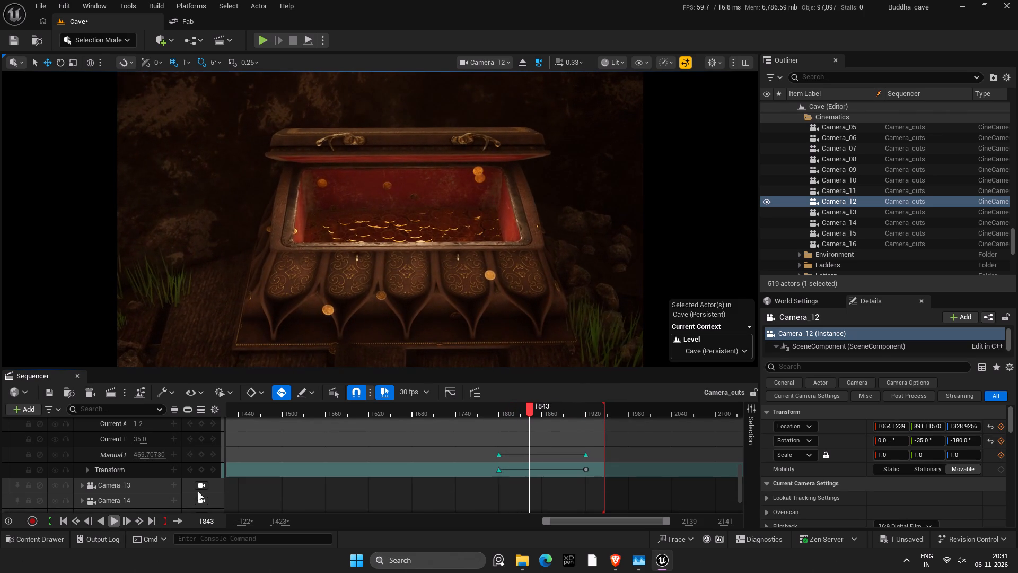
# Move Camera_12's end keys for manual focus distance and transform from frame 1921 to frame 1920.
pyautogui.moveTo(528, 412); pyautogui.dragTo(581, 427)
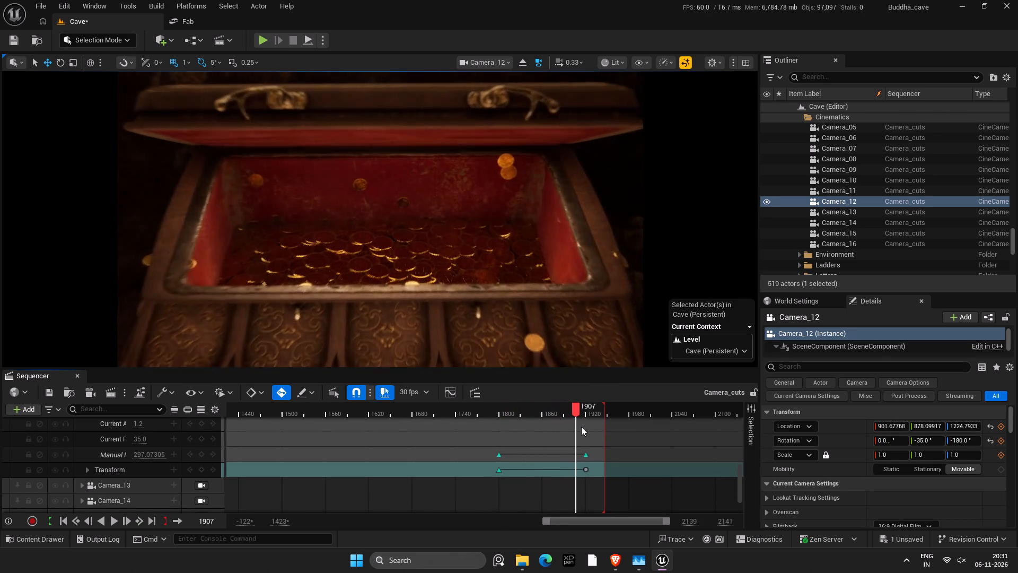
pyautogui.moveTo(581, 427); pyautogui.dragTo(586, 430)
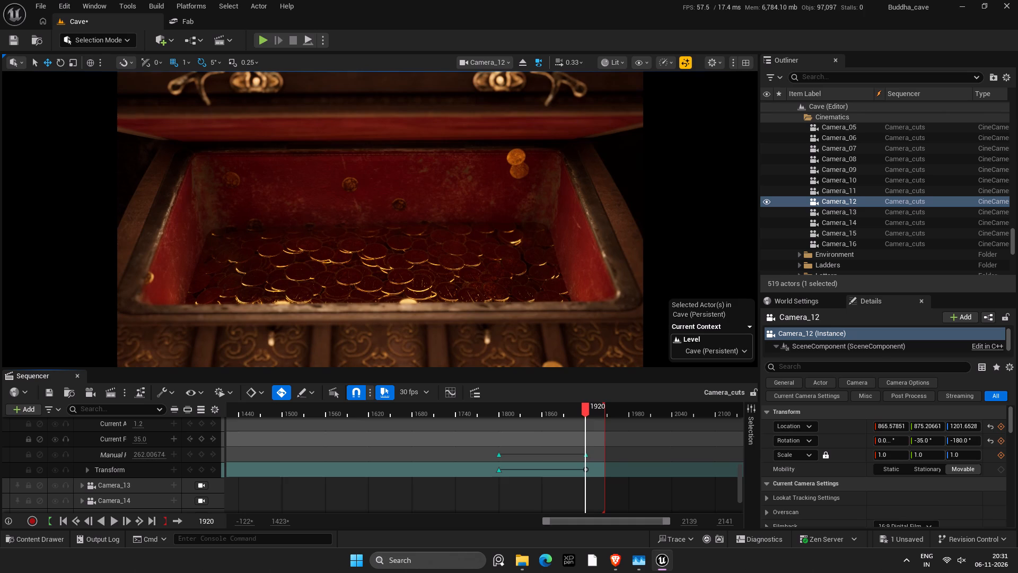
pyautogui.moveTo(569, 446); pyautogui.dragTo(596, 489)
pyautogui.scroll(2, 590, 463)
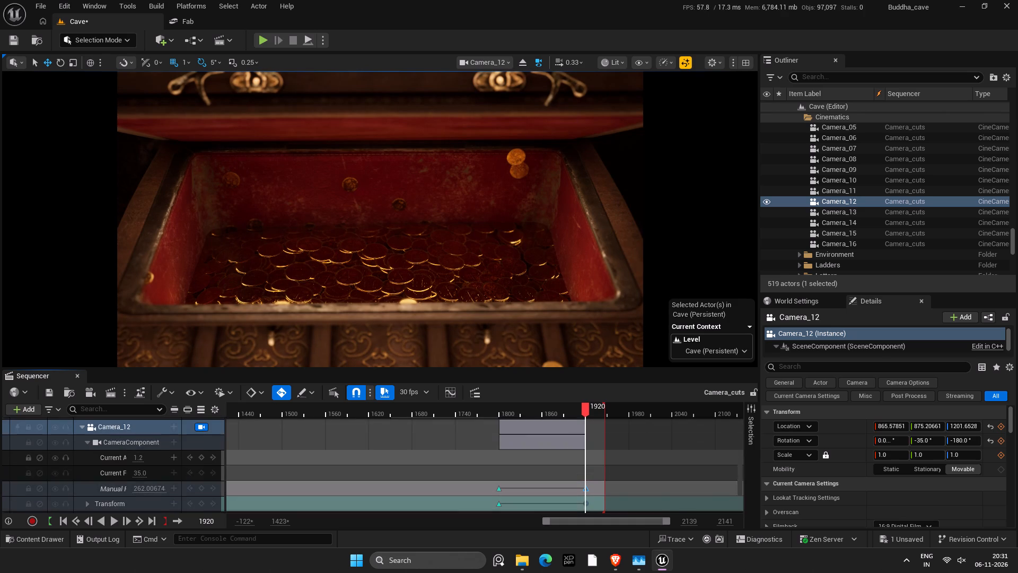
pyautogui.scroll(-1, 590, 467)
pyautogui.click(586, 473)
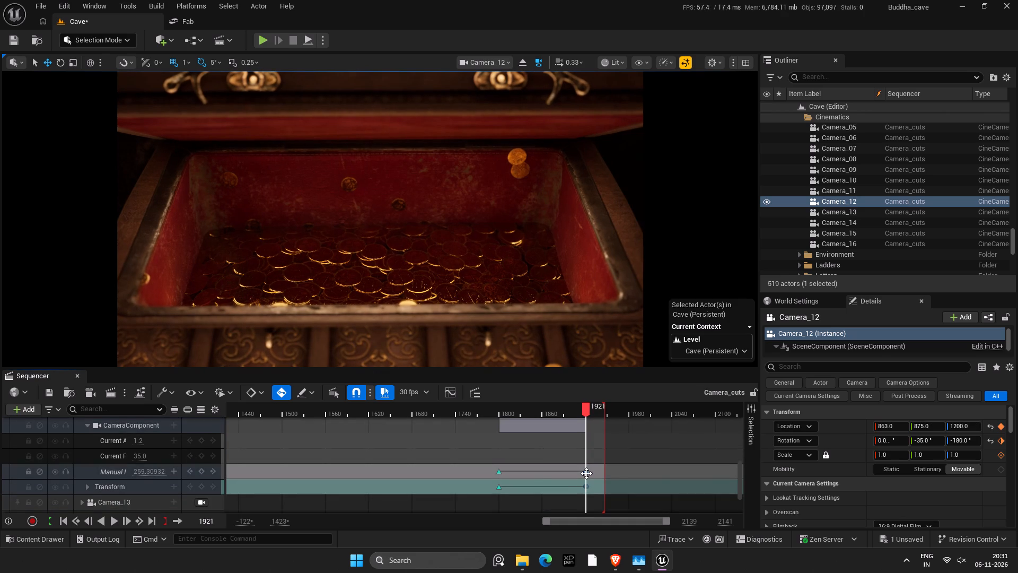
pyautogui.moveTo(490, 457); pyautogui.dragTo(517, 506)
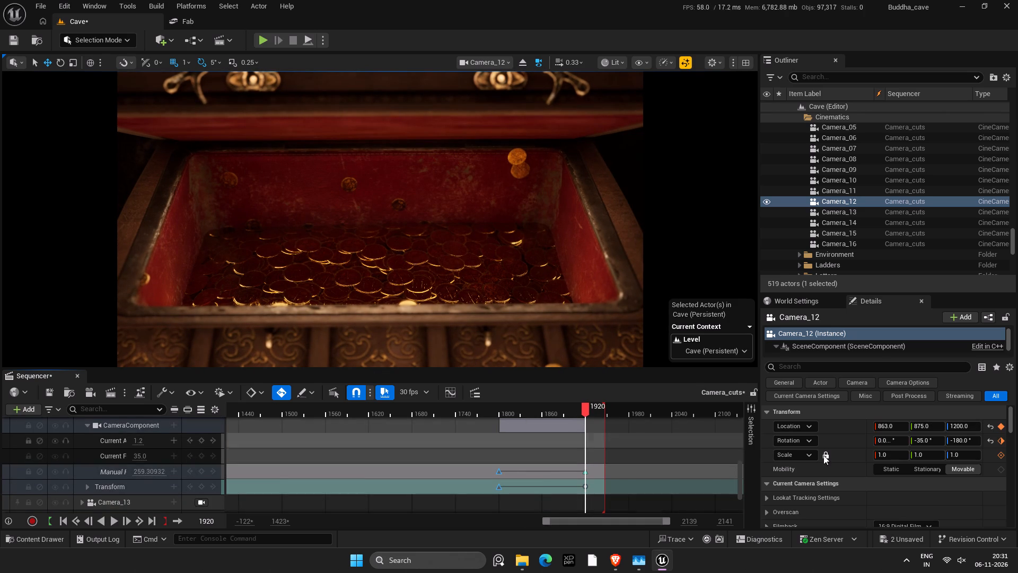
# At frame 1920, try Camera_12's X location at 865 and settle on 850.
pyautogui.press('Down')
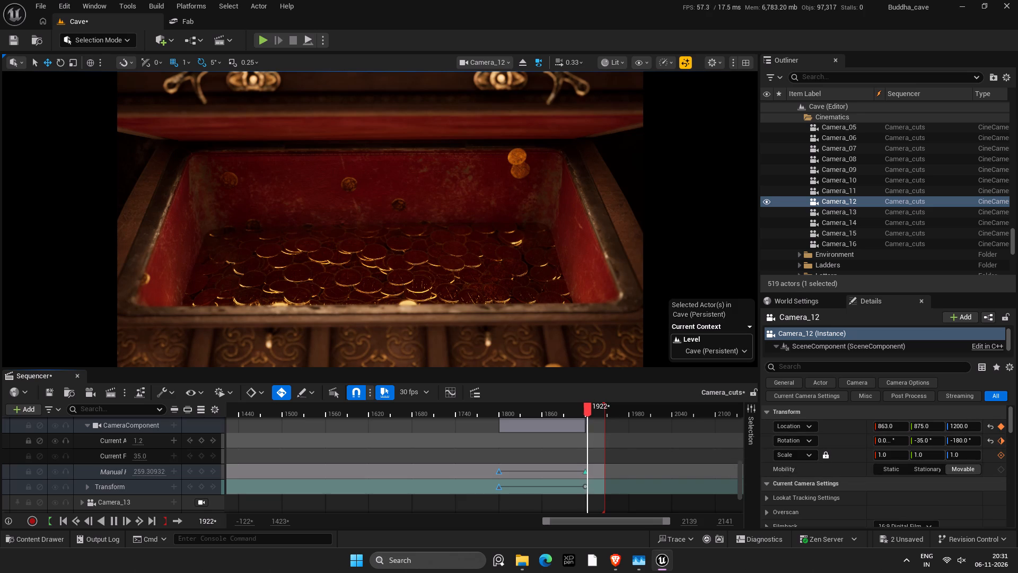
pyautogui.click(588, 410)
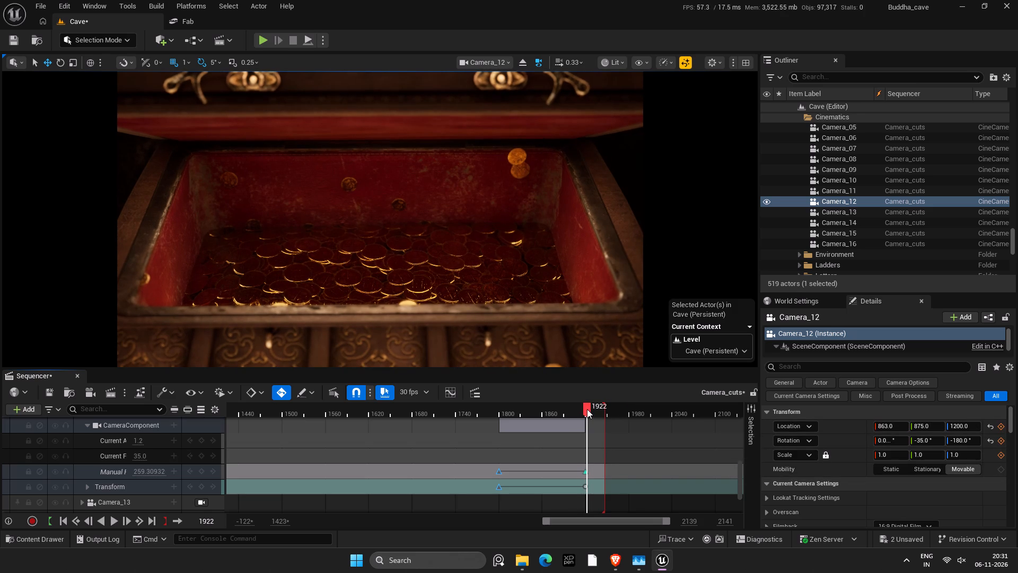
pyautogui.press('Left')
pyautogui.press('Left')
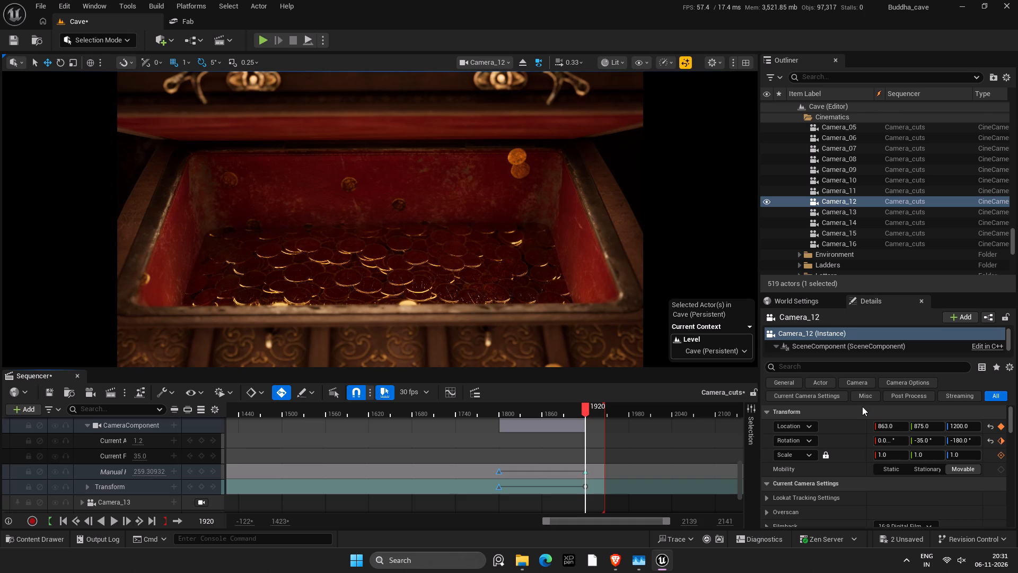
pyautogui.click(898, 430)
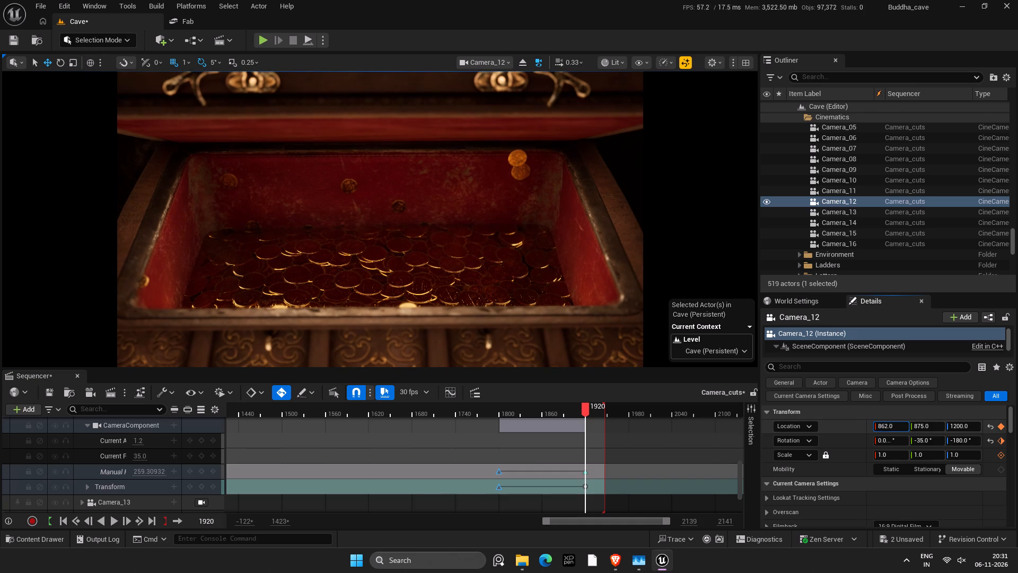
pyautogui.click(897, 430)
pyautogui.moveTo(902, 429); pyautogui.dragTo(883, 430)
pyautogui.press('5')
pyautogui.press('Return')
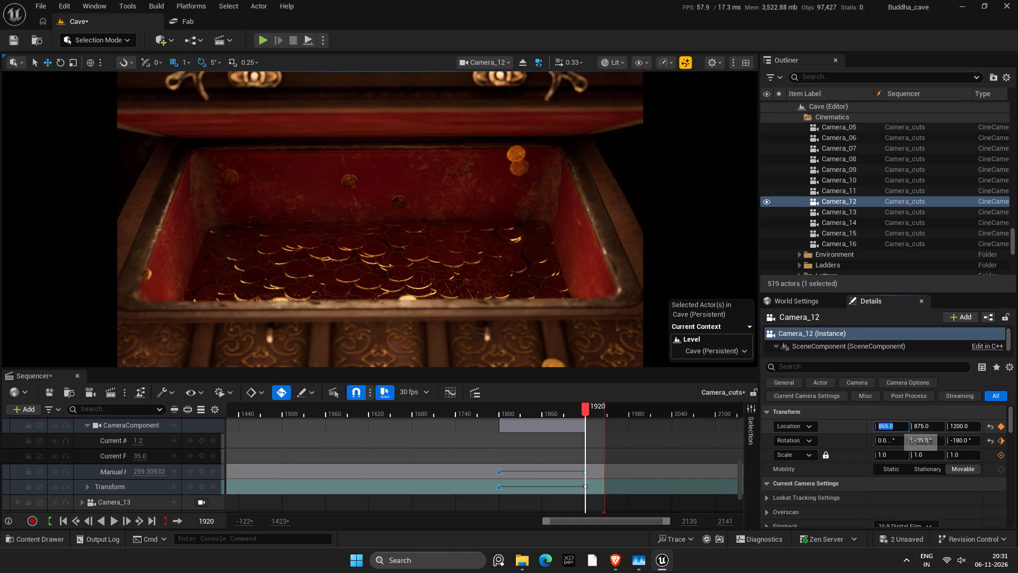
pyautogui.moveTo(894, 427); pyautogui.dragTo(882, 429)
pyautogui.write('50')
pyautogui.press('Return')
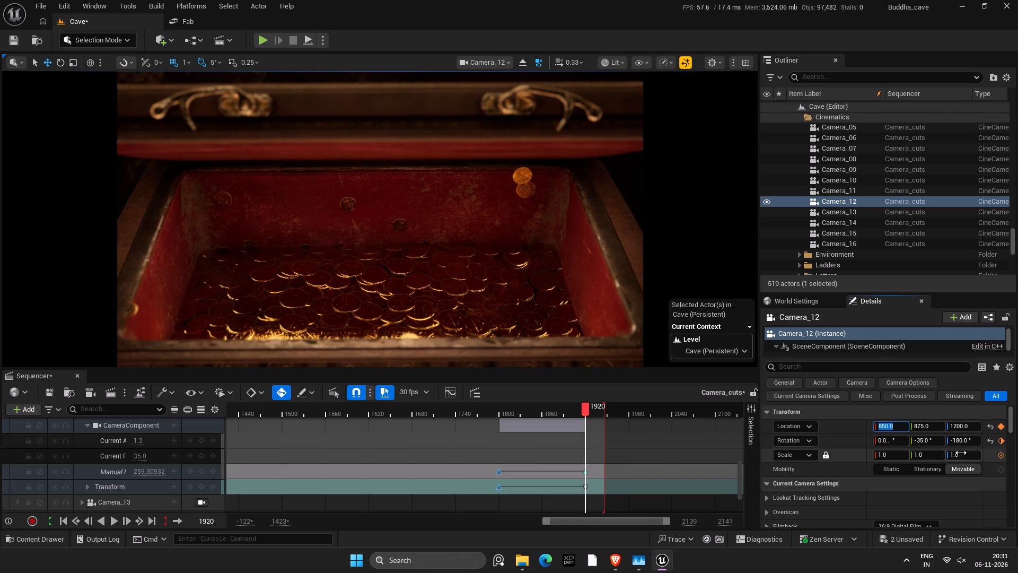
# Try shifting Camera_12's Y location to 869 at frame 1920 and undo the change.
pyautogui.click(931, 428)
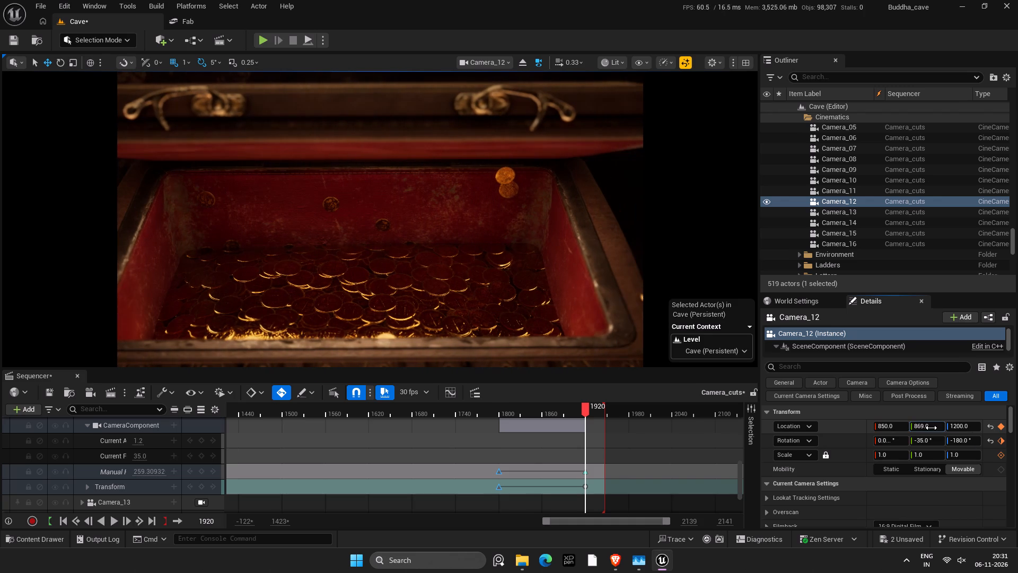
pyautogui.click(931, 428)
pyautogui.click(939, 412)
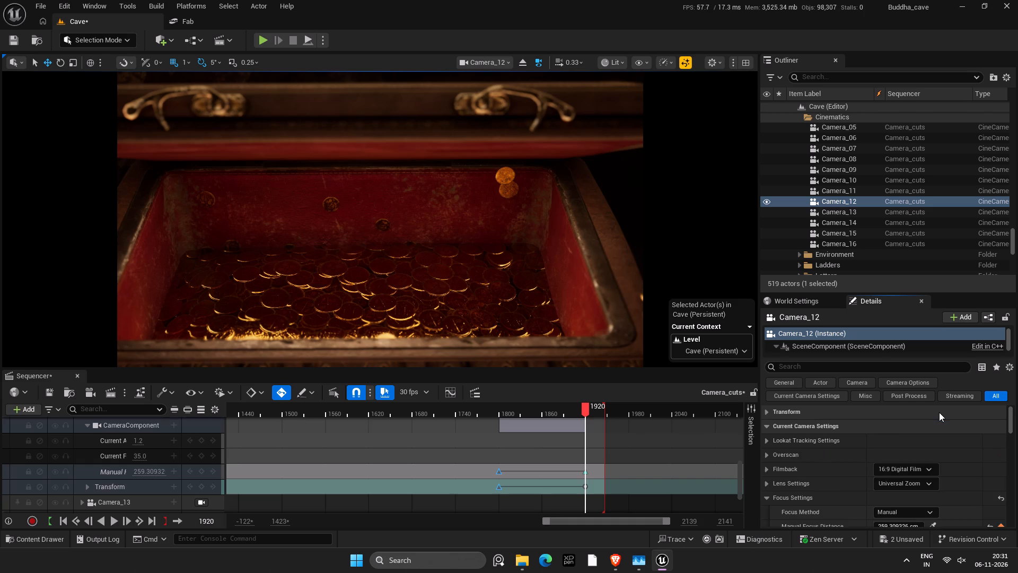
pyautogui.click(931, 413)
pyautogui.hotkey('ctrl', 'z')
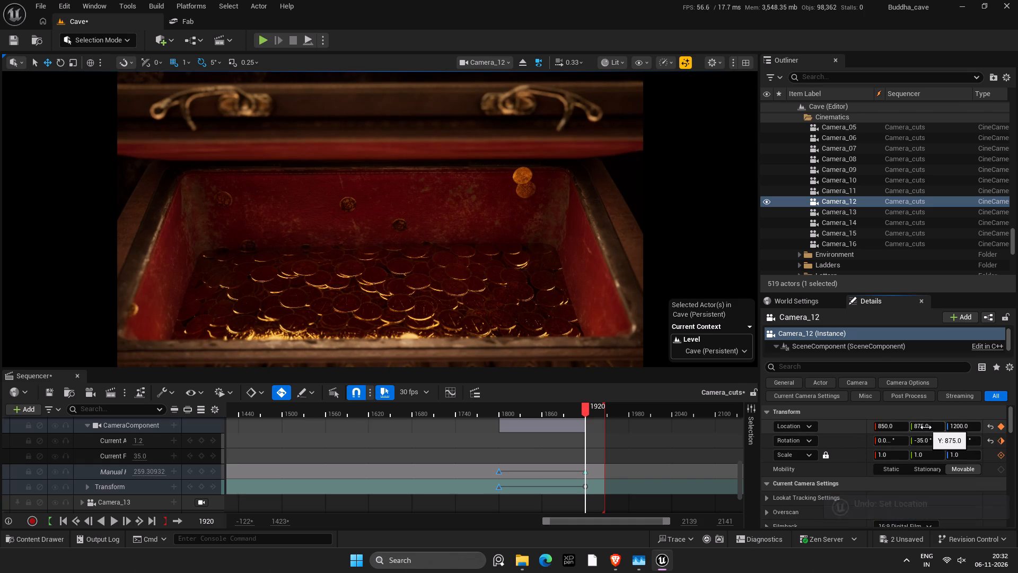
# Set Camera_12's Y location at frame 1800 to 875 and save the sequence.
pyautogui.rightClick(926, 427)
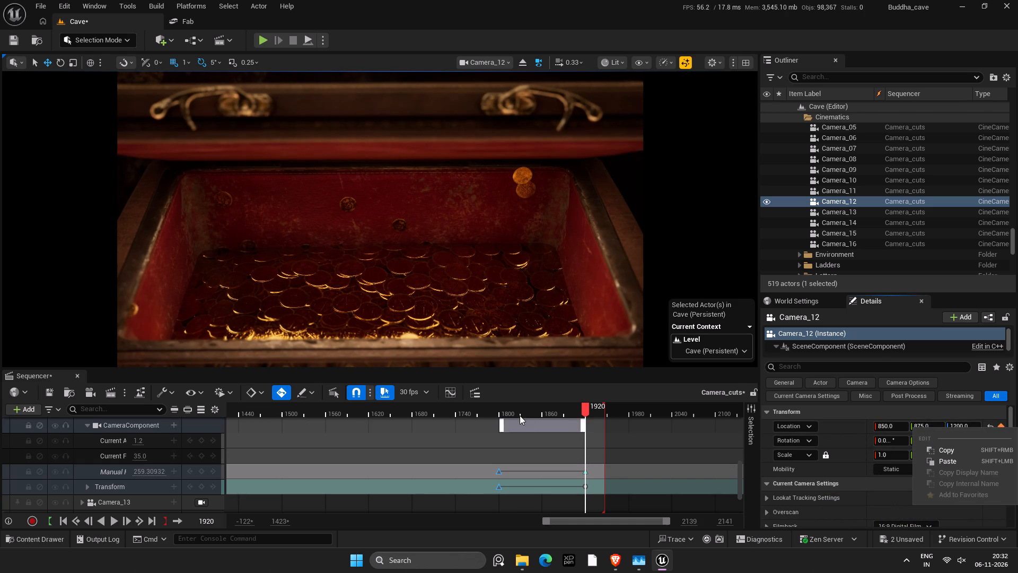
pyautogui.moveTo(517, 411); pyautogui.dragTo(499, 411)
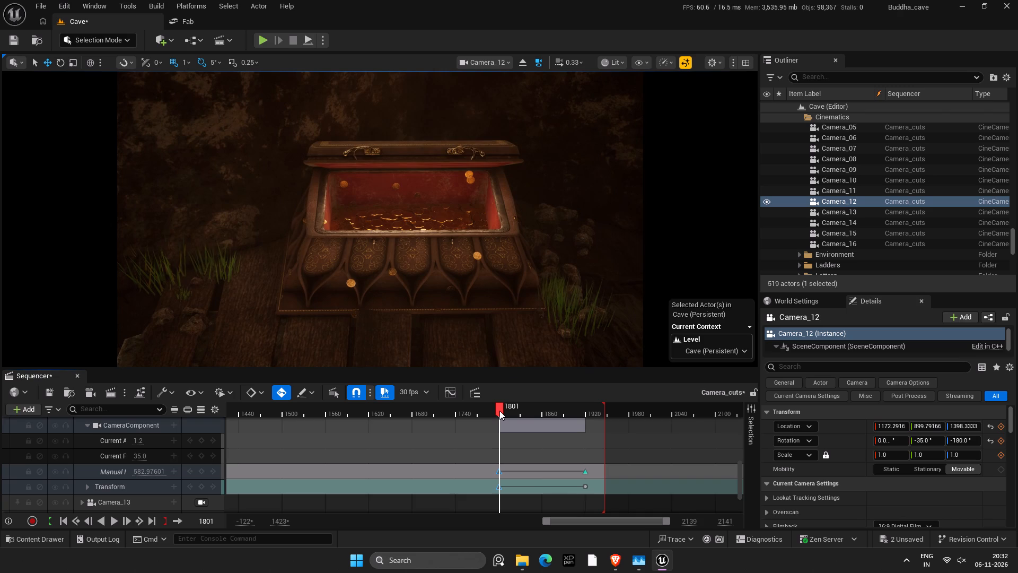
pyautogui.press('Left')
pyautogui.click(923, 425)
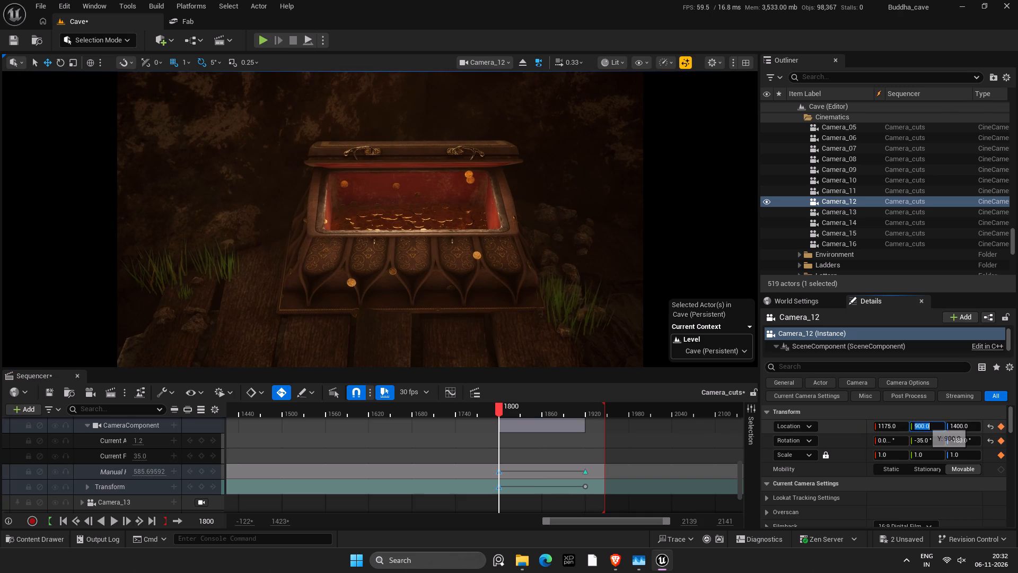
pyautogui.write('875')
pyautogui.press('Return')
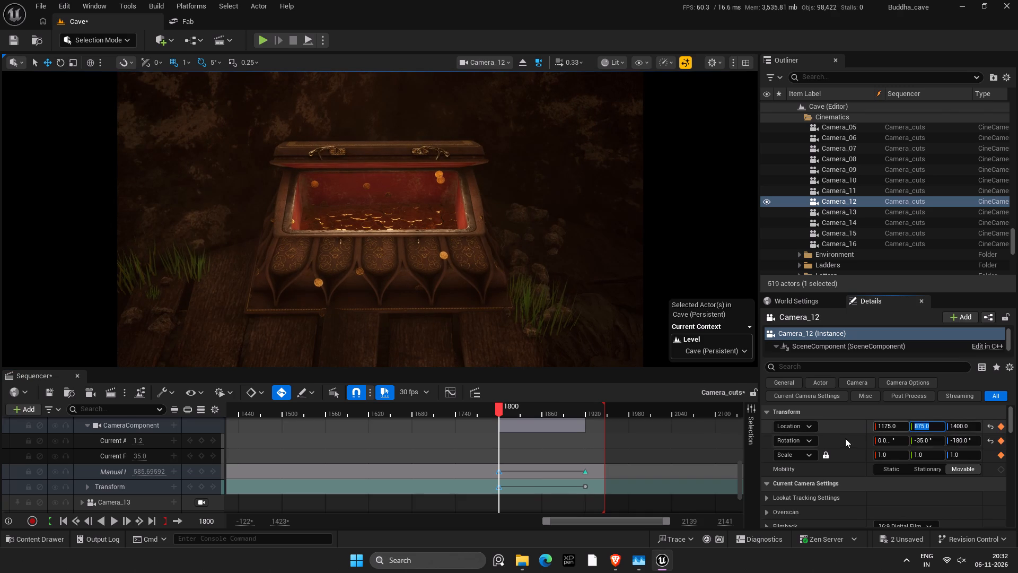
pyautogui.hotkey('ctrl', 's')
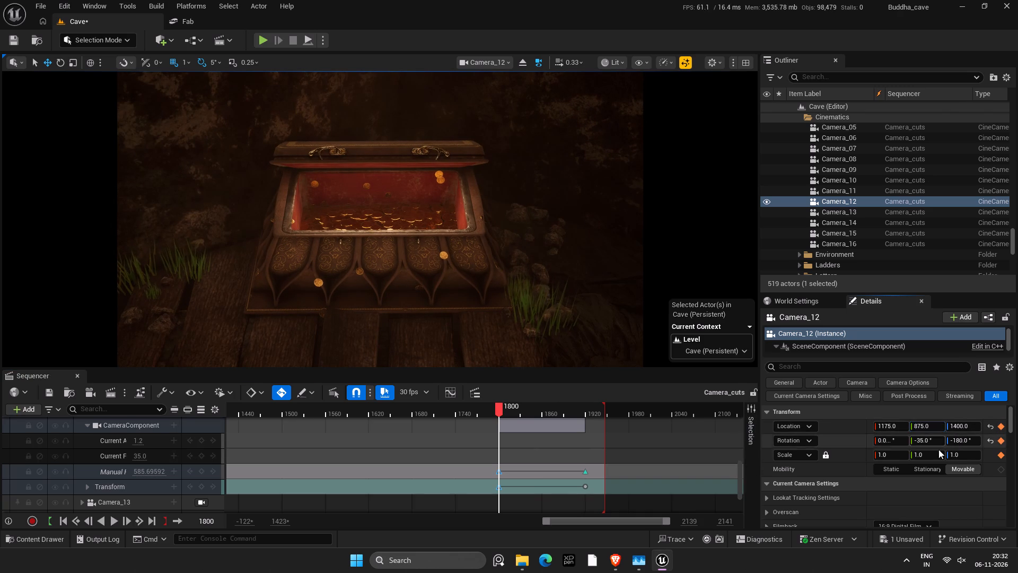
# Adjust Camera_12's manual focus distance at frame 1800 to about 2388 cm so the chest starts out of focus.
pyautogui.scroll(-4, 947, 481)
pyautogui.moveTo(898, 518); pyautogui.dragTo(850, 518)
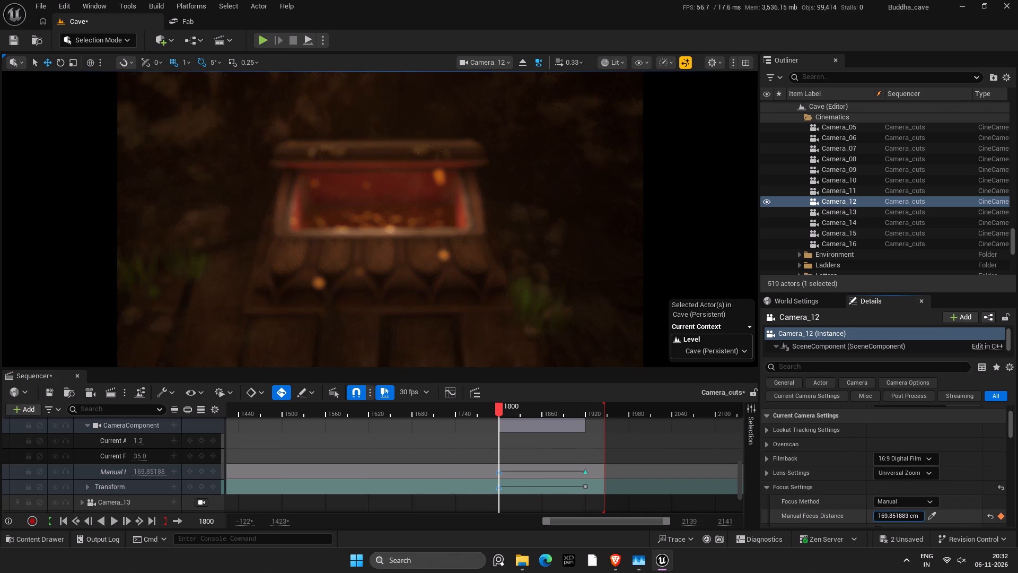
pyautogui.moveTo(850, 518); pyautogui.dragTo(838, 518)
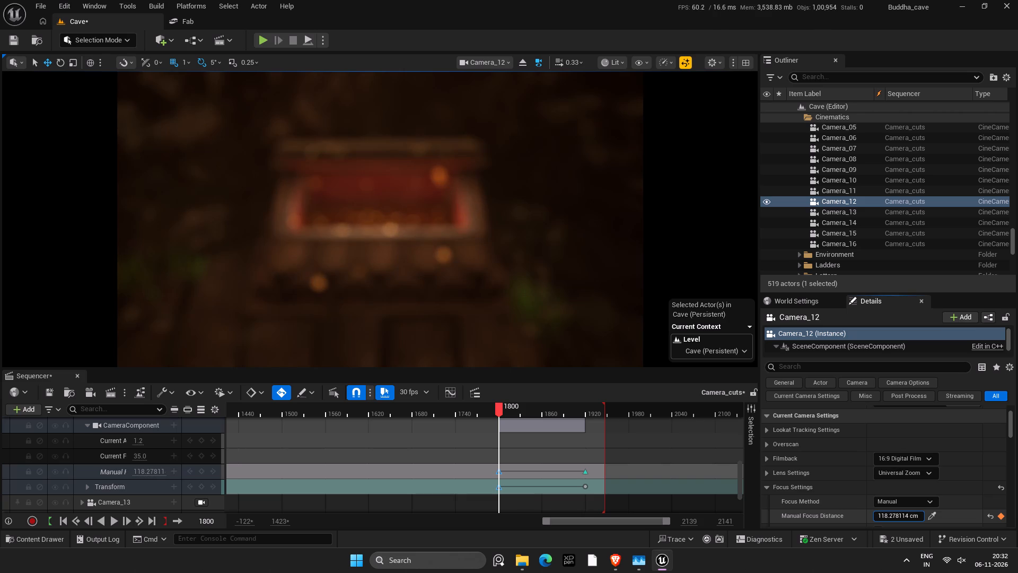
pyautogui.moveTo(838, 518); pyautogui.dragTo(875, 527)
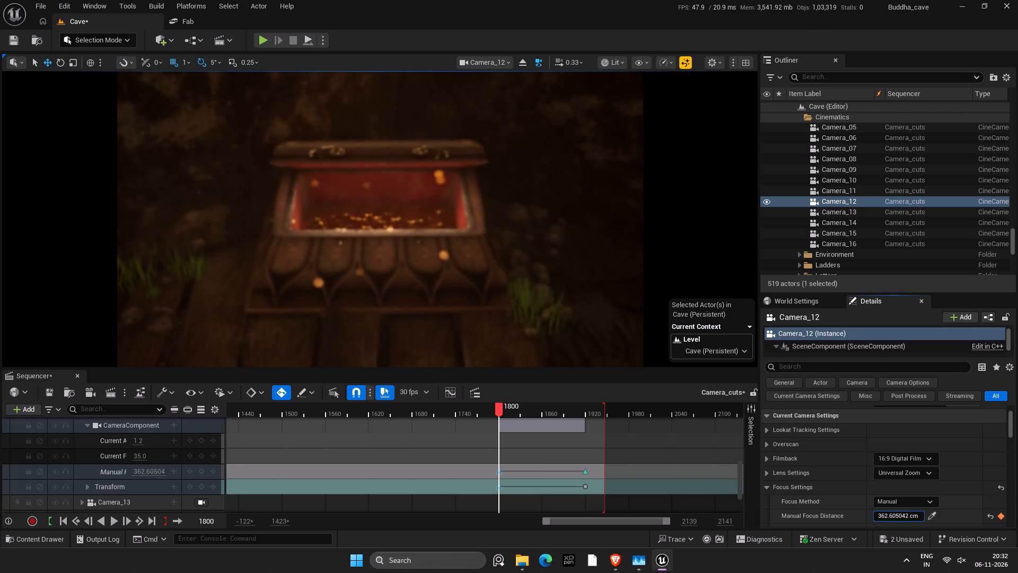
pyautogui.moveTo(875, 527); pyautogui.dragTo(929, 529)
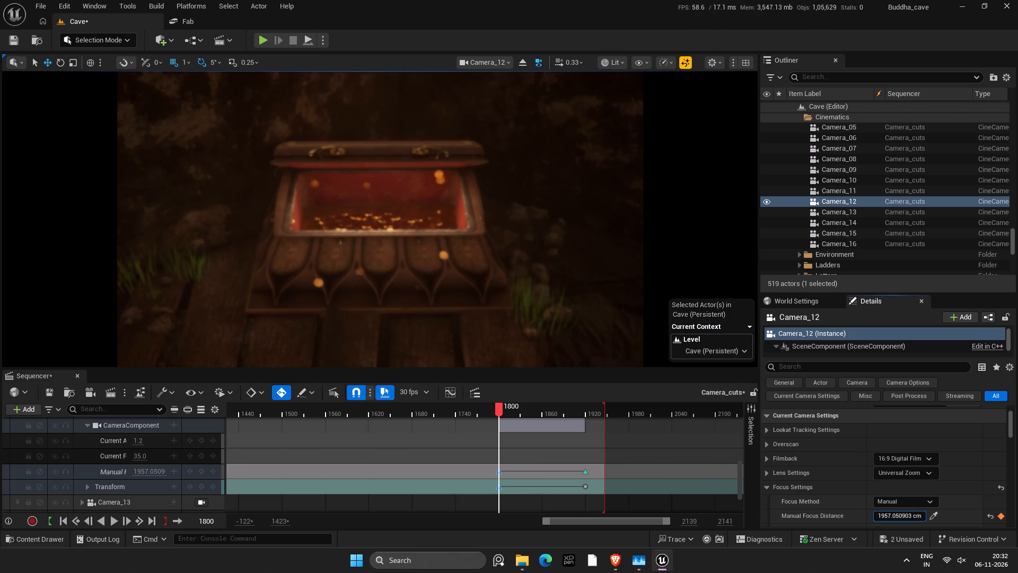
pyautogui.moveTo(929, 529); pyautogui.dragTo(935, 529)
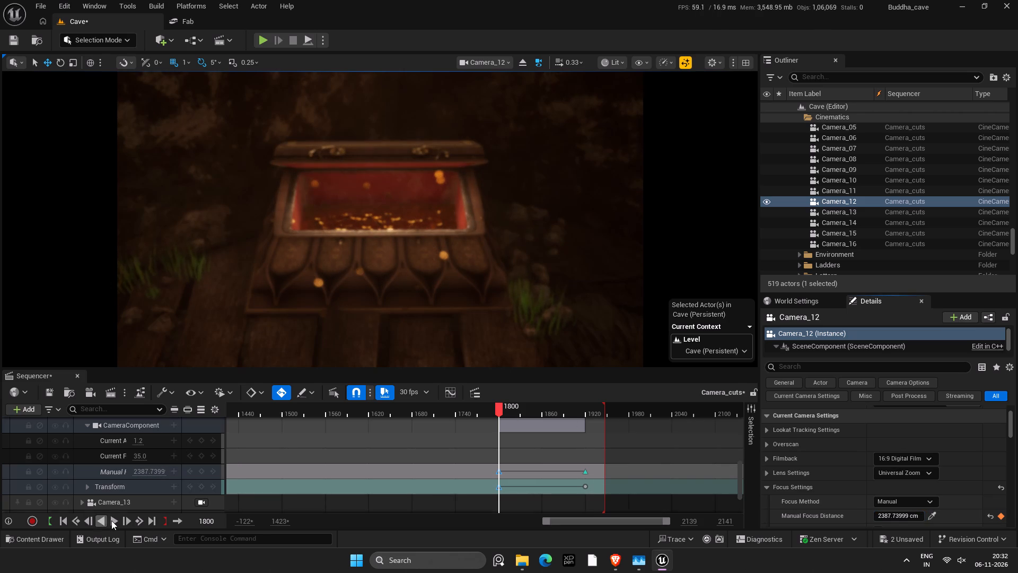
# Play back Camera_12's shot from frame 1800 to check the focus pull, and save the sequence.
pyautogui.click(113, 520)
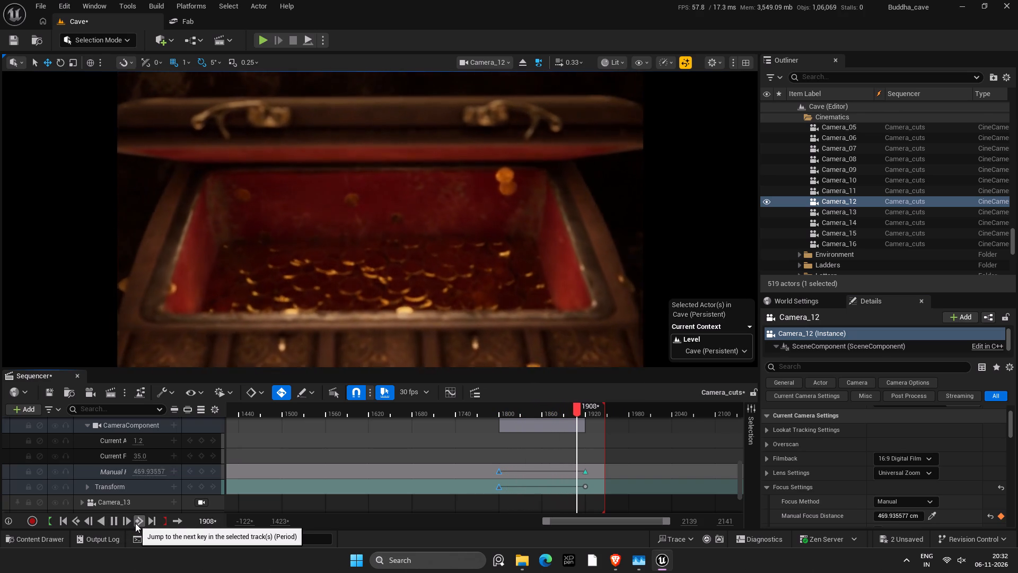
pyautogui.hotkey('ctrl', 's')
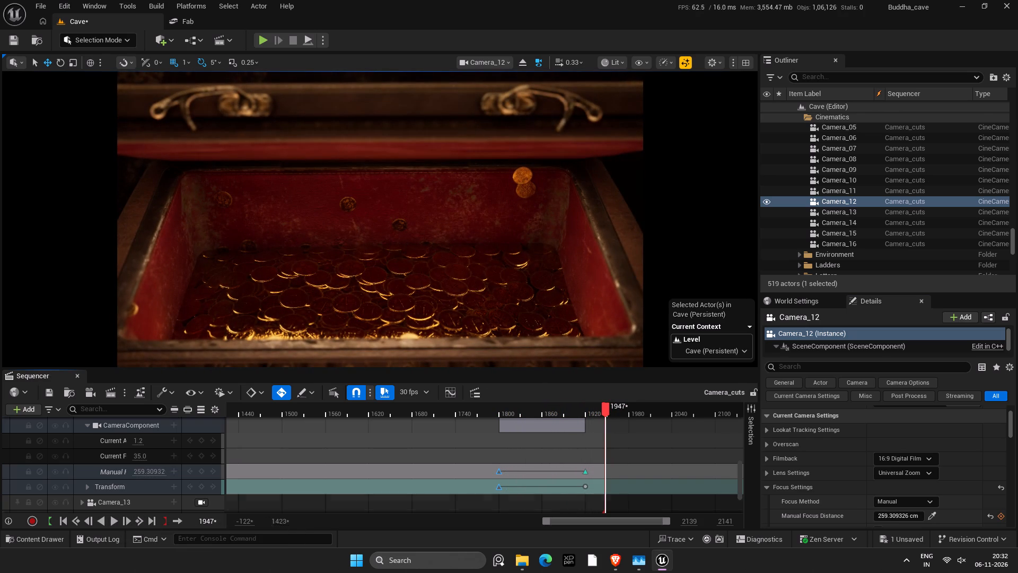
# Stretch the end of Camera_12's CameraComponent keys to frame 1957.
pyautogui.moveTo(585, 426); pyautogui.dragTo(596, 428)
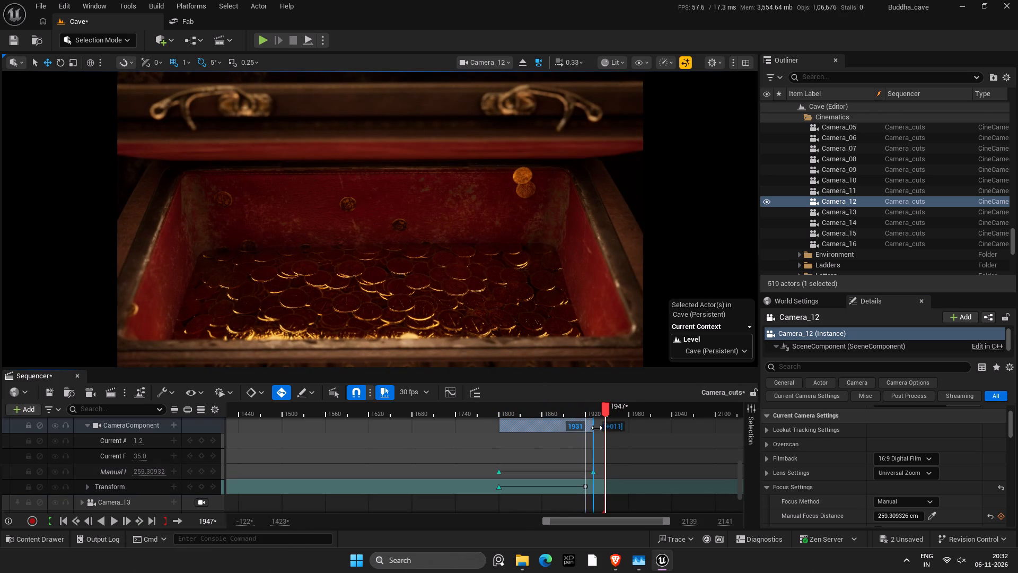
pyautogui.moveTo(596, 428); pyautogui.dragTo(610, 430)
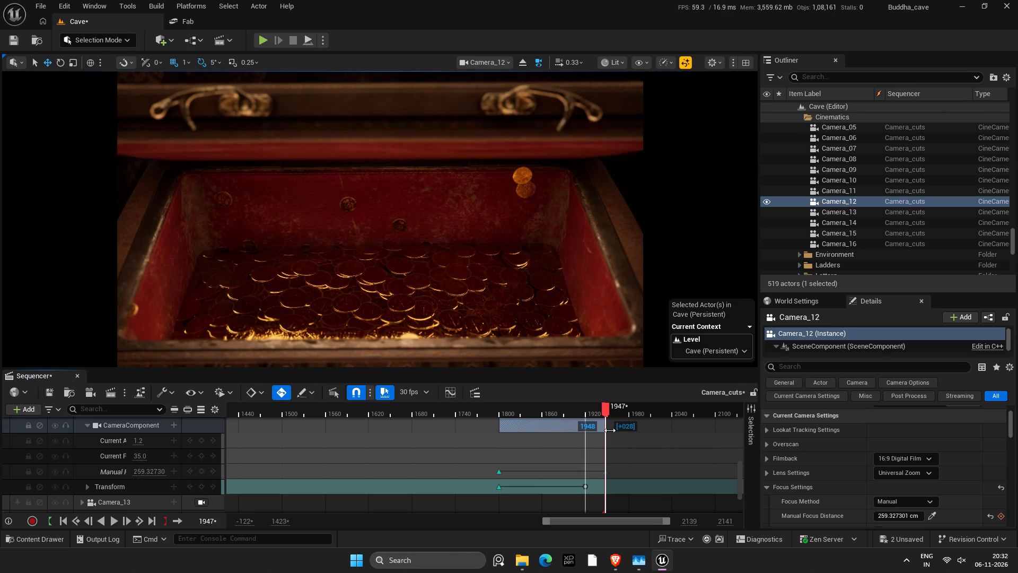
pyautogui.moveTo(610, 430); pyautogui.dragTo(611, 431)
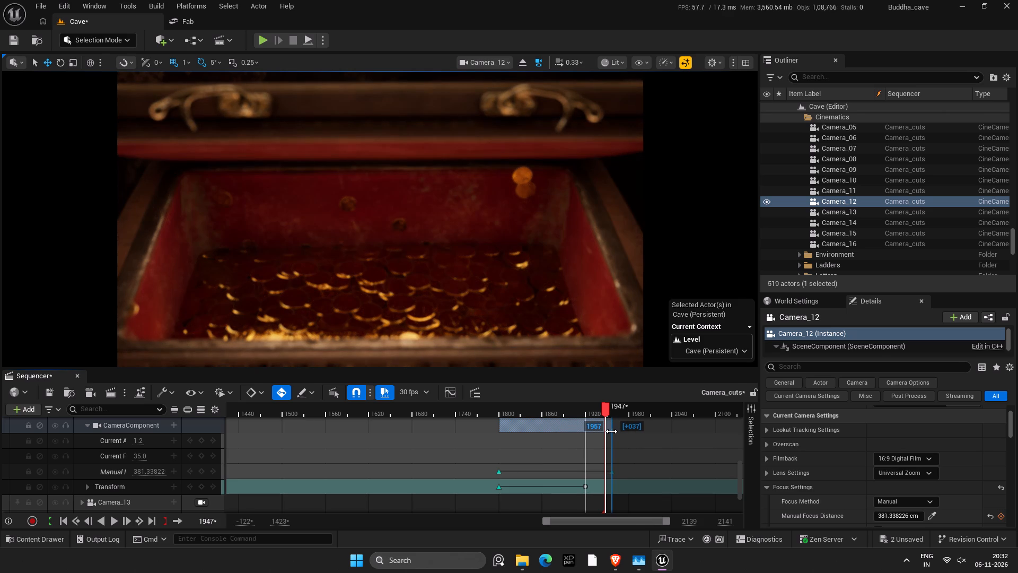
# Extend the sequence's playback range end to about frame 2060.
pyautogui.moveTo(607, 413); pyautogui.dragTo(641, 417)
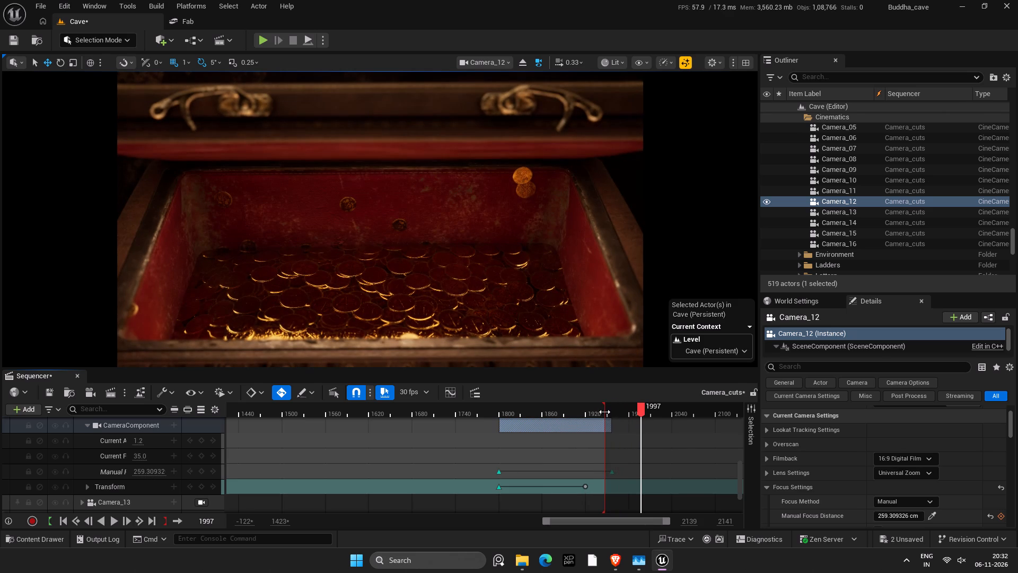
pyautogui.moveTo(604, 412); pyautogui.dragTo(690, 416)
# Set the end of Camera_12's CameraComponent keys to about frame 1947.
pyautogui.moveTo(609, 422); pyautogui.dragTo(605, 422)
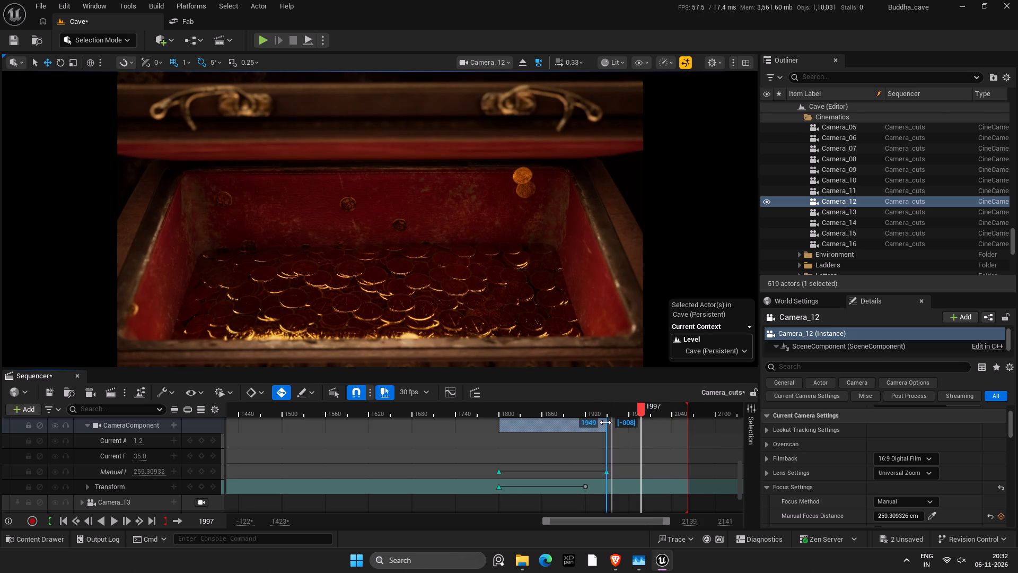
pyautogui.moveTo(605, 422); pyautogui.dragTo(608, 423)
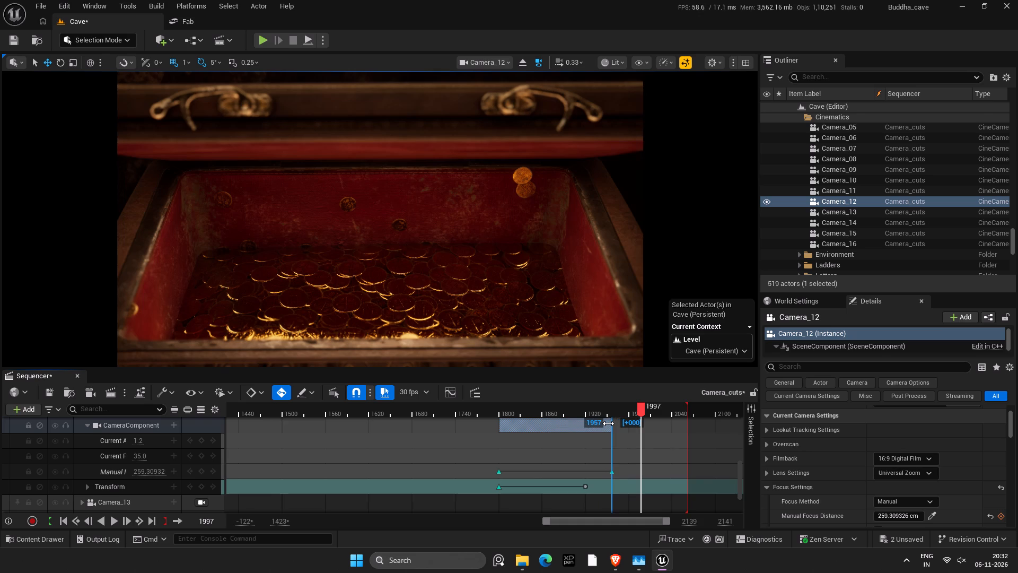
pyautogui.moveTo(608, 423); pyautogui.dragTo(604, 423)
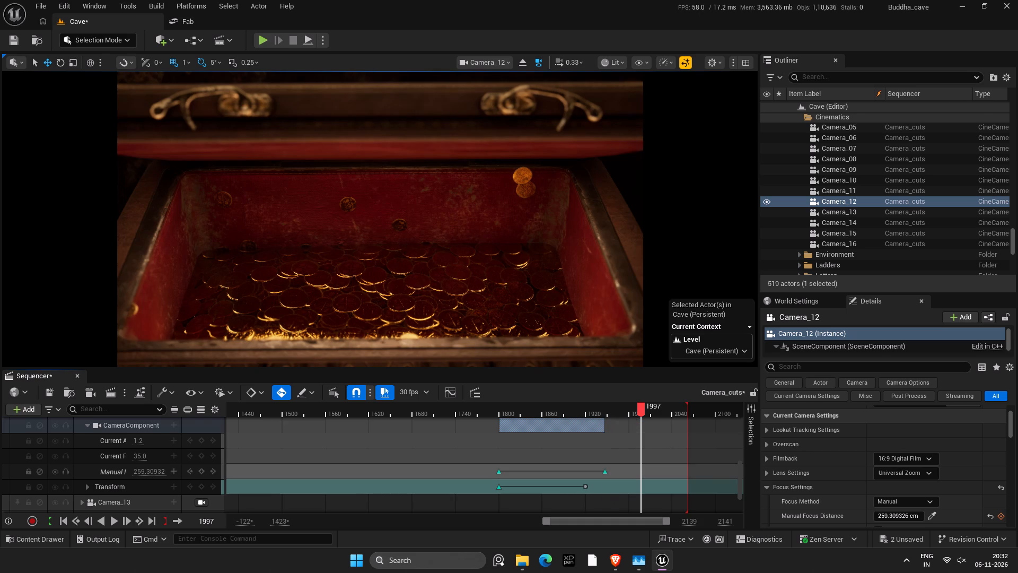
# Move the end key of Camera_12's Transform track to frame 1950.
pyautogui.moveTo(586, 485); pyautogui.dragTo(605, 484)
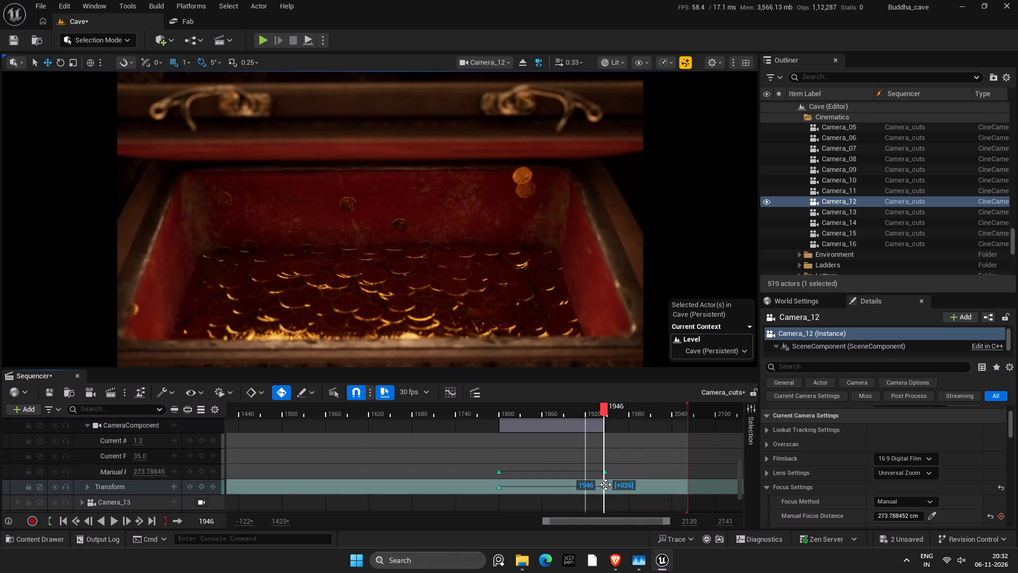
pyautogui.moveTo(605, 484); pyautogui.dragTo(609, 485)
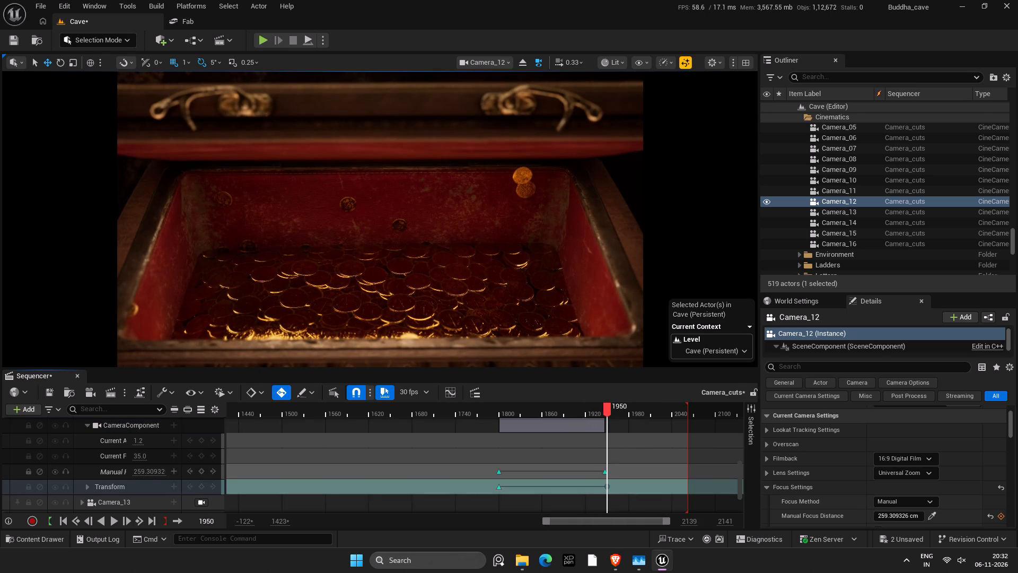
# Set the end of Camera_12's CameraComponent section and its Manual Focus Distance key to frame 1950, and save the sequence.
pyautogui.click(606, 473)
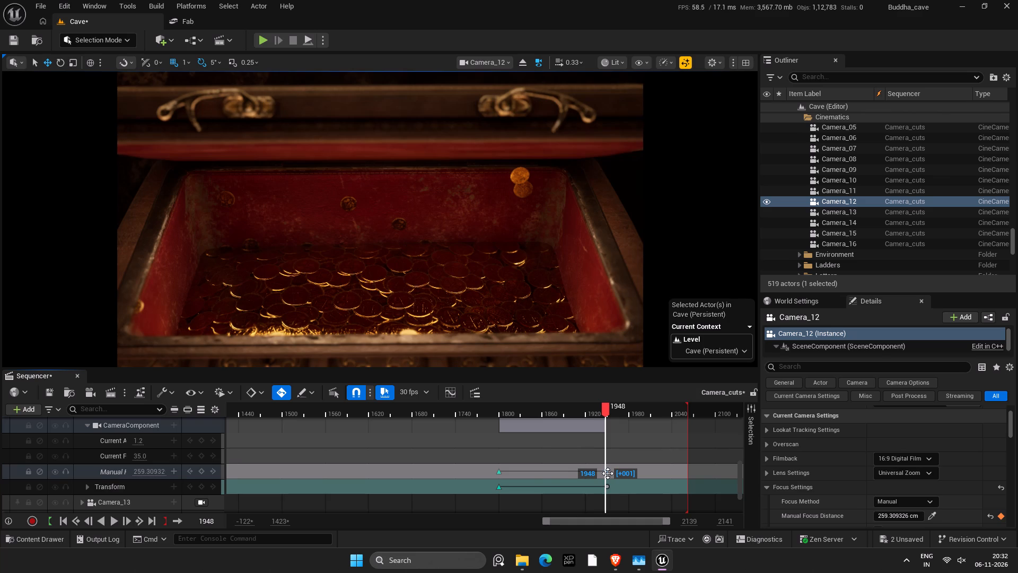
pyautogui.click(600, 427)
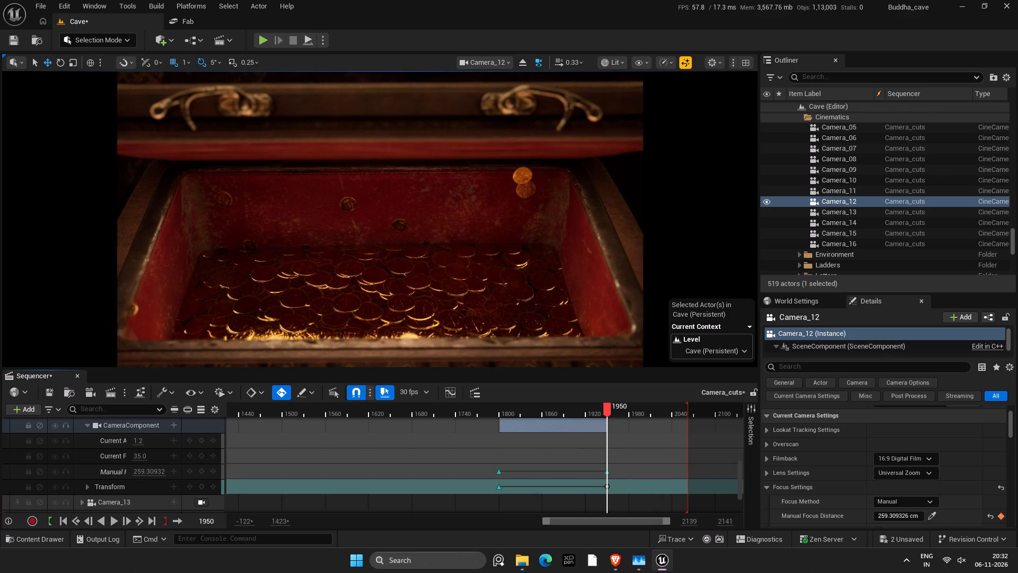
pyautogui.moveTo(608, 410); pyautogui.dragTo(640, 416)
pyautogui.click(607, 427)
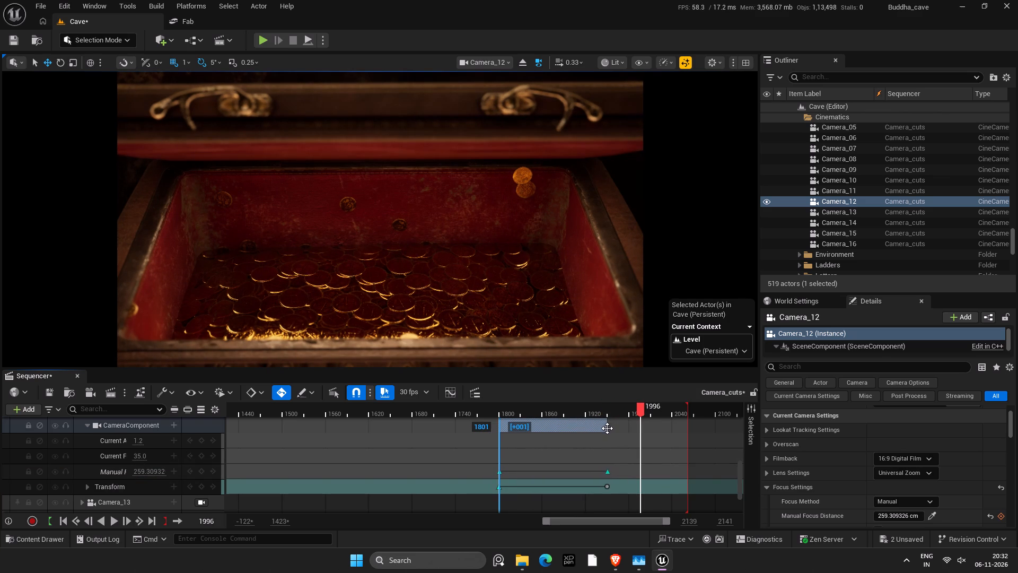
pyautogui.click(606, 423)
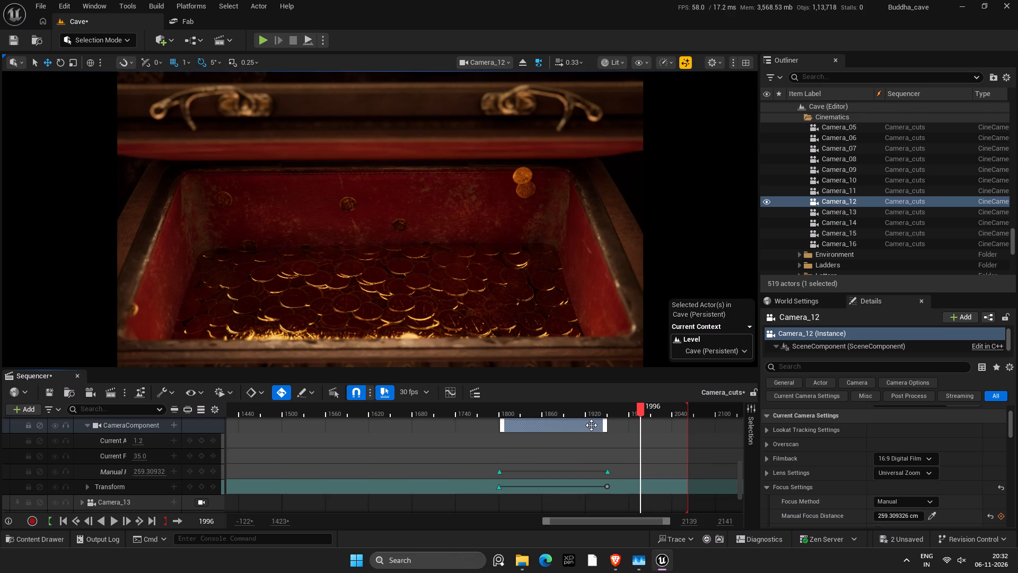
pyautogui.hotkey('ctrl', 'z')
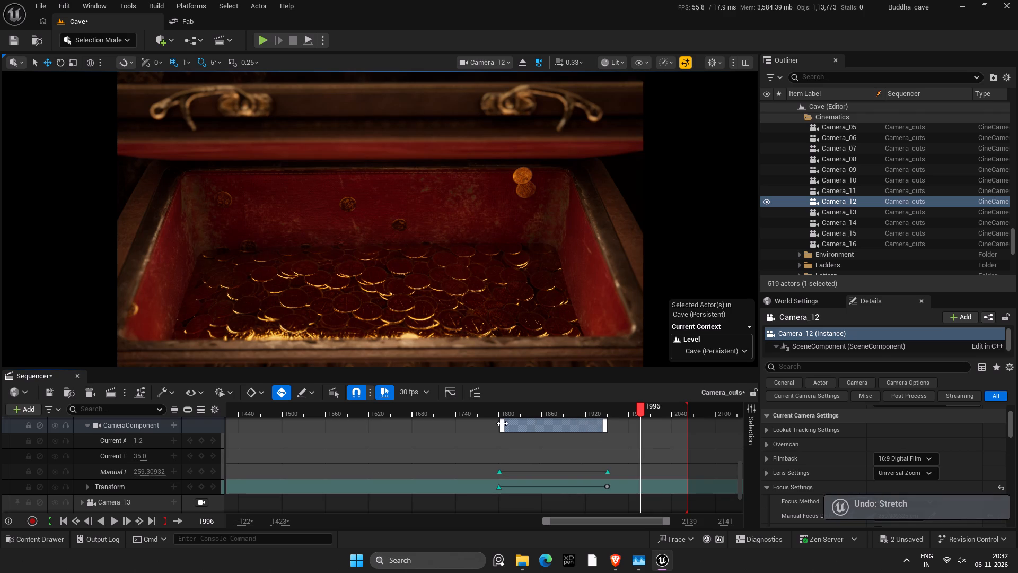
pyautogui.click(502, 423)
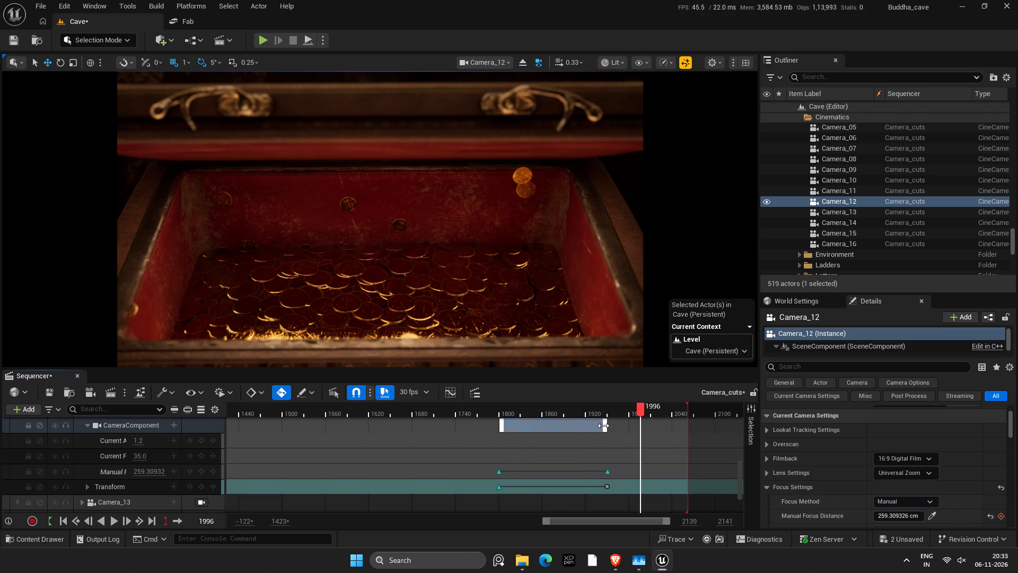
pyautogui.click(603, 426)
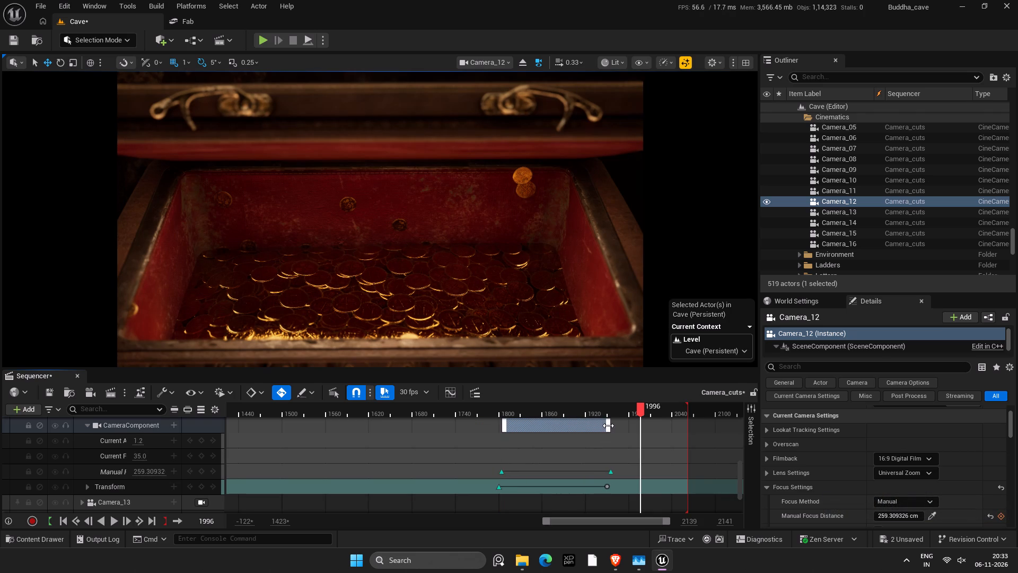
pyautogui.hotkey('ctrl', 'z')
pyautogui.click(605, 424)
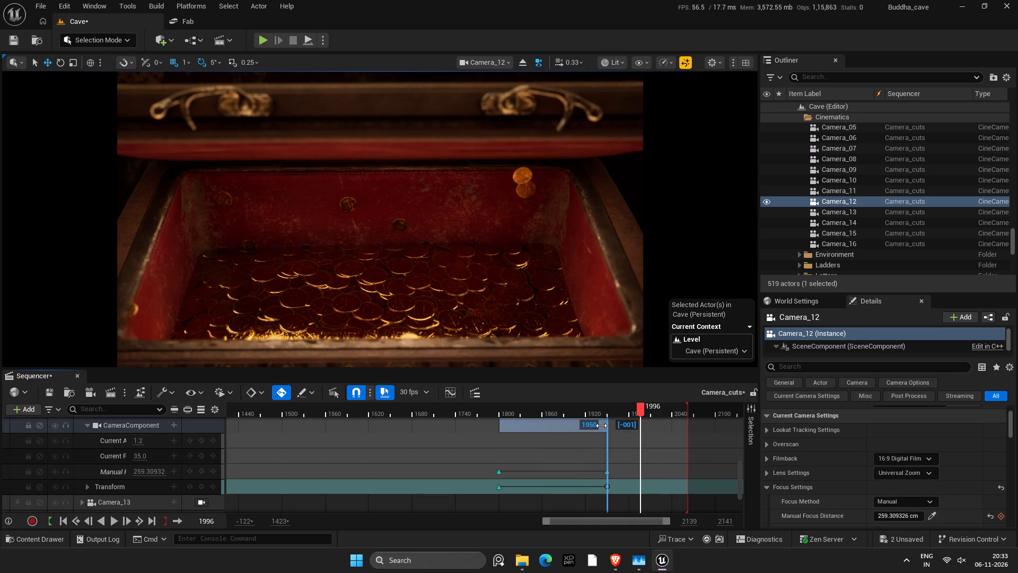
pyautogui.hotkey('ctrl', 's')
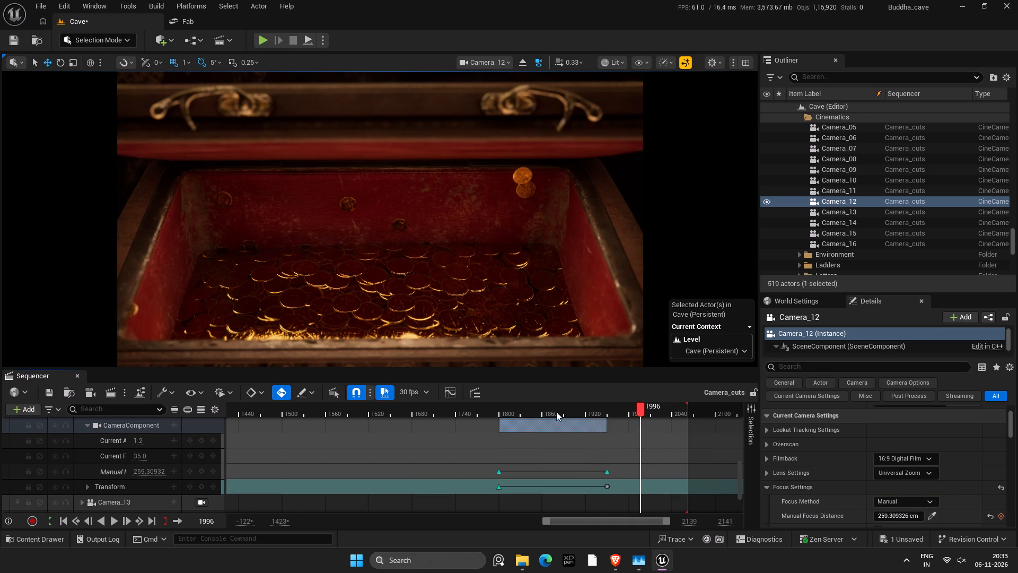
pyautogui.moveTo(555, 412); pyautogui.dragTo(487, 412)
pyautogui.hotkey('ctrl', 's')
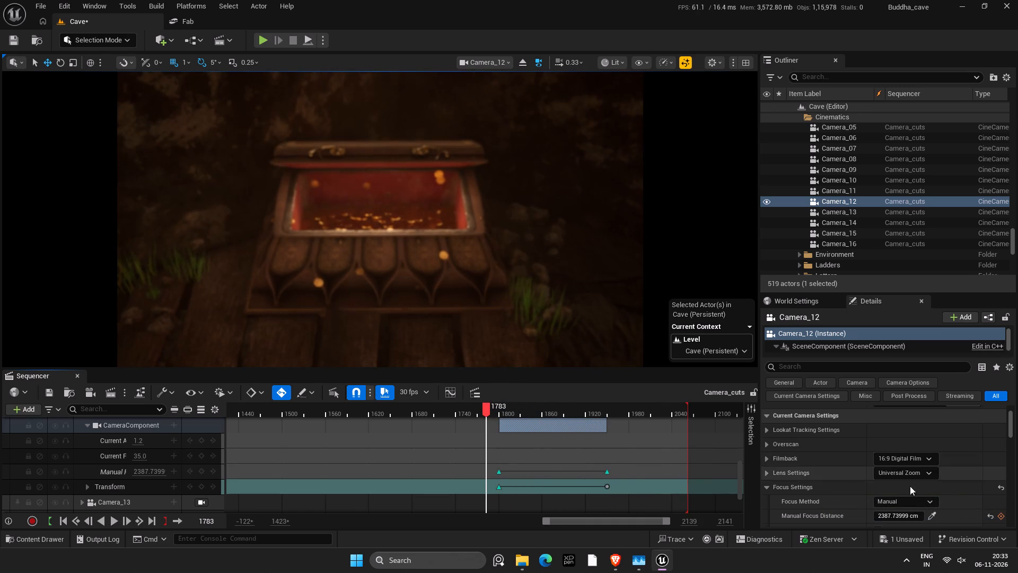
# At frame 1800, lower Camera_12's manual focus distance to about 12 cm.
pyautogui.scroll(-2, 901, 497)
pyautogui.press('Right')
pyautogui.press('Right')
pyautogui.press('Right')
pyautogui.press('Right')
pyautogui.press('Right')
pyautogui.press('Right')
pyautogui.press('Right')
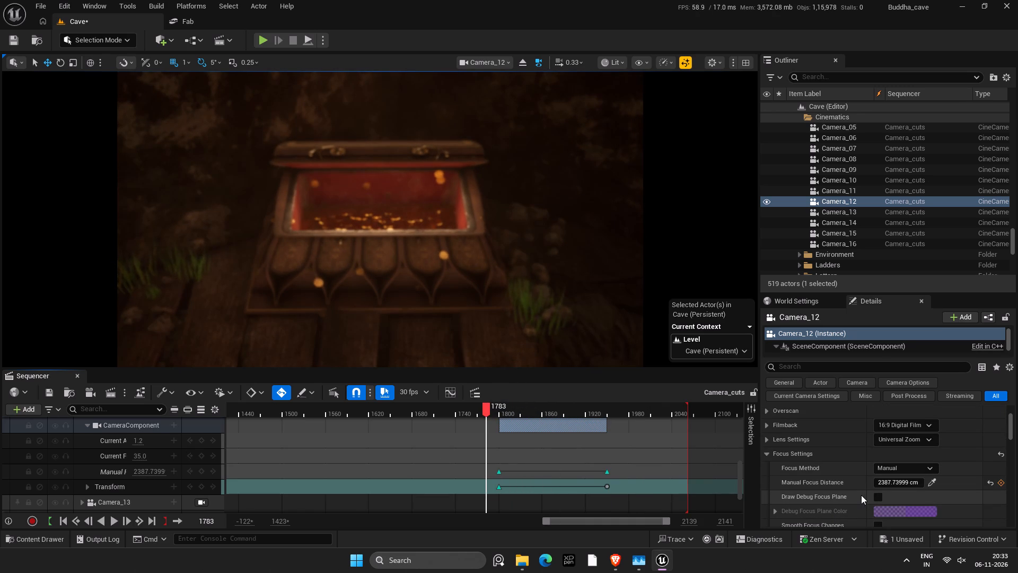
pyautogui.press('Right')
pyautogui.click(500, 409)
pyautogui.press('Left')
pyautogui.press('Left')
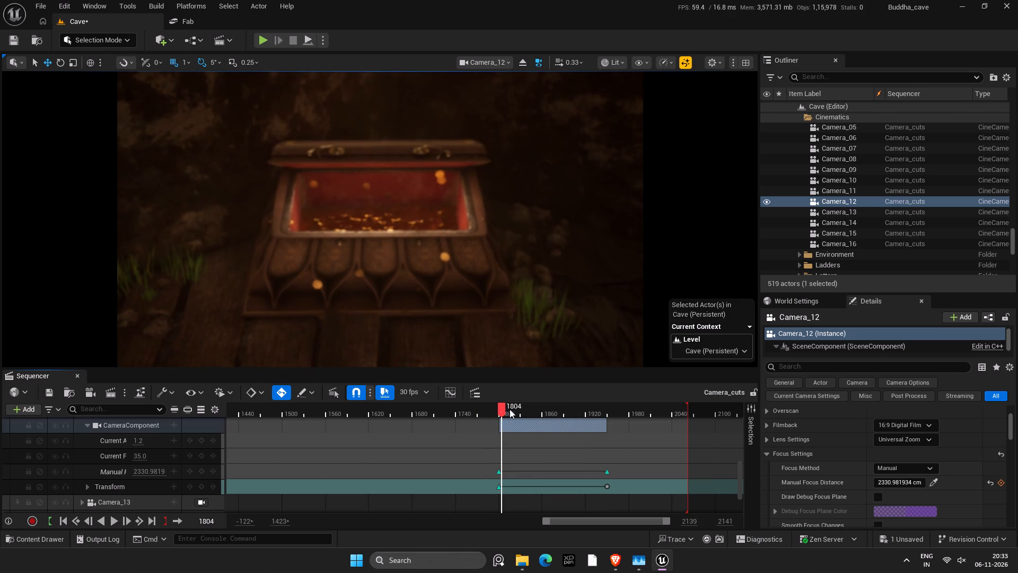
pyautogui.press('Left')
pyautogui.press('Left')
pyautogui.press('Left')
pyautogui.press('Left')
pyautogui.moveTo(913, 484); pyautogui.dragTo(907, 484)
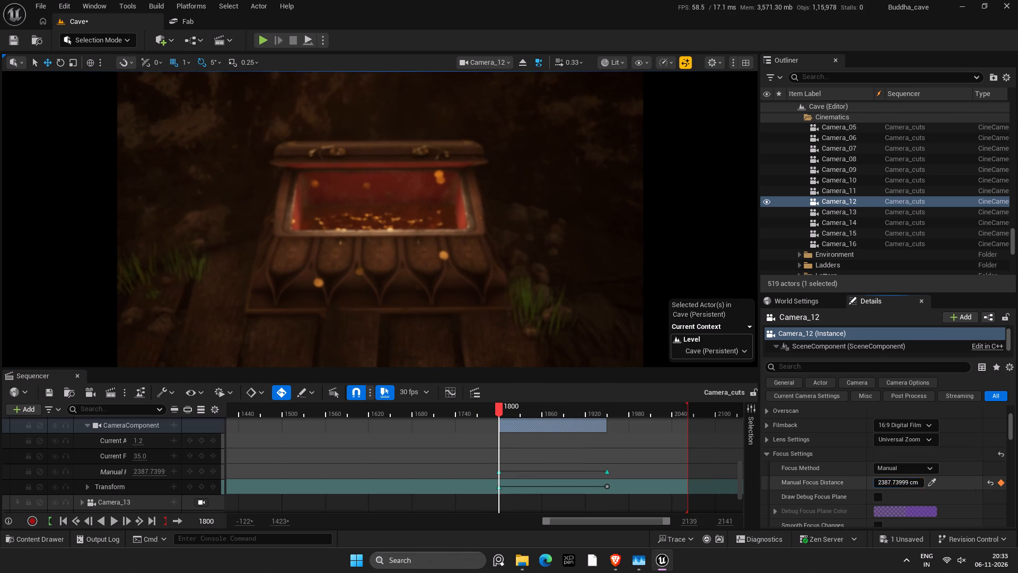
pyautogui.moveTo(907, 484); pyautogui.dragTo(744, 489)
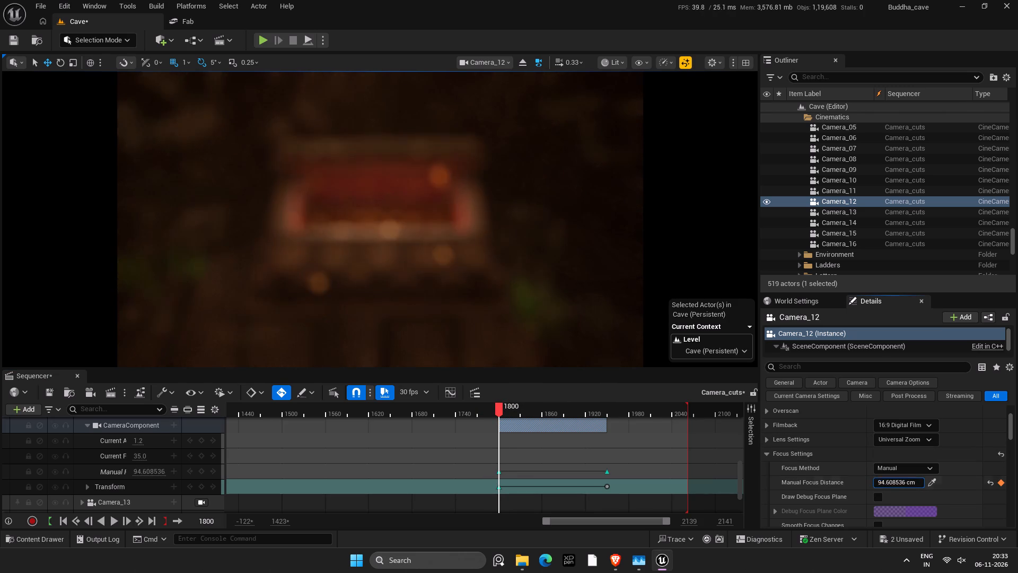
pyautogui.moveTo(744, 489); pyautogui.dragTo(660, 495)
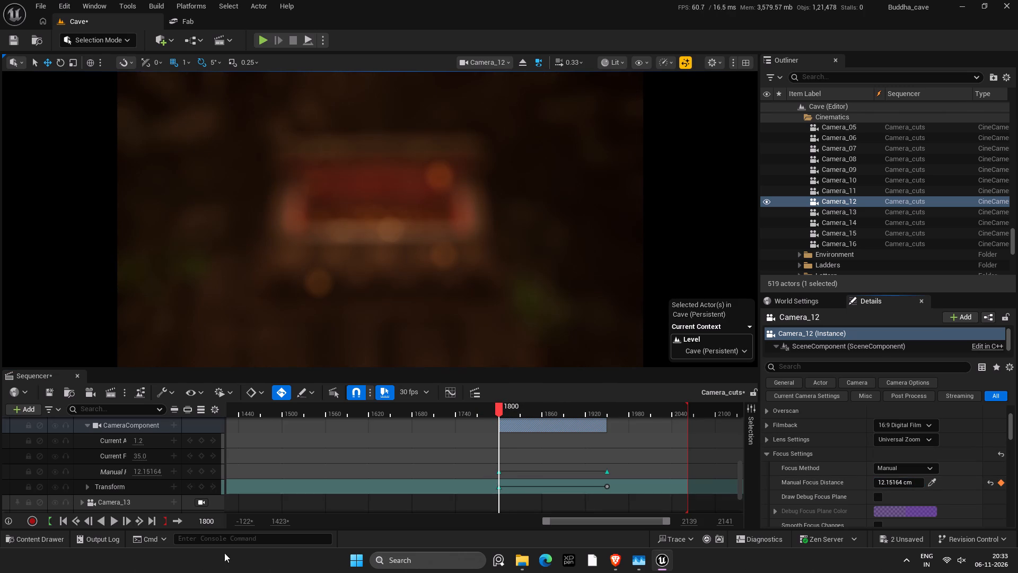
# Play back Camera_12's shot from frame 1800 to check the focus pull onto the treasure chest.
pyautogui.click(109, 522)
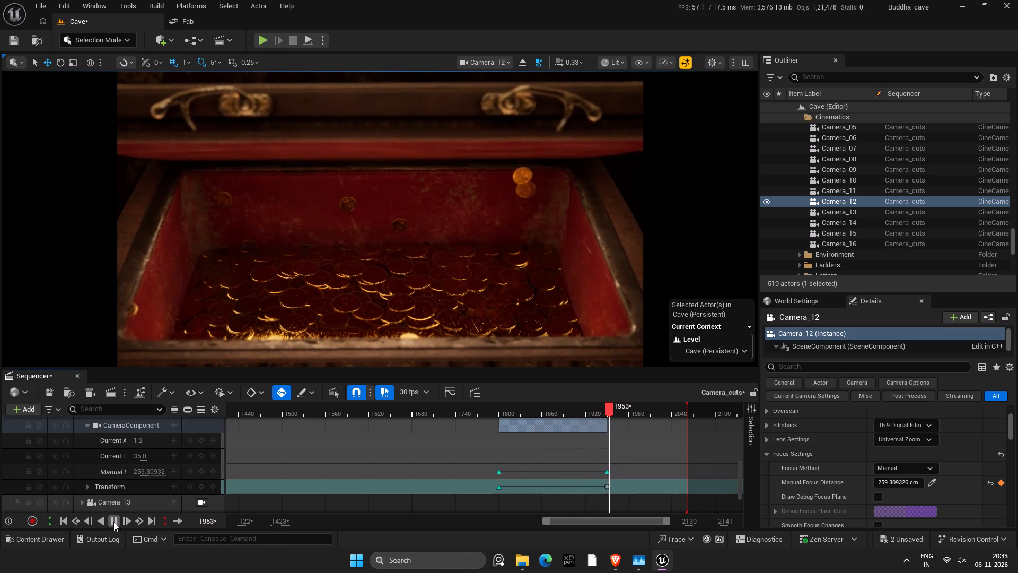
pyautogui.click(113, 522)
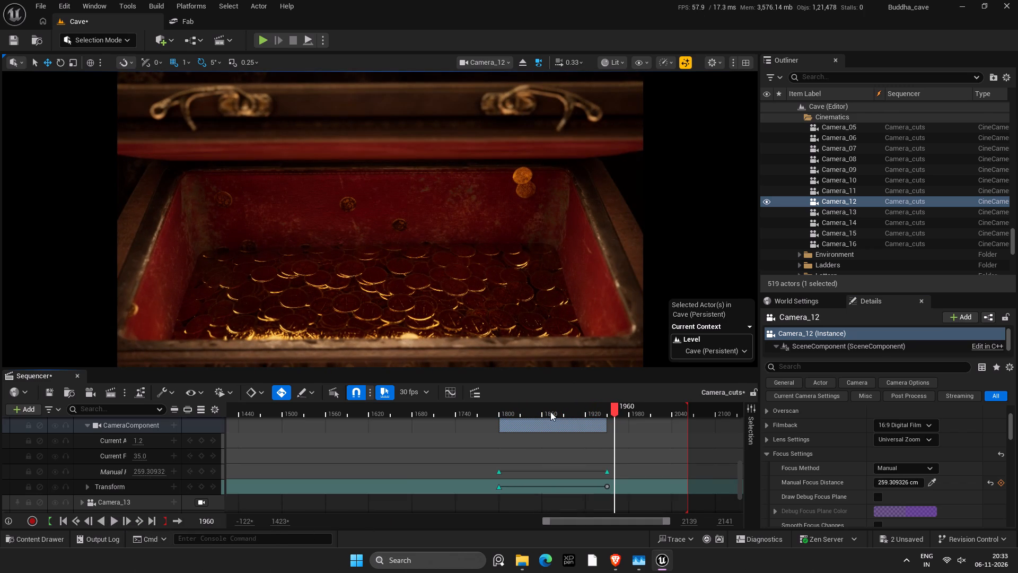
# At frame 1800, set Camera_12's manual focus distance to about 556 cm, using the debug focus plane temporarily as a guide, and save.
pyautogui.moveTo(543, 409); pyautogui.dragTo(502, 409)
pyautogui.press('Left')
pyautogui.press('Left')
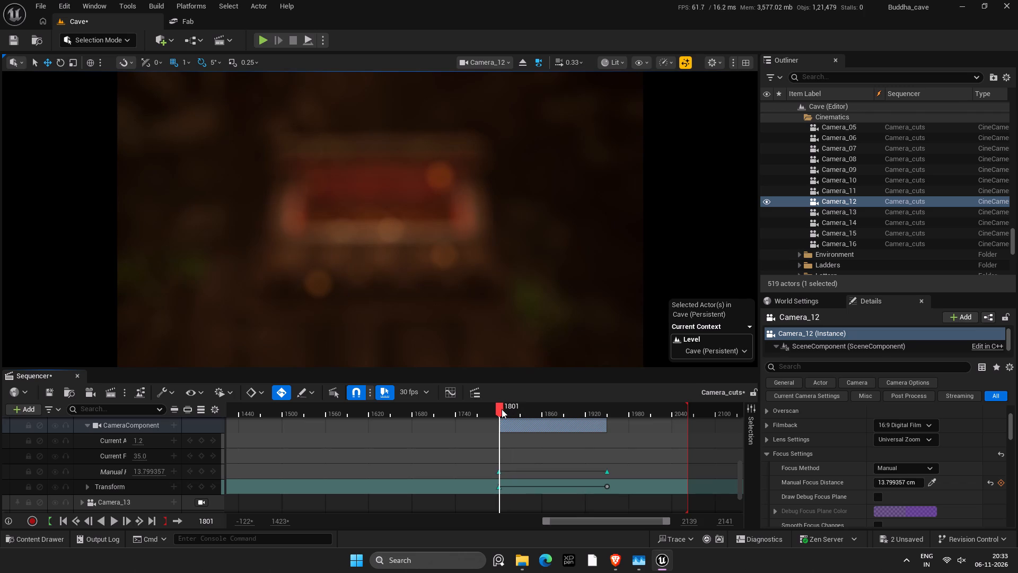
pyautogui.press('Left')
pyautogui.moveTo(894, 483); pyautogui.dragTo(942, 476)
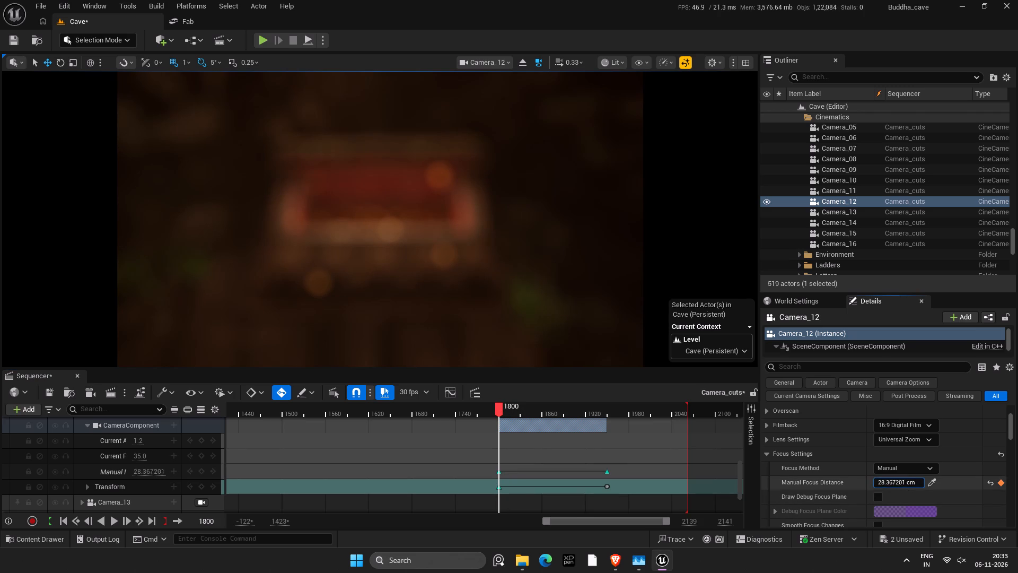
pyautogui.moveTo(942, 476); pyautogui.dragTo(1017, 476)
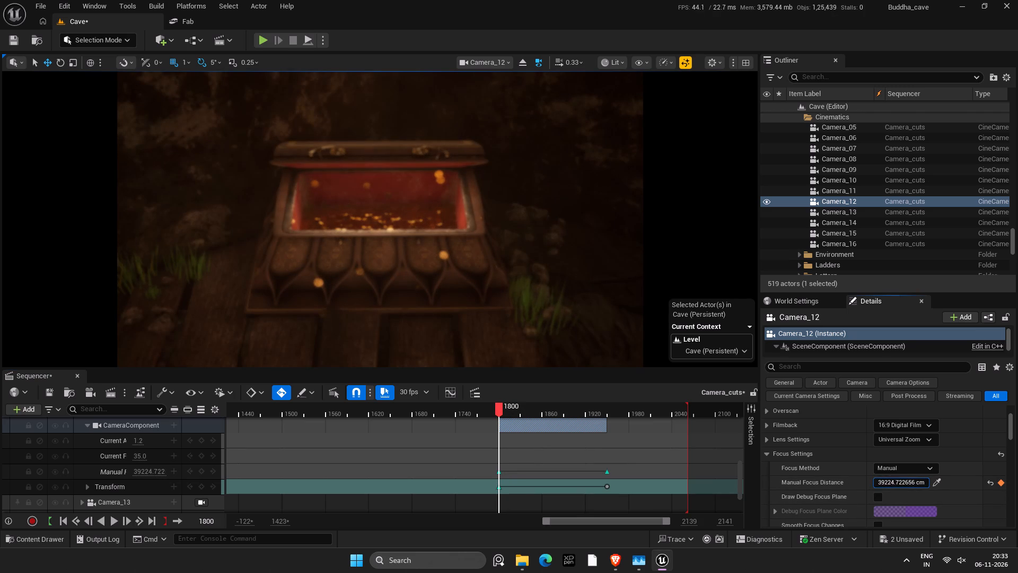
pyautogui.moveTo(1017, 476); pyautogui.dragTo(923, 485)
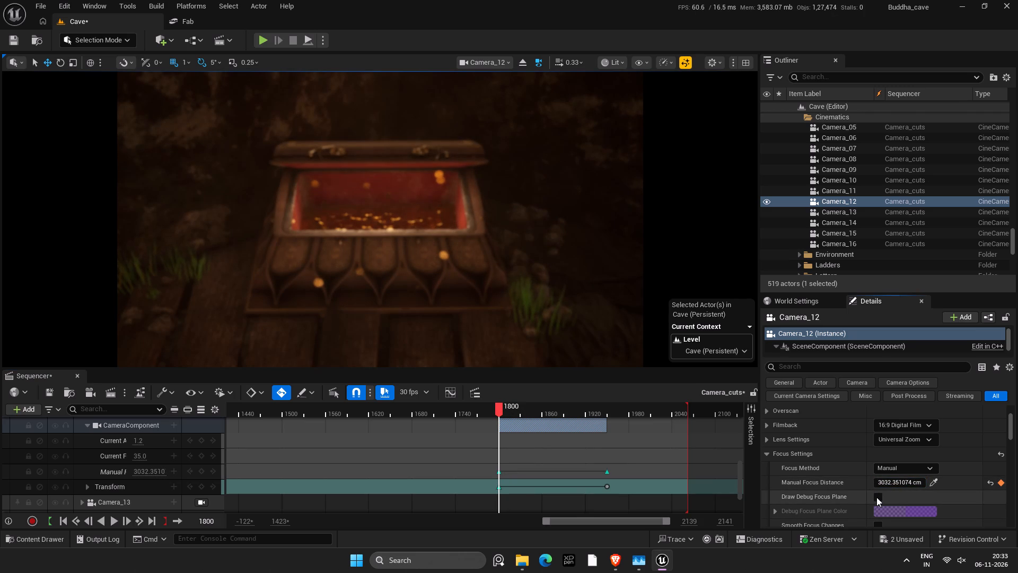
pyautogui.click(880, 497)
pyautogui.moveTo(906, 483); pyautogui.dragTo(819, 483)
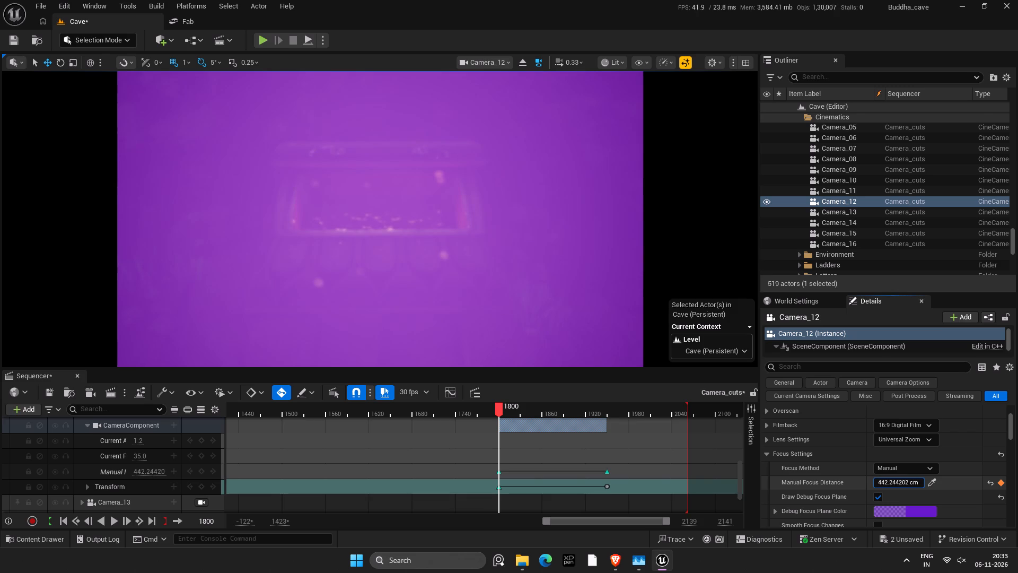
pyautogui.moveTo(819, 483); pyautogui.dragTo(826, 483)
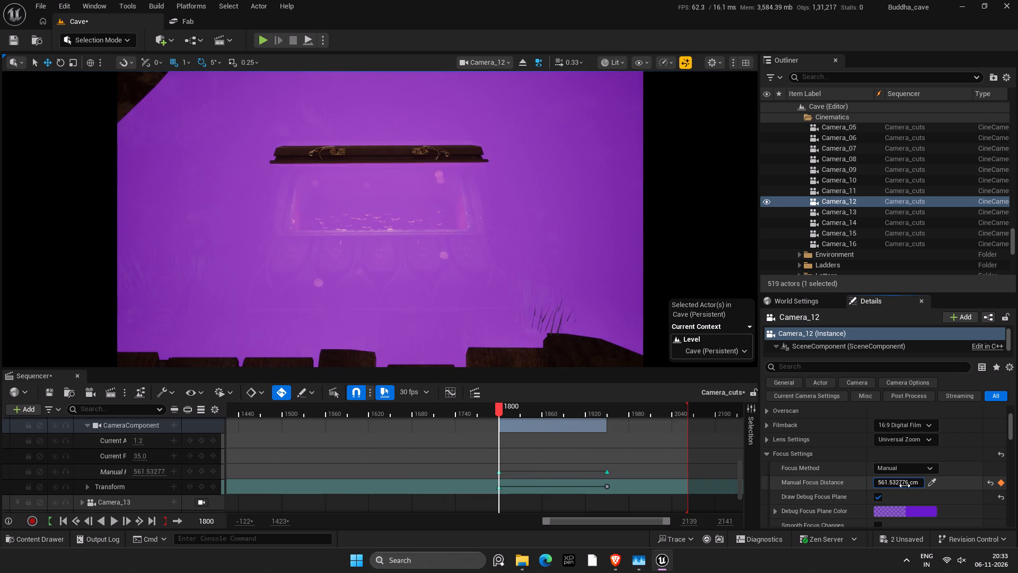
pyautogui.click(878, 497)
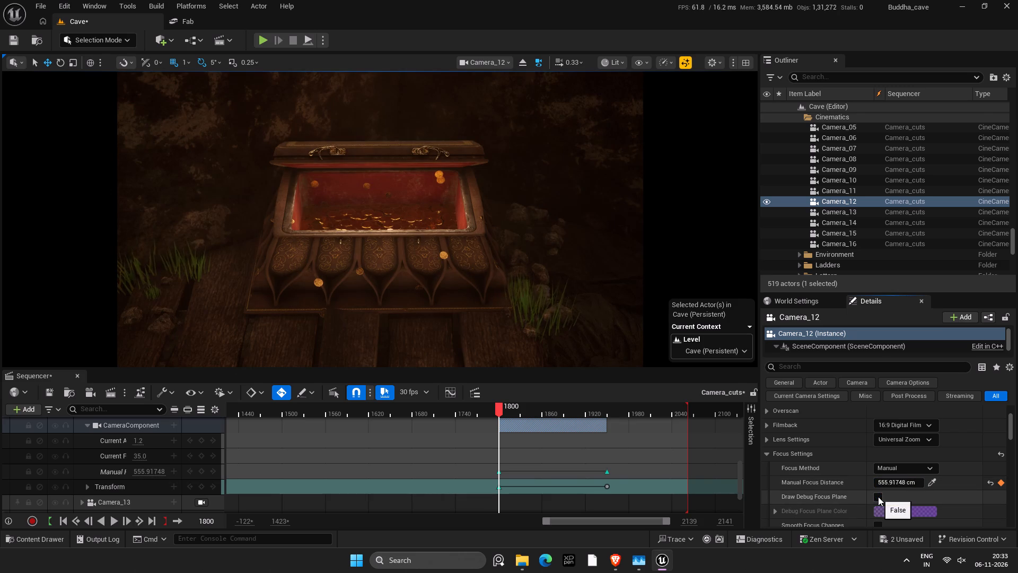
pyautogui.hotkey('ctrl', 's')
pyautogui.hotkey('ctrl', 's')
pyautogui.hotkey('ctrl', 's')
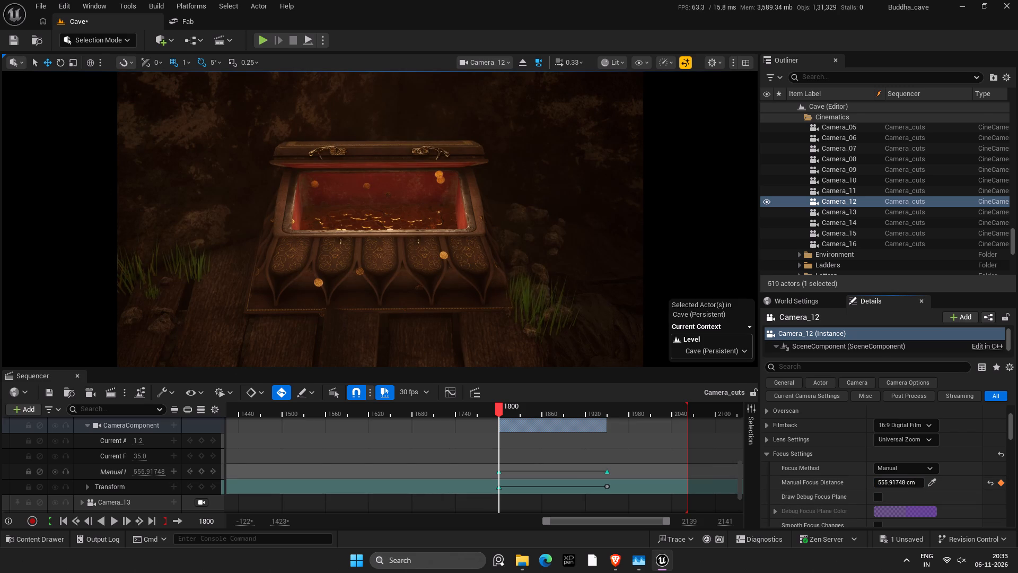
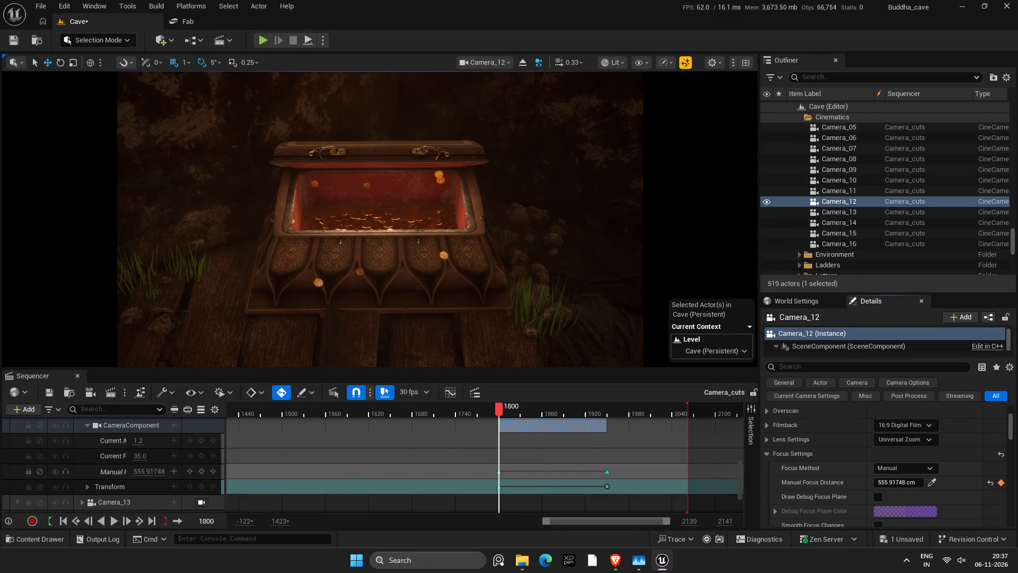
# Save the sequence and review Camera_12's push-in on the treasure chest by playing and scrubbing between frames 1800 and 1950.
pyautogui.hotkey('ctrl', 's')
pyautogui.hotkey('ctrl', 's')
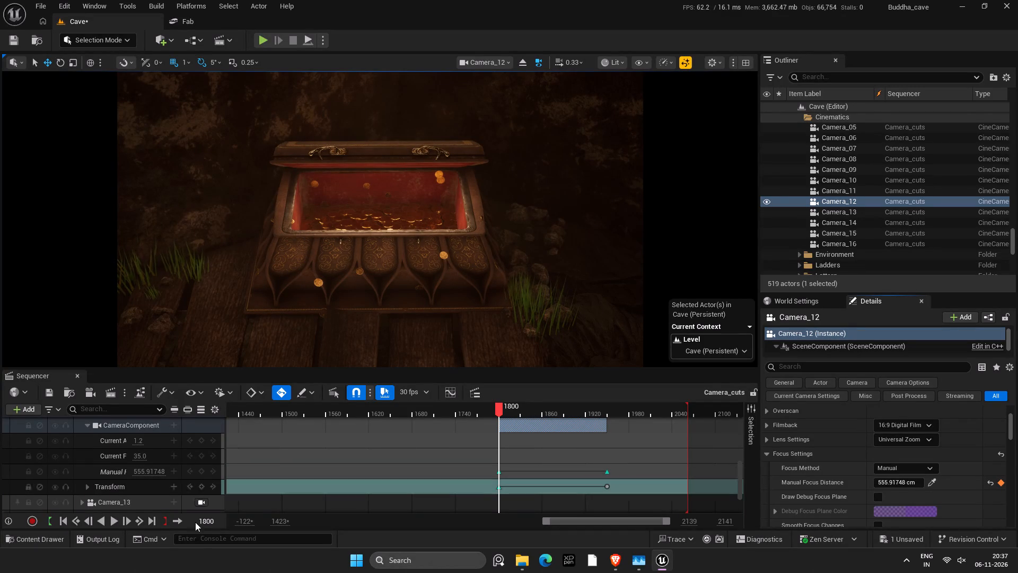
pyautogui.click(115, 522)
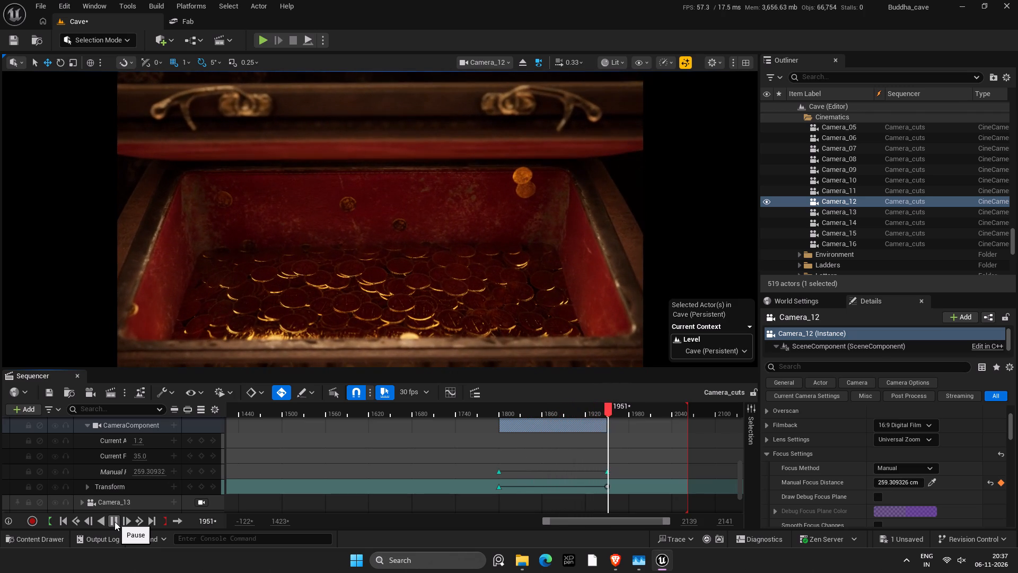
pyautogui.hotkey('ctrl', 's')
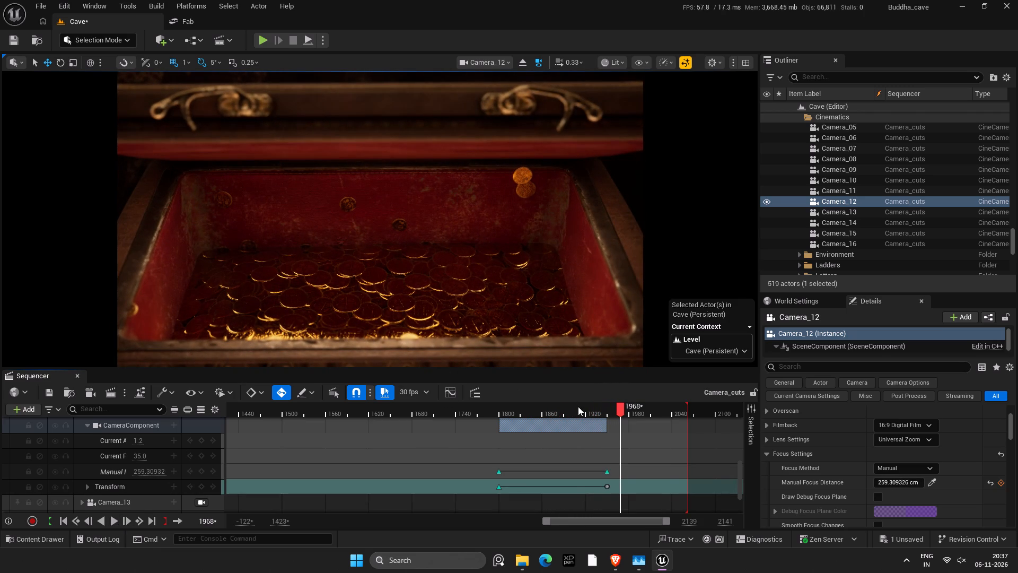
pyautogui.moveTo(578, 406); pyautogui.dragTo(609, 411)
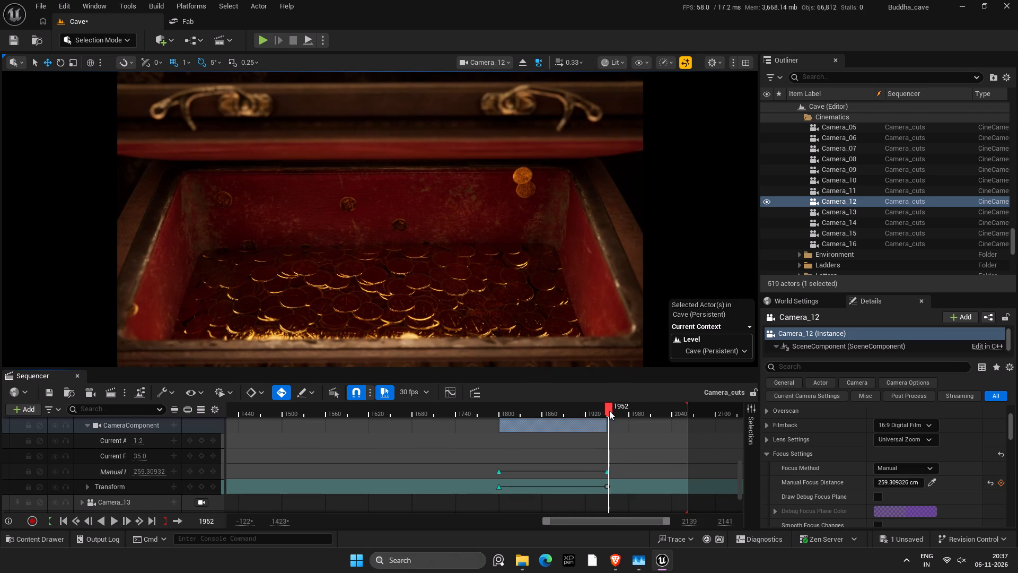
pyautogui.moveTo(609, 411); pyautogui.dragTo(607, 411)
pyautogui.moveTo(605, 412); pyautogui.dragTo(567, 414)
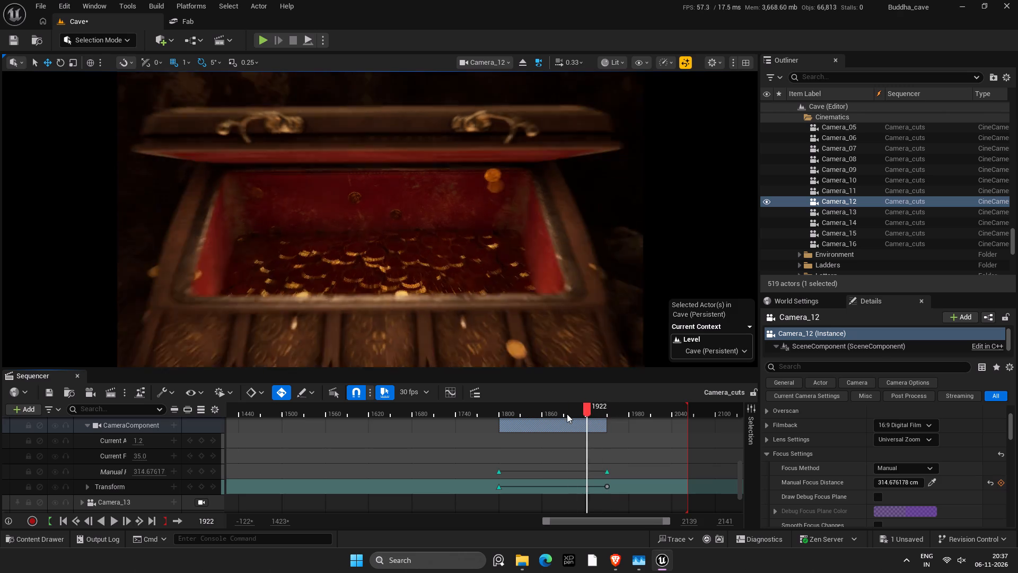
pyautogui.moveTo(567, 414); pyautogui.dragTo(499, 414)
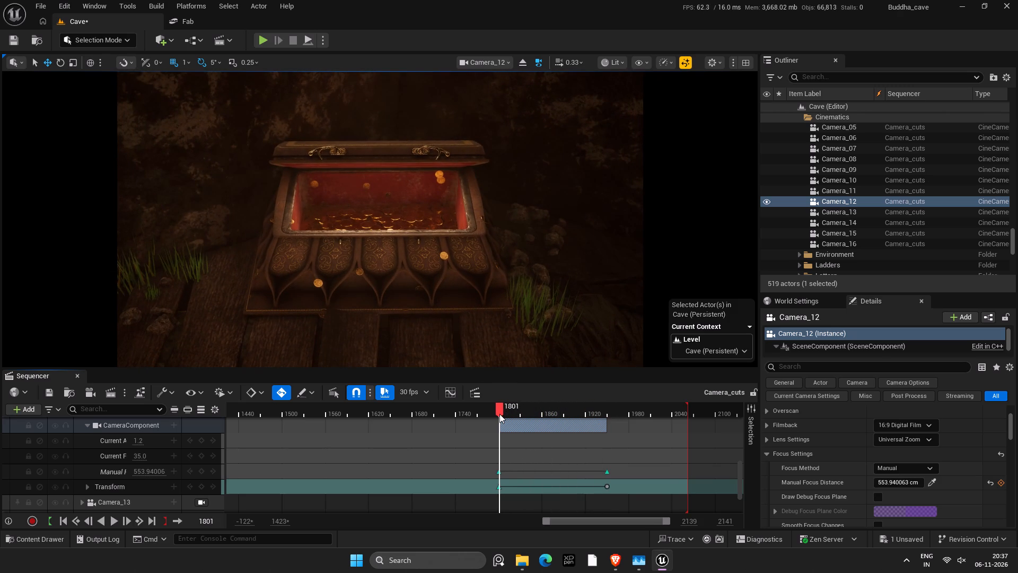
# At frame 1800, move Camera_12 closer to the chest with location X 1125 and Z 1365, and save the sequence.
pyautogui.press('Left')
pyautogui.scroll(4, 955, 431)
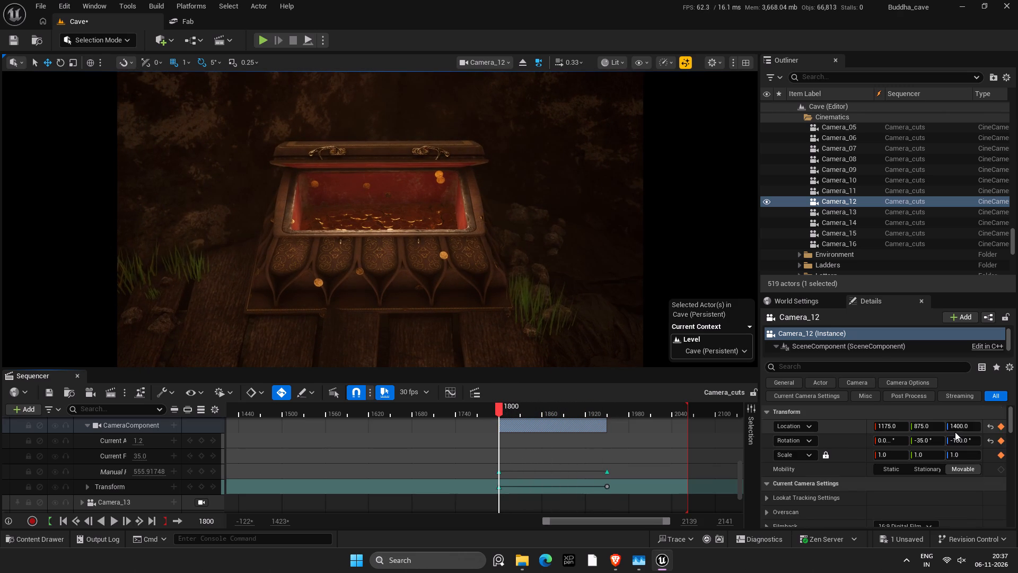
pyautogui.scroll(6, 955, 432)
pyautogui.moveTo(925, 428); pyautogui.dragTo(934, 428)
pyautogui.hotkey('ctrl', 'z')
pyautogui.moveTo(898, 423); pyautogui.dragTo(925, 426)
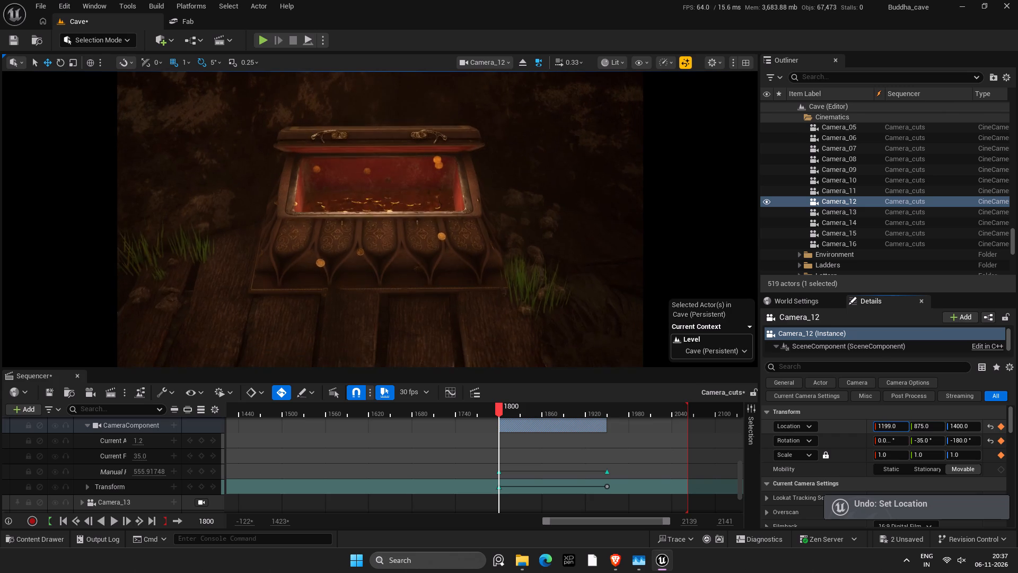
pyautogui.moveTo(925, 426); pyautogui.dragTo(859, 436)
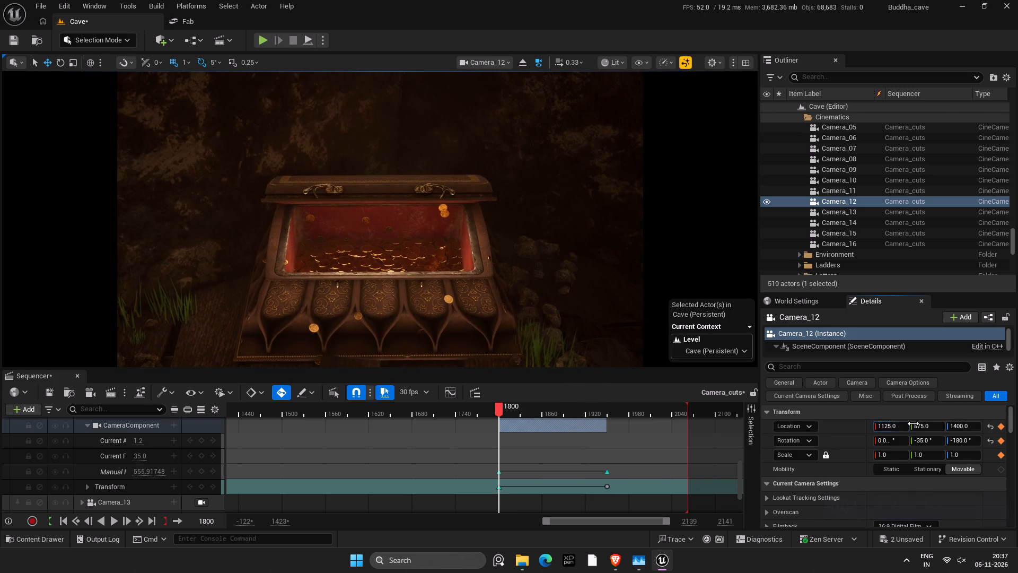
pyautogui.moveTo(964, 428); pyautogui.dragTo(929, 429)
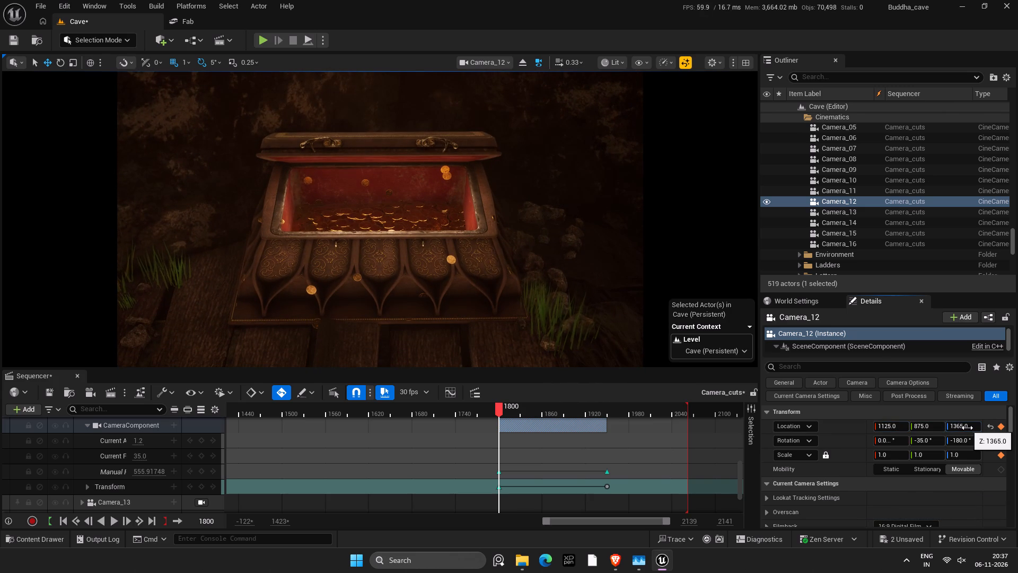
pyautogui.hotkey('ctrl', 's')
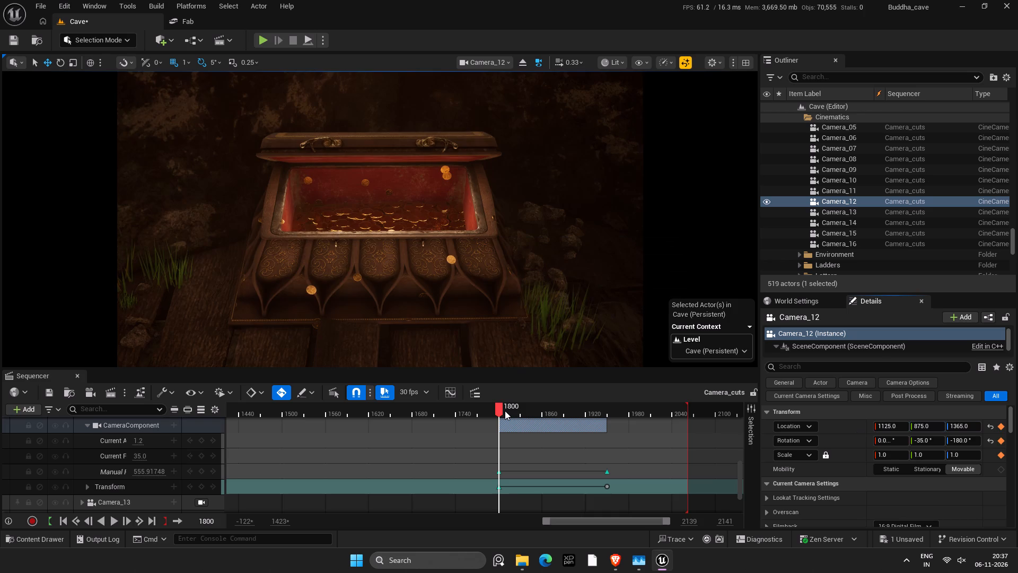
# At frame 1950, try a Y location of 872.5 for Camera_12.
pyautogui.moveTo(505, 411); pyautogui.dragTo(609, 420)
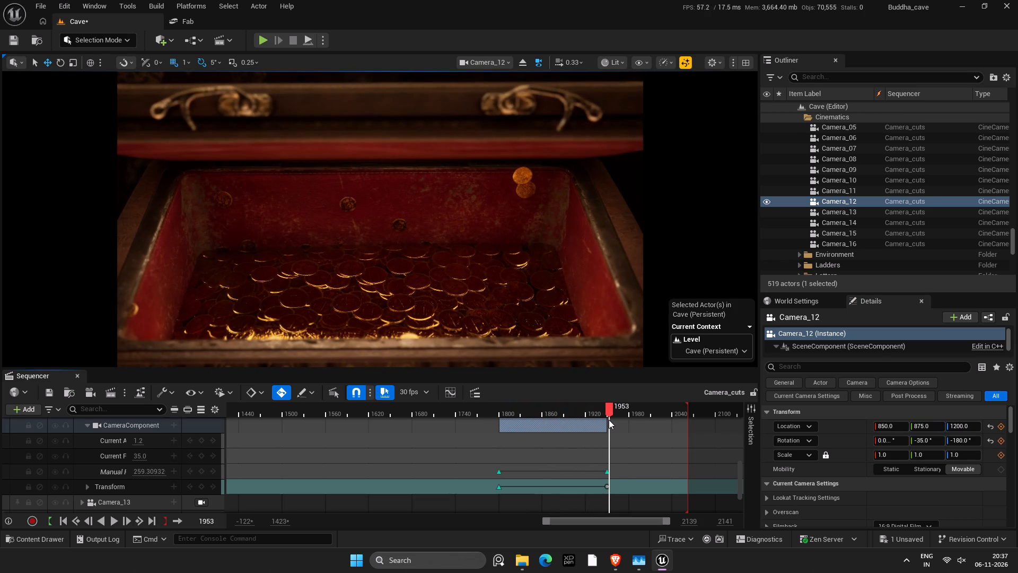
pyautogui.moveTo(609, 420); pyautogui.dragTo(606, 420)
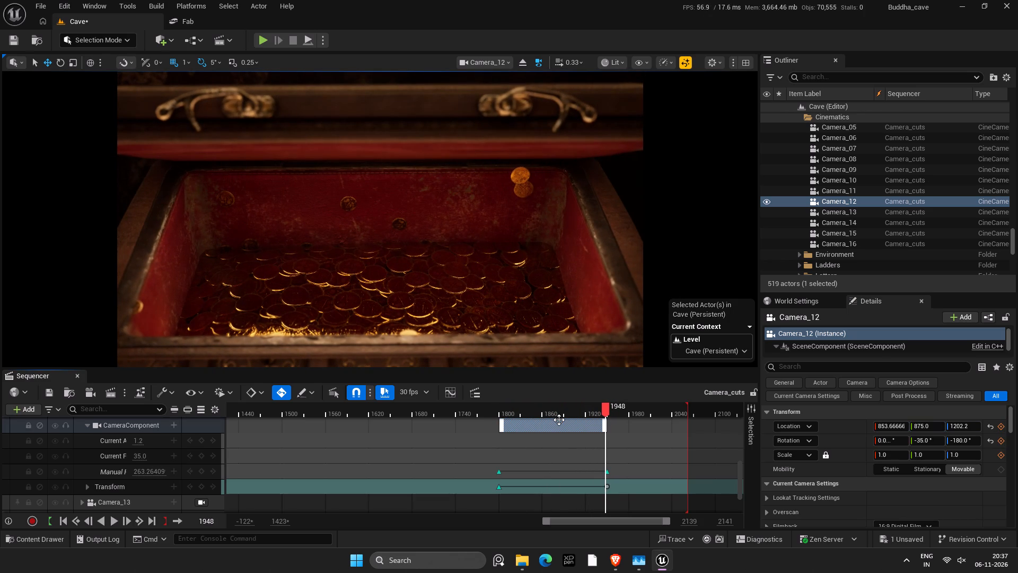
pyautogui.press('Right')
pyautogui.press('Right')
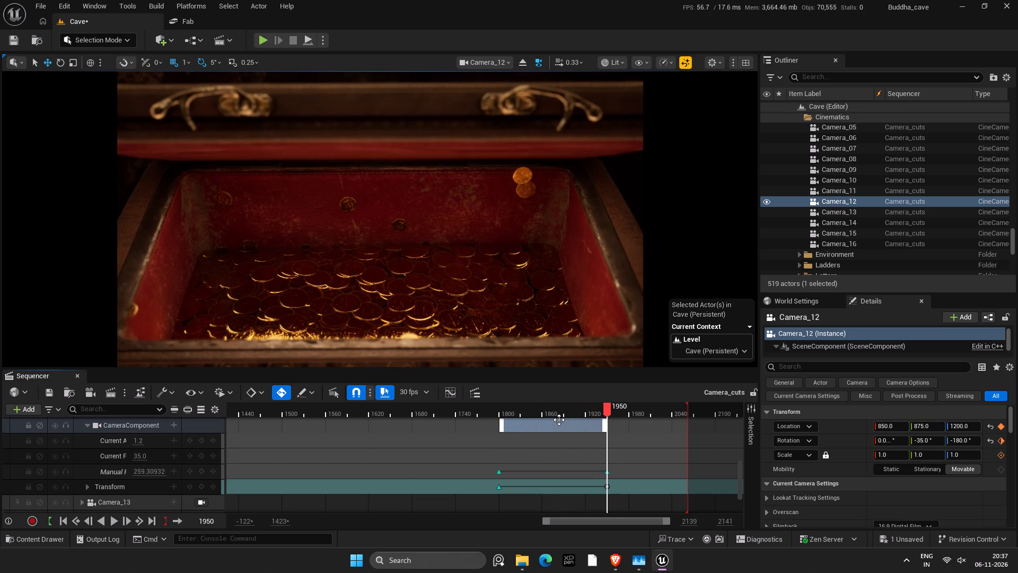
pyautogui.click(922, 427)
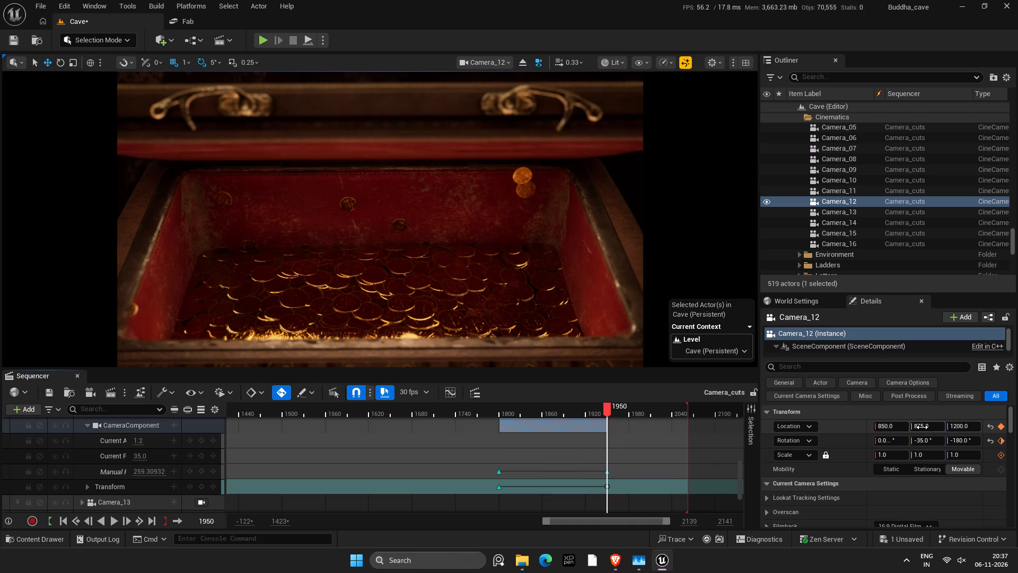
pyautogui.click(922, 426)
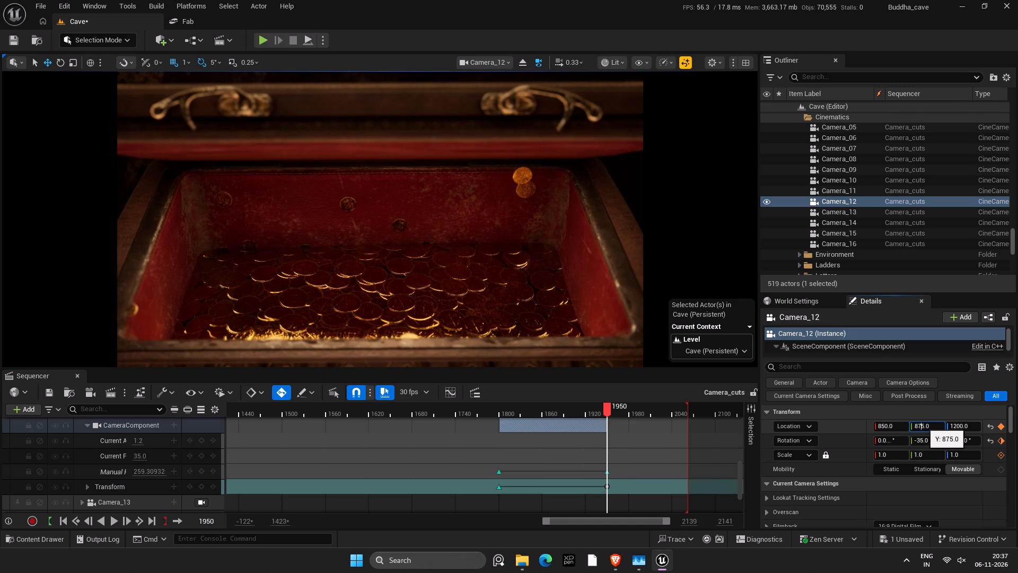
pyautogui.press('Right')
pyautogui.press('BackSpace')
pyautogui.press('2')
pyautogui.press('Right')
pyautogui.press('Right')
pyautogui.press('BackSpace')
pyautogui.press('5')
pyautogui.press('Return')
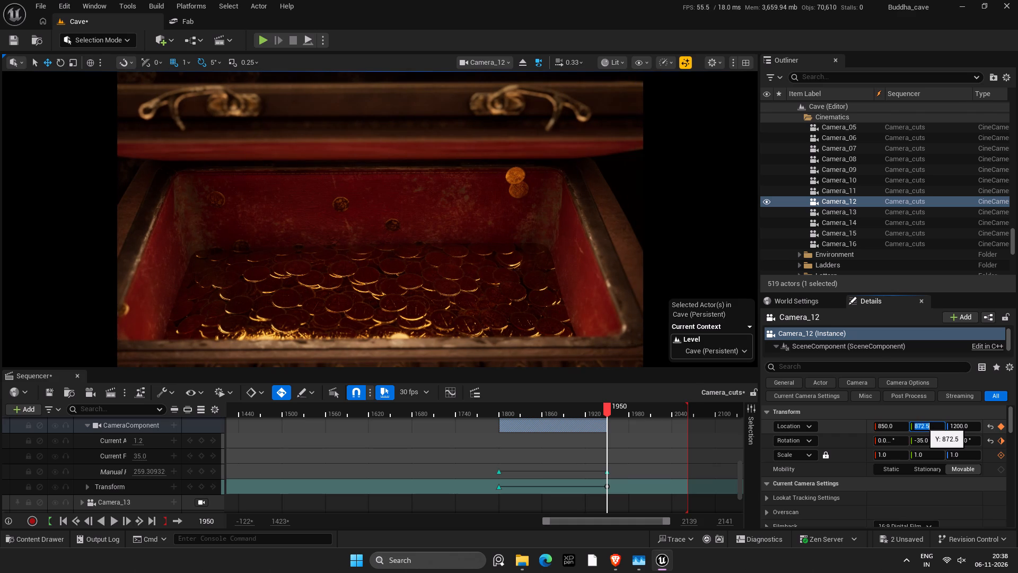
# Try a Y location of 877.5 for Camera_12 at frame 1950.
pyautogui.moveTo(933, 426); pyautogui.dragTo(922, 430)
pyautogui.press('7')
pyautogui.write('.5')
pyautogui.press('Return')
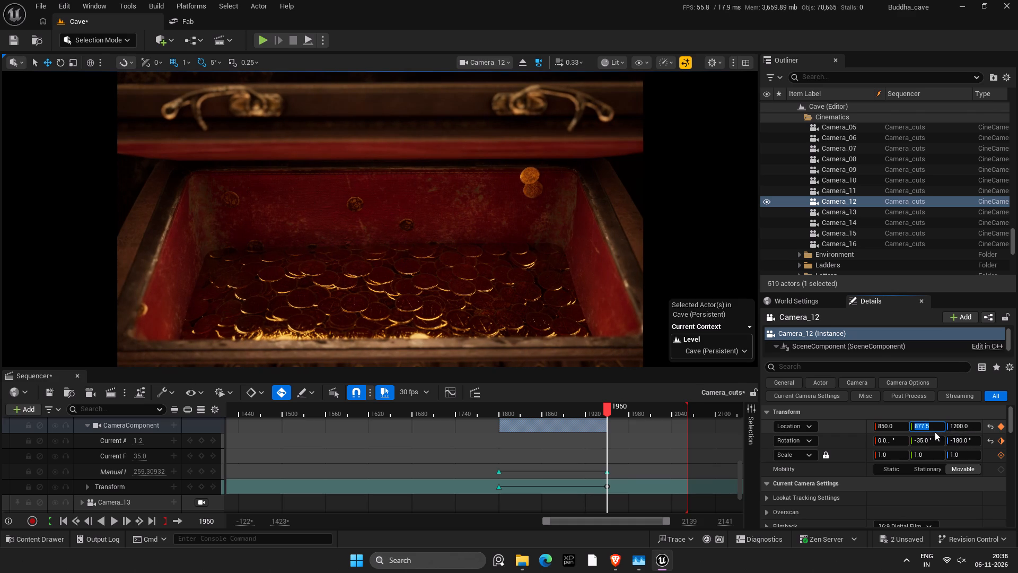
# Set Camera_12's Y location to 876 at frame 1950 and save the sequence.
pyautogui.moveTo(929, 426); pyautogui.dragTo(921, 430)
pyautogui.press('6')
pyautogui.press('Return')
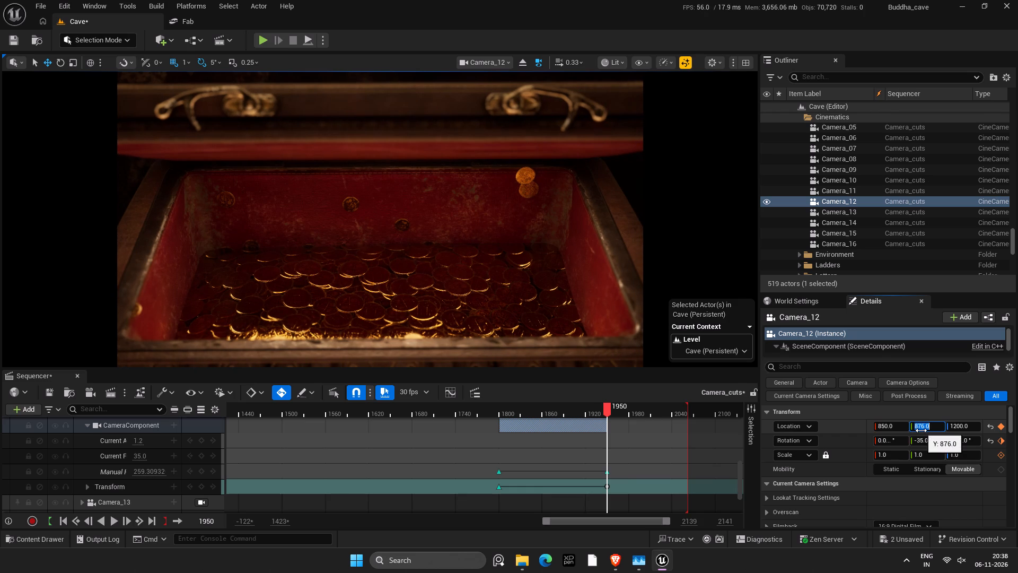
pyautogui.hotkey('ctrl', 's')
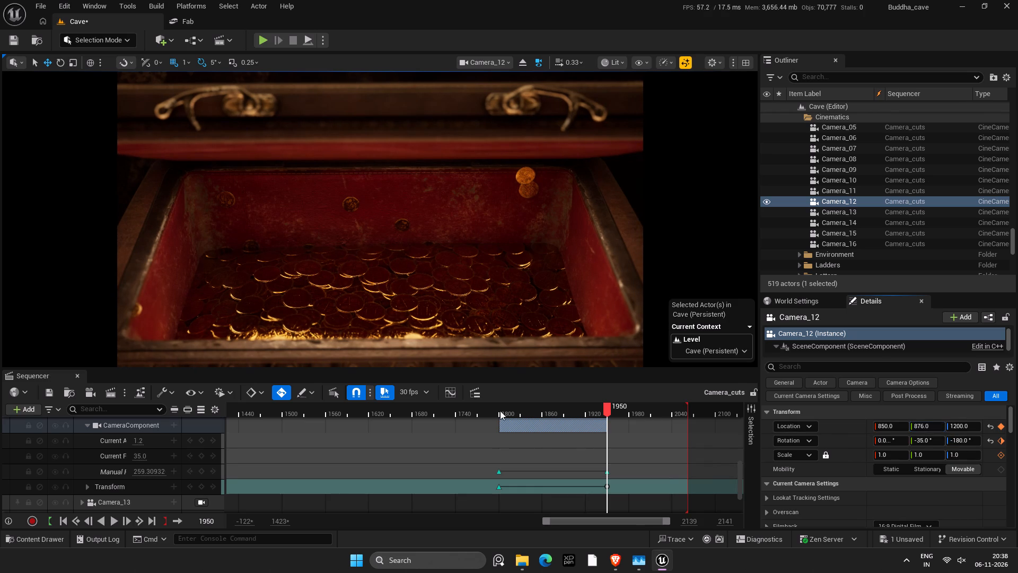
# At frame 1801, set Camera_12's location to Y 876 and X 1120, saving the sequence.
pyautogui.click(501, 410)
pyautogui.press('Left')
pyautogui.press('Left')
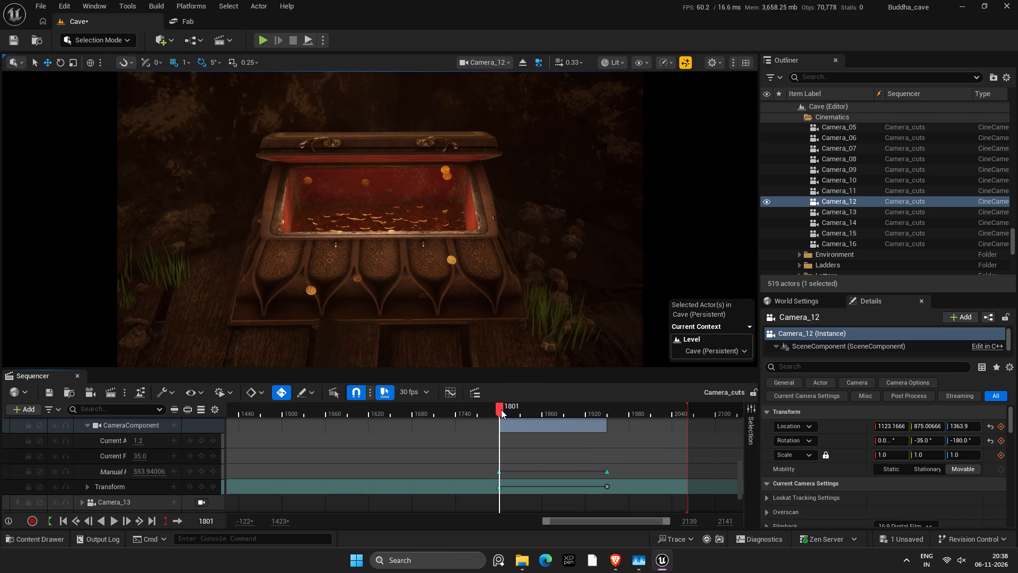
pyautogui.click(917, 423)
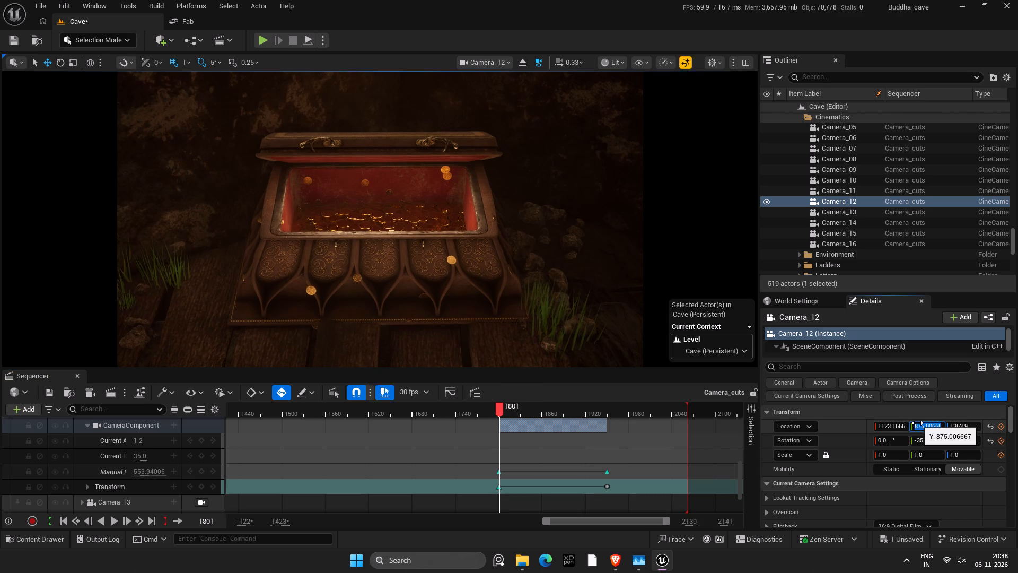
pyautogui.write('876')
pyautogui.press('Return')
pyautogui.hotkey('ctrl', 's')
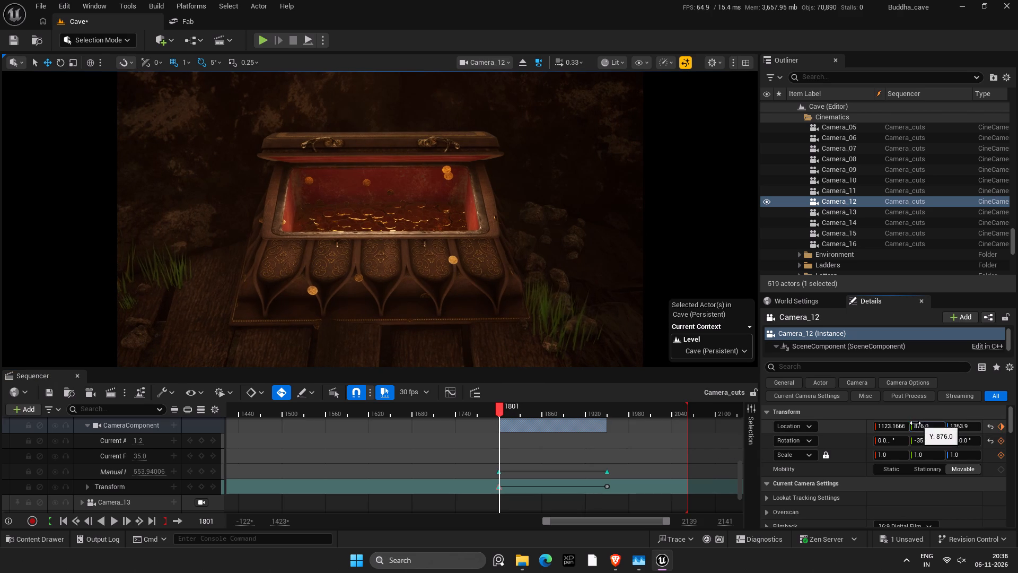
pyautogui.click(896, 427)
pyautogui.write('1120')
pyautogui.press('Return')
pyautogui.hotkey('ctrl', 's')
pyautogui.hotkey('ctrl', 's')
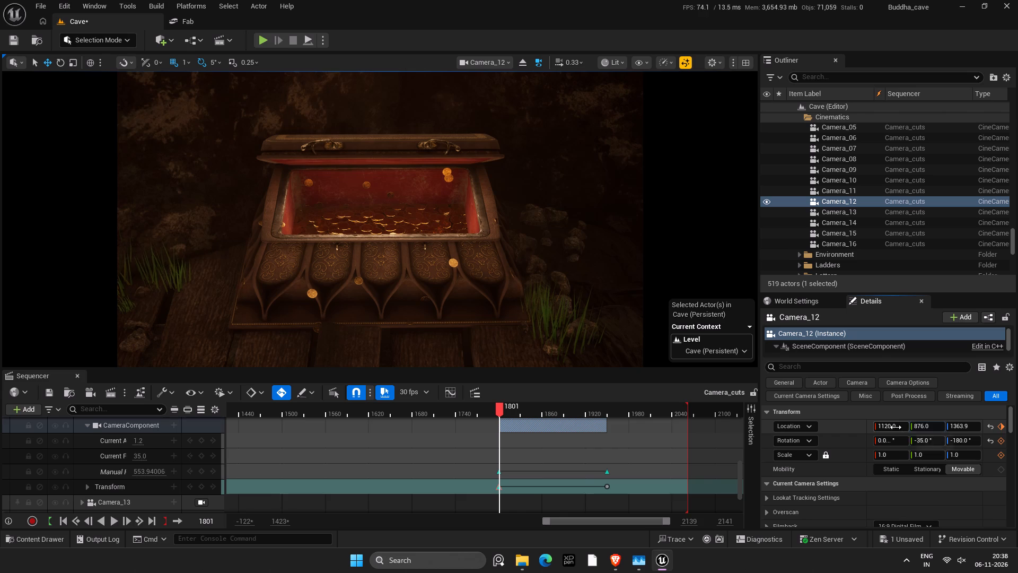
# Reduce Camera_12's manual focus distance at frame 1801 to about 249.5 cm so the shot starts blurred, and save the sequence.
pyautogui.scroll(-4, 888, 498)
pyautogui.moveTo(899, 513); pyautogui.dragTo(870, 511)
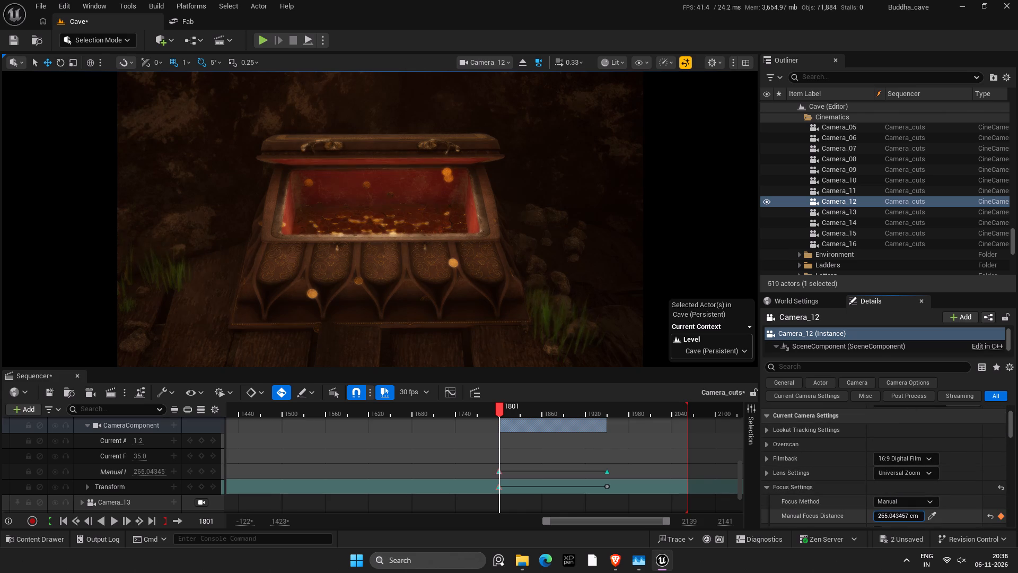
pyautogui.moveTo(870, 511); pyautogui.dragTo(870, 511)
pyautogui.hotkey('ctrl', 's')
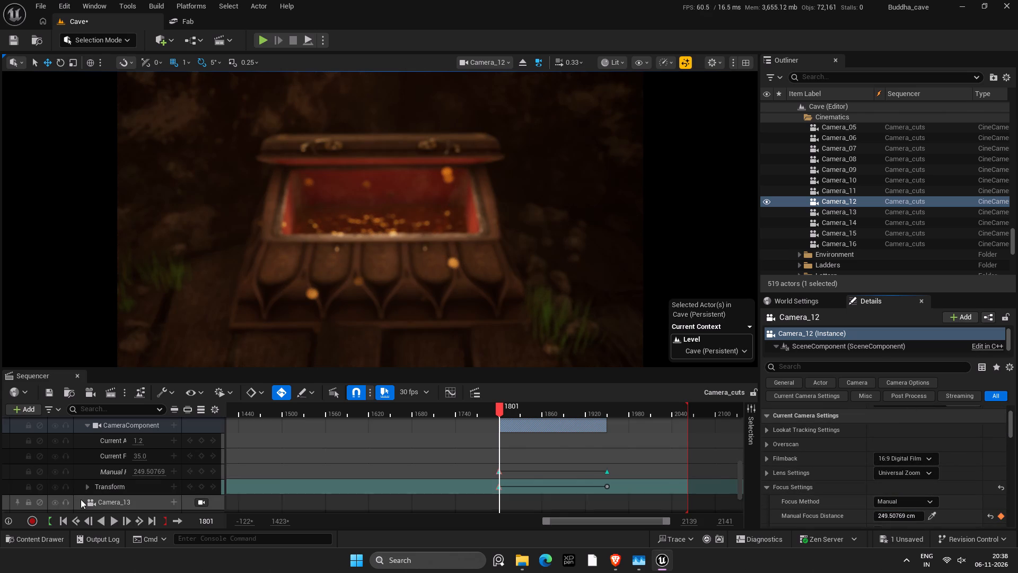
# Play Camera_12's shot past its end to check the camera move and focus pull, and save the sequence.
pyautogui.click(111, 519)
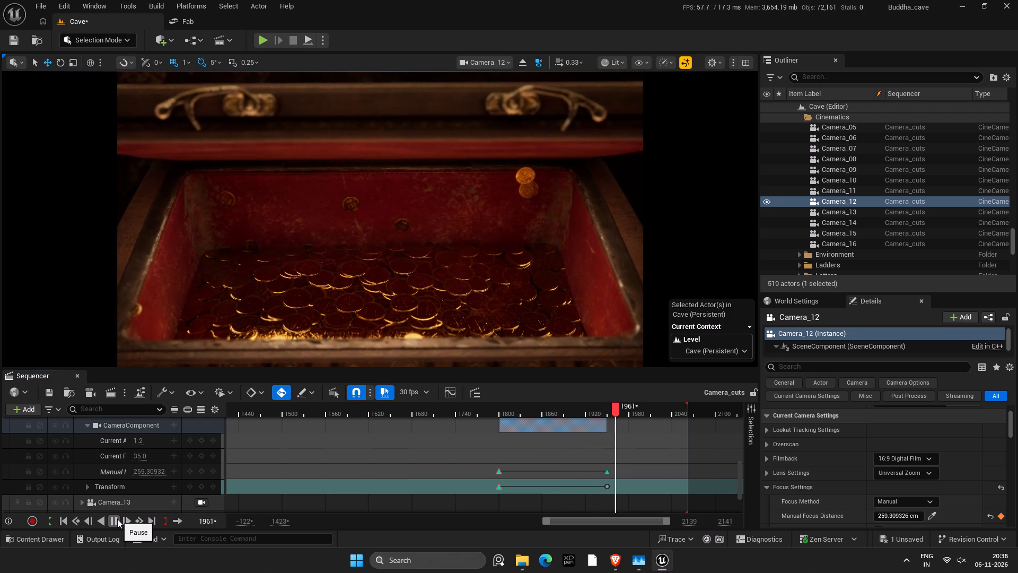
pyautogui.hotkey('ctrl', 's')
pyautogui.hotkey('ctrl', 's')
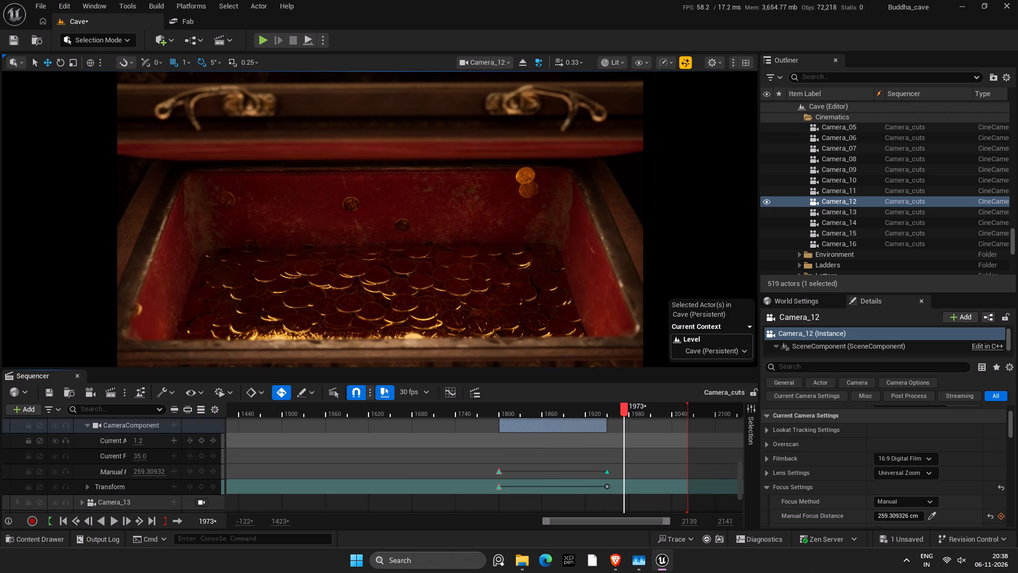
# Save the remaining unsaved changes in the project.
pyautogui.scroll(7, 652, 435)
pyautogui.hotkey('ctrl', 's')
pyautogui.click(908, 541)
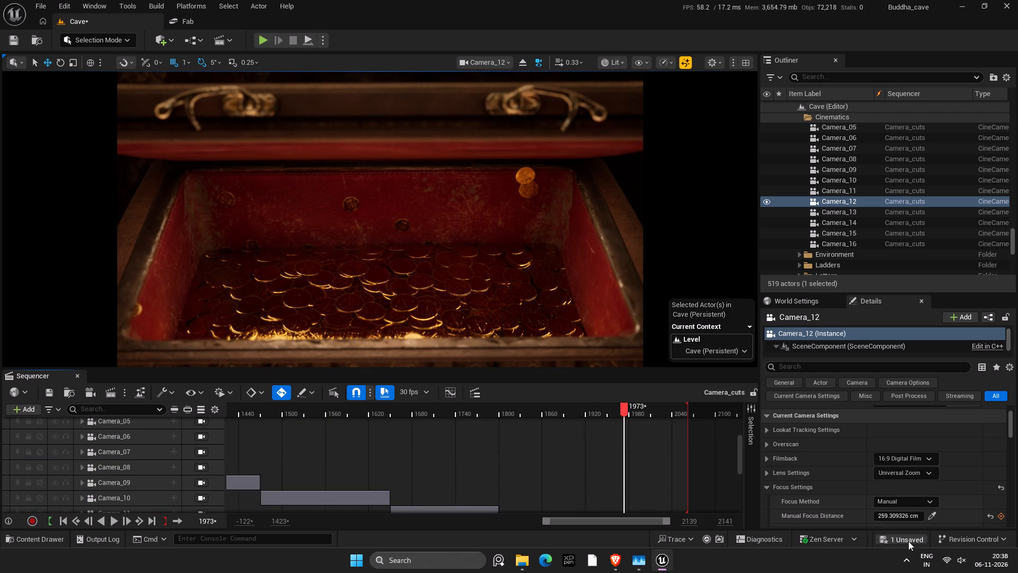
pyautogui.click(587, 402)
# Collapse the Camera_12 track in the sequence.
pyautogui.scroll(-14, 629, 458)
pyautogui.scroll(3, 637, 462)
pyautogui.click(81, 428)
pyautogui.scroll(3, 631, 473)
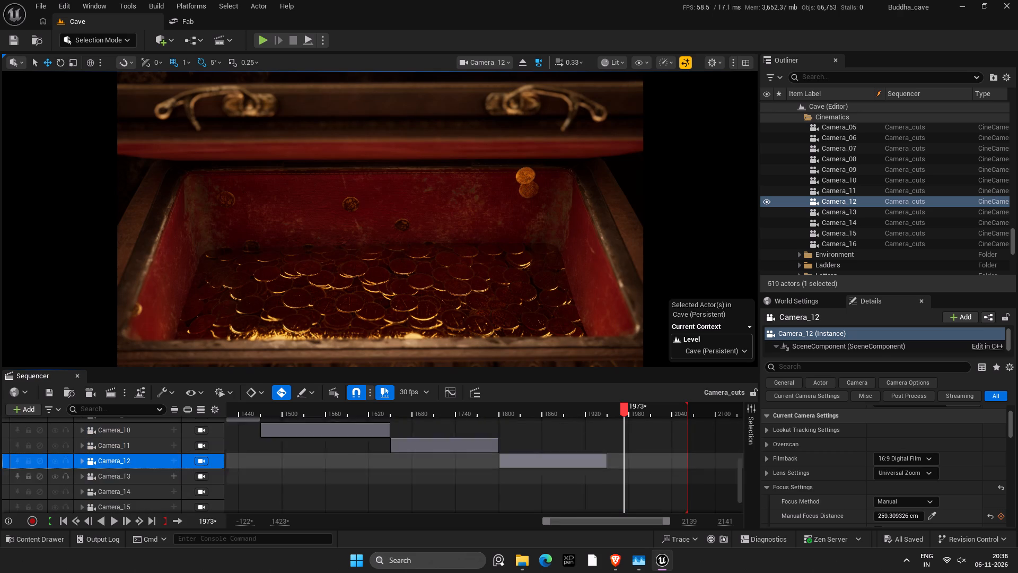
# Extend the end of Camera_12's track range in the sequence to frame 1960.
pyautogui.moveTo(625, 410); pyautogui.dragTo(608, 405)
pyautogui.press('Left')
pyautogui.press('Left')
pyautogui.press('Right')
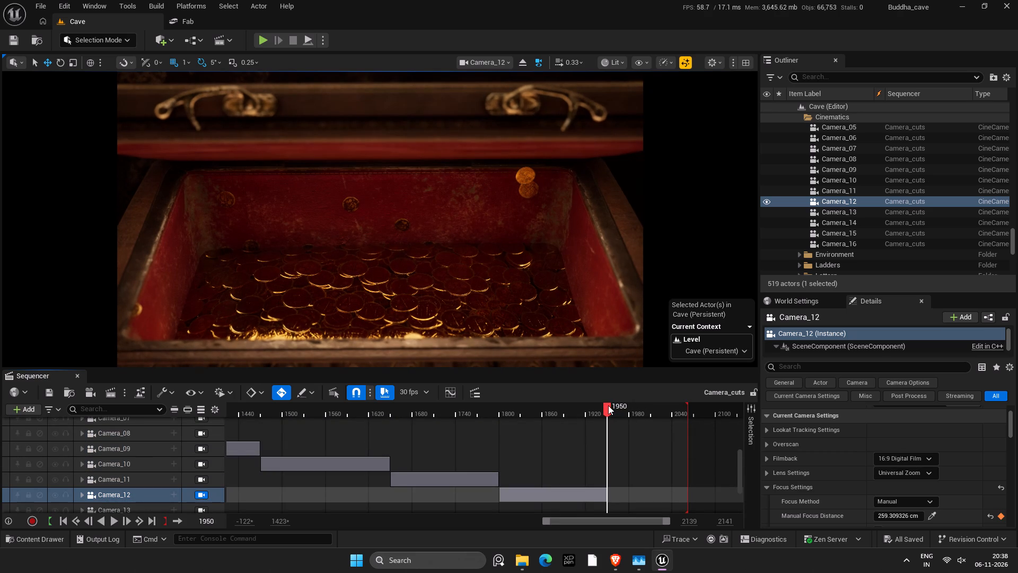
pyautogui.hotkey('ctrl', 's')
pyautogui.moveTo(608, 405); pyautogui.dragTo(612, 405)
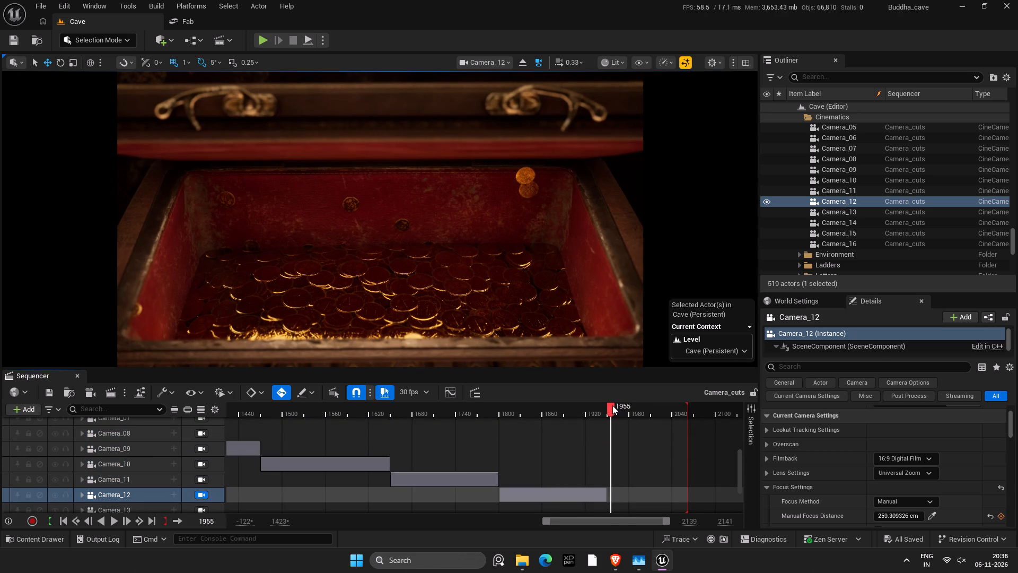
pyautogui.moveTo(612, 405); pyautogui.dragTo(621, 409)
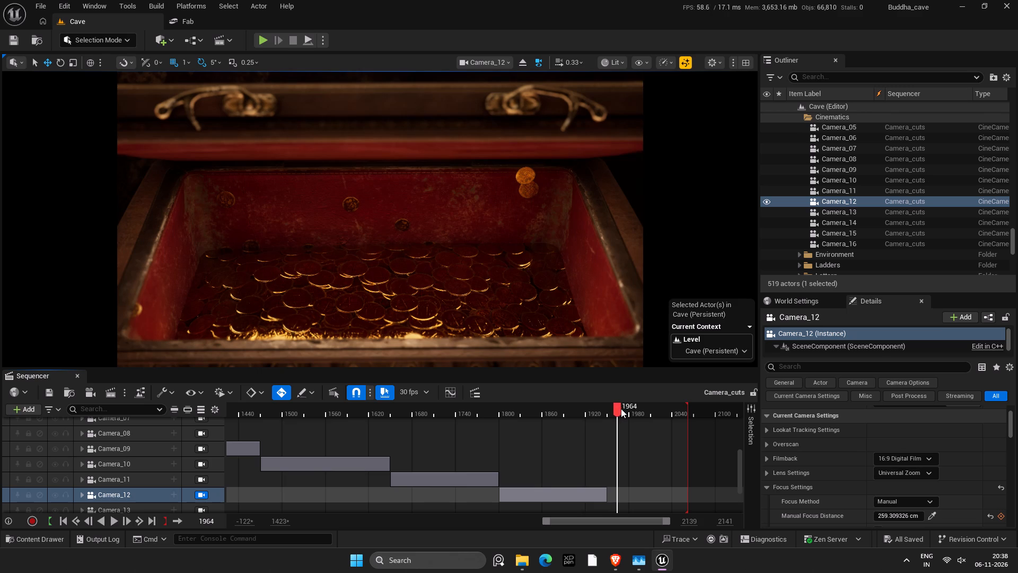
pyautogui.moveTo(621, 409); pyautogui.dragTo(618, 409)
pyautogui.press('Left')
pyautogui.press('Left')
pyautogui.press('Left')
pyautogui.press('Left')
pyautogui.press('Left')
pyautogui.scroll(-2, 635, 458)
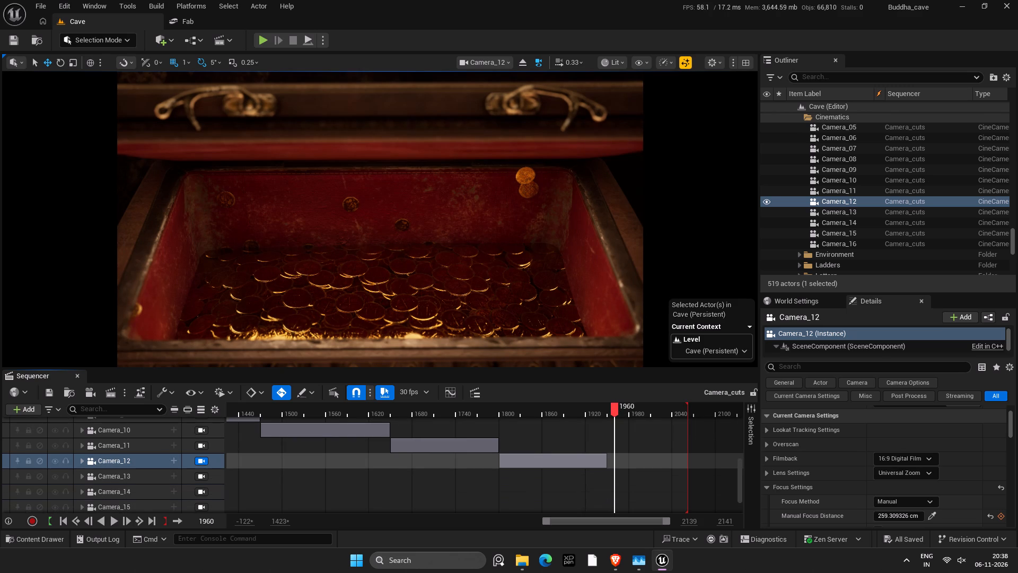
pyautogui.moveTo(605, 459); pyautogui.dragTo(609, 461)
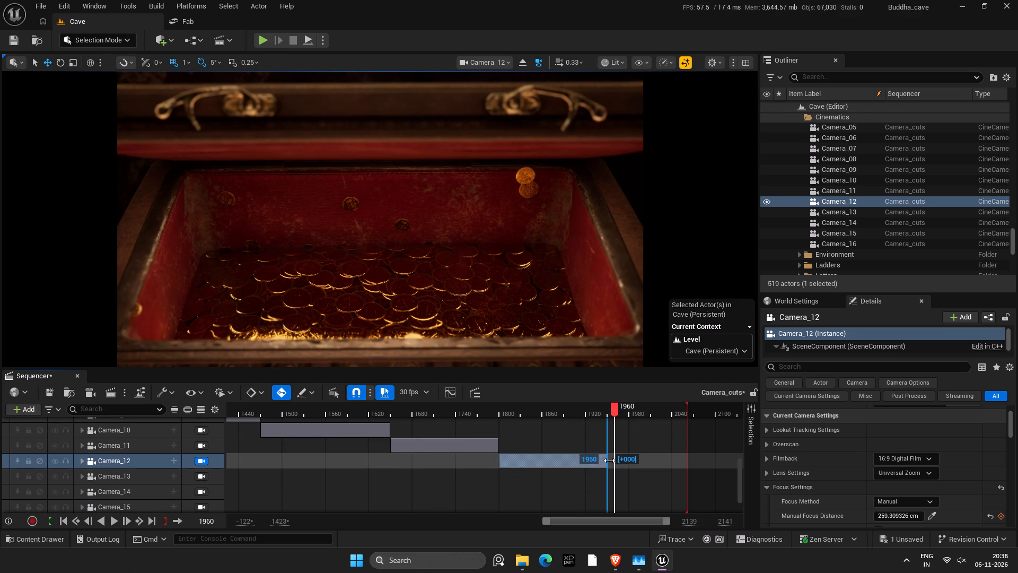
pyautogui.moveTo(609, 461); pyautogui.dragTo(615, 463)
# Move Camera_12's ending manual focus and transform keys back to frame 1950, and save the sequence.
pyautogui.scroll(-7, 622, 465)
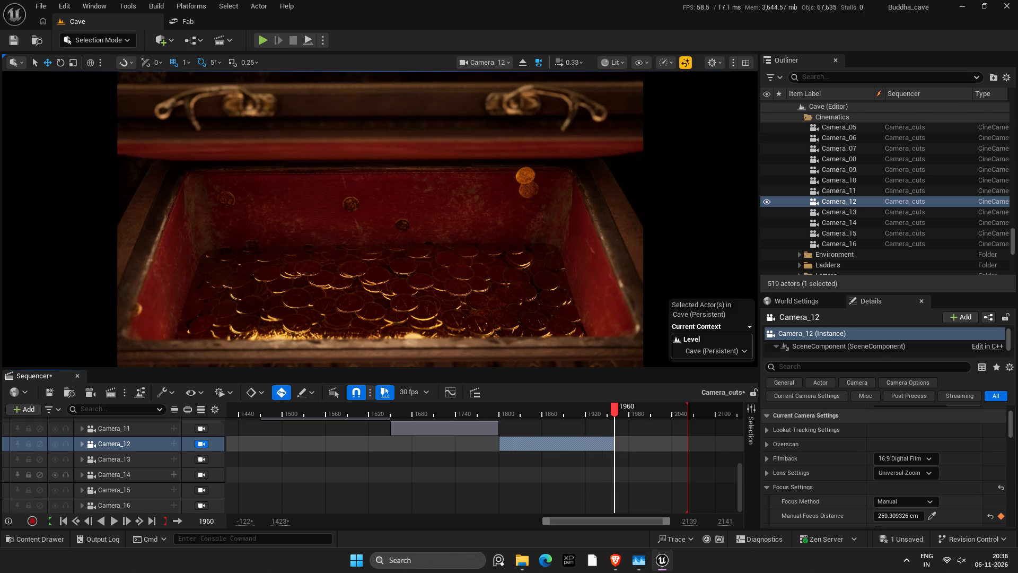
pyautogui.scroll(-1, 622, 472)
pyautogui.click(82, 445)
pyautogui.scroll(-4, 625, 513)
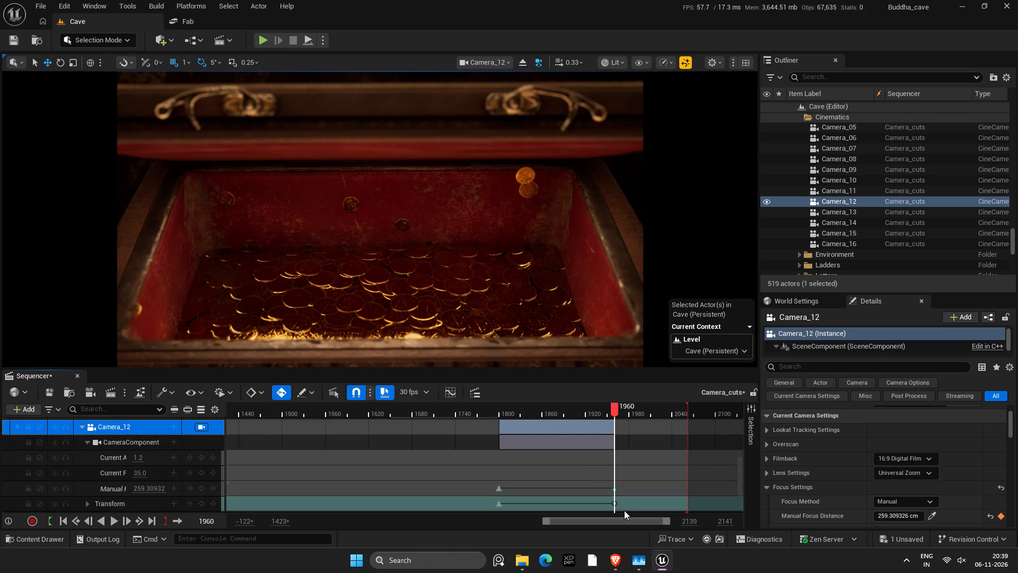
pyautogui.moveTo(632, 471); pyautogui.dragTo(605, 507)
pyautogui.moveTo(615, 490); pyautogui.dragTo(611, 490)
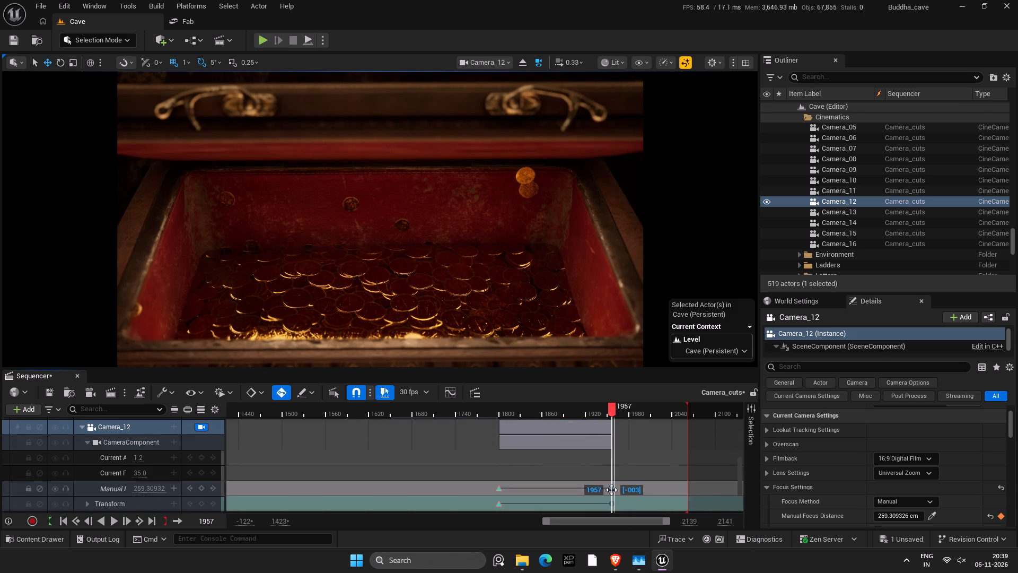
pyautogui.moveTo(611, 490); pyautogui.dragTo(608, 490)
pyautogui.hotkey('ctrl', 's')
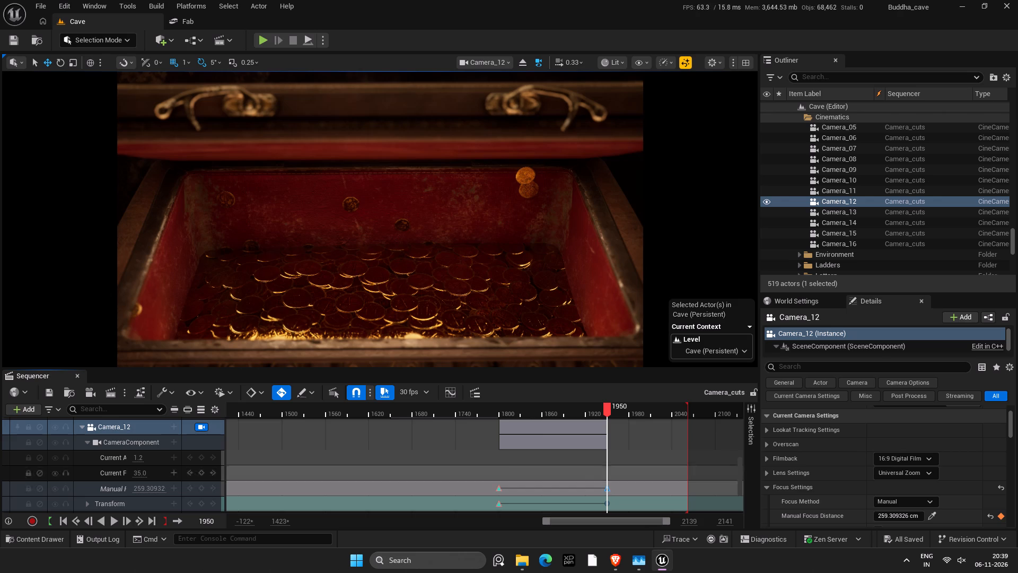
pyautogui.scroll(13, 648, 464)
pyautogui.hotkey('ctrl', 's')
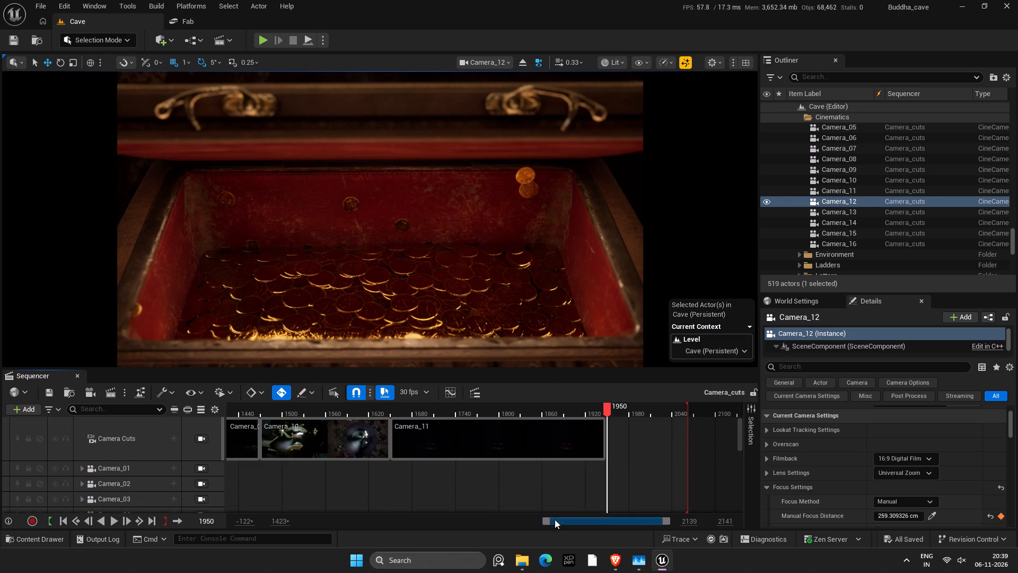
# Lock the viewport to the Camera Cuts track and play the sequence from Camera_09's cut to past frame 1800.
pyautogui.moveTo(546, 520); pyautogui.dragTo(477, 522)
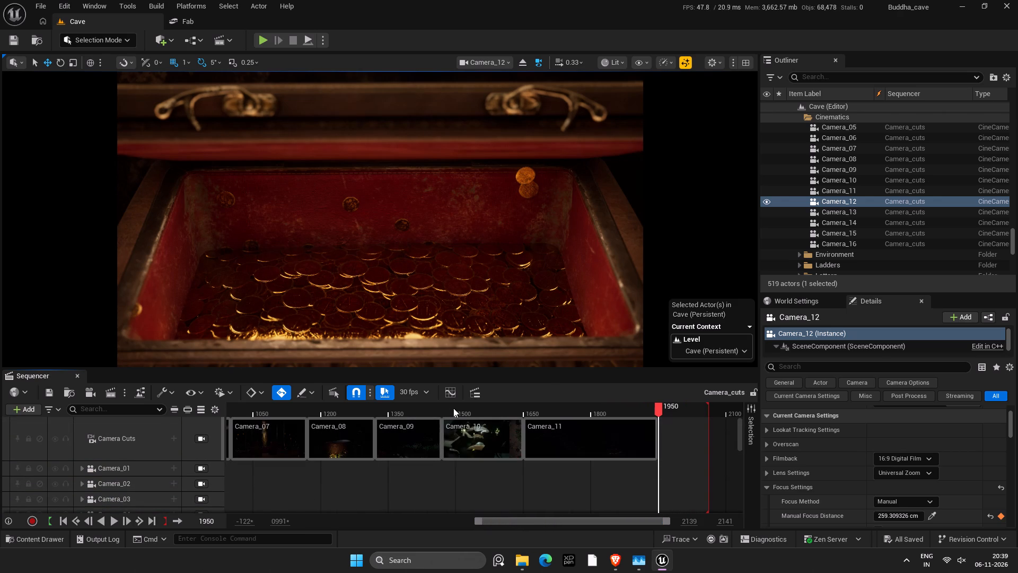
pyautogui.moveTo(453, 408); pyautogui.dragTo(425, 409)
pyautogui.click(110, 520)
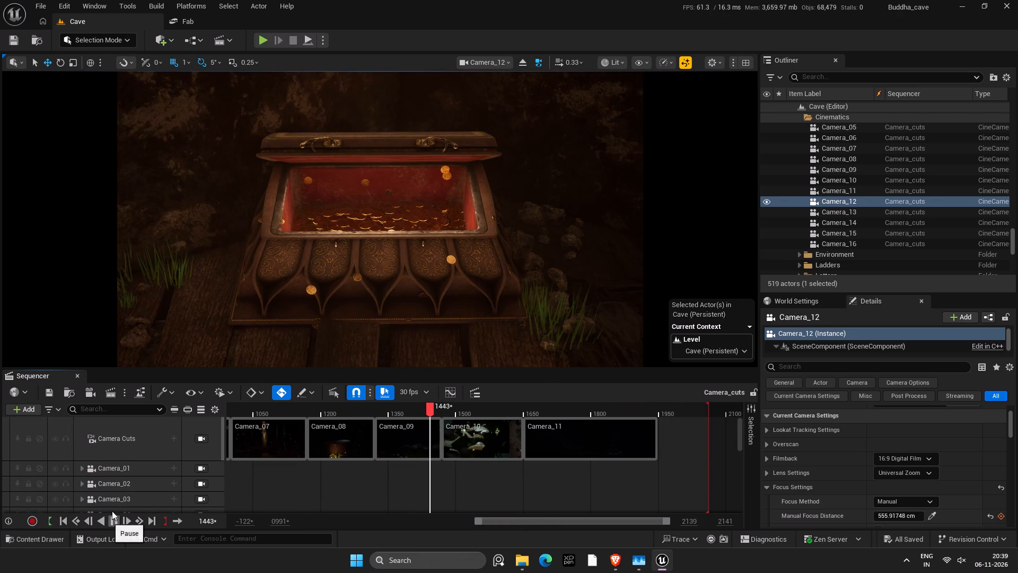
pyautogui.click(198, 438)
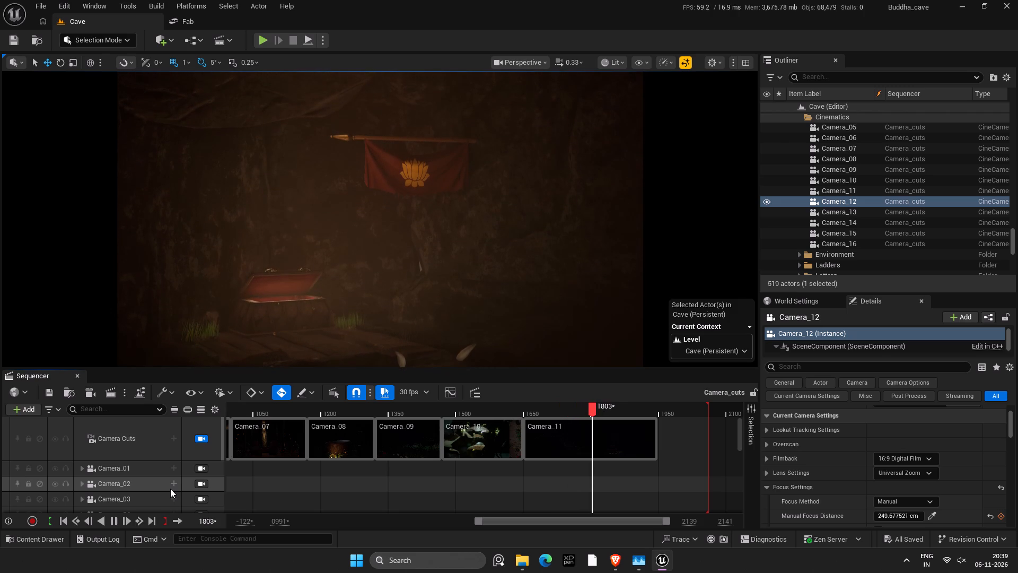
pyautogui.click(115, 518)
# Trim the Camera_11 section on the Camera Cuts track so it ends at frame 1800.
pyautogui.moveTo(610, 412); pyautogui.dragTo(603, 412)
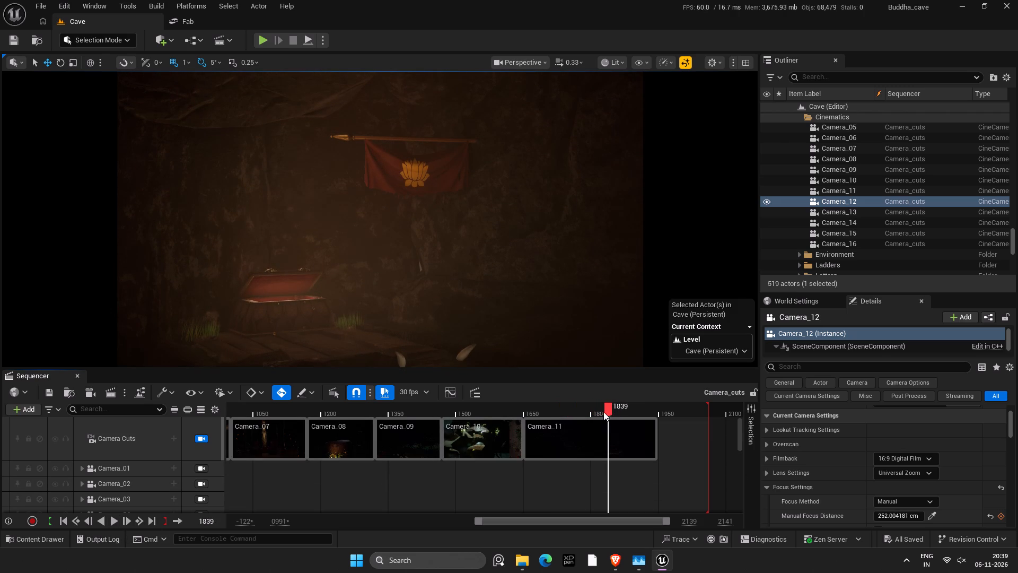
pyautogui.moveTo(603, 412); pyautogui.dragTo(591, 412)
pyautogui.press('Left')
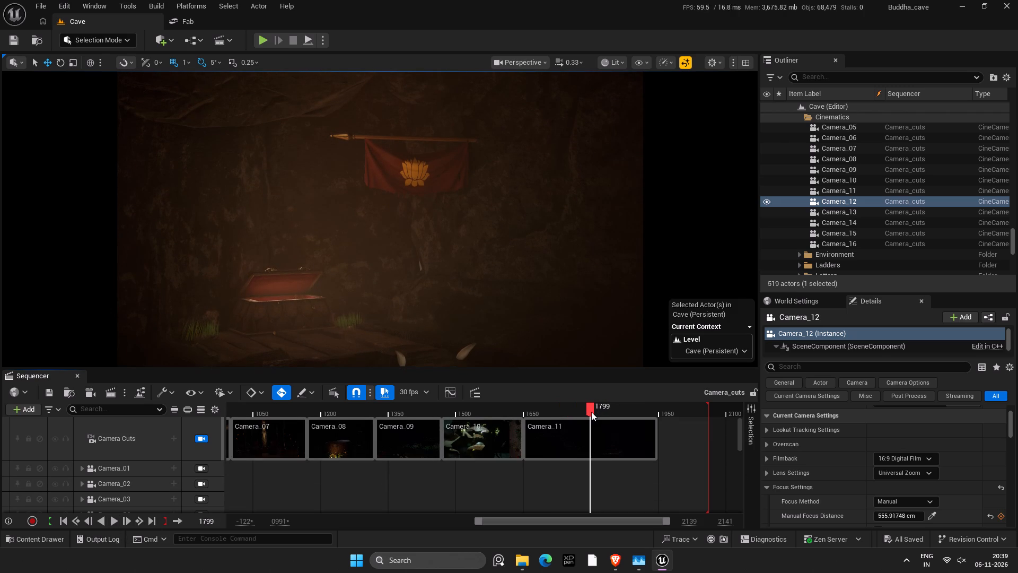
pyautogui.press('Right')
pyautogui.click(599, 429)
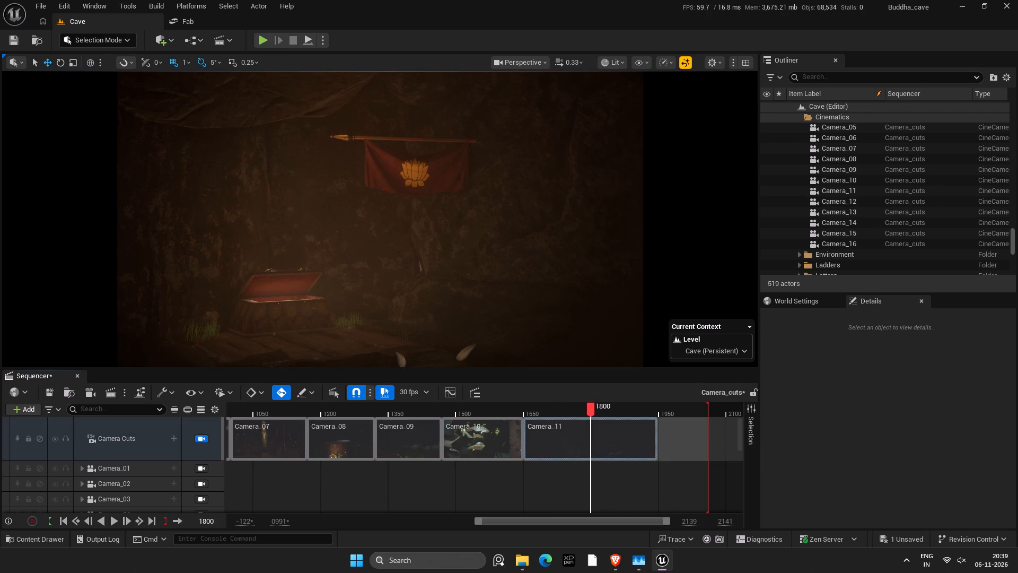
pyautogui.click(654, 432)
pyautogui.moveTo(656, 432); pyautogui.dragTo(590, 432)
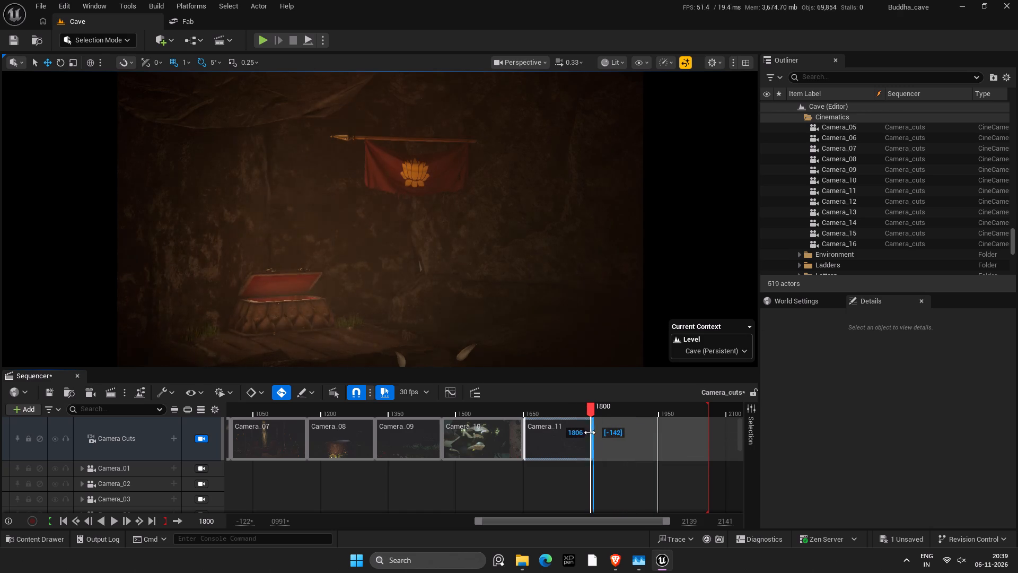
pyautogui.moveTo(590, 432); pyautogui.dragTo(590, 433)
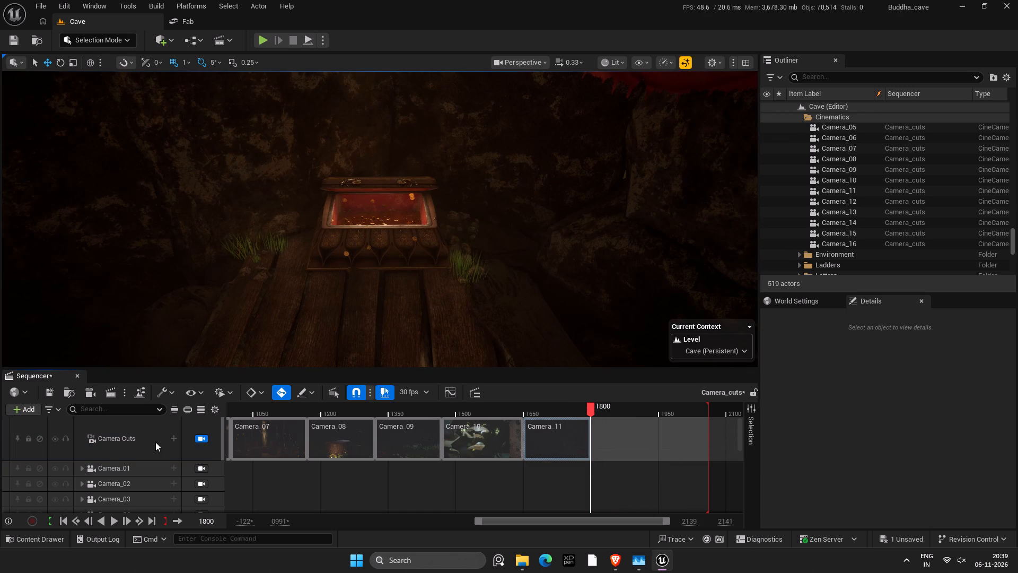
# Add Camera_12 to the Camera Cuts track starting at frame 1800, and save the sequence.
pyautogui.click(171, 439)
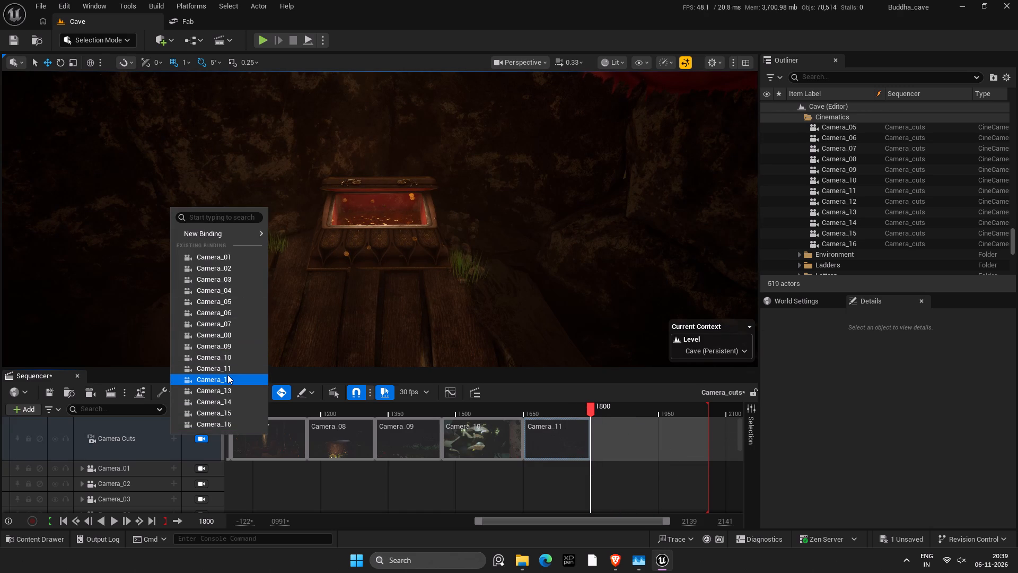
pyautogui.click(227, 375)
pyautogui.hotkey('ctrl', 's')
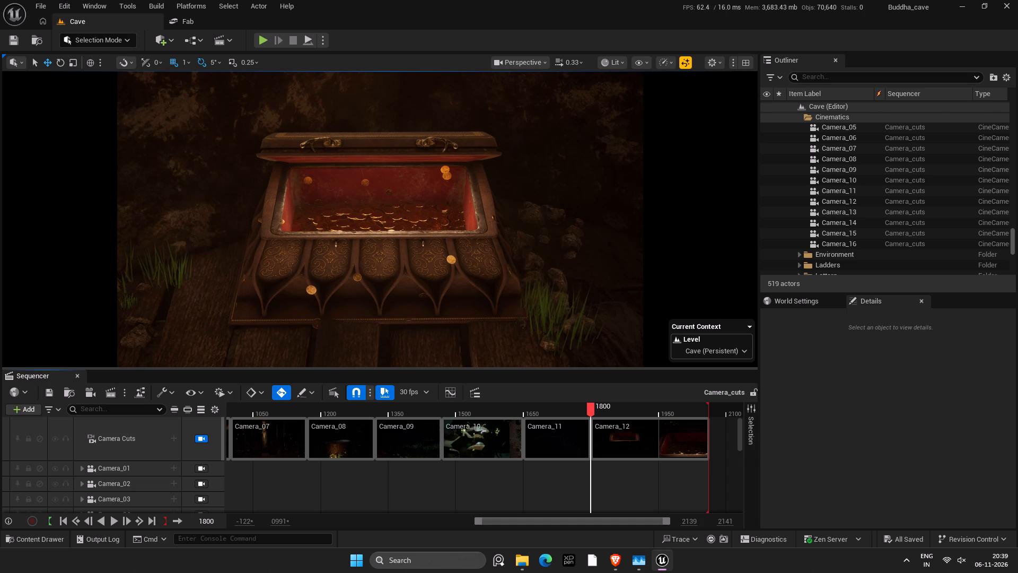
pyautogui.hotkey('ctrl', 's')
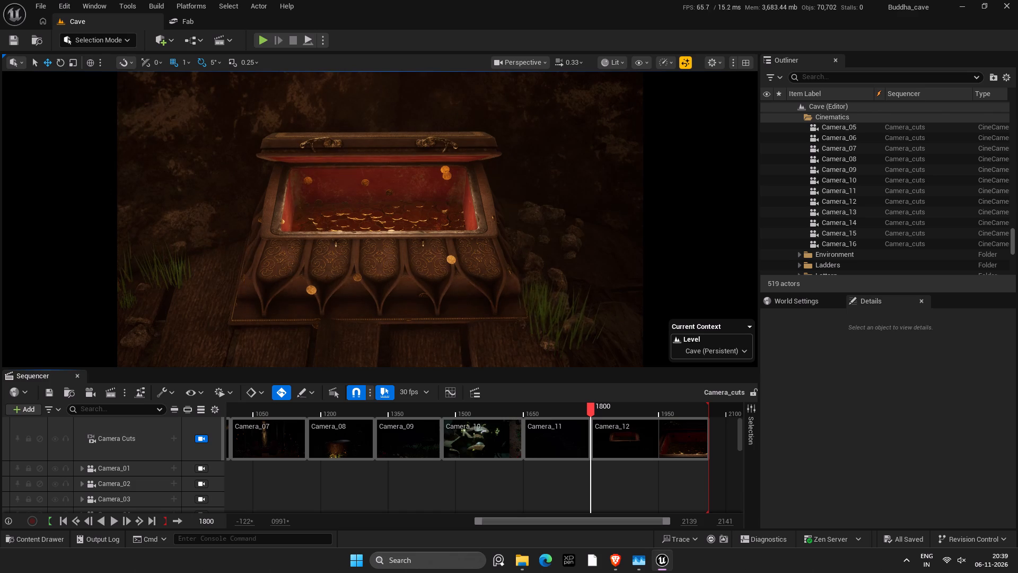
# Trim the Camera_12 section on the Camera Cuts track so it ends at frame 1960, and save the sequence.
pyautogui.moveTo(589, 408); pyautogui.dragTo(664, 416)
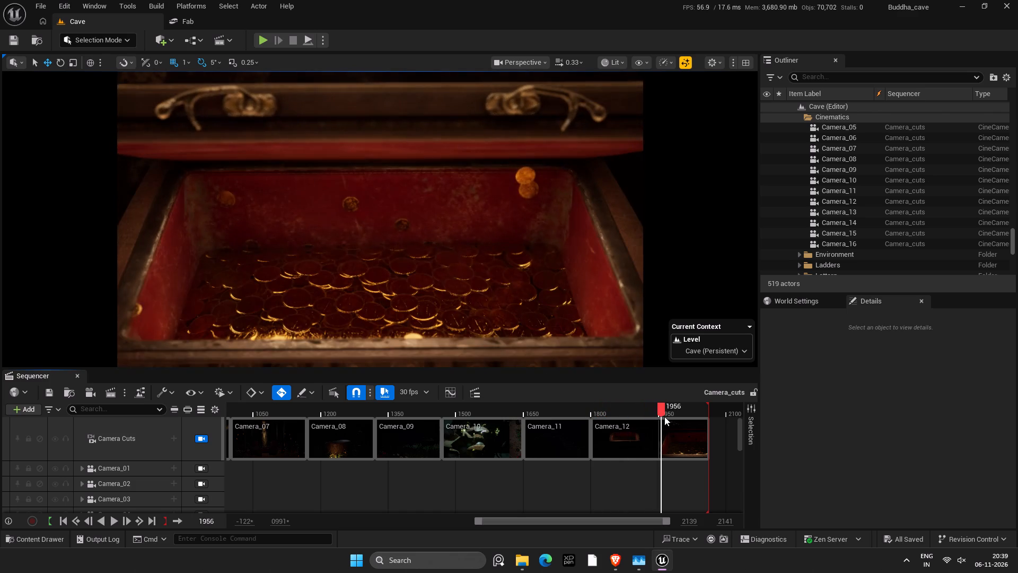
pyautogui.moveTo(664, 416); pyautogui.dragTo(662, 422)
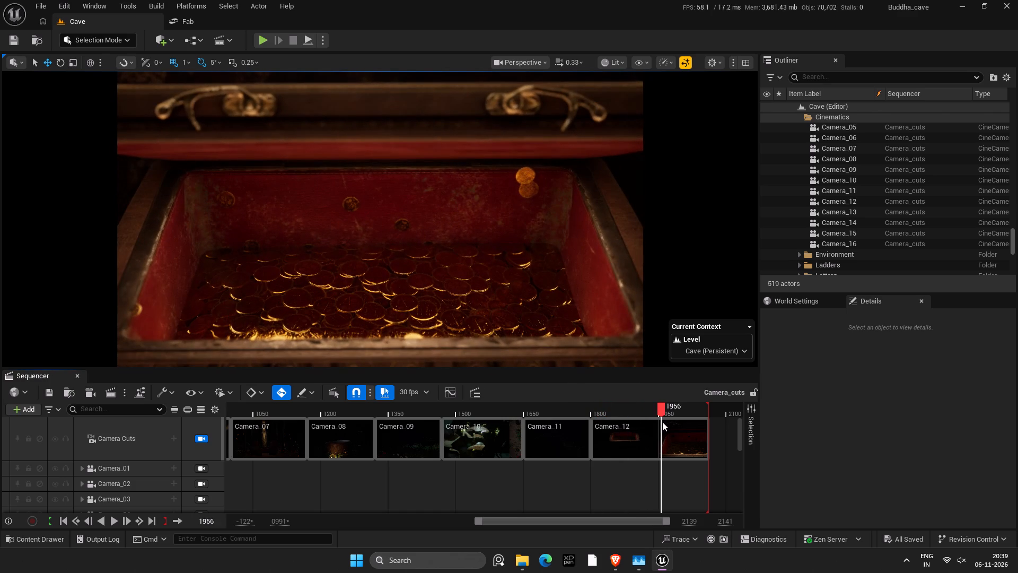
pyautogui.moveTo(662, 422); pyautogui.dragTo(662, 423)
pyautogui.press('Right')
pyautogui.press('Right')
pyautogui.press('Right')
pyautogui.press('Left')
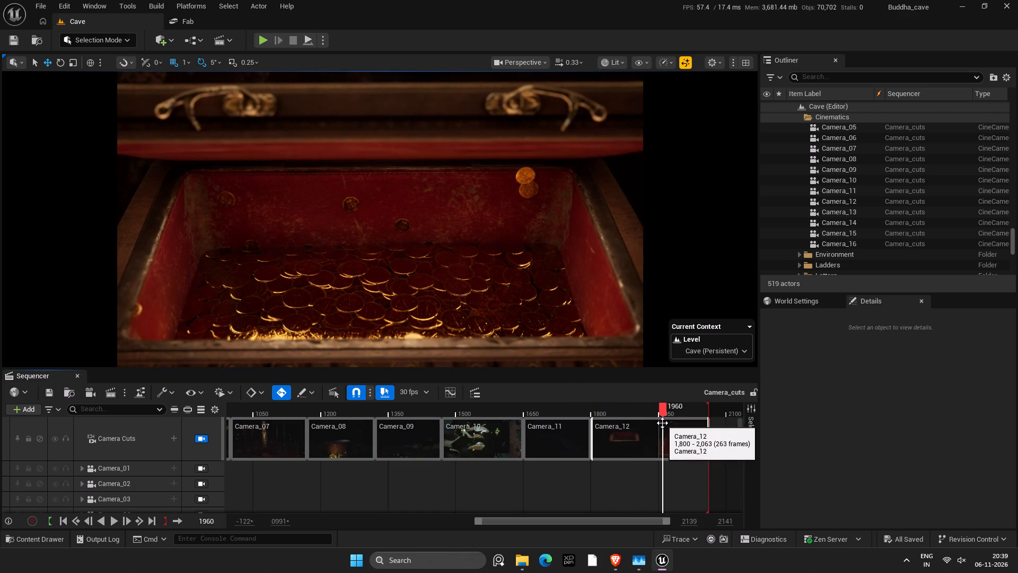
pyautogui.moveTo(708, 433); pyautogui.dragTo(696, 433)
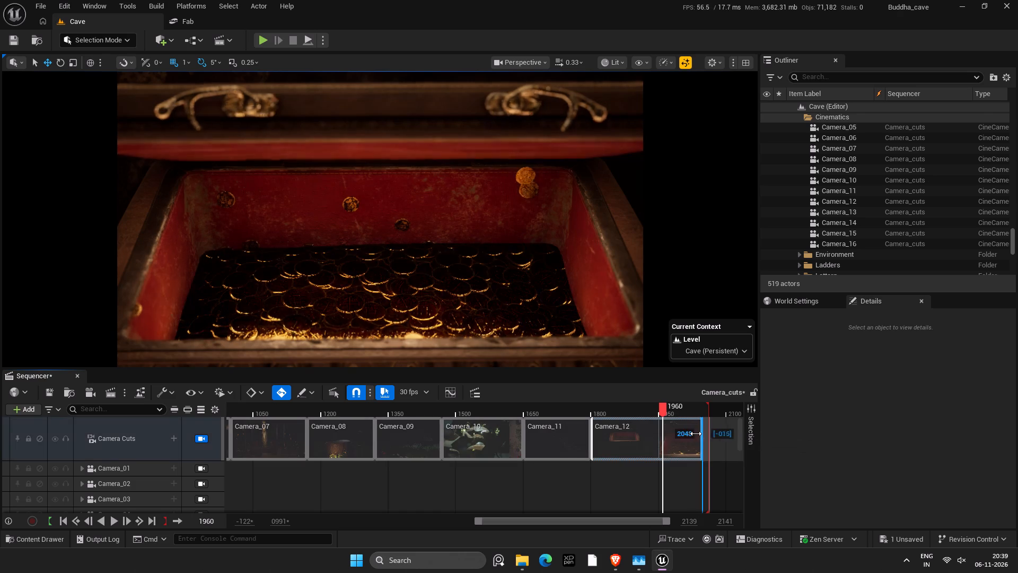
pyautogui.moveTo(696, 433); pyautogui.dragTo(665, 433)
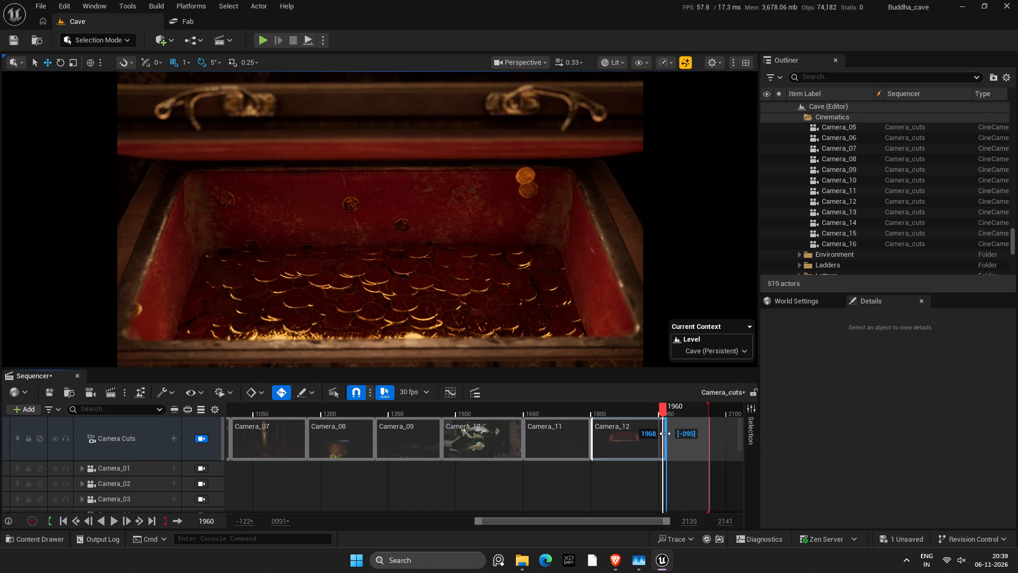
pyautogui.moveTo(665, 433); pyautogui.dragTo(662, 433)
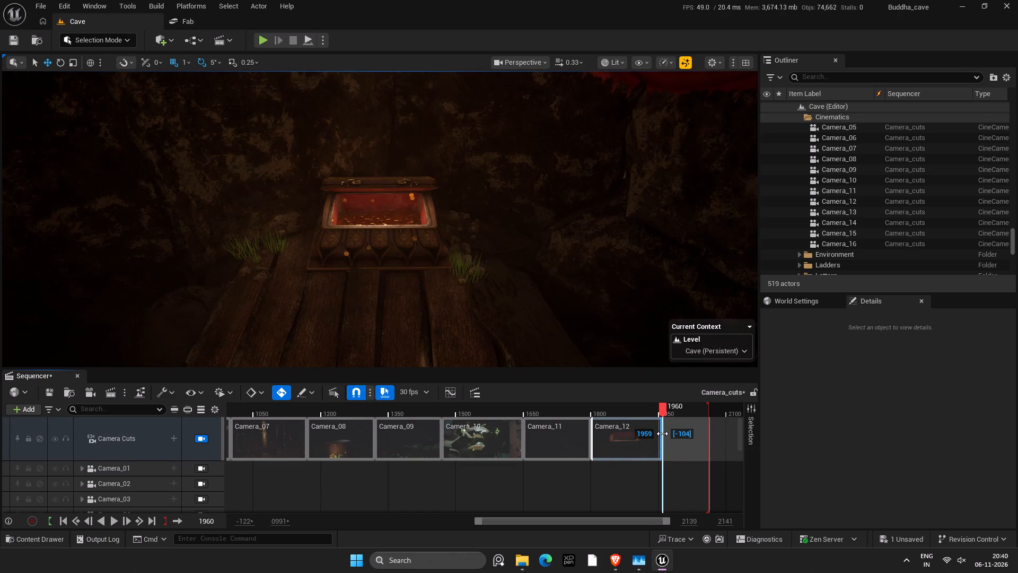
pyautogui.moveTo(662, 433); pyautogui.dragTo(661, 433)
pyautogui.moveTo(660, 412); pyautogui.dragTo(647, 410)
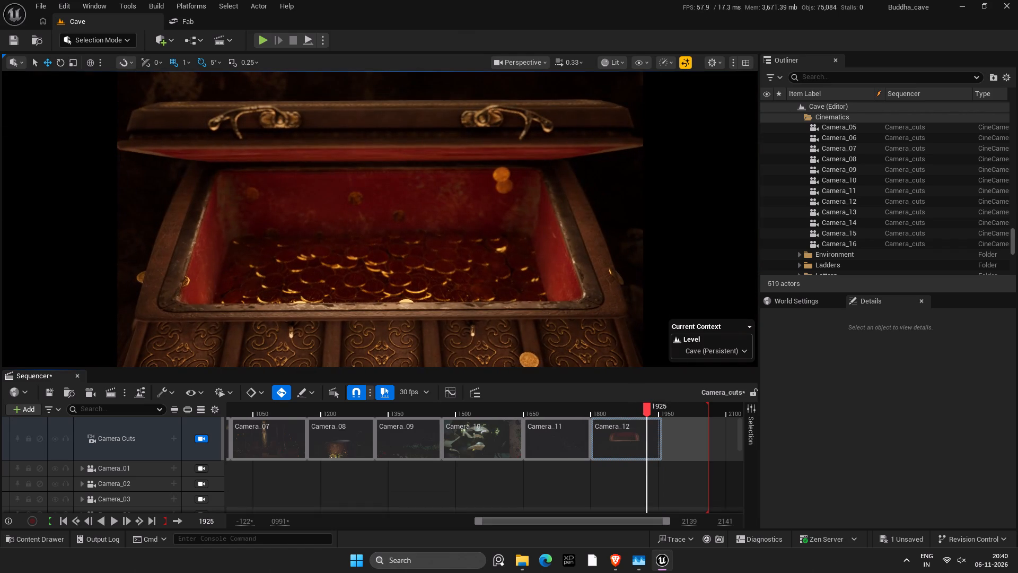
pyautogui.moveTo(477, 523); pyautogui.dragTo(602, 522)
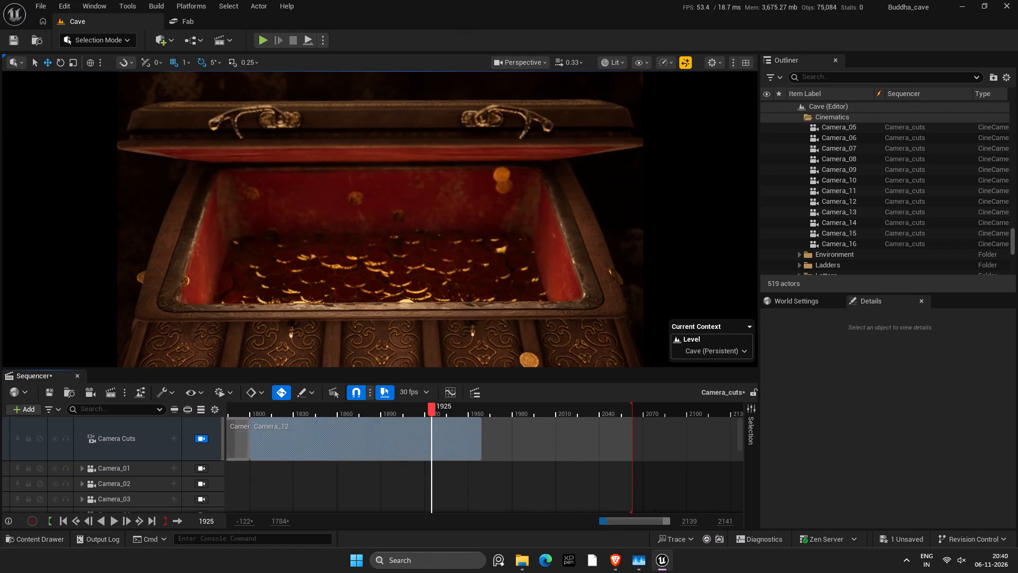
pyautogui.click(479, 435)
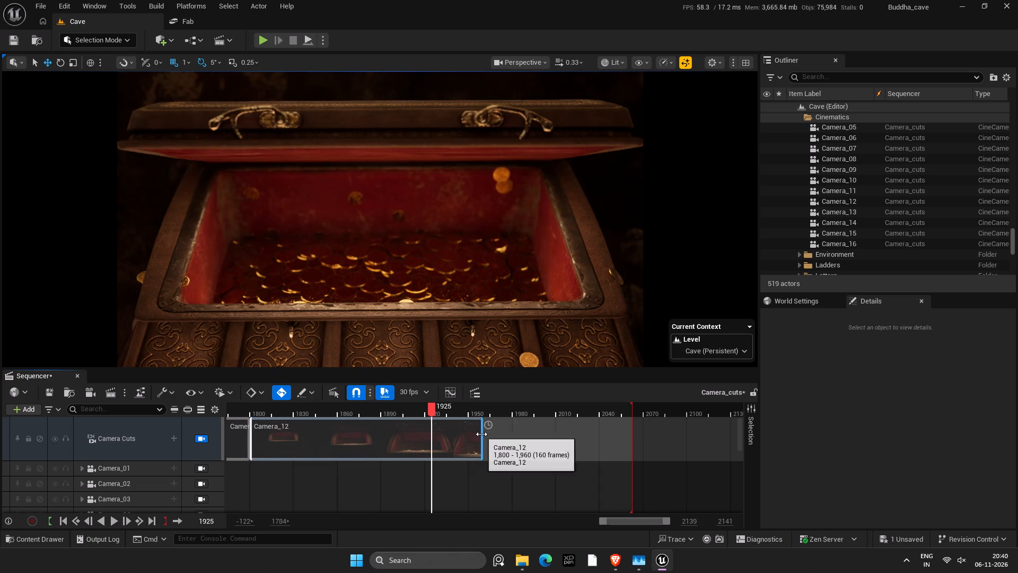
pyautogui.hotkey('ctrl', 's')
pyautogui.click(917, 535)
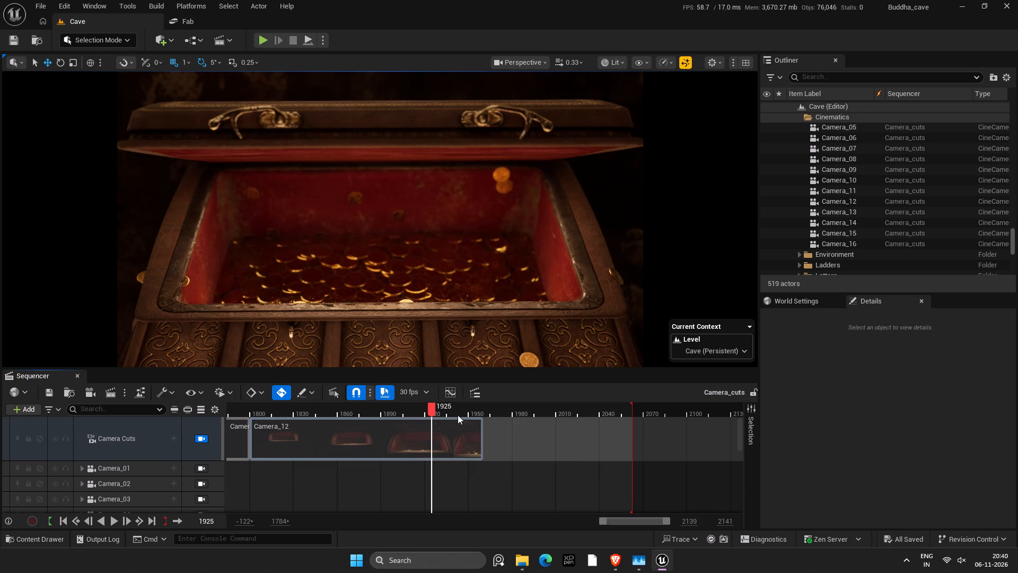
# Extend Camera_12's own track section in the sequence so it ends at frame 1960, and save.
pyautogui.moveTo(432, 409); pyautogui.dragTo(410, 409)
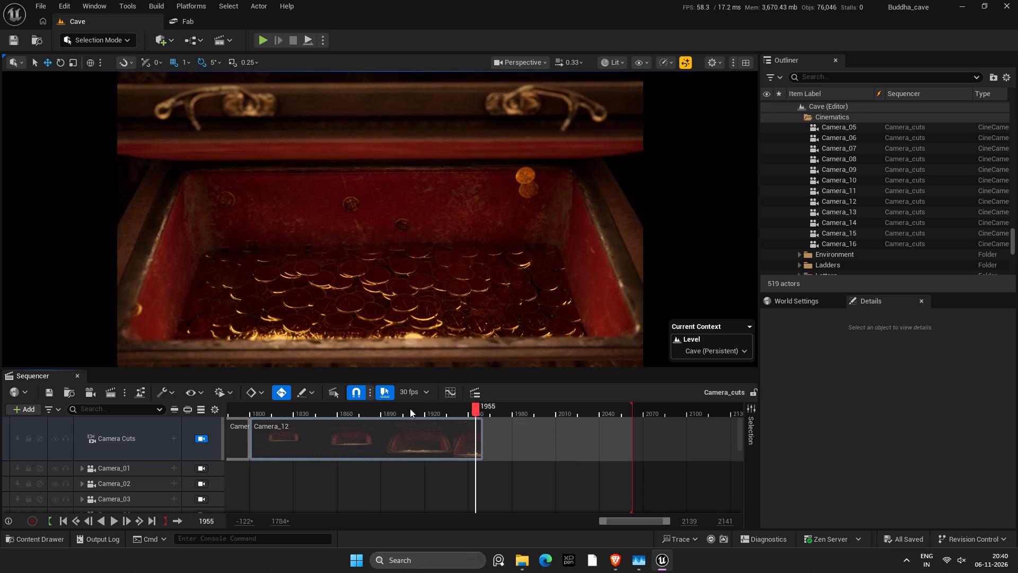
pyautogui.moveTo(410, 409); pyautogui.dragTo(280, 409)
pyautogui.moveTo(604, 522); pyautogui.dragTo(477, 516)
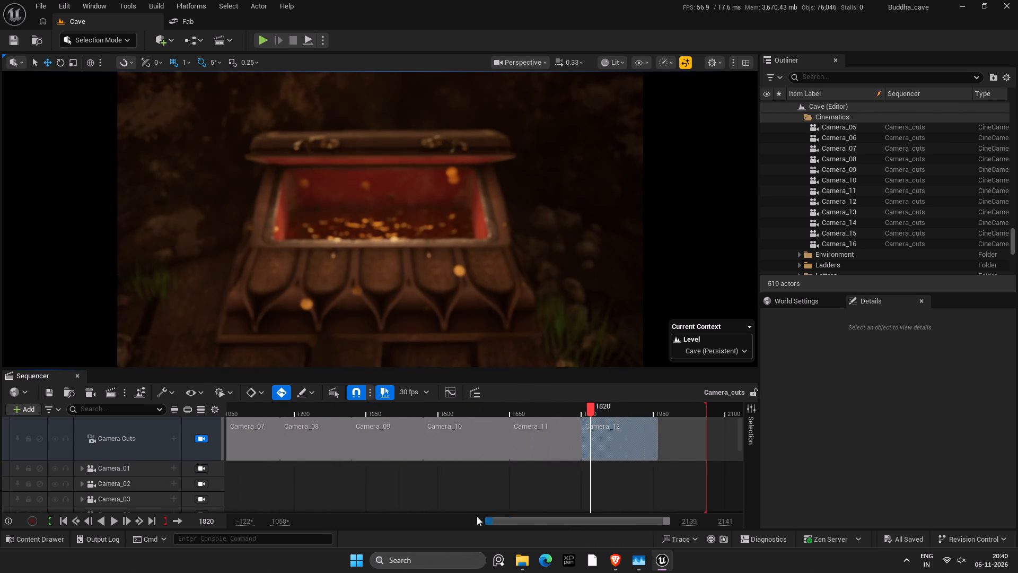
pyautogui.moveTo(477, 516); pyautogui.dragTo(295, 509)
pyautogui.scroll(-3, 515, 480)
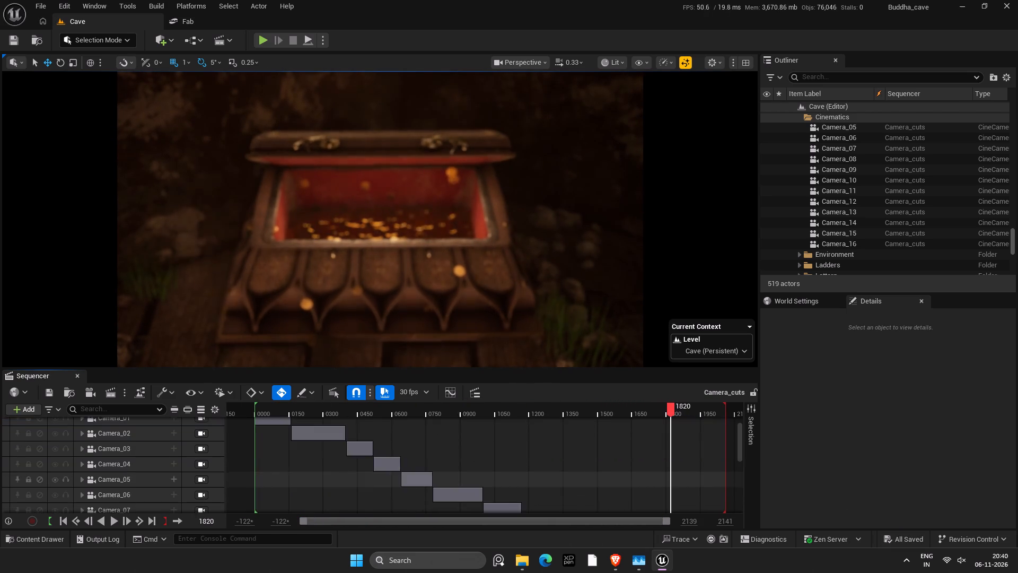
pyautogui.scroll(-5, 515, 481)
pyautogui.scroll(-4, 610, 483)
pyautogui.moveTo(673, 412); pyautogui.dragTo(701, 414)
pyautogui.press('Left')
pyautogui.press('Left')
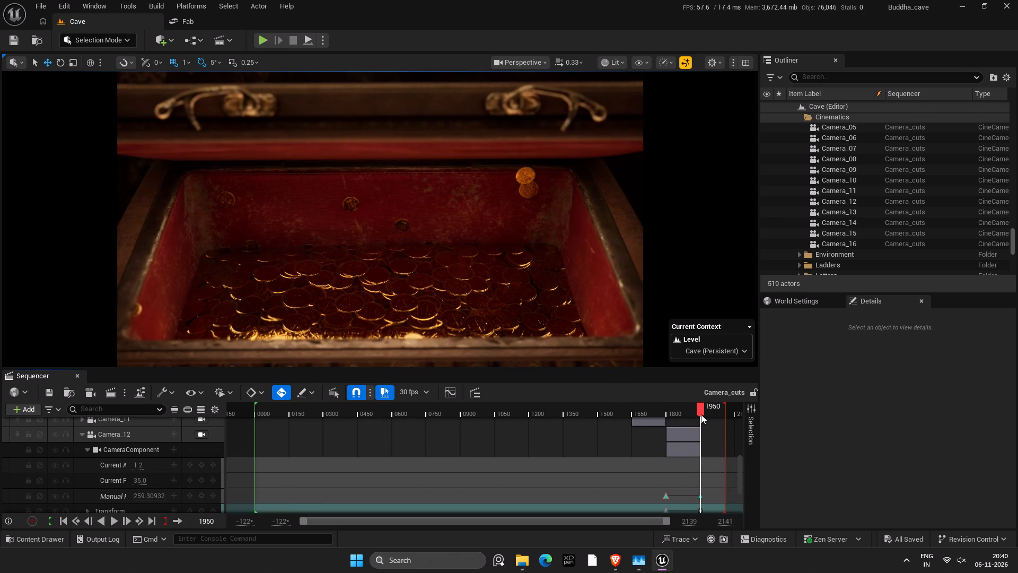
pyautogui.press('Left')
pyautogui.press('Right')
pyautogui.press('Right')
pyautogui.press('Right')
pyautogui.press('Right')
pyautogui.press('Right')
pyautogui.press('Right')
pyautogui.press('Right')
pyautogui.press('Right')
pyautogui.press('Right')
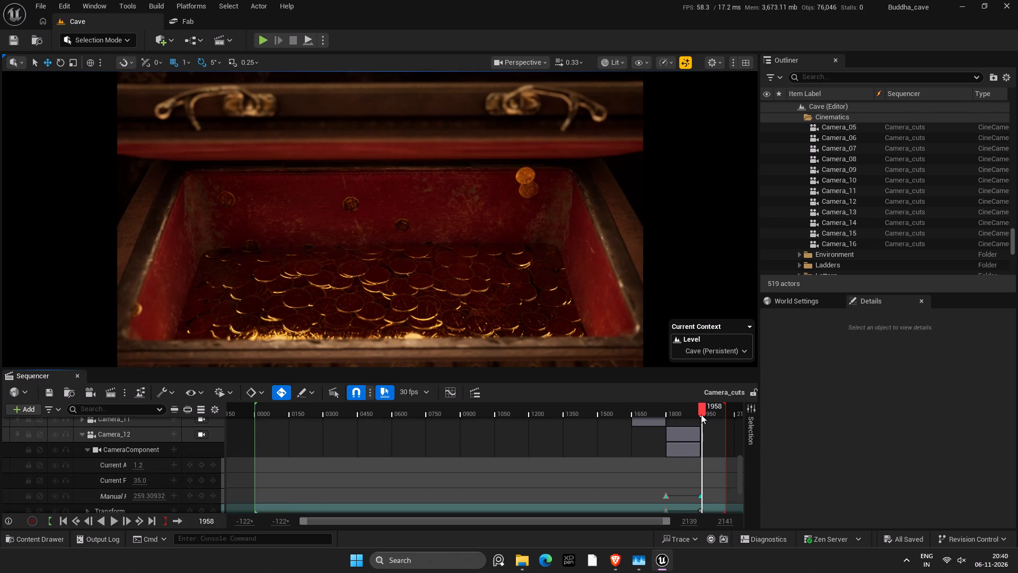
pyautogui.press('Right')
pyautogui.press('Right')
pyautogui.hotkey('ctrl', 's')
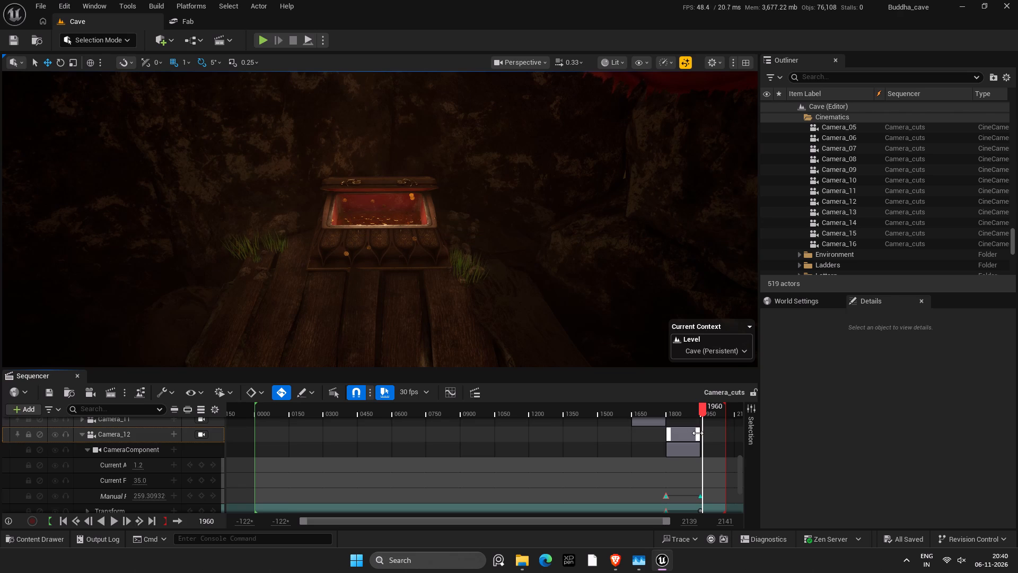
pyautogui.moveTo(698, 433); pyautogui.dragTo(704, 433)
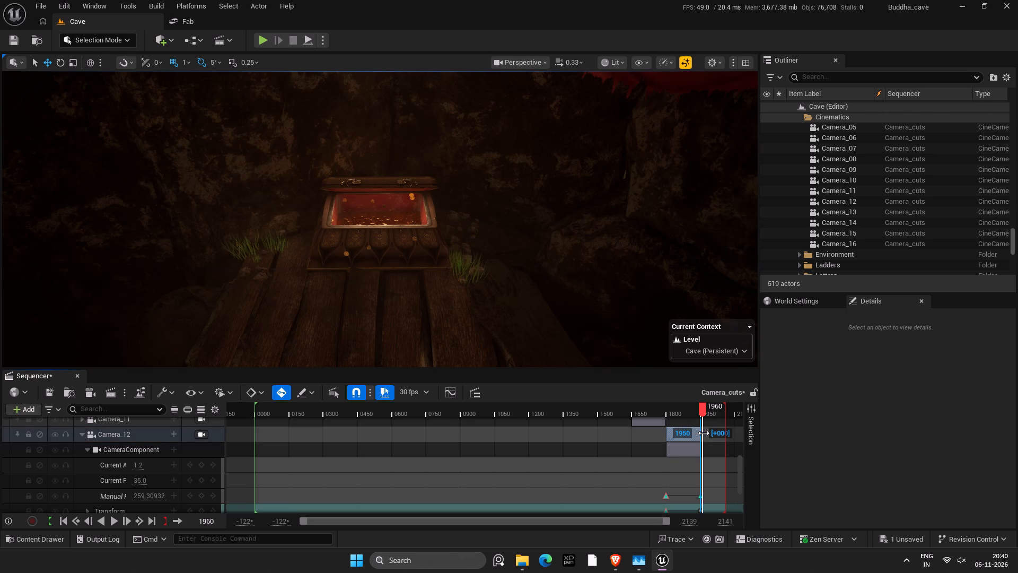
pyautogui.moveTo(704, 433); pyautogui.dragTo(704, 435)
pyautogui.moveTo(704, 435); pyautogui.dragTo(706, 435)
pyautogui.hotkey('ctrl', 's')
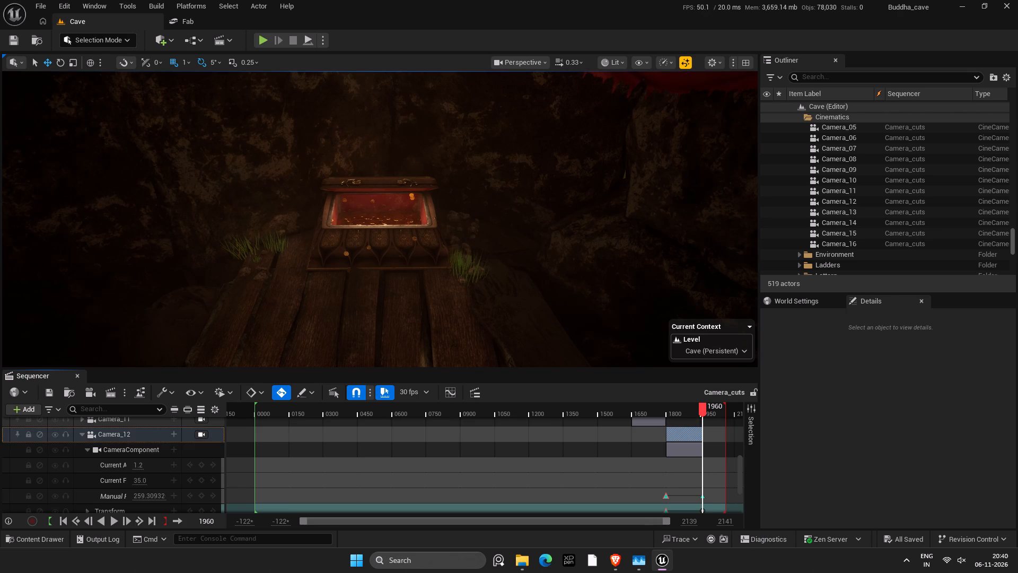
# Pilot Camera_13 and fly it over to the tusk-lined bridge so it faces the lit doorway.
pyautogui.click(78, 432)
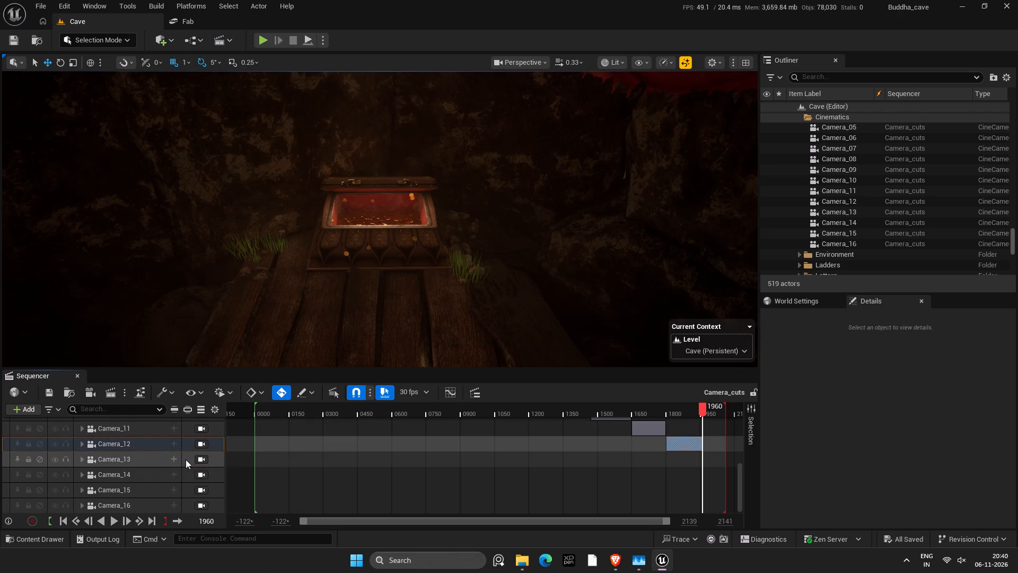
pyautogui.click(199, 459)
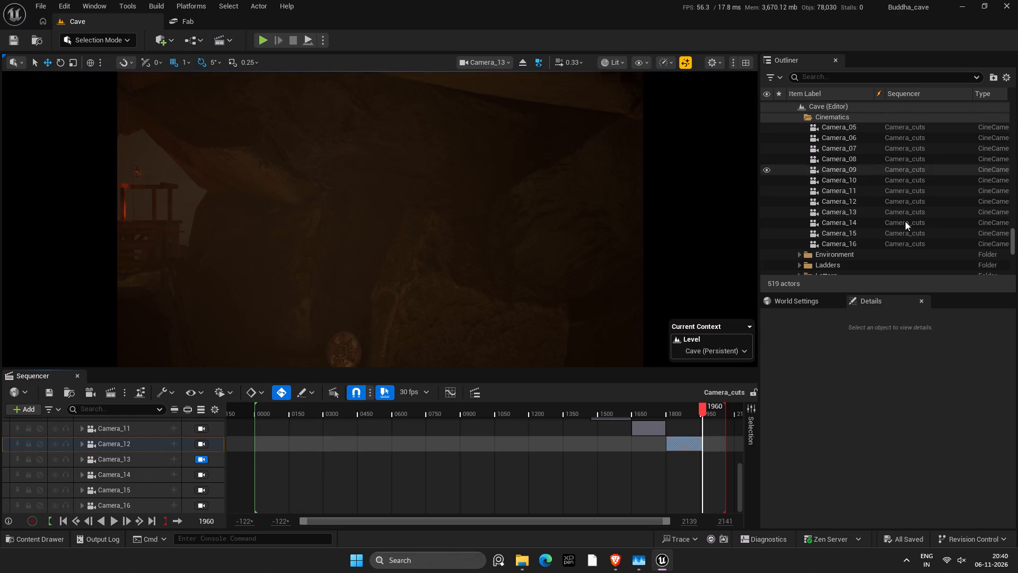
pyautogui.click(864, 209)
pyautogui.moveTo(476, 273); pyautogui.dragTo(470, 275, button='right')
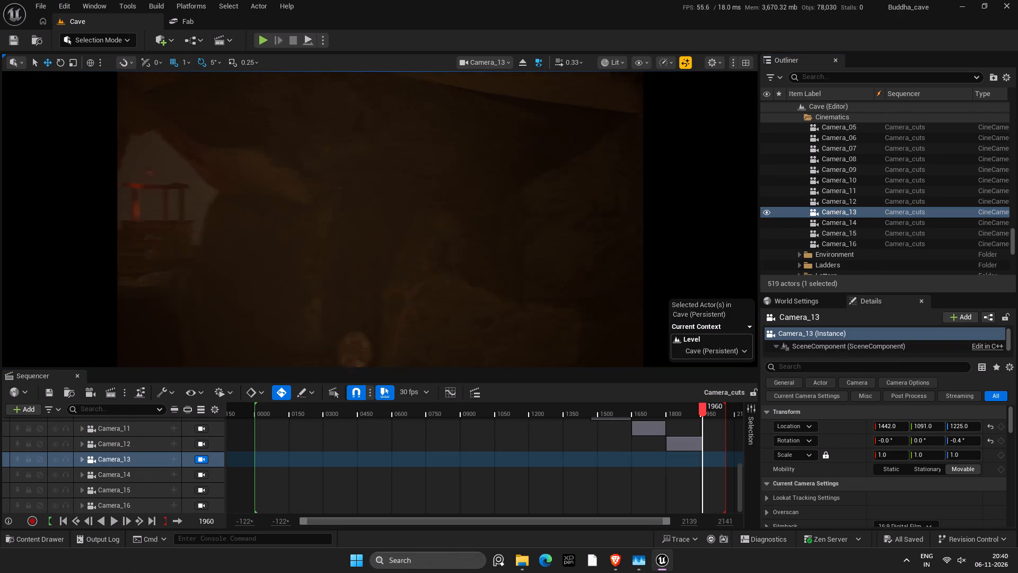
pyautogui.moveTo(470, 275); pyautogui.dragTo(351, 290, button='right')
pyautogui.press('s')
pyautogui.press('s')
pyautogui.press('s')
pyautogui.press('s')
pyautogui.press('s')
pyautogui.press('s')
pyautogui.press('s')
pyautogui.press('s')
pyautogui.press('d')
pyautogui.press('d')
pyautogui.press('d')
pyautogui.press('d')
pyautogui.press('d')
pyautogui.press('d')
pyautogui.press('d')
pyautogui.press('d')
pyautogui.press('d')
pyautogui.press('d')
pyautogui.press('d')
pyautogui.press('d')
pyautogui.press('d')
pyautogui.press('d')
pyautogui.press('d')
pyautogui.press('d')
pyautogui.press('d')
pyautogui.press('d')
pyautogui.press('d')
pyautogui.press('d')
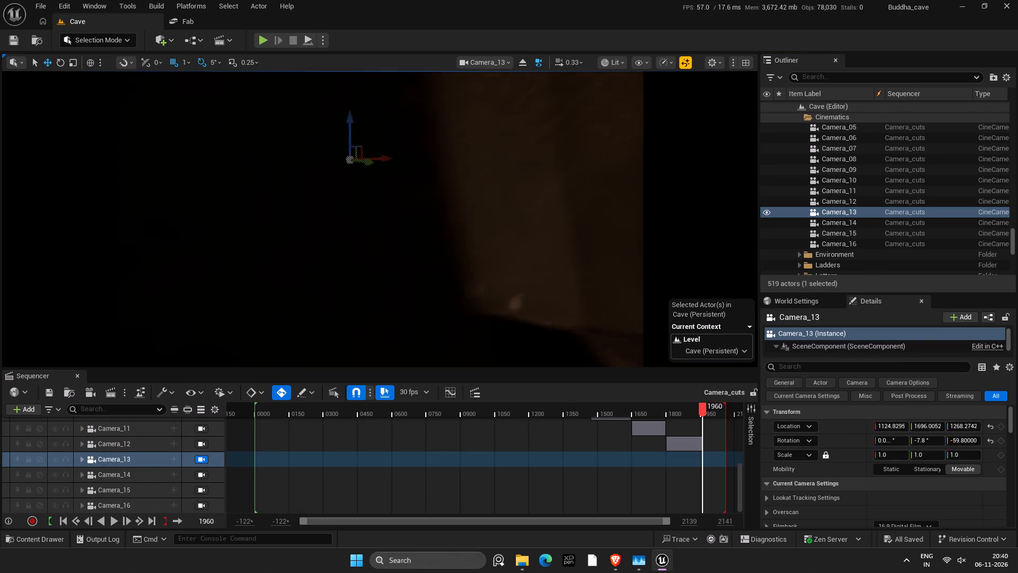
pyautogui.moveTo(351, 290); pyautogui.dragTo(224, 289, button='right')
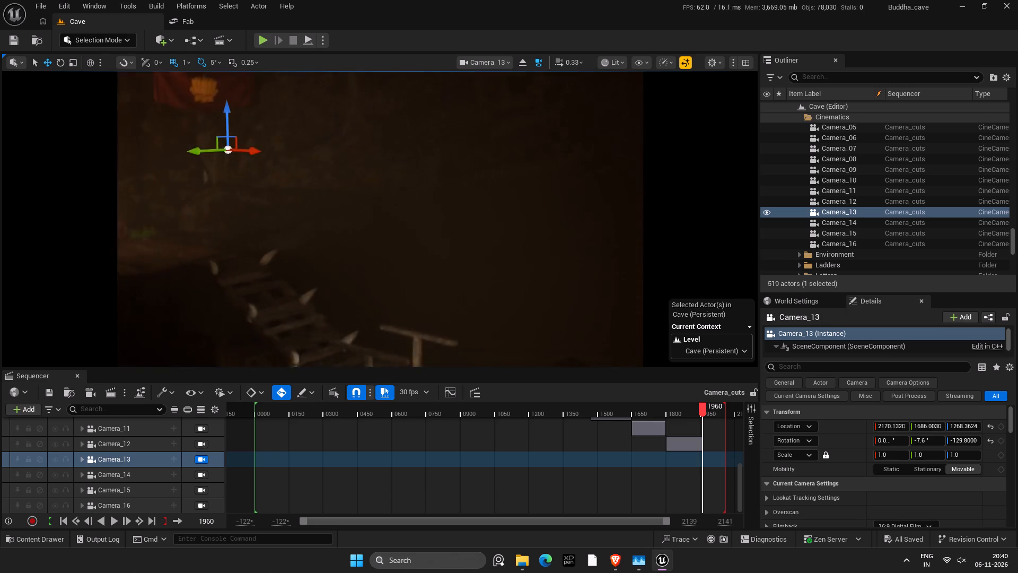
pyautogui.moveTo(224, 289); pyautogui.dragTo(295, 284, button='right')
pyautogui.press('s')
pyautogui.press('s')
pyautogui.press('s')
pyautogui.press('f')
pyautogui.press('a')
pyautogui.press('a')
pyautogui.press('a')
pyautogui.press('a')
pyautogui.press('a')
pyautogui.press('a')
pyautogui.press('a')
pyautogui.press('a')
pyautogui.press('a')
pyautogui.press('a')
pyautogui.press('a')
pyautogui.press('a')
pyautogui.press('w')
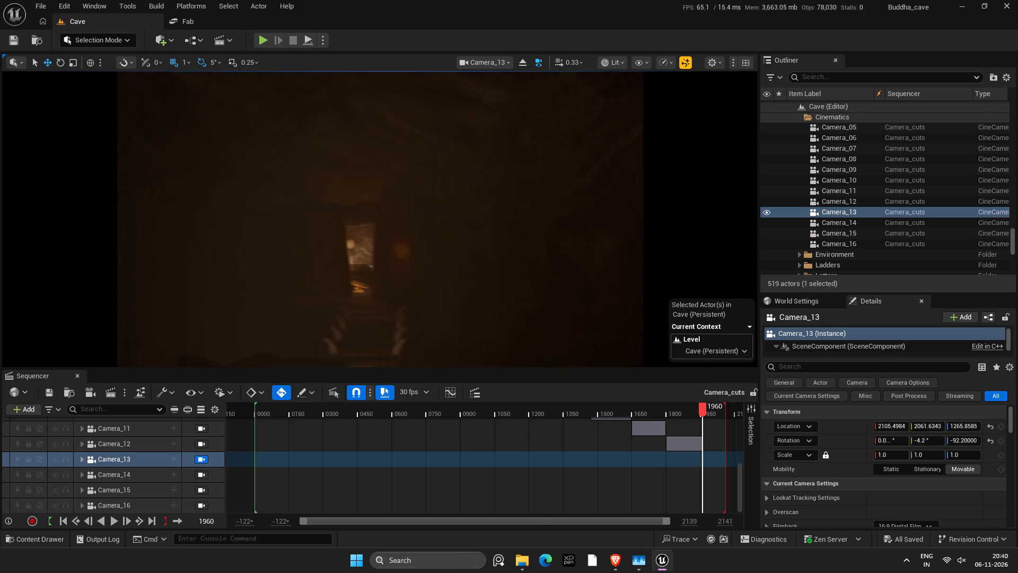
# Lower Camera_13 and bring it closer to about X 2326, Y 1214, Z 970, framing the lit doorway, tusks and red banner.
pyautogui.moveTo(295, 284); pyautogui.dragTo(297, 281, button='right')
pyautogui.press('d')
pyautogui.press('f')
pyautogui.press('w')
pyautogui.write('fw')
pyautogui.moveTo(297, 281); pyautogui.dragTo(297, 275, button='right')
pyautogui.press('f')
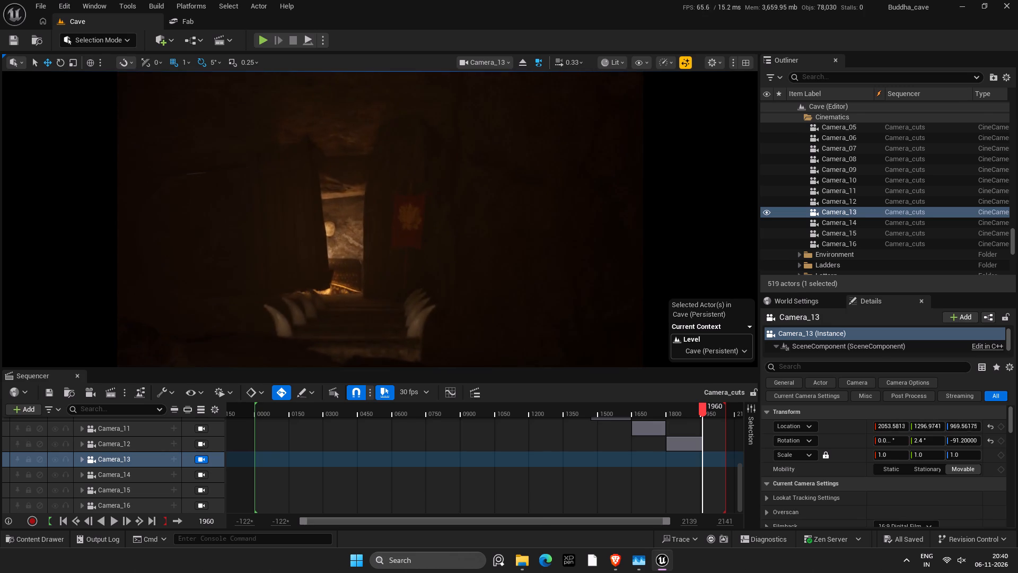
pyautogui.moveTo(297, 275); pyautogui.dragTo(276, 277, button='right')
pyautogui.write('aad')
pyautogui.press('d')
pyautogui.press('d')
pyautogui.press('d')
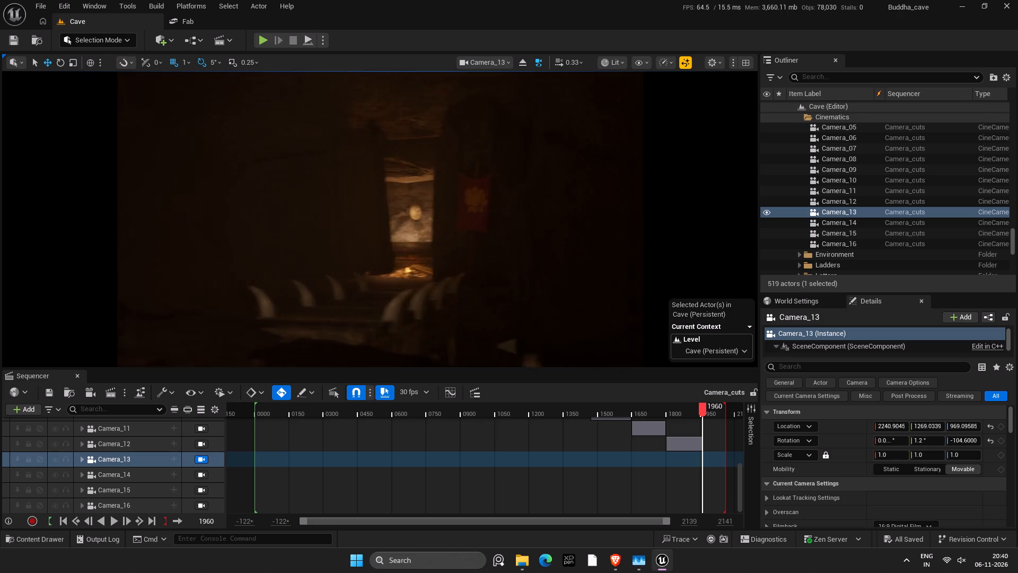
pyautogui.moveTo(276, 277); pyautogui.dragTo(270, 276, button='right')
pyautogui.press('d')
pyautogui.write('wwwsssw')
pyautogui.press('s')
pyautogui.write('asdw')
# Set Camera_13's rotation to pitch 0° and yaw -110°.
pyautogui.click(931, 439)
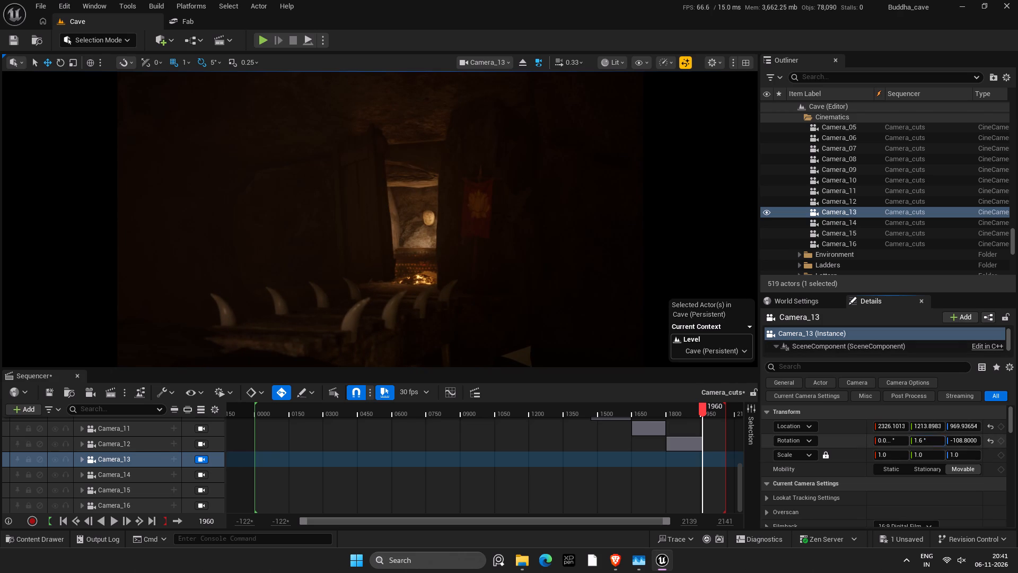
pyautogui.press('0')
pyautogui.press('Return')
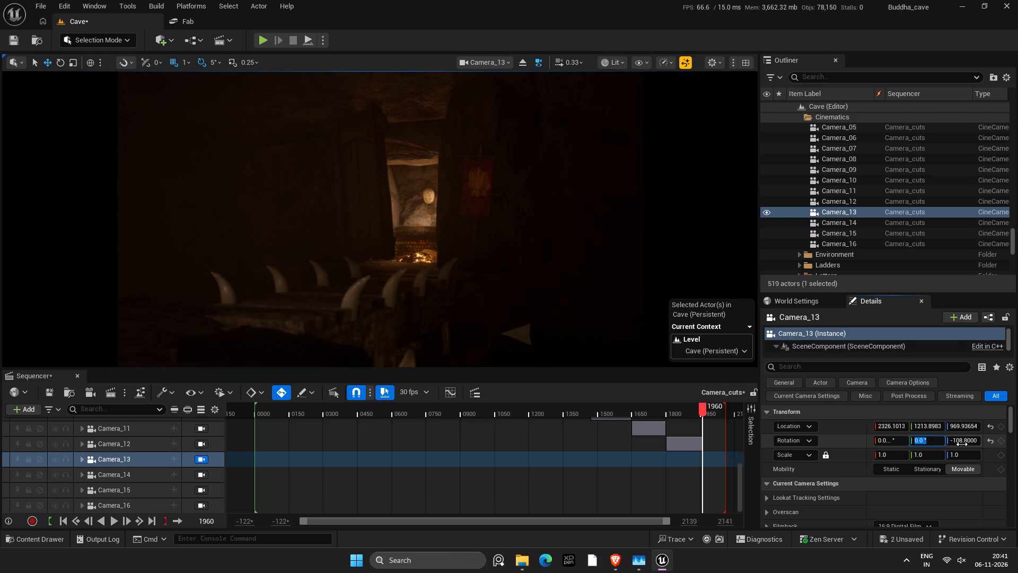
pyautogui.click(963, 444)
pyautogui.press('Right')
pyautogui.press('BackSpace')
pyautogui.press('BackSpace')
pyautogui.press('BackSpace')
pyautogui.press('BackSpace')
pyautogui.press('BackSpace')
pyautogui.press('BackSpace')
pyautogui.press('BackSpace')
pyautogui.press('BackSpace')
pyautogui.press('BackSpace')
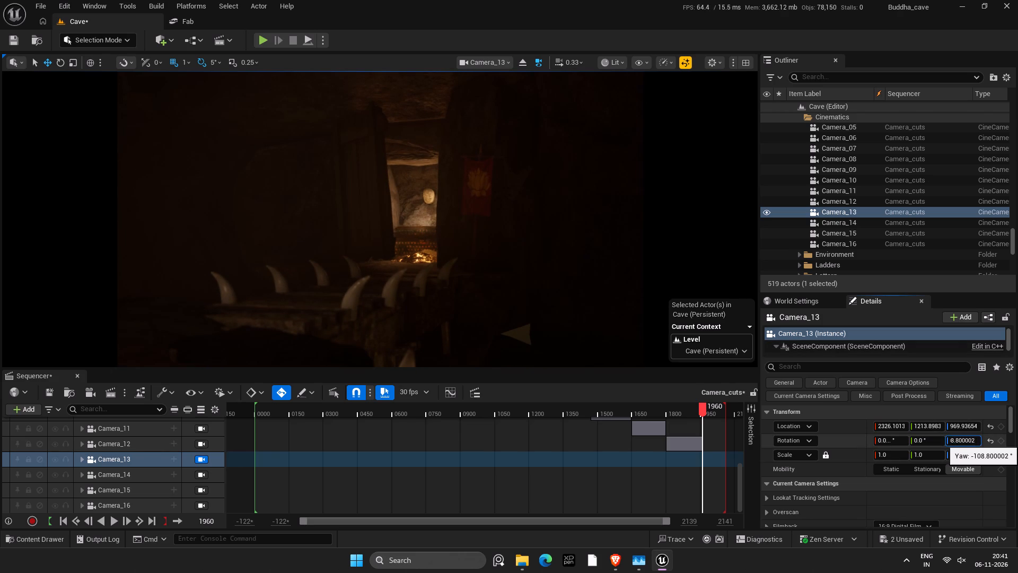
pyautogui.press('BackSpace')
pyautogui.press('BackSpace')
pyautogui.write('10')
pyautogui.press('Return')
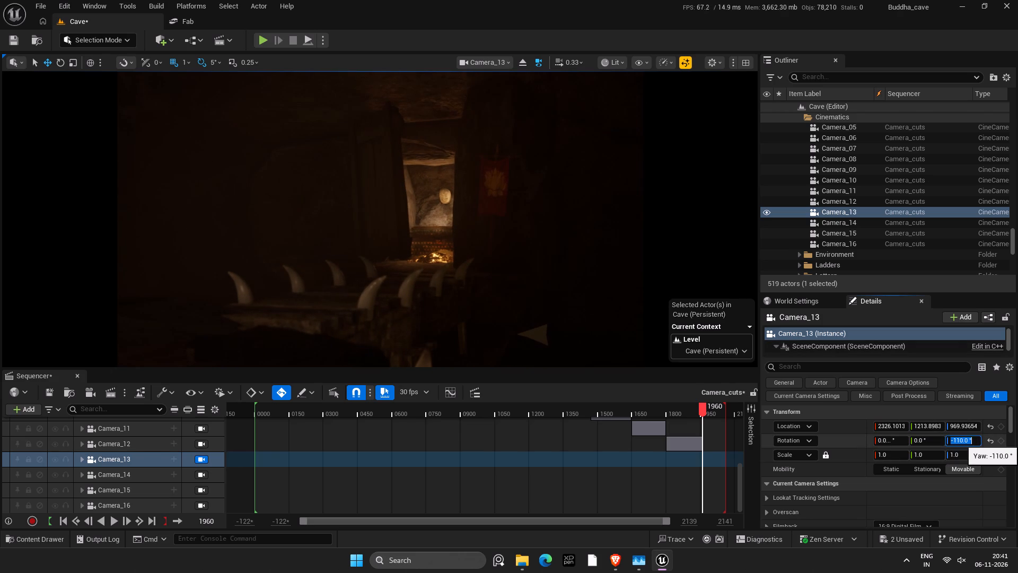
# Set Camera_13's location to X 2350, Y 1200, Z 1000, and save.
pyautogui.click(959, 430)
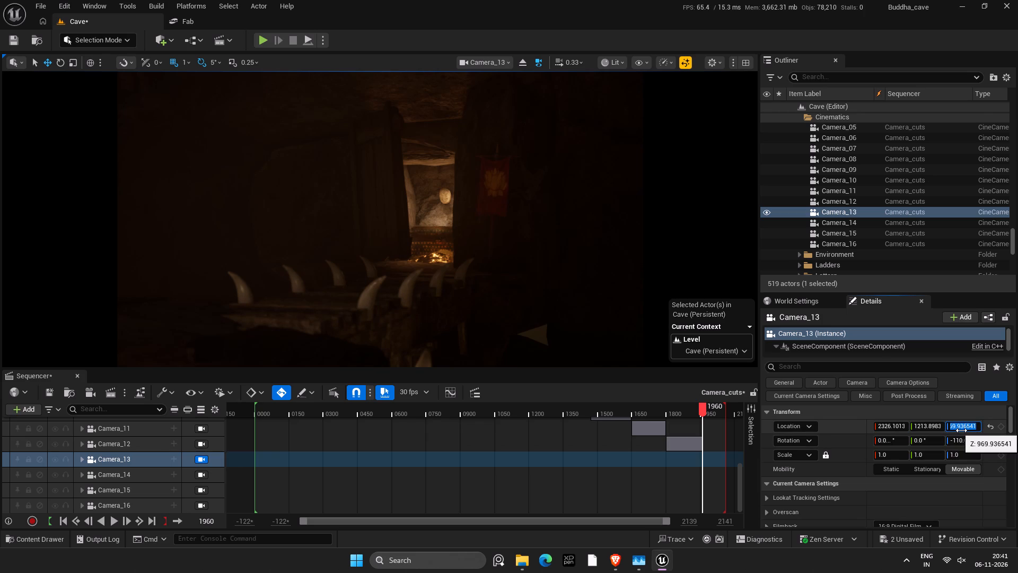
pyautogui.write('1000')
pyautogui.press('Return')
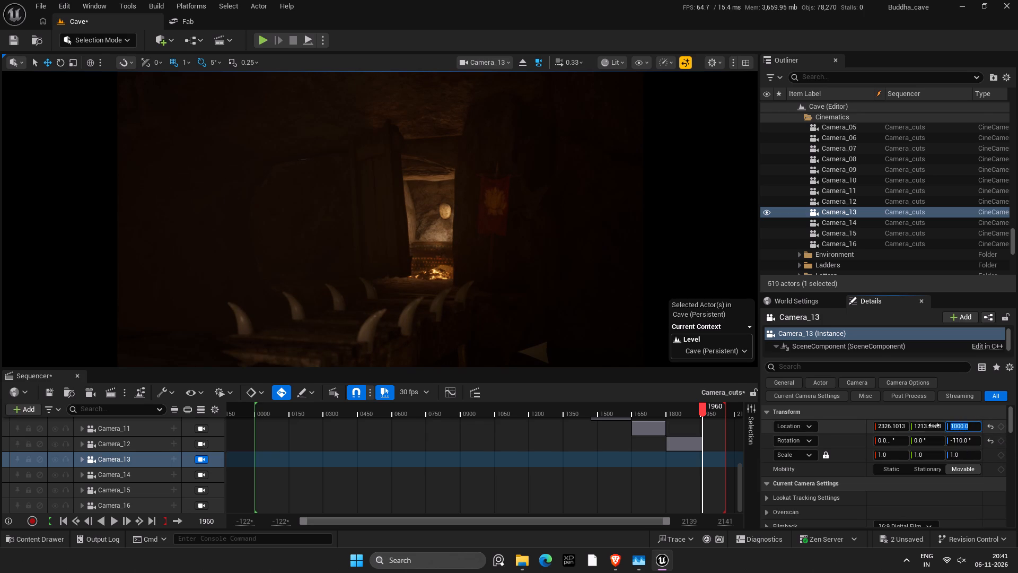
pyautogui.click(932, 425)
pyautogui.write('1200')
pyautogui.press('Return')
pyautogui.click(892, 426)
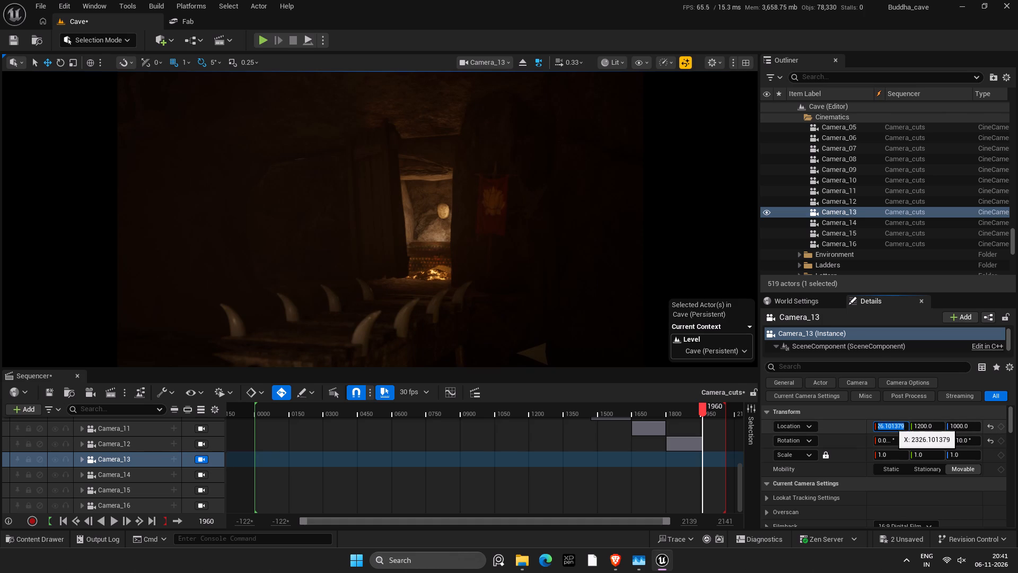
pyautogui.write('2350')
pyautogui.press('Return')
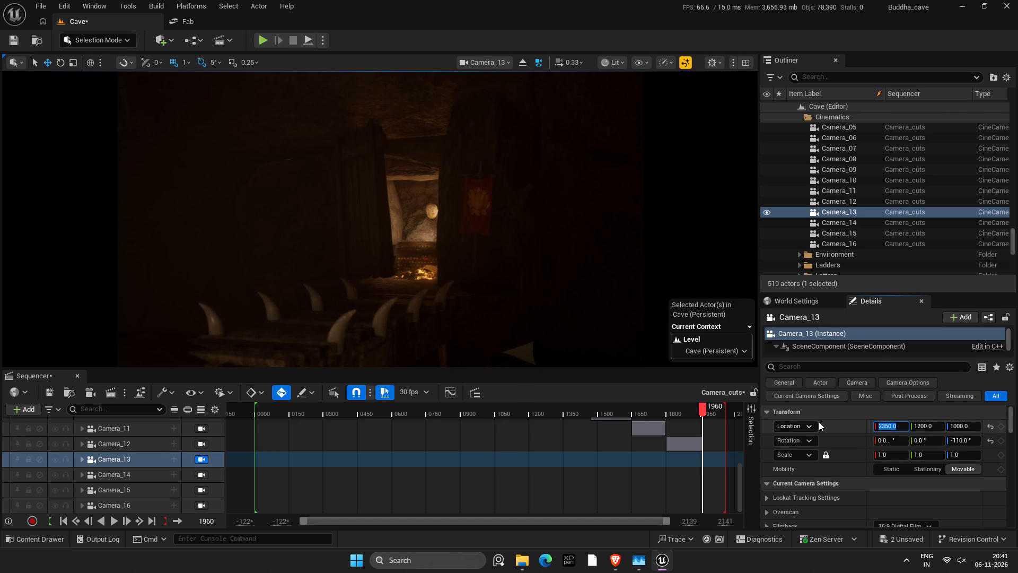
pyautogui.hotkey('ctrl', 's')
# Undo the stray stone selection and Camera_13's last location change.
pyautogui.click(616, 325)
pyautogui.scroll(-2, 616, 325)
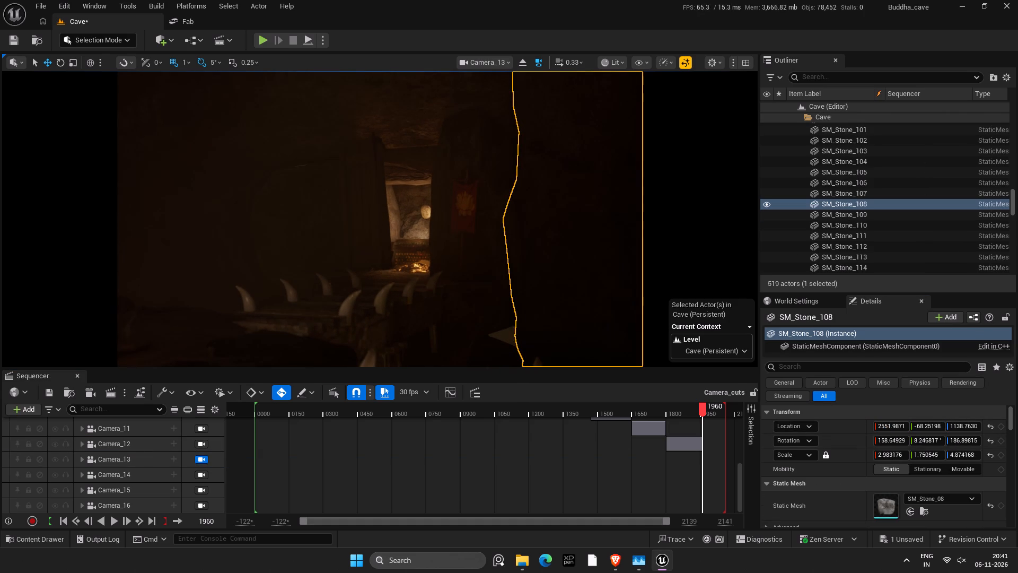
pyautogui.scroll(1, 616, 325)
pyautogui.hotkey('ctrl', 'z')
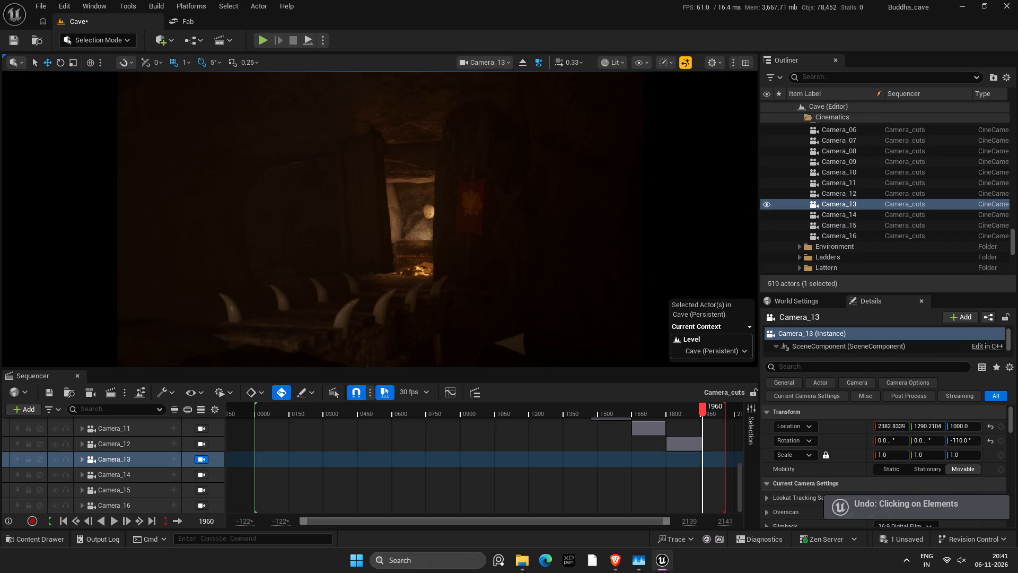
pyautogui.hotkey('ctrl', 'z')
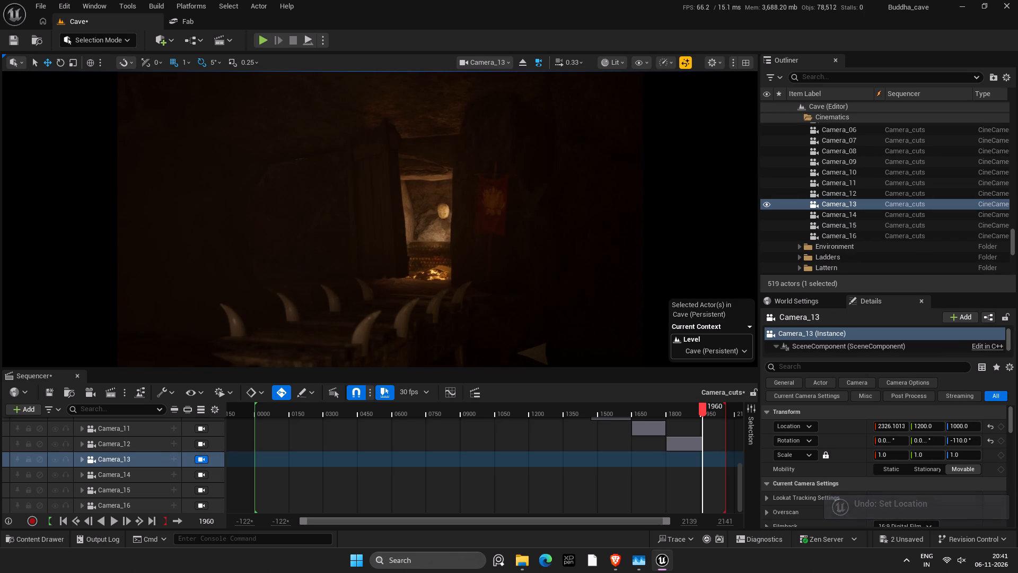
# Set Camera_13's X location to 2350 and save.
pyautogui.click(887, 423)
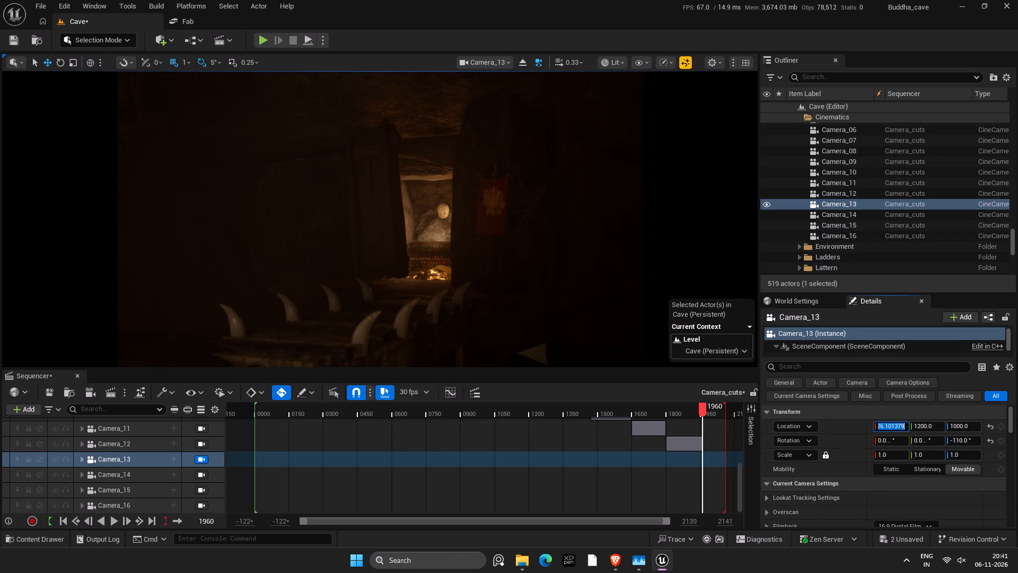
pyautogui.write('2350')
pyautogui.press('Return')
pyautogui.hotkey('ctrl', 's')
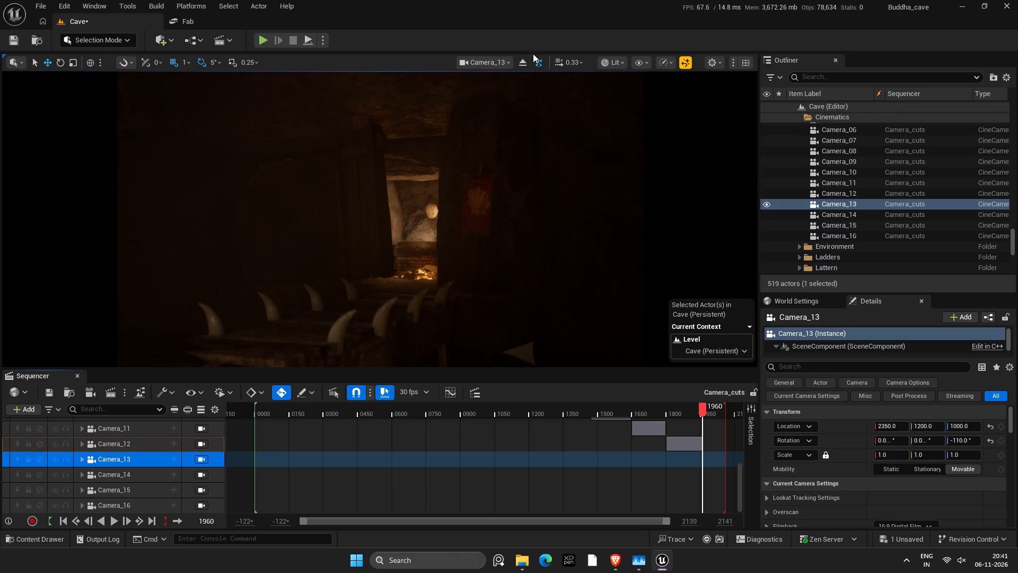
# Leave Camera_13's view and inspect its position relative to the walkways, doorway and surrounding cave rocks in the perspective view.
pyautogui.click(521, 62)
pyautogui.moveTo(558, 171); pyautogui.dragTo(163, 189, button='right')
pyautogui.press('w')
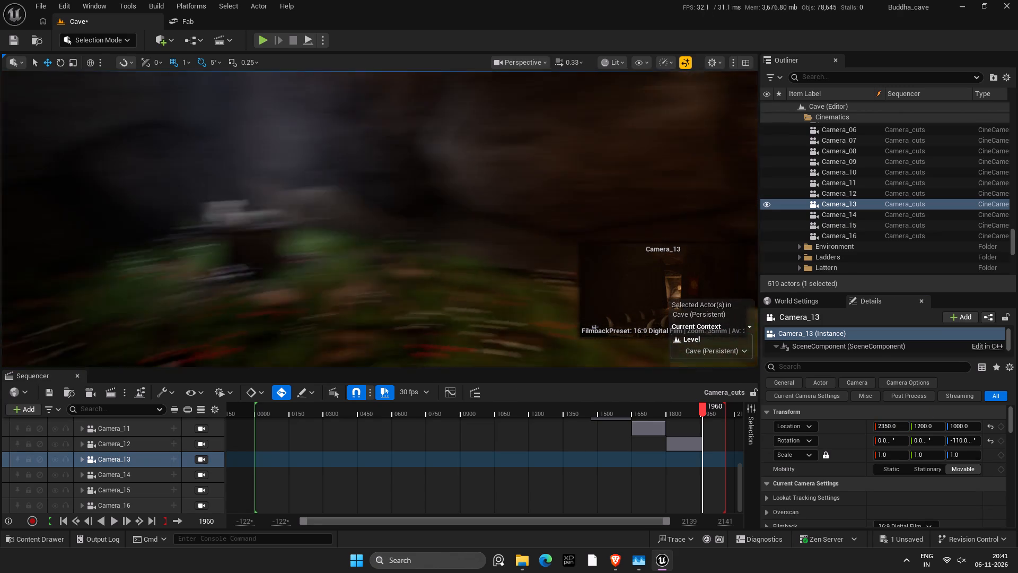
pyautogui.moveTo(163, 189); pyautogui.dragTo(97, 175, button='right')
pyautogui.press('w')
pyautogui.press('w')
pyautogui.press('w')
pyautogui.press('w')
pyautogui.press('w')
pyautogui.press('w')
pyautogui.press('w')
pyautogui.press('w')
pyautogui.press('w')
pyautogui.press('w')
pyautogui.press('w')
pyautogui.press('w')
pyautogui.press('w')
pyautogui.press('w')
pyautogui.press('w')
pyautogui.press('w')
pyautogui.press('w')
pyautogui.press('w')
pyautogui.press('w')
pyautogui.press('w')
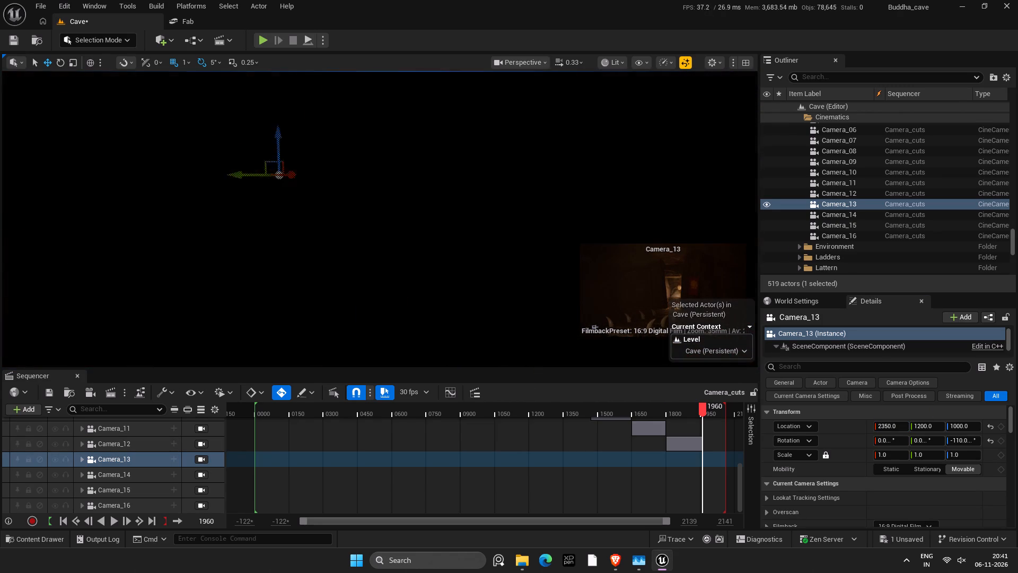
pyautogui.moveTo(97, 175); pyautogui.dragTo(84, 178, button='right')
pyautogui.press('a')
pyautogui.press('a')
pyautogui.press('a')
pyautogui.press('a')
pyautogui.press('a')
pyautogui.press('a')
pyautogui.press('a')
pyautogui.press('a')
pyautogui.press('a')
pyautogui.press('a')
pyautogui.press('a')
pyautogui.press('a')
pyautogui.press('a')
pyautogui.press('a')
pyautogui.press('a')
pyautogui.press('a')
pyautogui.press('a')
pyautogui.press('a')
pyautogui.press('a')
pyautogui.press('a')
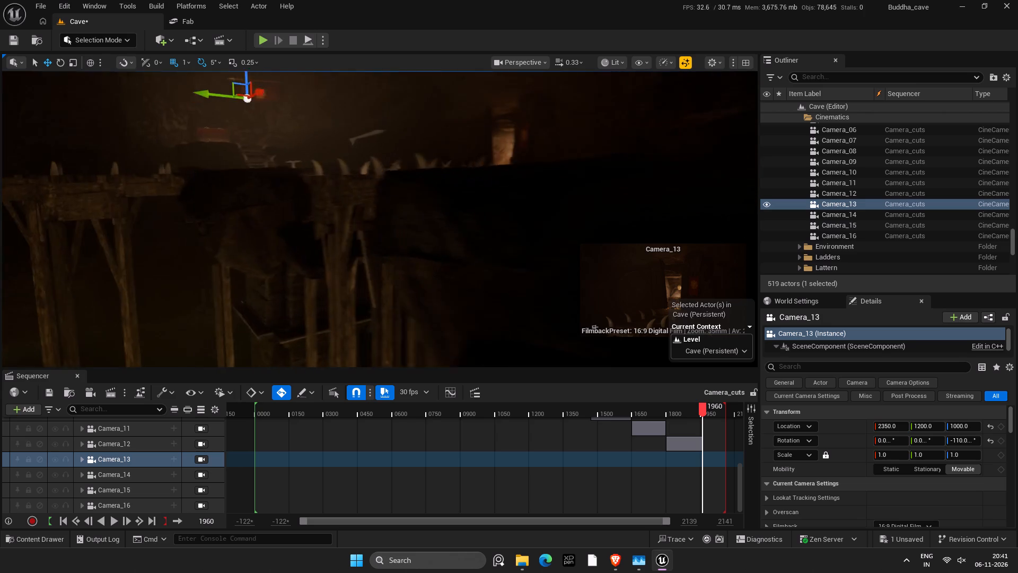
pyautogui.moveTo(84, 178); pyautogui.dragTo(165, 187, button='right')
pyautogui.press('r')
pyautogui.press('r')
pyautogui.press('r')
pyautogui.press('r')
pyautogui.press('r')
pyautogui.press('r')
pyautogui.press('r')
pyautogui.press('r')
pyautogui.press('r')
pyautogui.press('r')
pyautogui.press('r')
pyautogui.press('r')
pyautogui.press('r')
pyautogui.press('r')
pyautogui.press('r')
pyautogui.press('r')
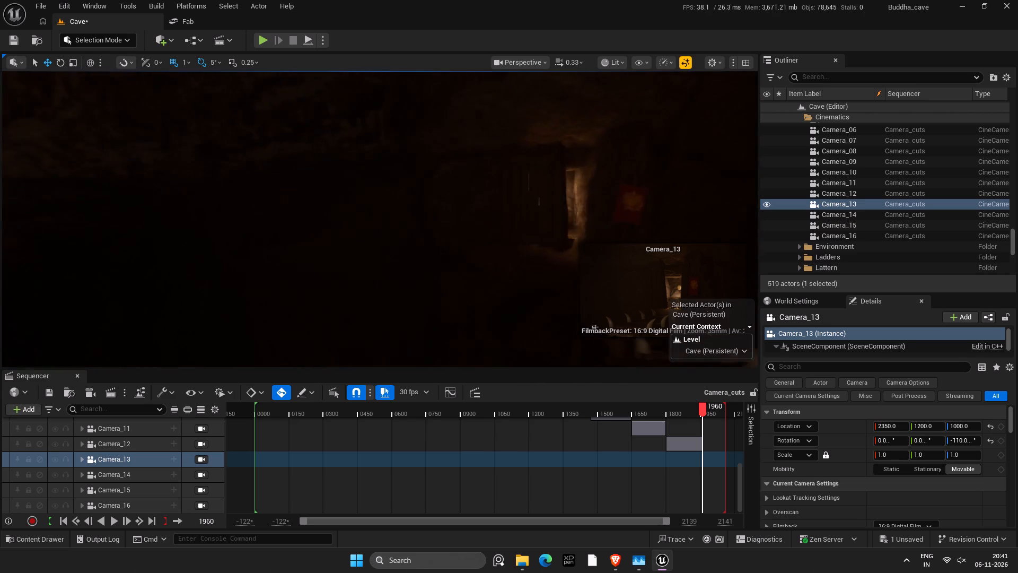
pyautogui.moveTo(165, 187); pyautogui.dragTo(349, 190, button='right')
pyautogui.press('s')
pyautogui.press('s')
pyautogui.press('s')
pyautogui.press('s')
pyautogui.press('s')
pyautogui.press('s')
pyautogui.press('s')
pyautogui.press('s')
pyautogui.press('s')
pyautogui.press('s')
pyautogui.press('s')
pyautogui.press('s')
pyautogui.press('s')
pyautogui.press('s')
pyautogui.press('s')
pyautogui.press('s')
pyautogui.press('s')
pyautogui.press('s')
pyautogui.press('s')
pyautogui.press('s')
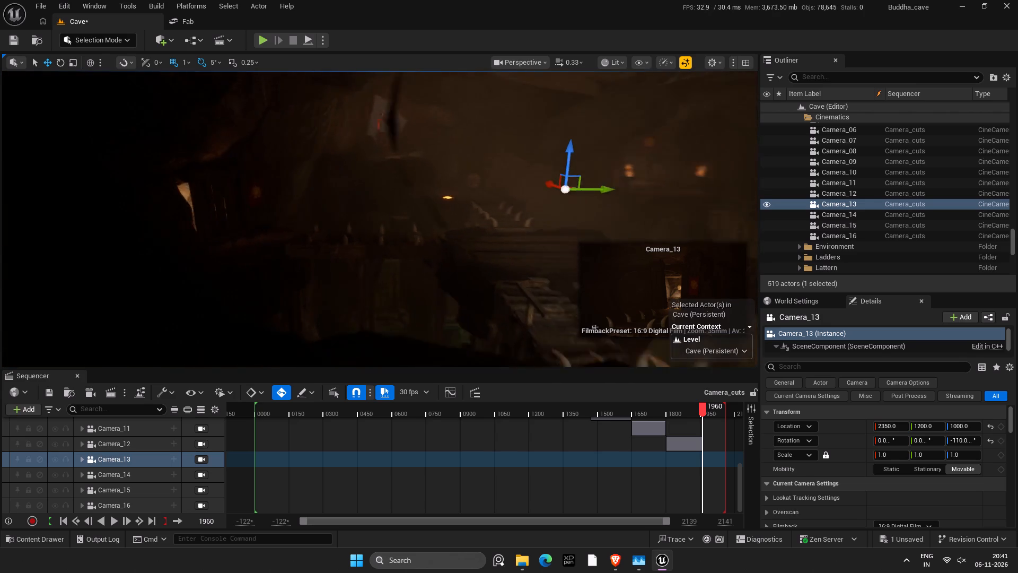
pyautogui.moveTo(349, 190); pyautogui.dragTo(444, 183, button='right')
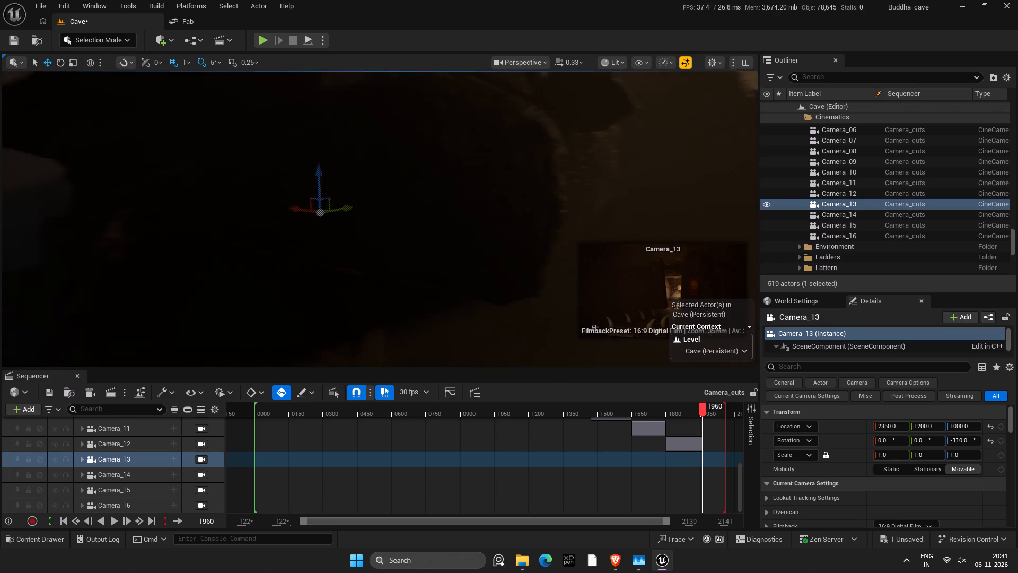
pyautogui.moveTo(444, 183); pyautogui.dragTo(466, 178, button='right')
pyautogui.press('f')
pyautogui.press('f')
pyautogui.press('f')
pyautogui.press('f')
pyautogui.press('f')
pyautogui.press('r')
pyautogui.press('r')
pyautogui.press('r')
pyautogui.press('r')
pyautogui.press('r')
pyautogui.press('r')
pyautogui.press('r')
pyautogui.press('r')
pyautogui.press('r')
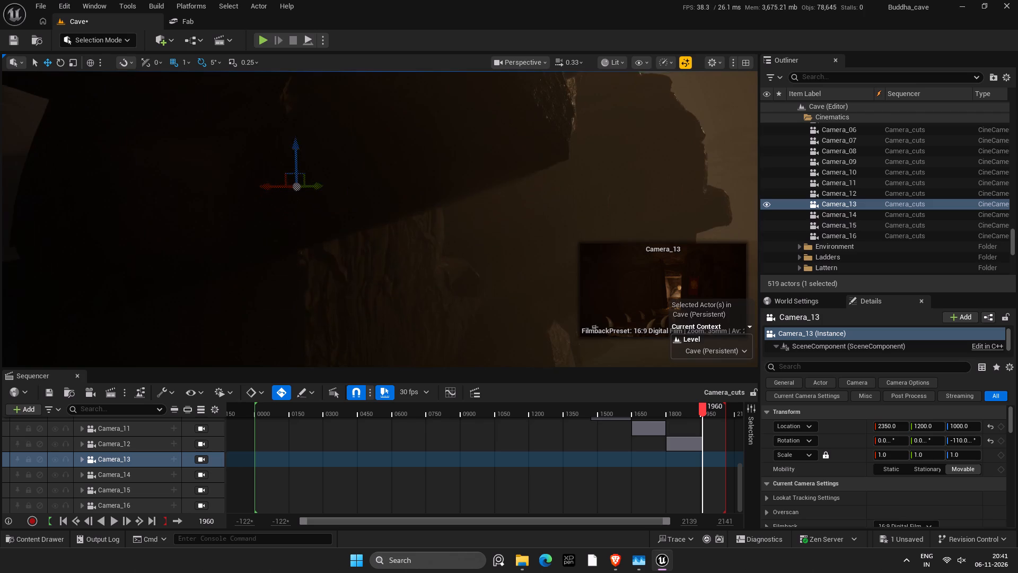
pyautogui.moveTo(466, 178); pyautogui.dragTo(462, 194, button='right')
pyautogui.press('r')
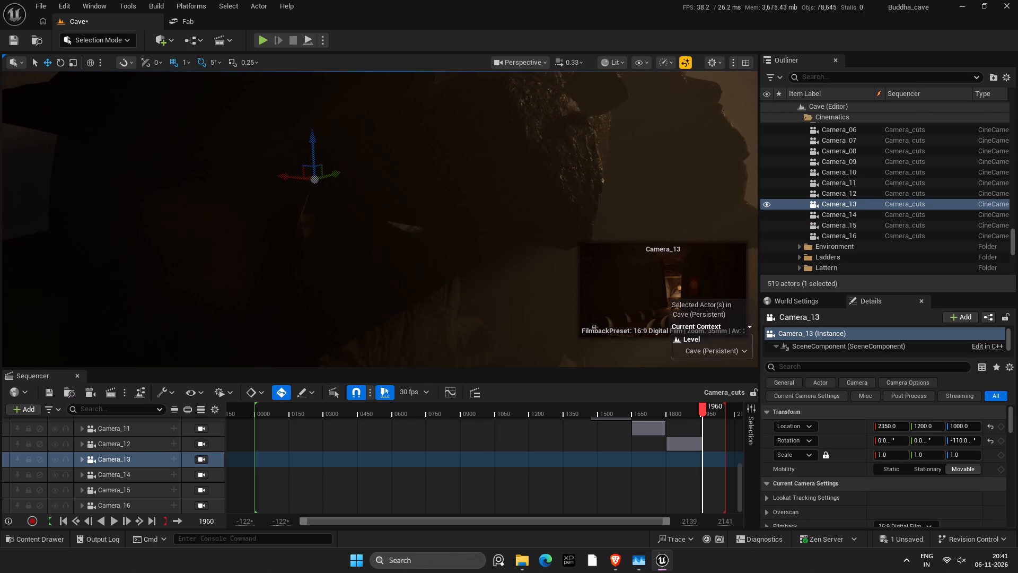
pyautogui.moveTo(462, 194); pyautogui.dragTo(484, 194, button='right')
pyautogui.press('a')
pyautogui.press('a')
pyautogui.press('a')
pyautogui.press('a')
pyautogui.press('a')
pyautogui.press('a')
pyautogui.press('a')
pyautogui.press('a')
pyautogui.press('a')
pyautogui.press('a')
pyautogui.press('a')
pyautogui.press('a')
pyautogui.press('a')
pyautogui.press('a')
pyautogui.press('a')
pyautogui.press('a')
pyautogui.press('a')
pyautogui.press('a')
pyautogui.press('a')
pyautogui.press('a')
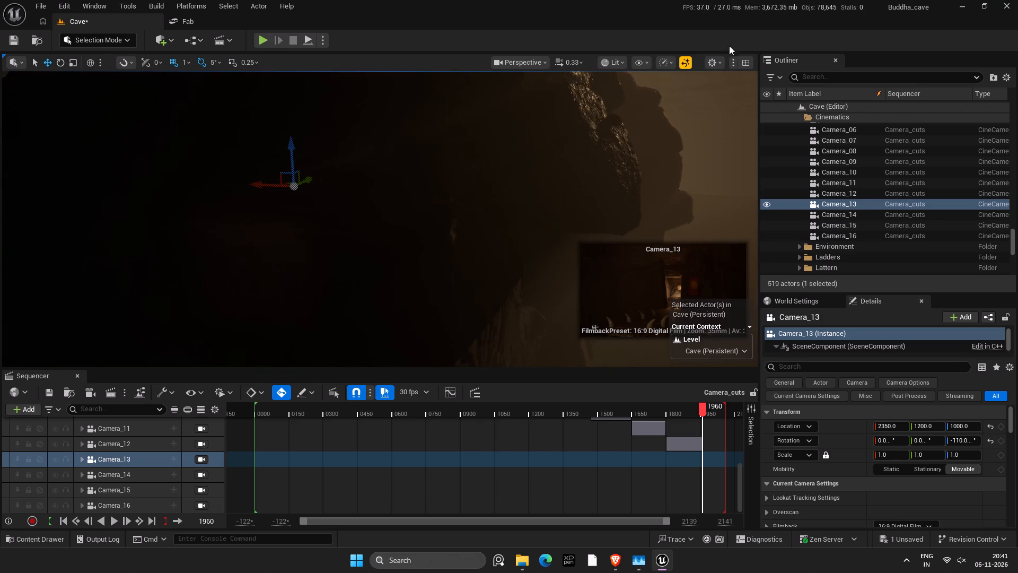
# Switch the perspective view's shading to Unlit so the dark cave rocks can be inspected.
pyautogui.click(612, 63)
pyautogui.click(626, 110)
# Move the SM_Stone_4 ledge stone along X to about 1983.
pyautogui.press('a')
pyautogui.press('a')
pyautogui.press('a')
pyautogui.moveTo(507, 132); pyautogui.dragTo(540, 125, button='right')
pyautogui.press('s')
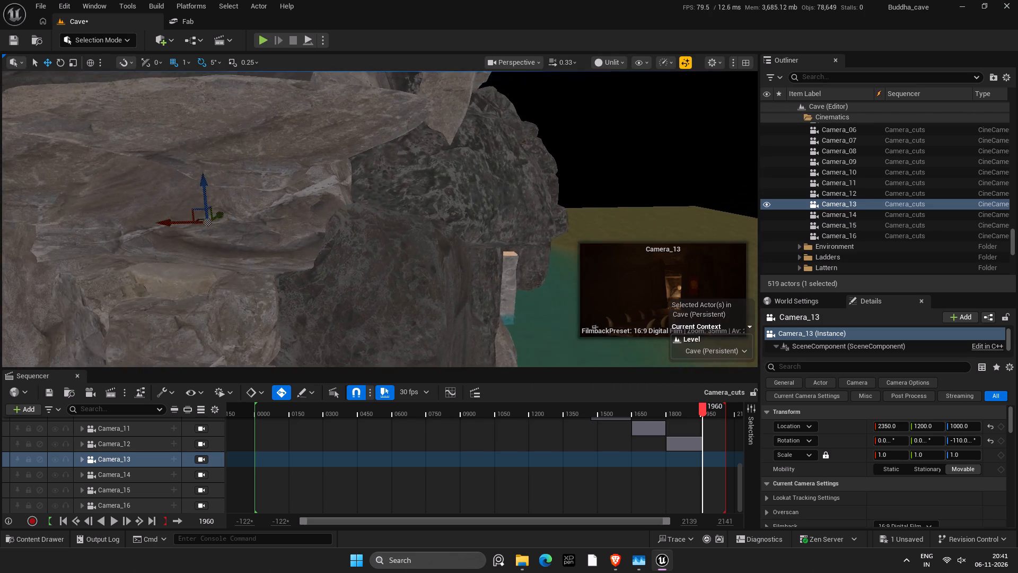
pyautogui.moveTo(540, 125); pyautogui.dragTo(553, 122, button='right')
pyautogui.press('f')
pyautogui.press('f')
pyautogui.press('f')
pyautogui.press('f')
pyautogui.press('f')
pyautogui.press('f')
pyautogui.press('f')
pyautogui.press('f')
pyautogui.press('f')
pyautogui.press('f')
pyautogui.press('f')
pyautogui.press('f')
pyautogui.press('f')
pyautogui.press('f')
pyautogui.press('a')
pyautogui.press('a')
pyautogui.press('a')
pyautogui.press('a')
pyautogui.press('a')
pyautogui.press('a')
pyautogui.press('a')
pyautogui.press('a')
pyautogui.press('a')
pyautogui.press('a')
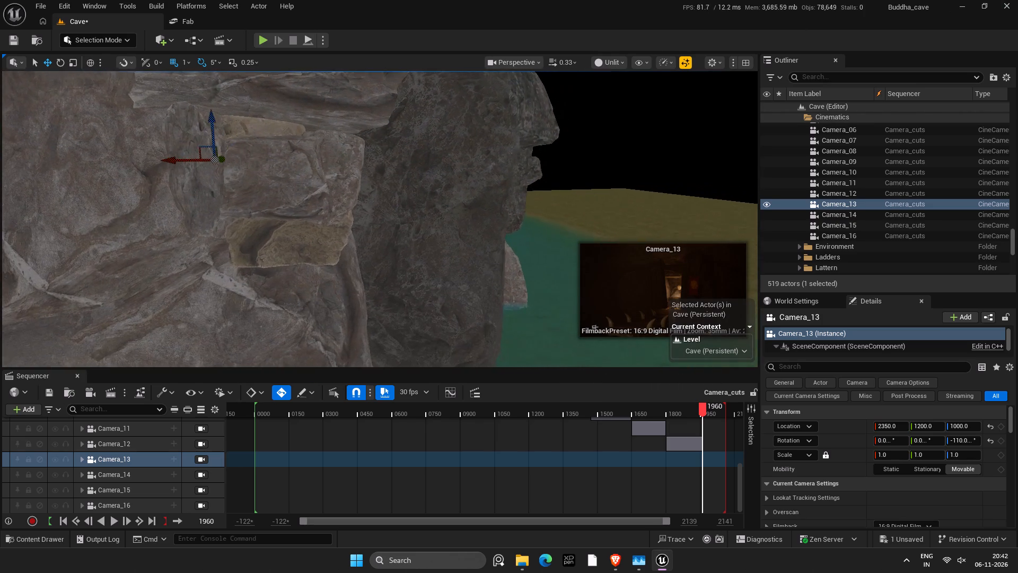
pyautogui.moveTo(553, 122); pyautogui.dragTo(567, 113, button='right')
pyautogui.write('fw')
pyautogui.press('f')
pyautogui.press('a')
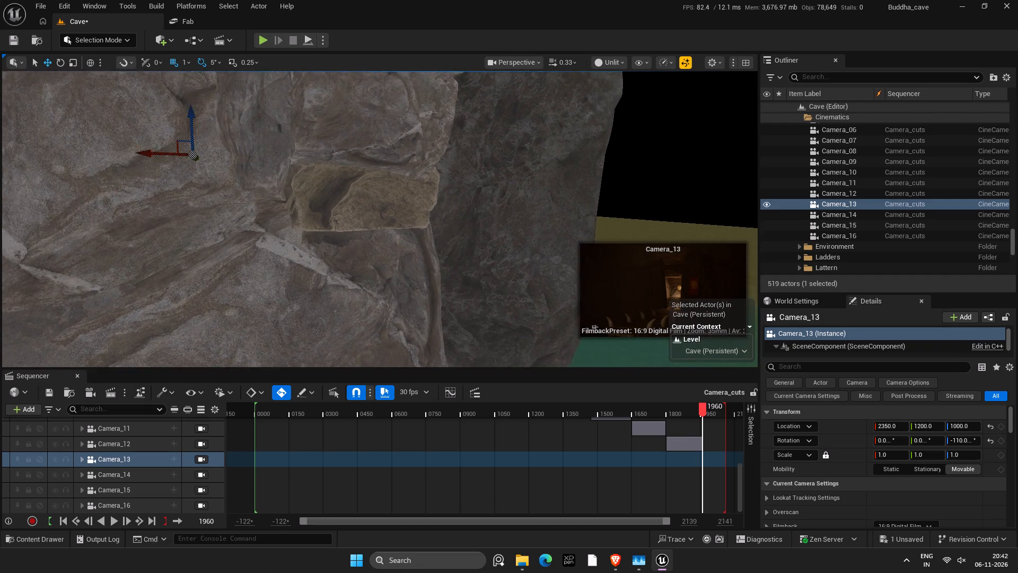
pyautogui.press('f')
pyautogui.moveTo(567, 113); pyautogui.dragTo(565, 112, button='right')
pyautogui.press('w')
pyautogui.press('r')
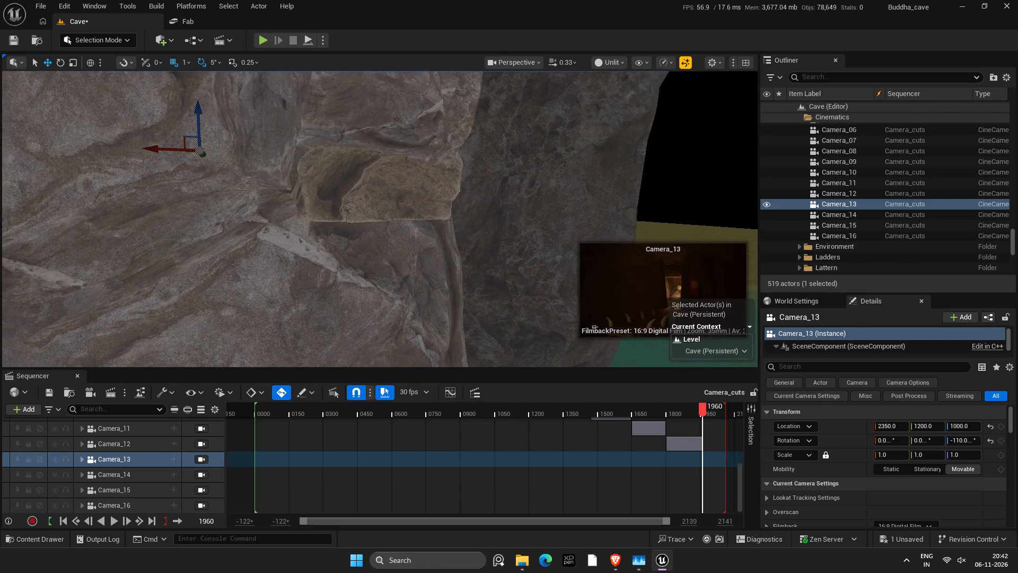
pyautogui.click(359, 183)
pyautogui.press('r')
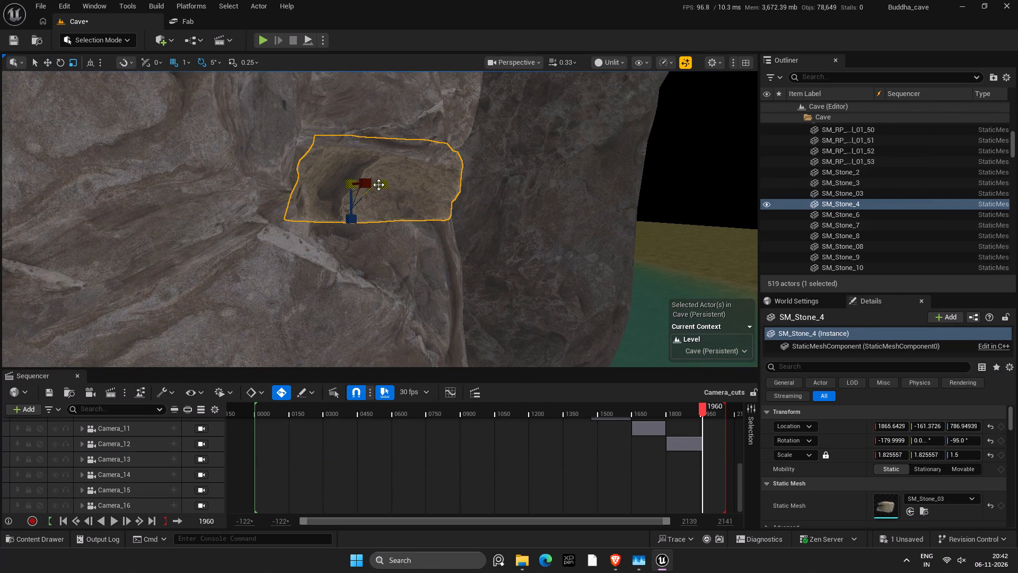
pyautogui.press('e')
pyautogui.press('w')
pyautogui.moveTo(324, 184); pyautogui.dragTo(314, 184)
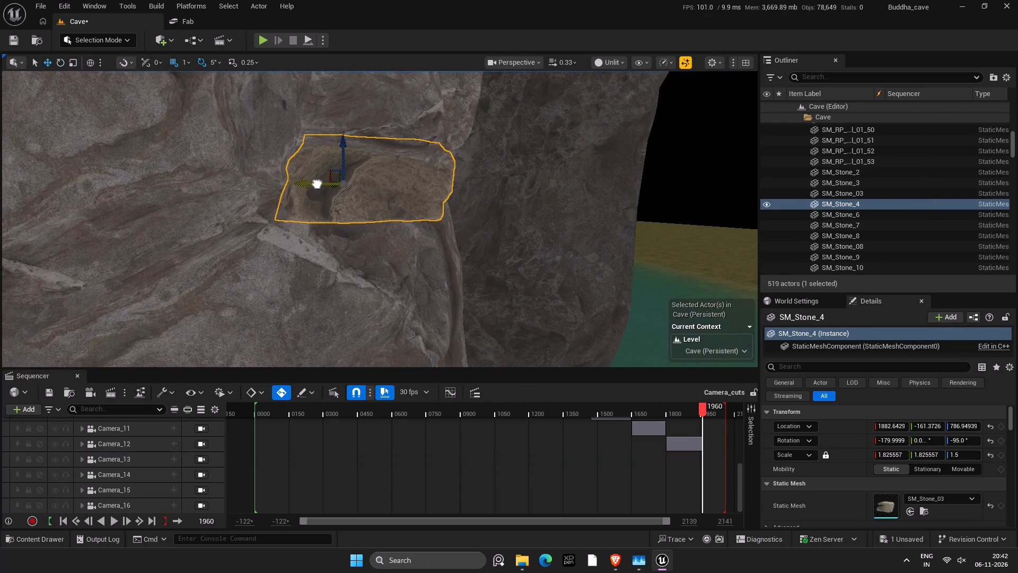
pyautogui.moveTo(314, 184); pyautogui.dragTo(280, 185)
# Stretch SM_Stone_4 along its Y axis to a scale of about 3.46.
pyautogui.moveTo(494, 156); pyautogui.dragTo(427, 156, button='right')
pyautogui.press('d')
pyautogui.press('d')
pyautogui.press('d')
pyautogui.press('d')
pyautogui.press('d')
pyautogui.press('d')
pyautogui.press('d')
pyautogui.press('d')
pyautogui.press('d')
pyautogui.press('d')
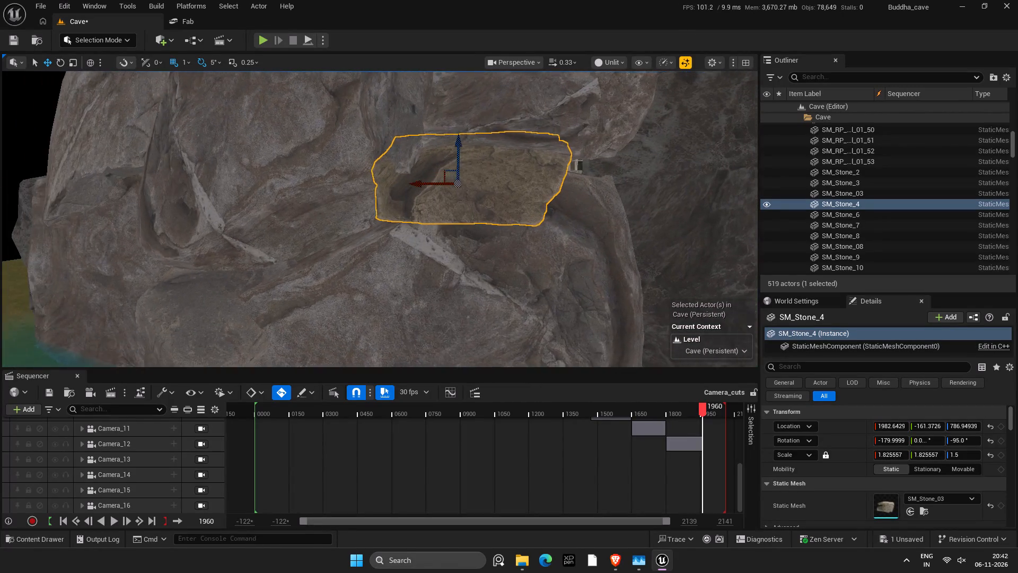
pyautogui.moveTo(427, 156); pyautogui.dragTo(423, 156, button='right')
pyautogui.press('r')
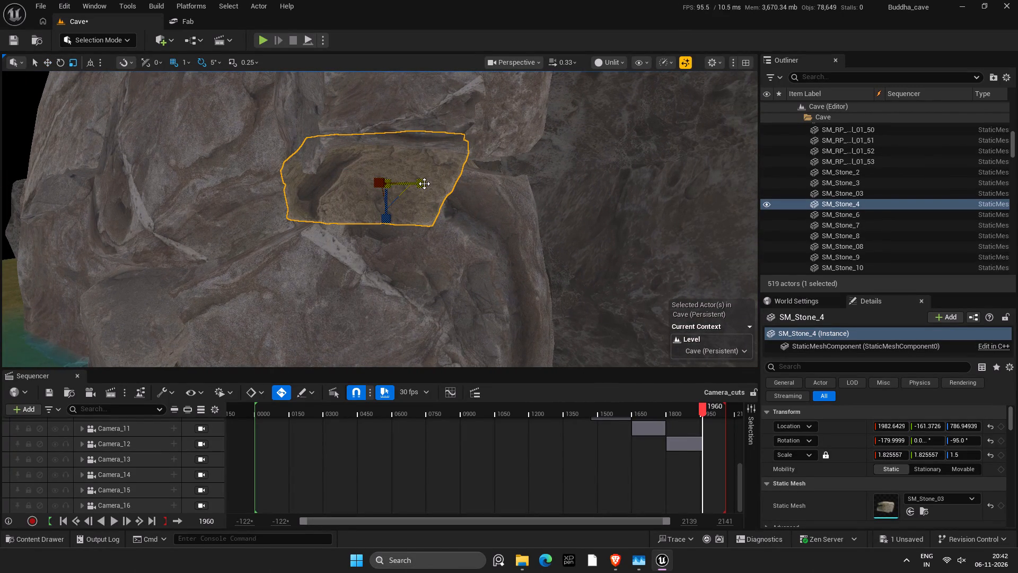
pyautogui.moveTo(424, 184); pyautogui.dragTo(497, 192)
# Shift the stretched SM_Stone_4 back along X to about 1971 and save the level.
pyautogui.press('d')
pyautogui.press('d')
pyautogui.press('d')
pyautogui.press('d')
pyautogui.press('d')
pyautogui.press('d')
pyautogui.press('d')
pyautogui.press('d')
pyautogui.press('d')
pyautogui.press('d')
pyautogui.press('d')
pyautogui.press('d')
pyautogui.press('d')
pyautogui.press('d')
pyautogui.press('d')
pyautogui.press('d')
pyautogui.press('d')
pyautogui.press('d')
pyautogui.press('d')
pyautogui.press('d')
pyautogui.moveTo(497, 170); pyautogui.dragTo(441, 172, button='right')
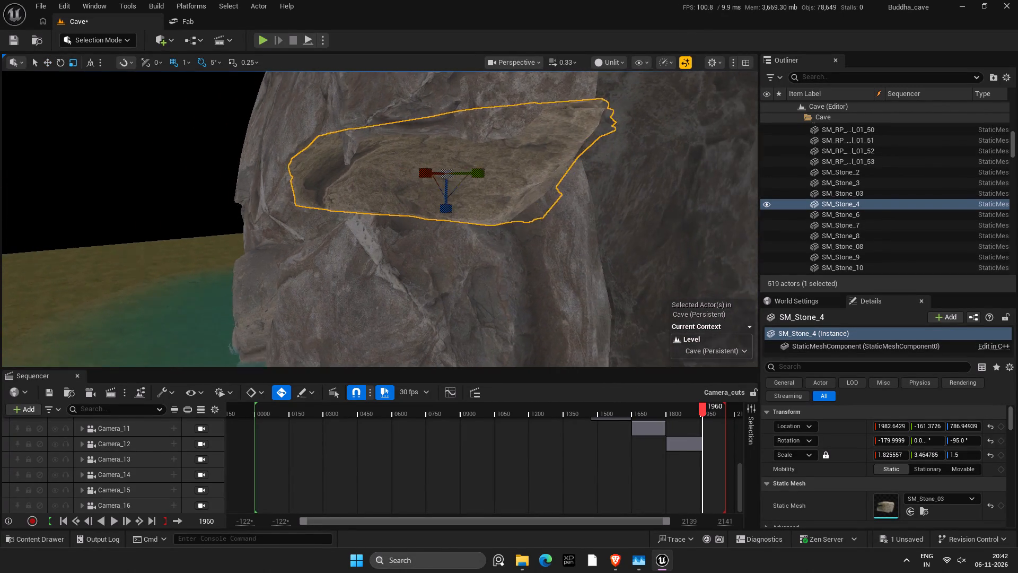
pyautogui.moveTo(441, 172); pyautogui.dragTo(432, 172, button='right')
pyautogui.press('w')
pyautogui.click(375, 177)
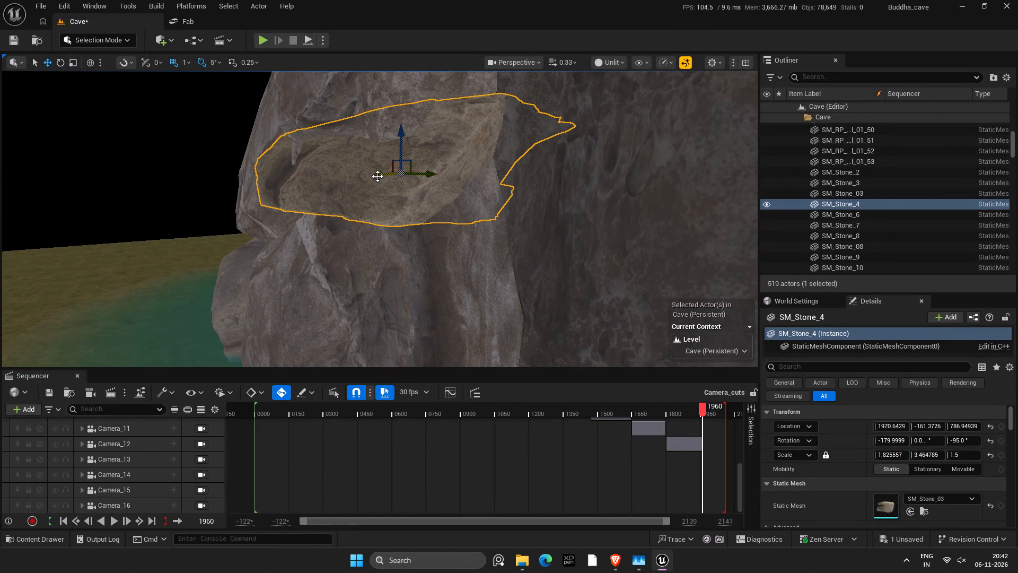
pyautogui.hotkey('ctrl', 's')
# Inspect how the enlarged SM_Stone_4 fits the cave, walkways and doorway from below and above, and save.
pyautogui.moveTo(505, 158); pyautogui.dragTo(344, 211, button='right')
pyautogui.press('w')
pyautogui.press('r')
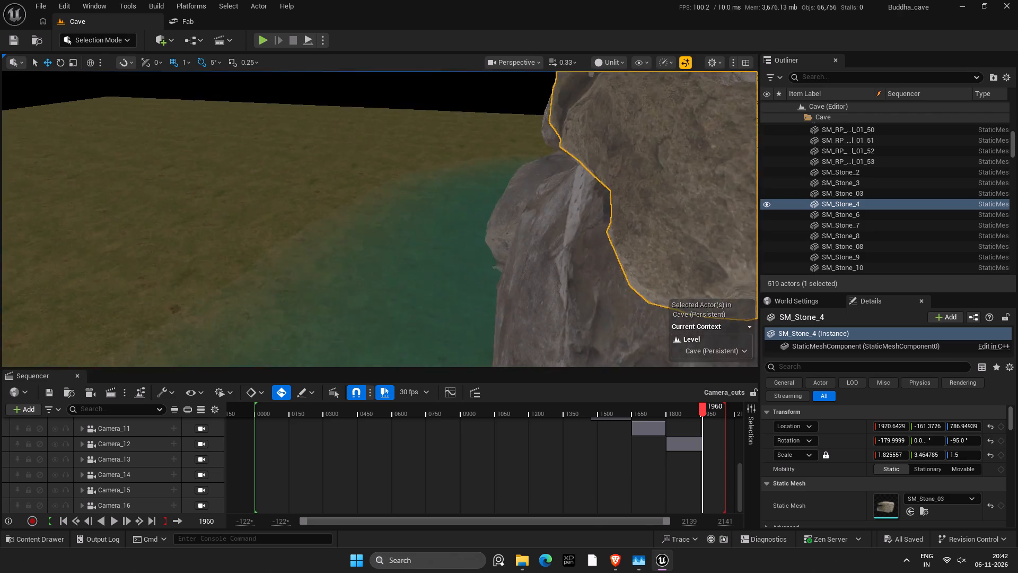
pyautogui.moveTo(344, 211); pyautogui.dragTo(529, 192, button='right')
pyautogui.press('s')
pyautogui.press('w')
pyautogui.press('w')
pyautogui.press('w')
pyautogui.press('w')
pyautogui.press('w')
pyautogui.press('w')
pyautogui.press('w')
pyautogui.press('w')
pyautogui.press('w')
pyautogui.press('w')
pyautogui.press('w')
pyautogui.press('w')
pyautogui.press('w')
pyautogui.press('w')
pyautogui.press('w')
pyautogui.press('w')
pyautogui.press('d')
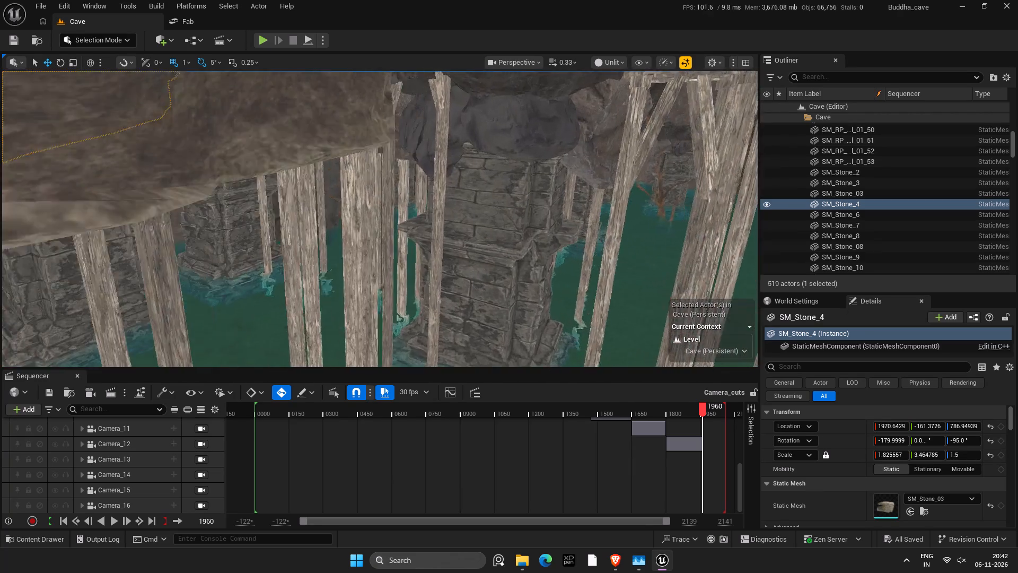
pyautogui.moveTo(529, 192); pyautogui.dragTo(401, 203, button='right')
pyautogui.press('r')
pyautogui.press('r')
pyautogui.press('r')
pyautogui.press('r')
pyautogui.press('r')
pyautogui.press('r')
pyautogui.press('r')
pyautogui.press('r')
pyautogui.press('r')
pyautogui.press('r')
pyautogui.press('d')
pyautogui.press('d')
pyautogui.press('d')
pyautogui.press('d')
pyautogui.press('d')
pyautogui.press('d')
pyautogui.press('d')
pyautogui.press('d')
pyautogui.press('d')
pyautogui.press('d')
pyautogui.press('d')
pyautogui.press('d')
pyautogui.press('d')
pyautogui.press('d')
pyautogui.press('d')
pyautogui.press('d')
pyautogui.press('d')
pyautogui.press('d')
pyautogui.press('d')
pyautogui.press('d')
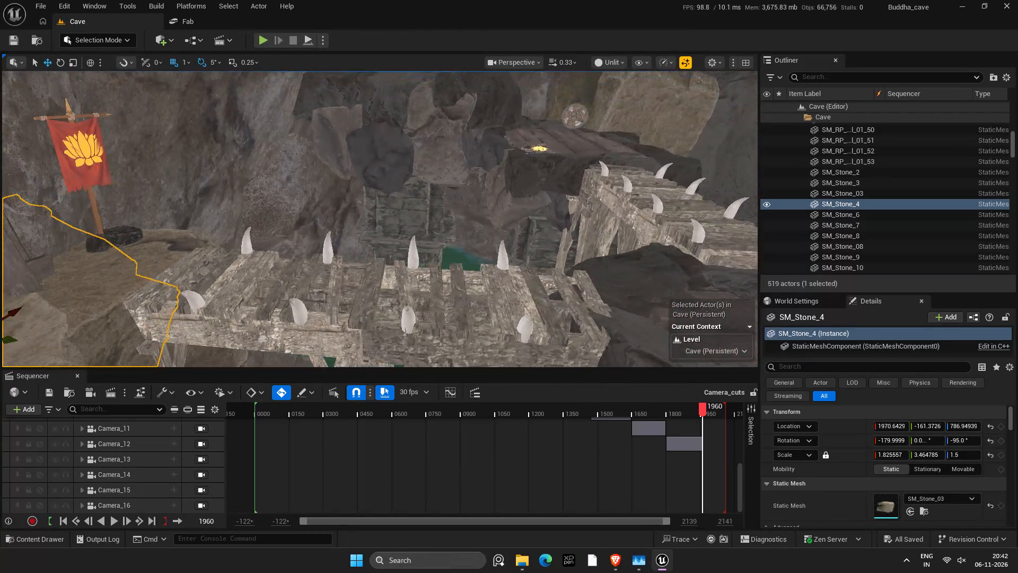
pyautogui.moveTo(401, 203); pyautogui.dragTo(318, 189, button='right')
pyautogui.hotkey('ctrl', 's')
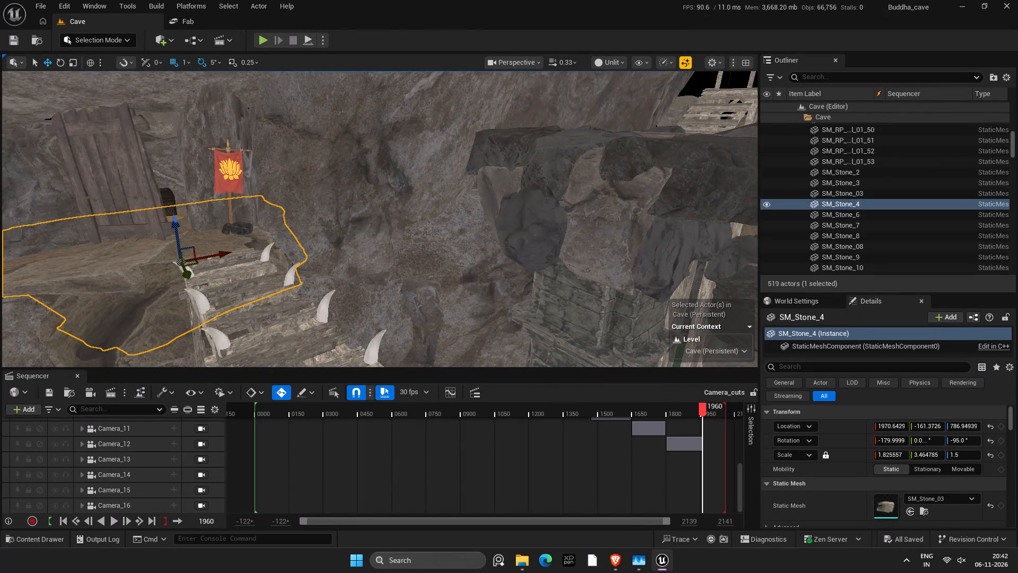
pyautogui.hotkey('ctrl', 's')
# Switch the perspective view's shading back to Lit and save the level.
pyautogui.click(615, 67)
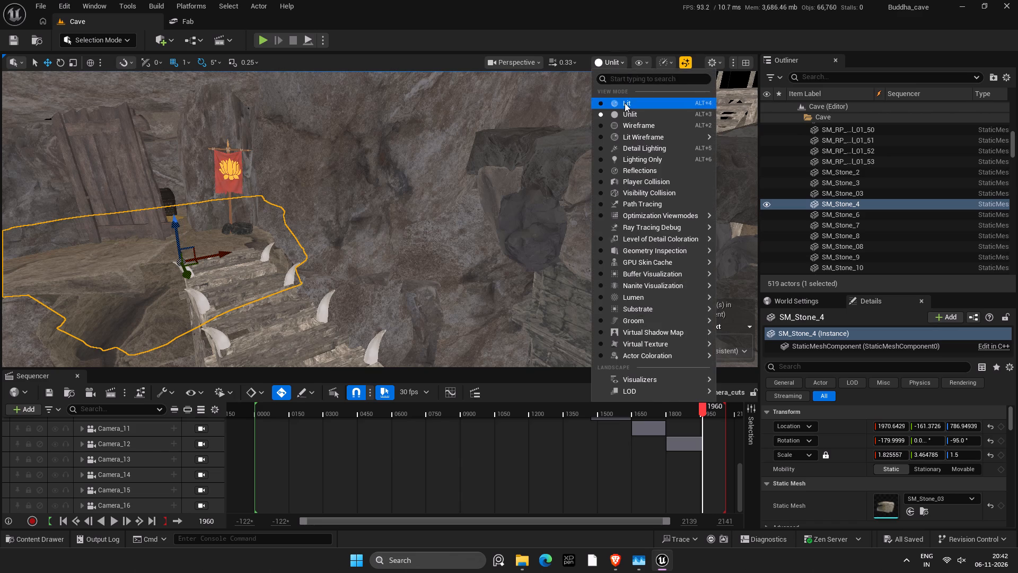
pyautogui.click(625, 103)
pyautogui.hotkey('ctrl', 's')
pyautogui.scroll(-4, 255, 259)
pyautogui.hotkey('ctrl', 's')
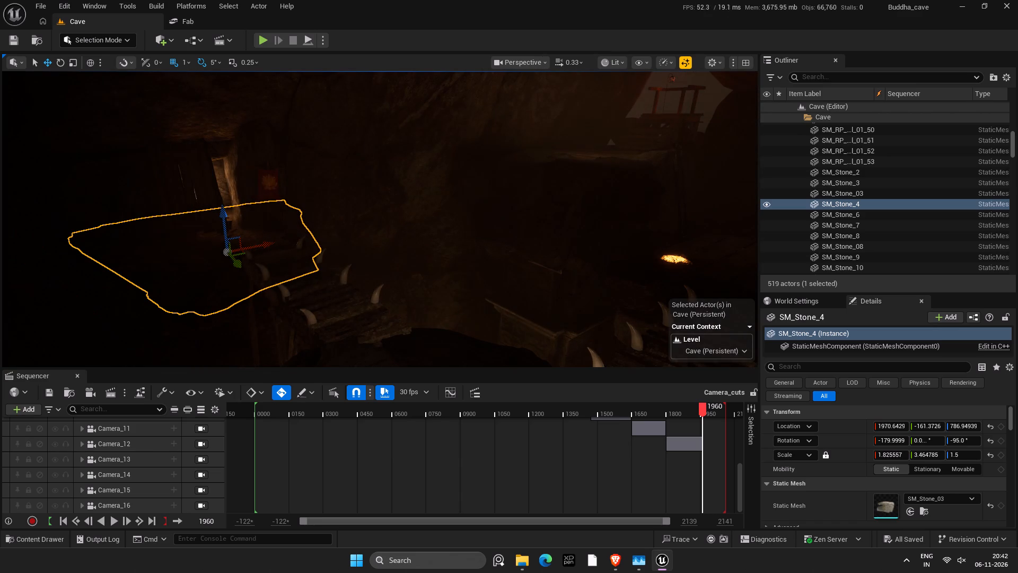
# View the doorway scene through Camera_13.
pyautogui.scroll(-1, 146, 476)
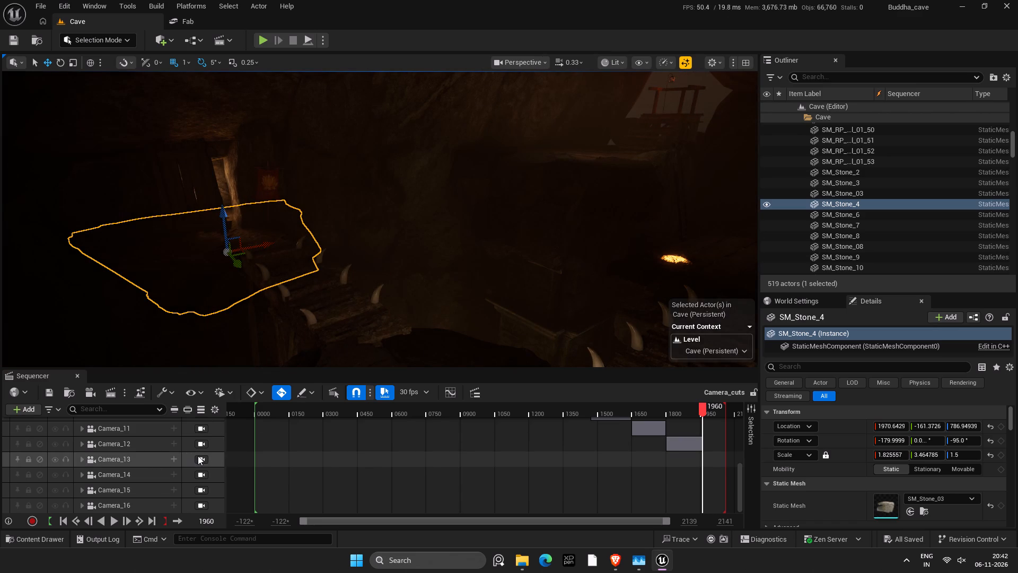
pyautogui.click(198, 456)
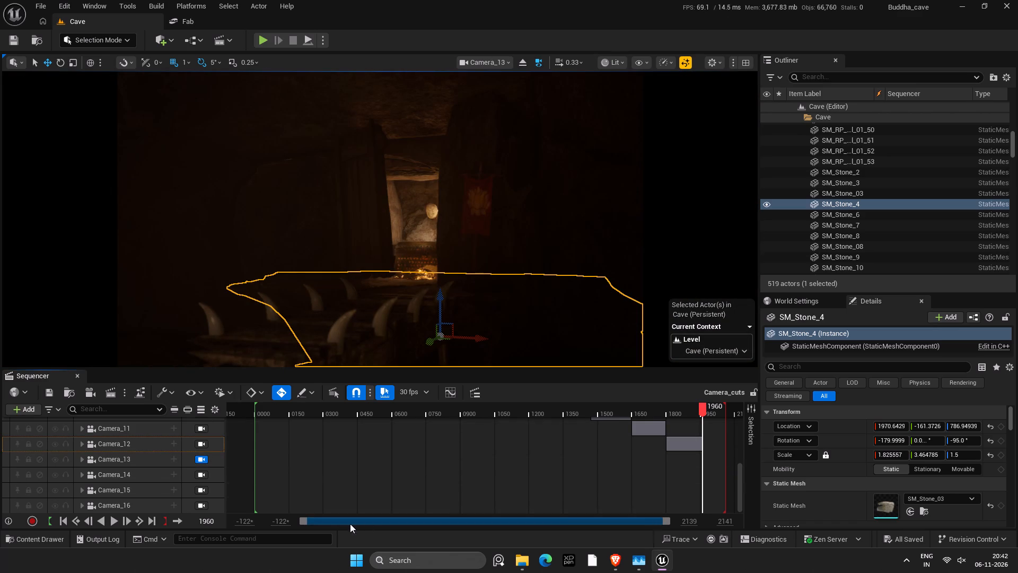
# Extend the sequence's playback end to about frame 2130.
pyautogui.moveTo(305, 520); pyautogui.dragTo(598, 519)
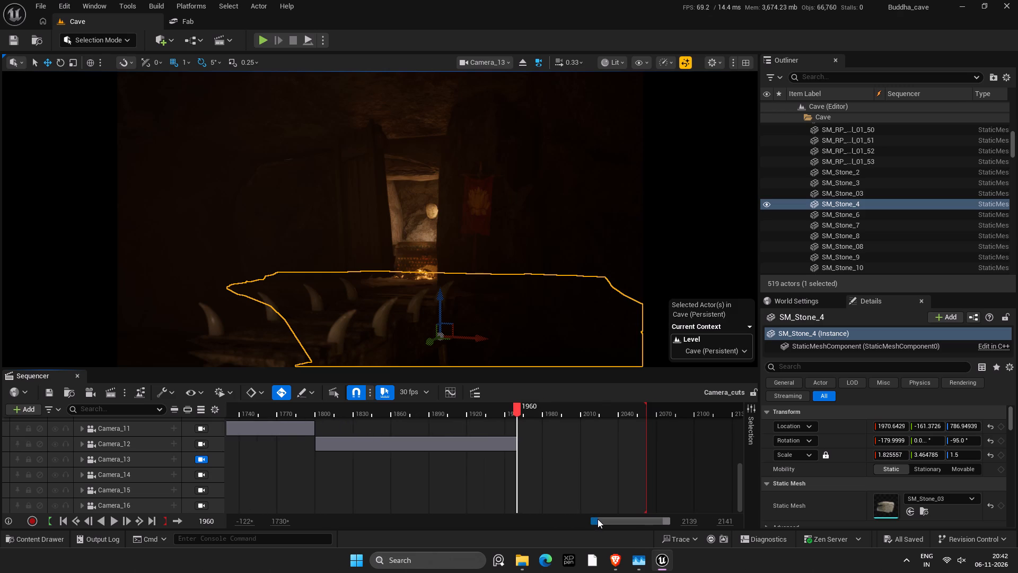
pyautogui.moveTo(598, 519); pyautogui.dragTo(598, 519)
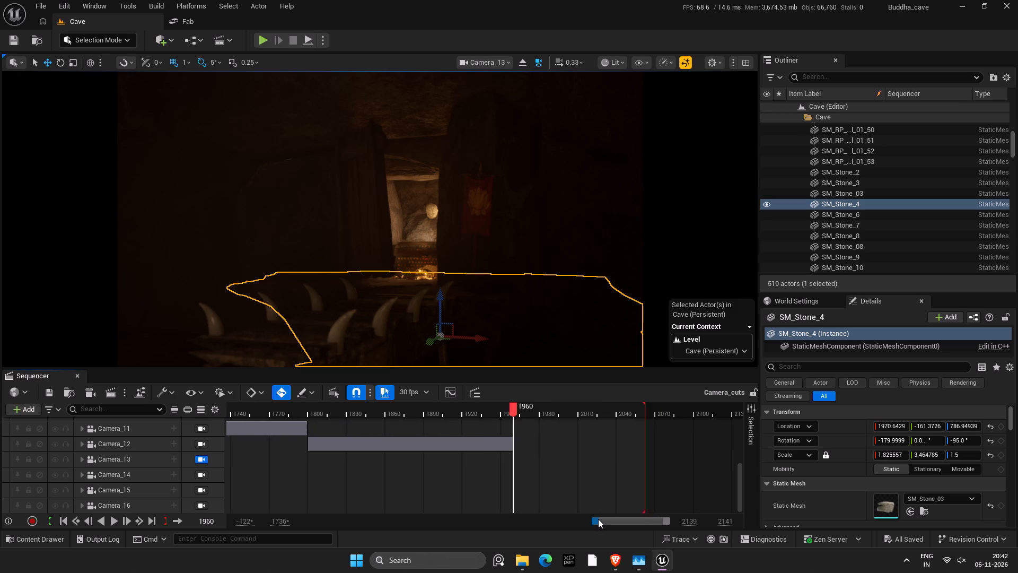
pyautogui.moveTo(644, 413); pyautogui.dragTo(664, 415)
pyautogui.moveTo(664, 415); pyautogui.dragTo(732, 432)
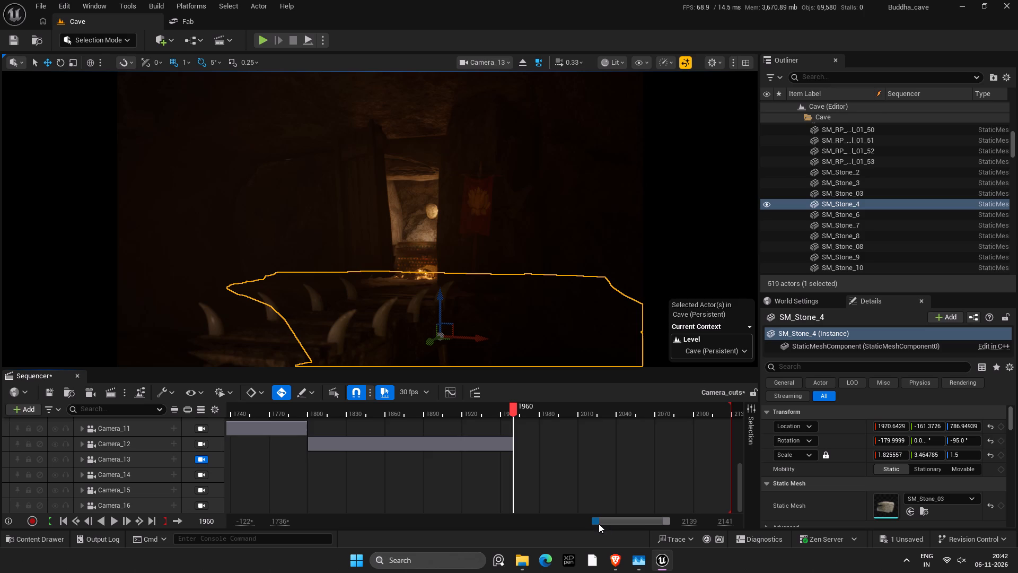
# Extend the timeline's working range end to frame 2350.
pyautogui.moveTo(596, 523); pyautogui.dragTo(612, 523)
pyautogui.moveTo(722, 523); pyautogui.dragTo(1017, 521)
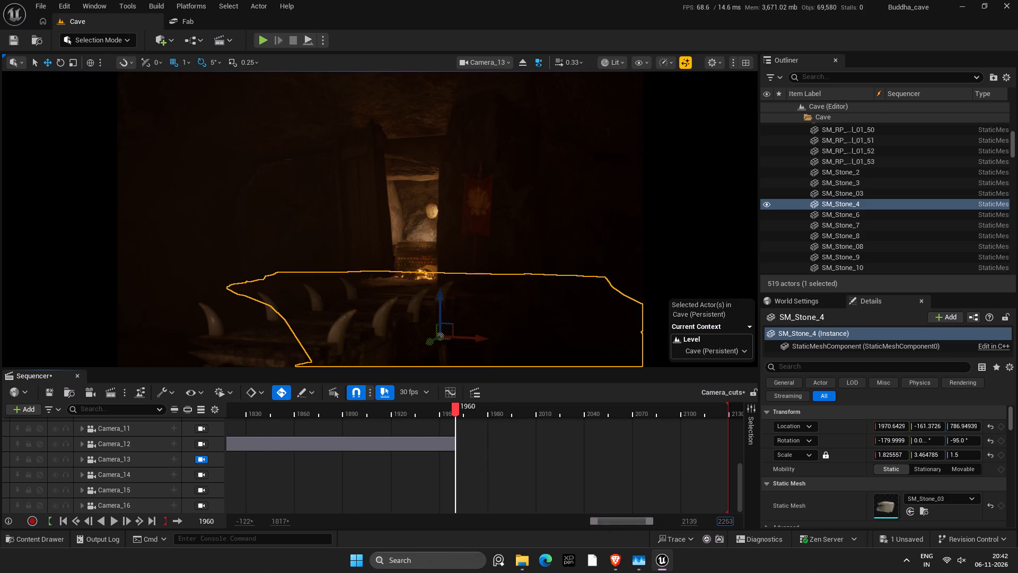
pyautogui.moveTo(1017, 521); pyautogui.dragTo(1017, 518)
pyautogui.moveTo(681, 520); pyautogui.dragTo(1017, 531)
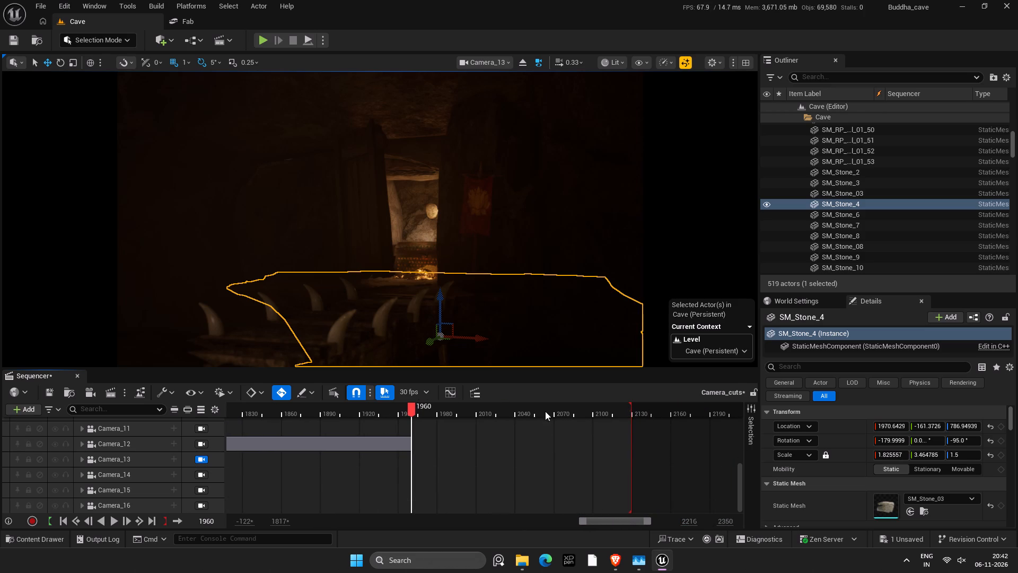
# Move the playhead to frame 2110.
pyautogui.click(602, 411)
pyautogui.click(606, 412)
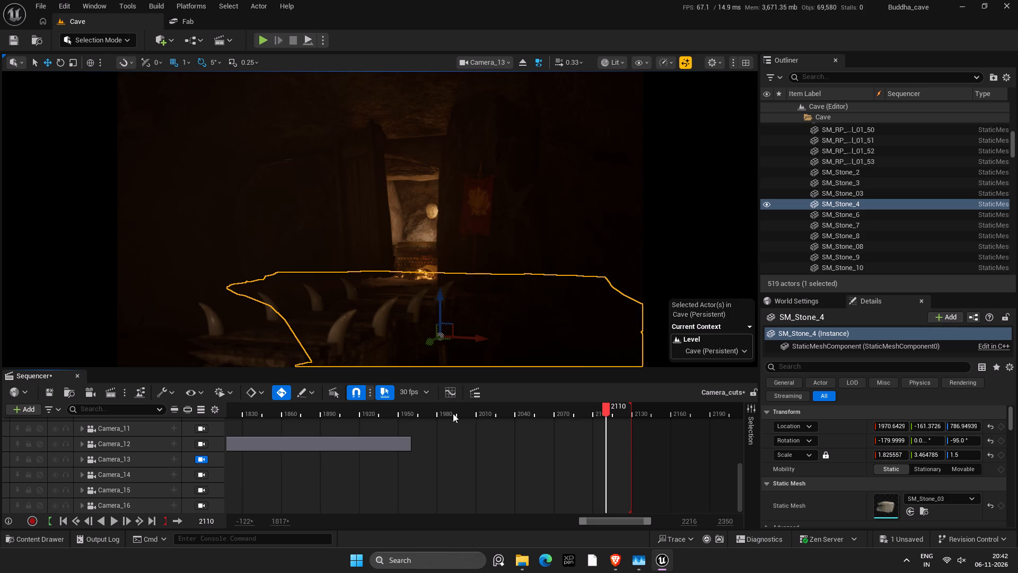
# Add Camera_13 to the Camera Cuts track at frame 1960, directly after Camera_12's section.
pyautogui.click(414, 407)
pyautogui.press('Left')
pyautogui.press('Left')
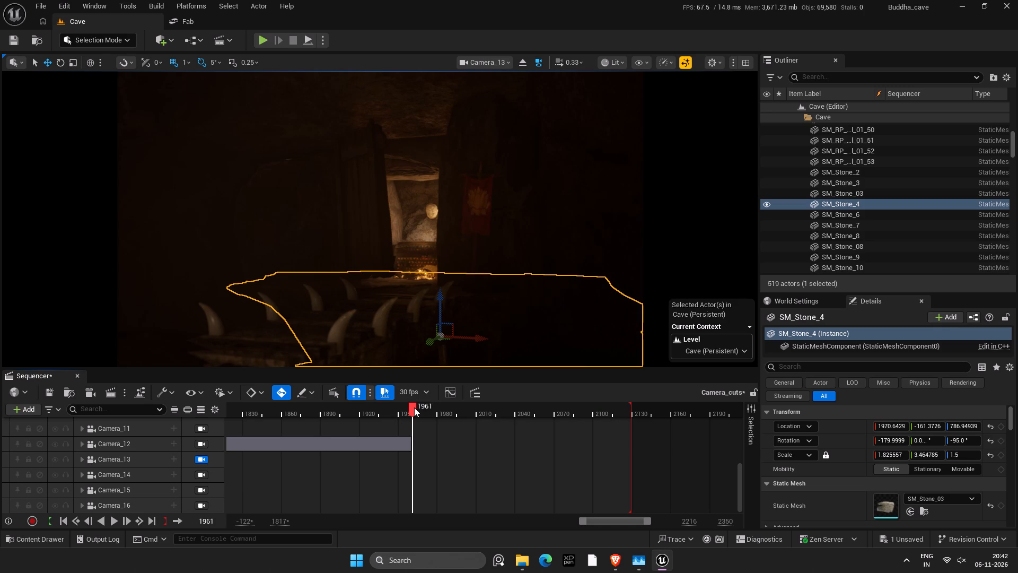
pyautogui.scroll(17, 160, 475)
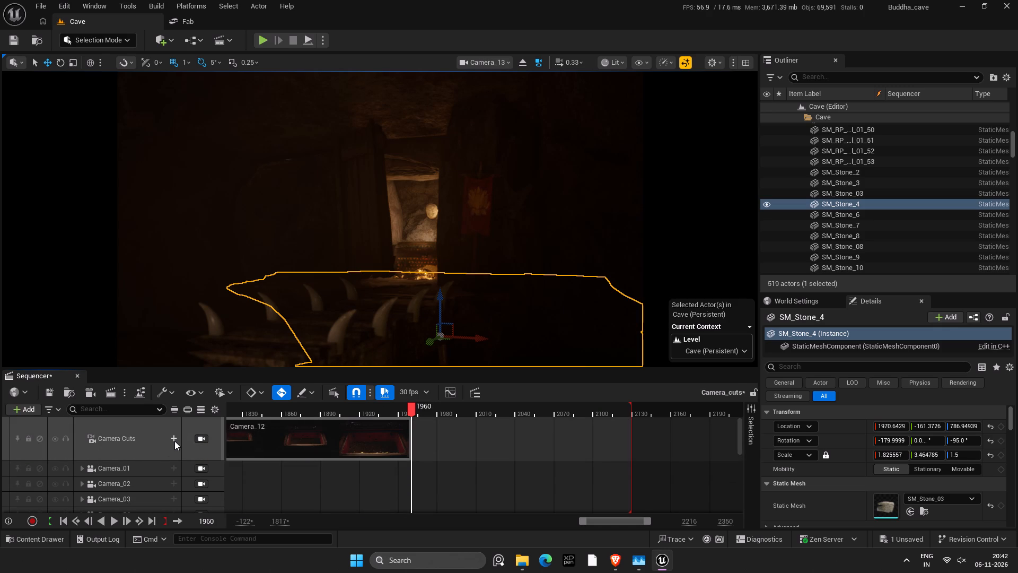
pyautogui.scroll(2, 174, 441)
pyautogui.click(173, 441)
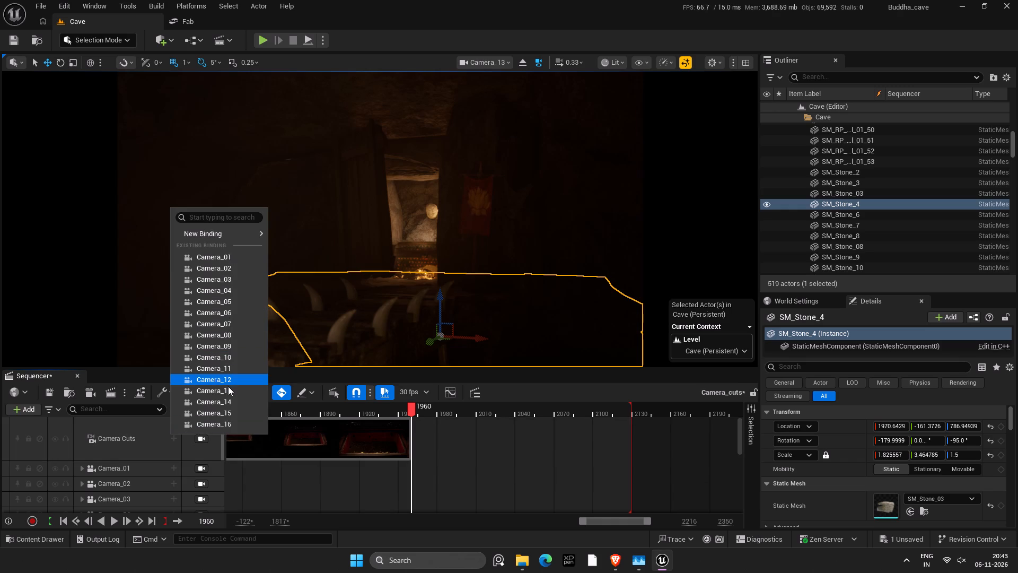
pyautogui.click(229, 388)
# Move the playhead to frame 2130 and save the sequence.
pyautogui.moveTo(605, 410); pyautogui.dragTo(626, 412)
pyautogui.press('Right')
pyautogui.press('Right')
pyautogui.press('Right')
pyautogui.press('Right')
pyautogui.press('Right')
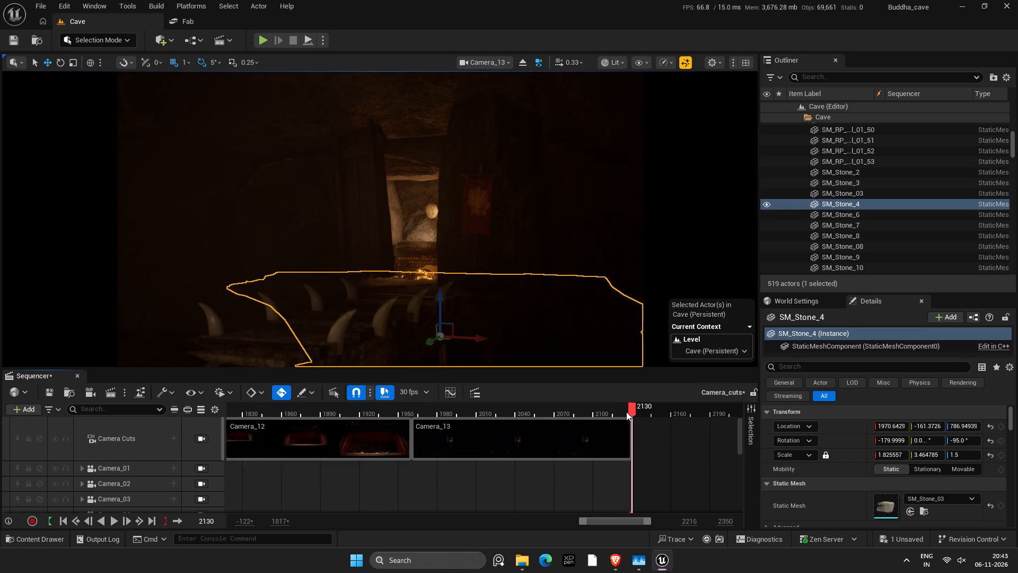
pyautogui.hotkey('ctrl', 's')
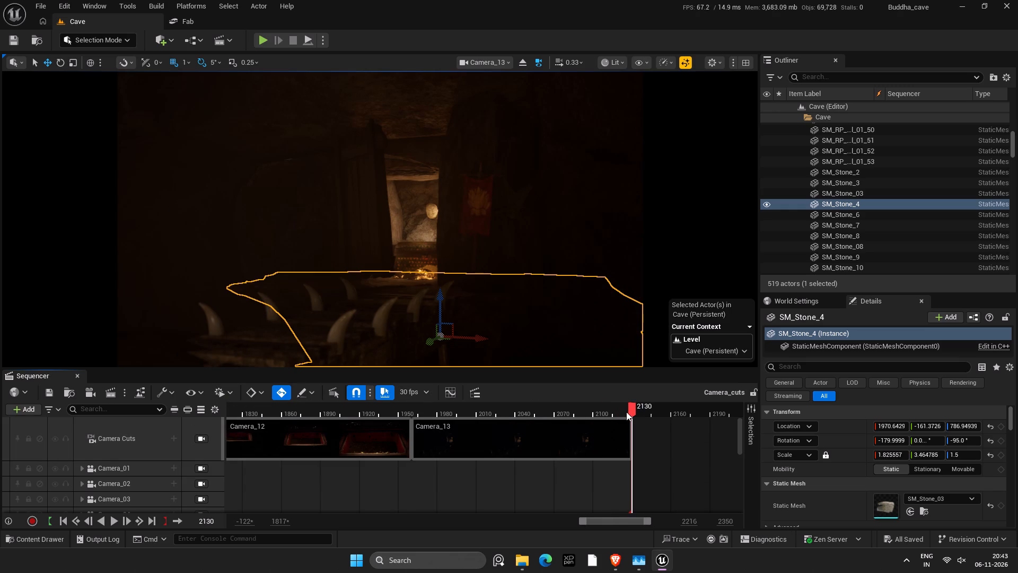
# Trim the end of Camera_13's section on the Camera Cuts track to frame 2110 and save.
pyautogui.click(612, 409)
pyautogui.click(617, 412)
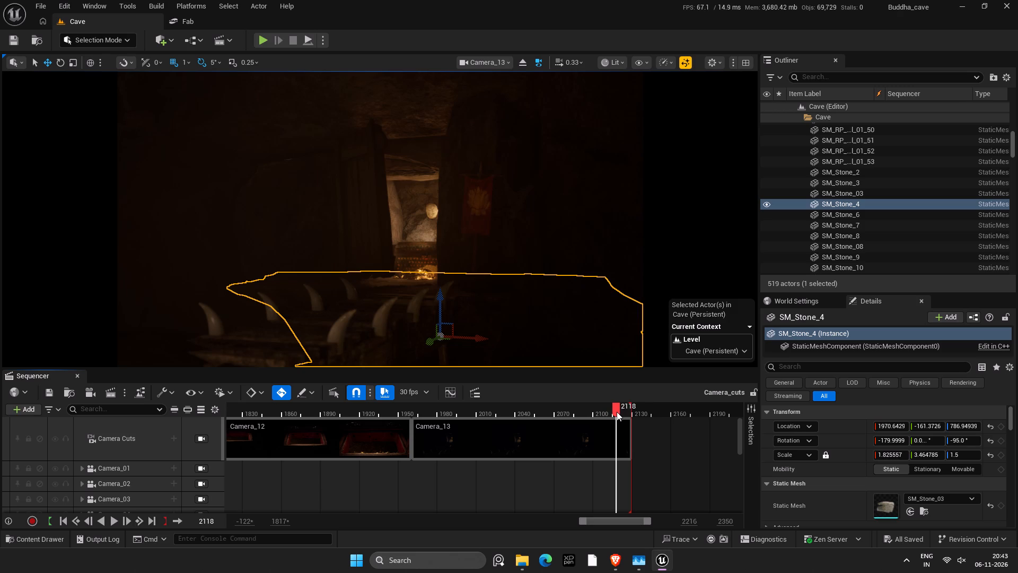
pyautogui.press('Left')
pyautogui.press('Left')
pyautogui.press('Left')
pyautogui.press('Left')
pyautogui.press('Left')
pyautogui.press('Left')
pyautogui.press('Left')
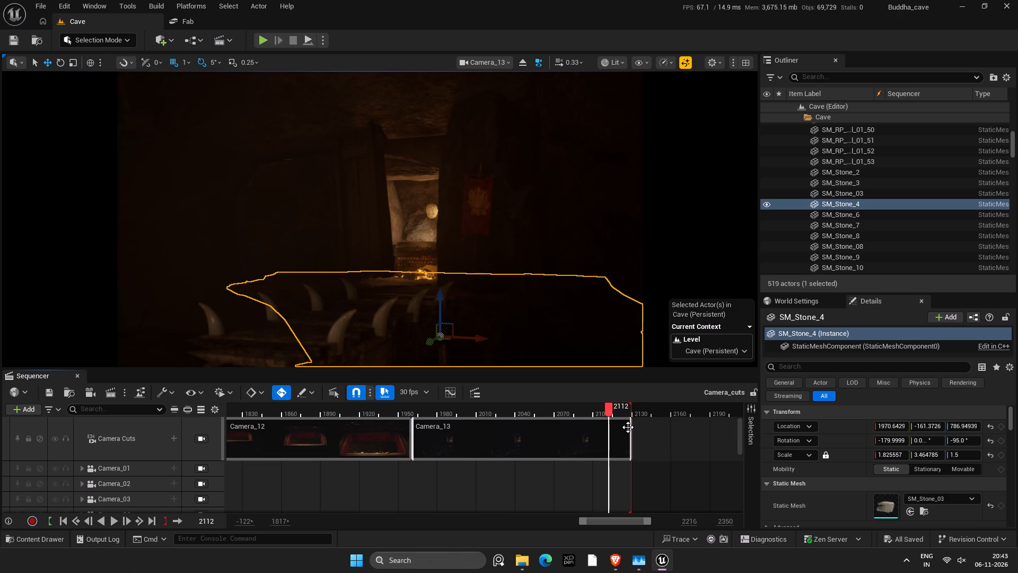
pyautogui.press('Left')
pyautogui.moveTo(631, 429); pyautogui.dragTo(610, 435)
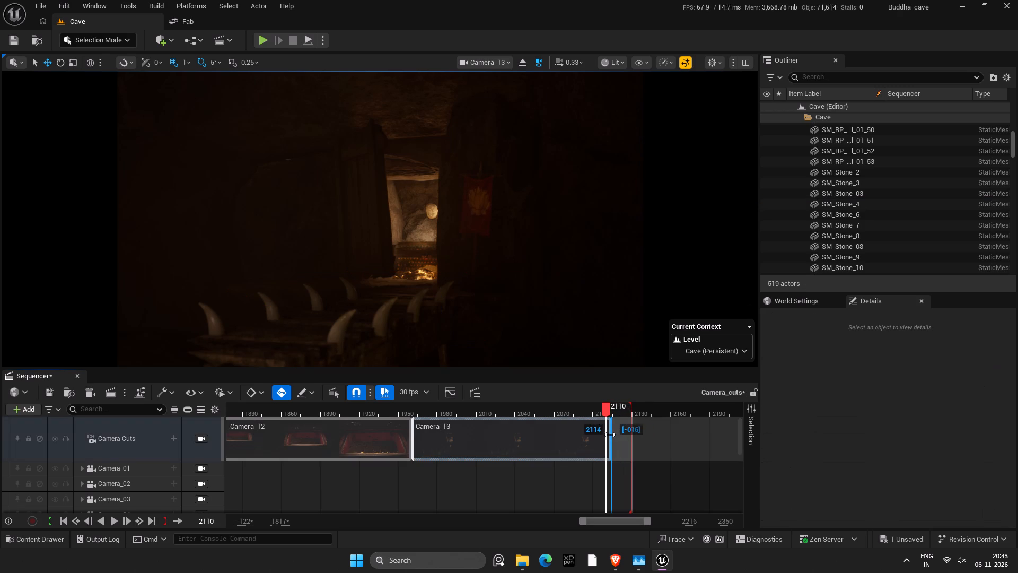
pyautogui.moveTo(610, 435); pyautogui.dragTo(605, 436)
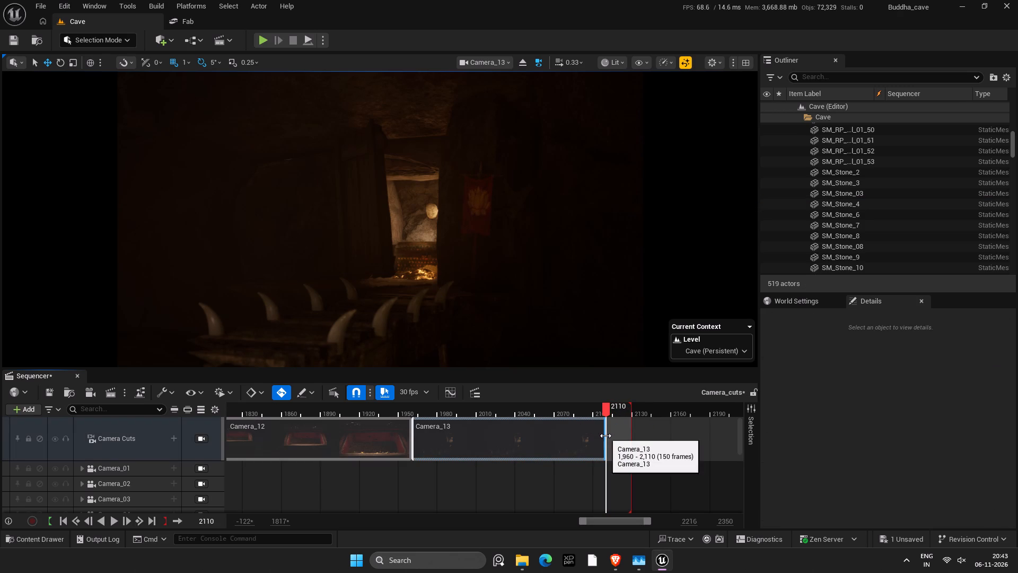
pyautogui.hotkey('ctrl', 's')
# Return the playhead to frame 1960, the start of Camera_13's cut, and save the sequence.
pyautogui.moveTo(603, 410); pyautogui.dragTo(464, 410)
pyautogui.hotkey('ctrl', 's')
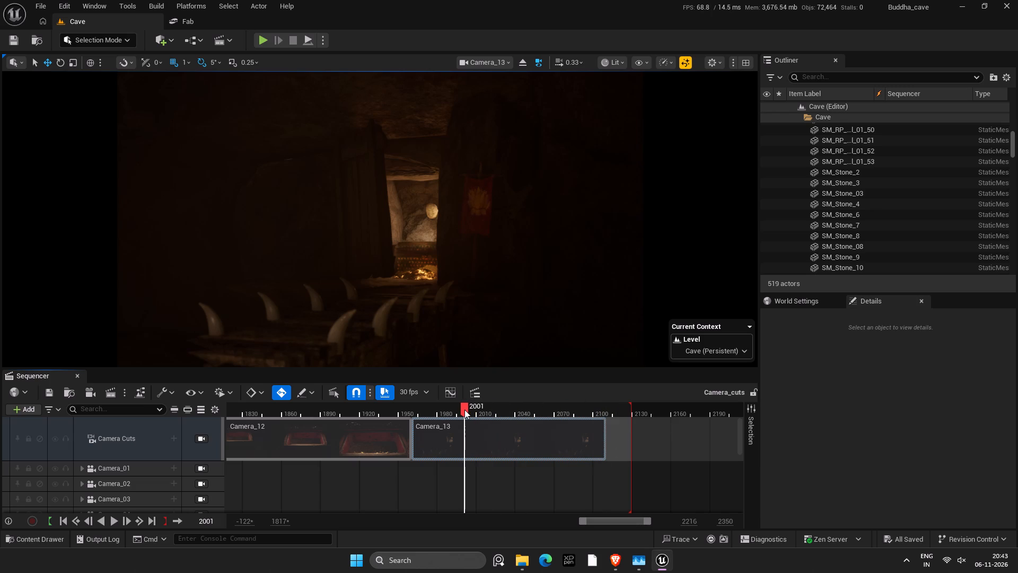
pyautogui.hotkey('ctrl', 's')
pyautogui.hotkey('ctrl', 's')
pyautogui.moveTo(468, 412); pyautogui.dragTo(418, 415)
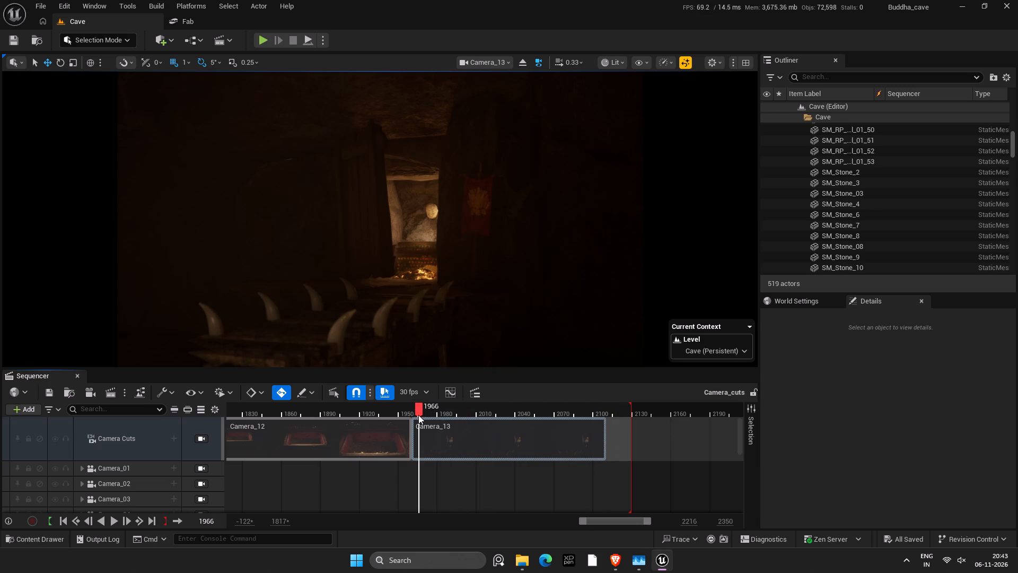
pyautogui.moveTo(418, 415); pyautogui.dragTo(417, 415)
pyautogui.press('Left')
pyautogui.press('Left')
pyautogui.press('Left')
pyautogui.press('Left')
pyautogui.hotkey('ctrl', 's')
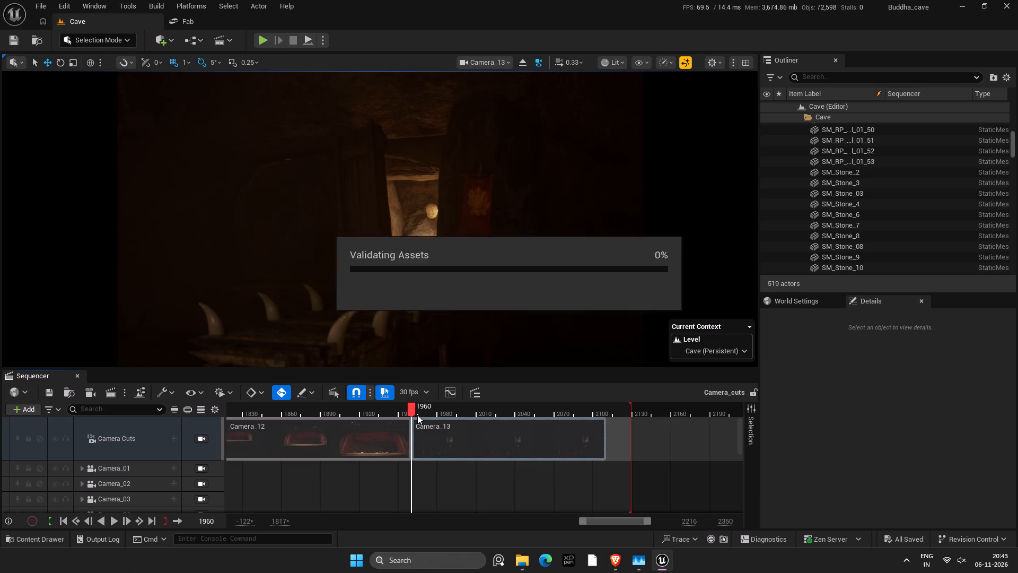
# Set Camera_13's current aperture to 1.2 in its camera component tracks.
pyautogui.scroll(-10, 76, 480)
pyautogui.click(128, 470)
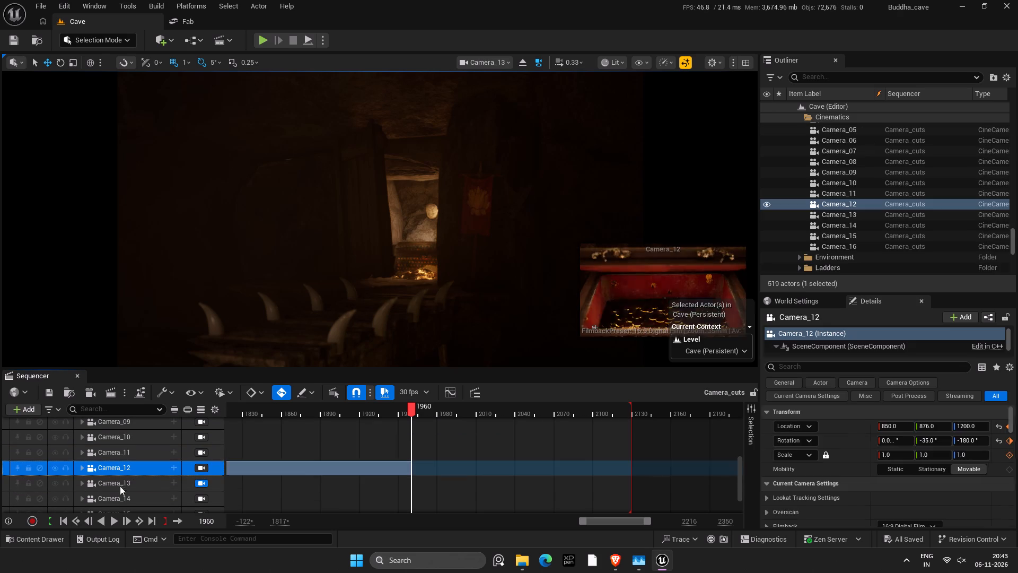
pyautogui.click(109, 491)
pyautogui.click(79, 485)
pyautogui.hotkey('ctrl', 's')
pyautogui.scroll(-3, 384, 472)
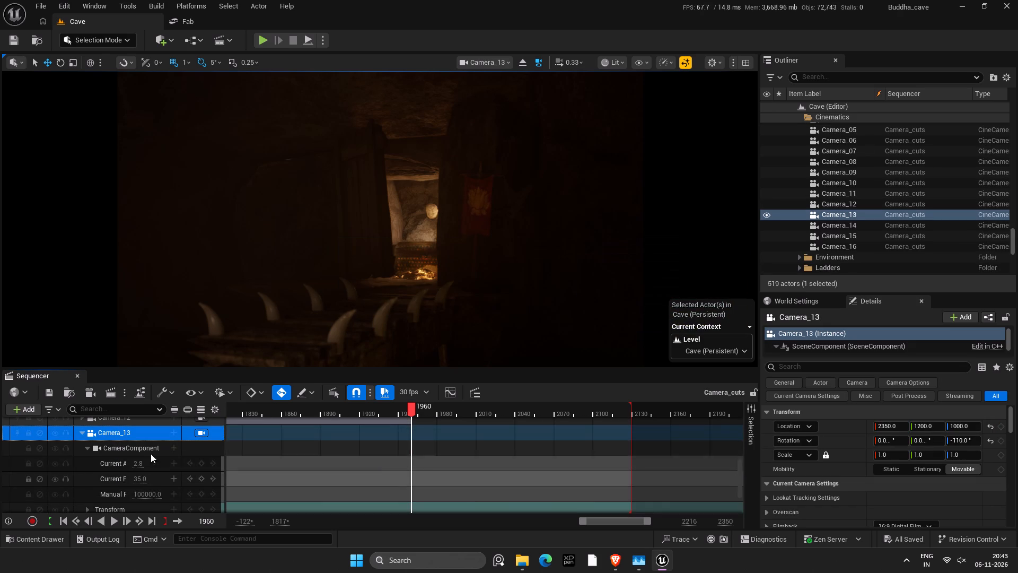
pyautogui.click(146, 462)
pyautogui.click(139, 463)
pyautogui.write('1.2')
pyautogui.press('Return')
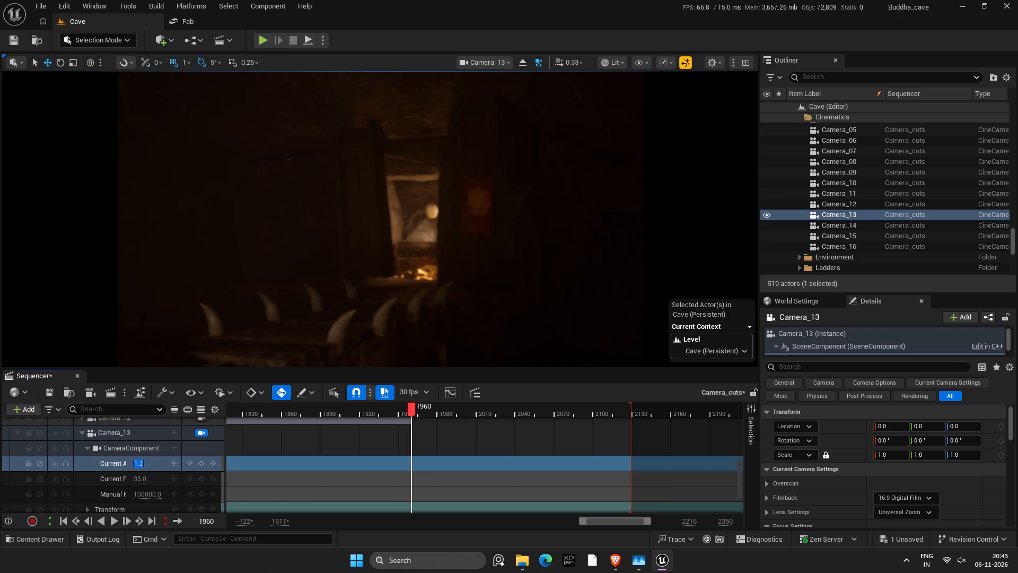
# Using the debug focus plane temporarily, set Camera_13's manual focus distance to about 1327 cm and save.
pyautogui.scroll(-5, 821, 505)
pyautogui.click(884, 487)
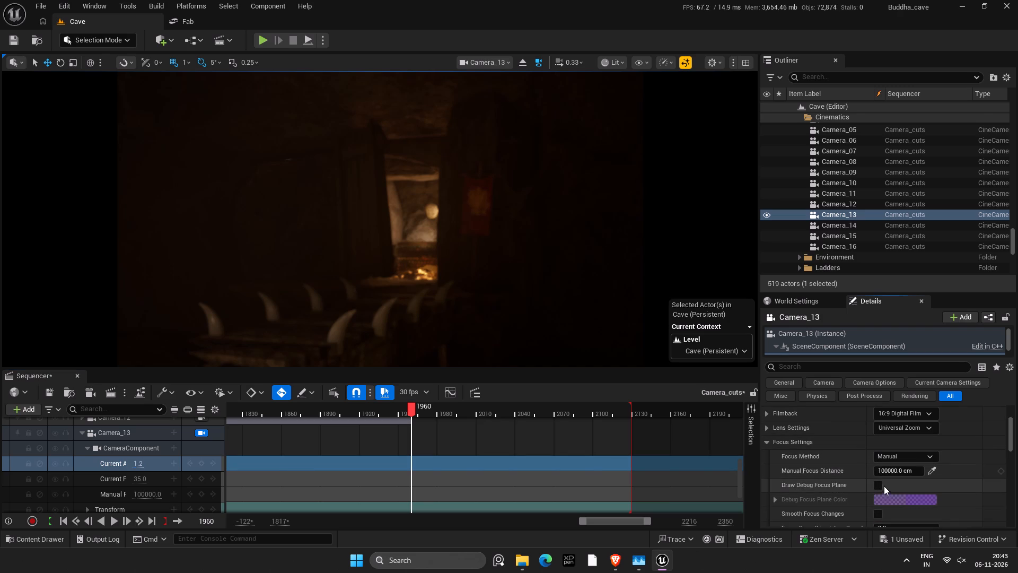
pyautogui.click(880, 484)
pyautogui.moveTo(904, 472); pyautogui.dragTo(878, 476)
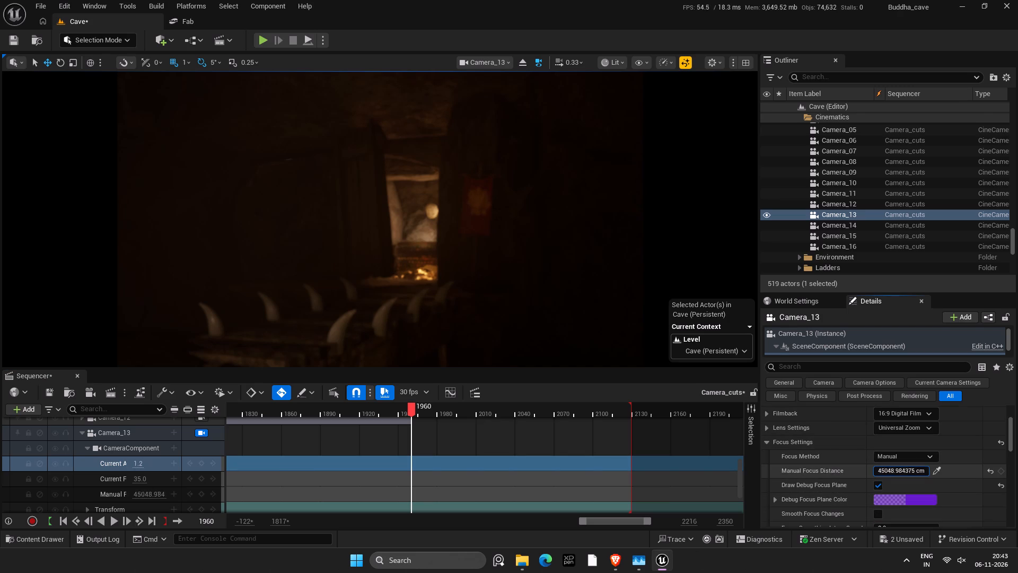
pyautogui.moveTo(878, 476); pyautogui.dragTo(700, 475)
pyautogui.click(877, 485)
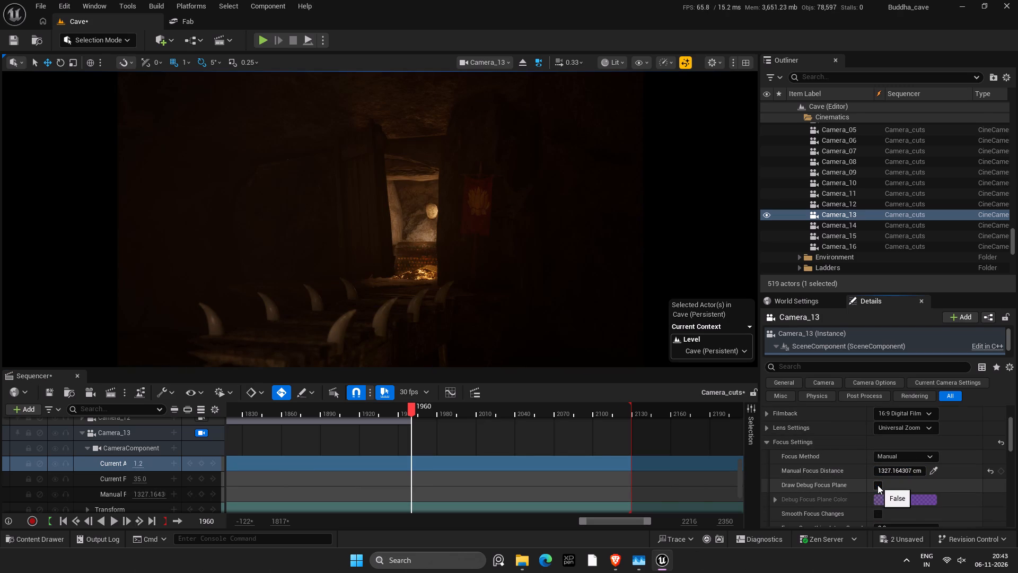
pyautogui.hotkey('ctrl', 's')
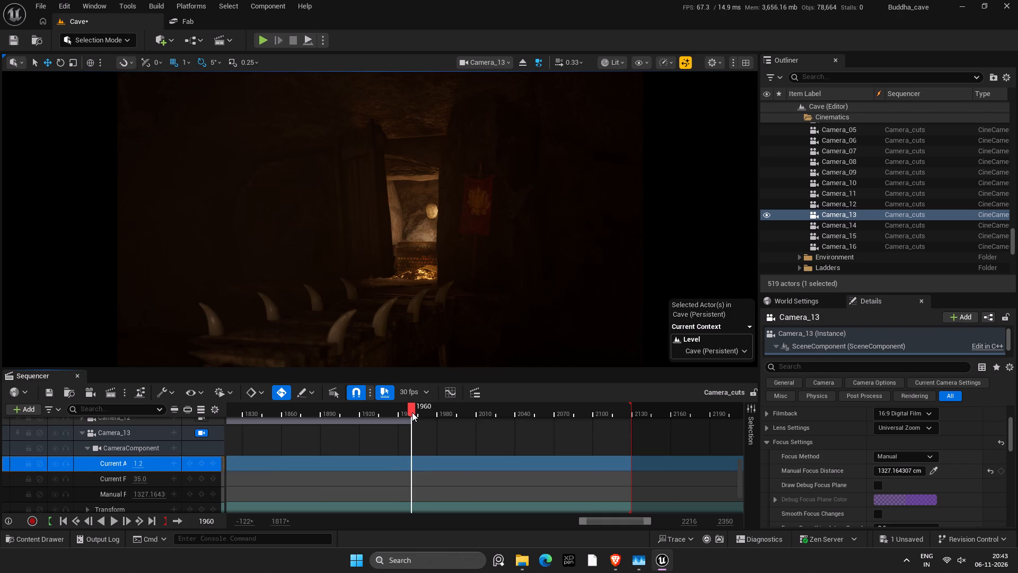
# Add a transform keyframe for Camera_13 at frame 1960.
pyautogui.moveTo(412, 411); pyautogui.dragTo(437, 418)
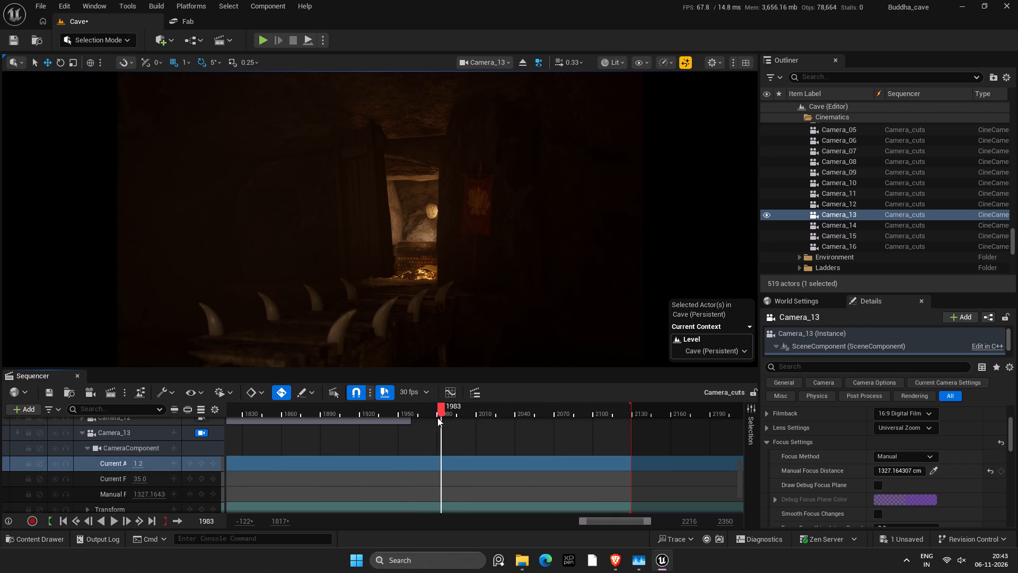
pyautogui.moveTo(437, 418); pyautogui.dragTo(437, 418)
pyautogui.moveTo(437, 413); pyautogui.dragTo(416, 413)
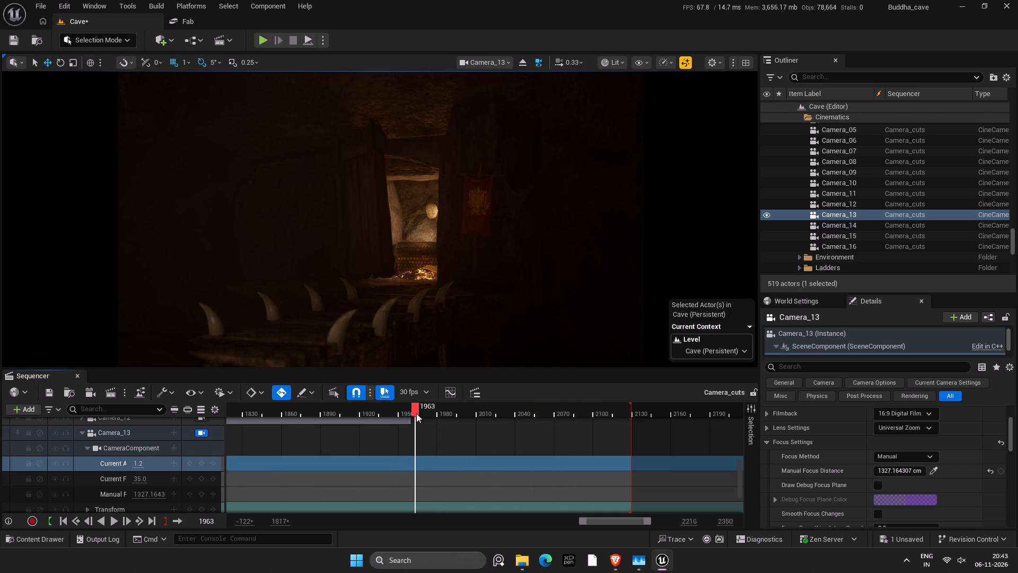
pyautogui.press('Left')
pyautogui.press('Left')
pyautogui.press('Left')
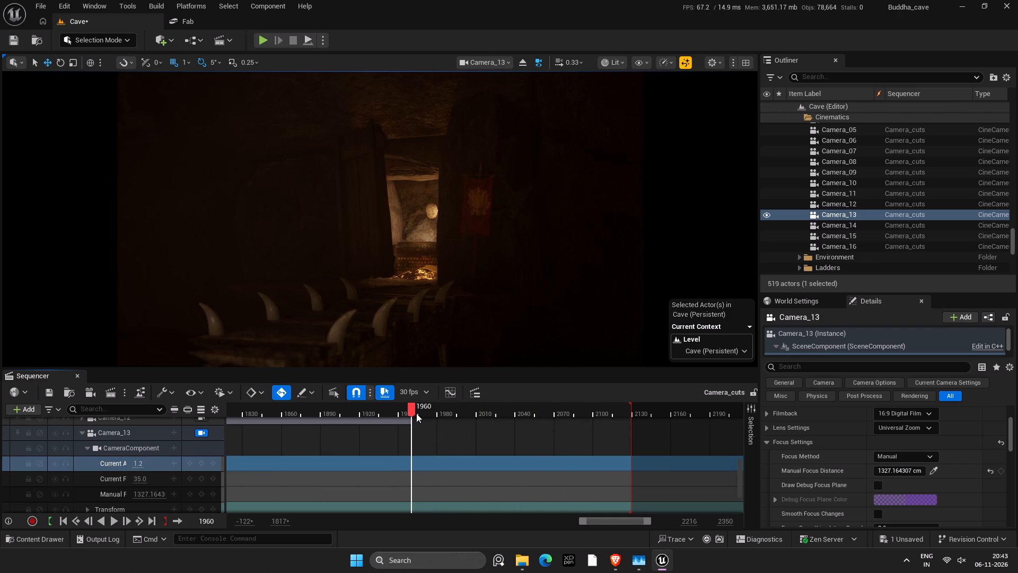
pyautogui.hotkey('ctrl', 's')
pyautogui.scroll(-5, 186, 487)
pyautogui.click(198, 457)
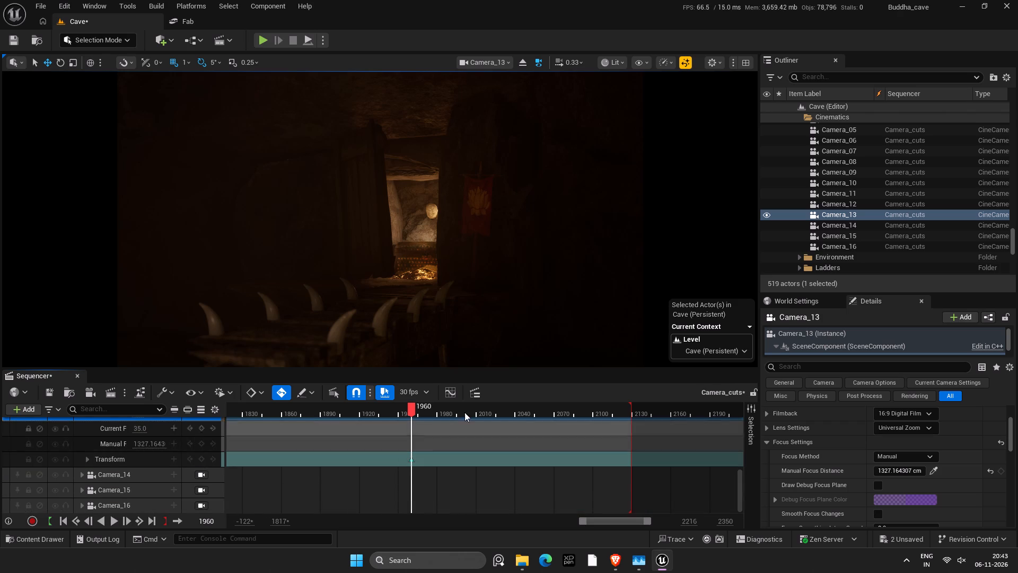
# Move the playhead to frame 2110, the end of Camera_13's cut, and save the sequence.
pyautogui.scroll(5, 461, 429)
pyautogui.click(594, 409)
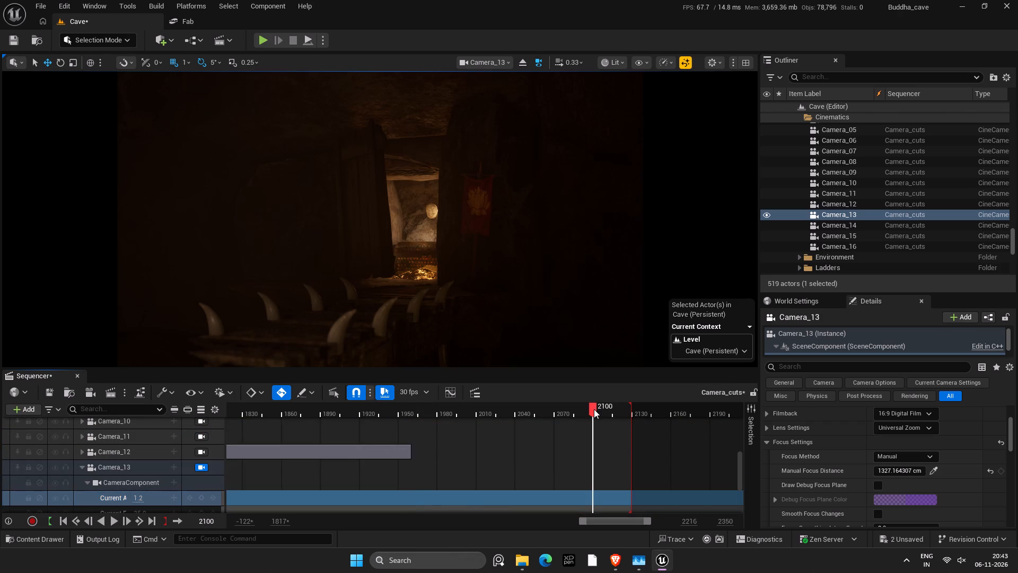
pyautogui.click(607, 409)
pyautogui.click(613, 409)
pyautogui.click(599, 409)
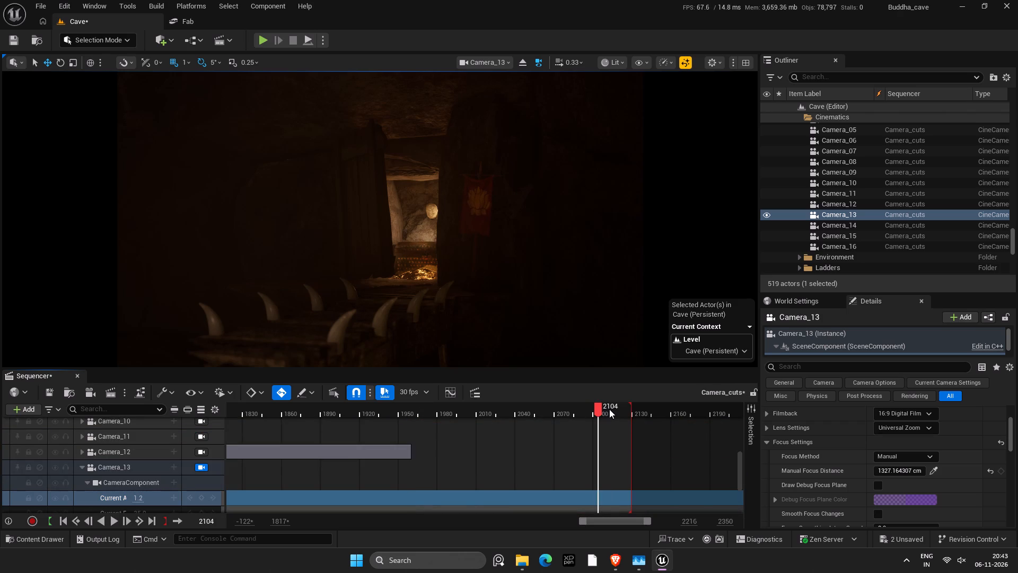
pyautogui.click(609, 409)
pyautogui.click(605, 409)
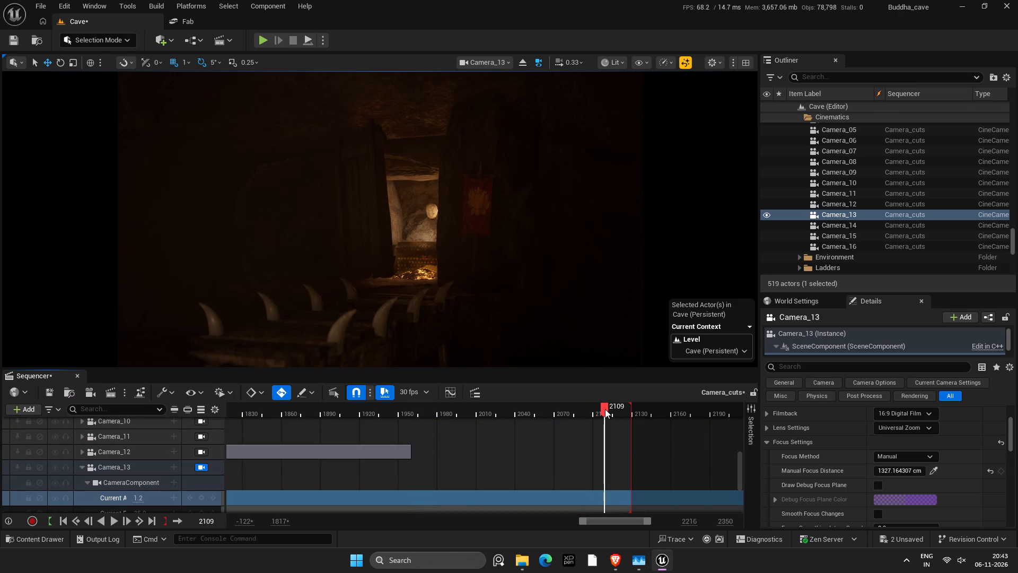
pyautogui.press('Right')
pyautogui.hotkey('ctrl', 's')
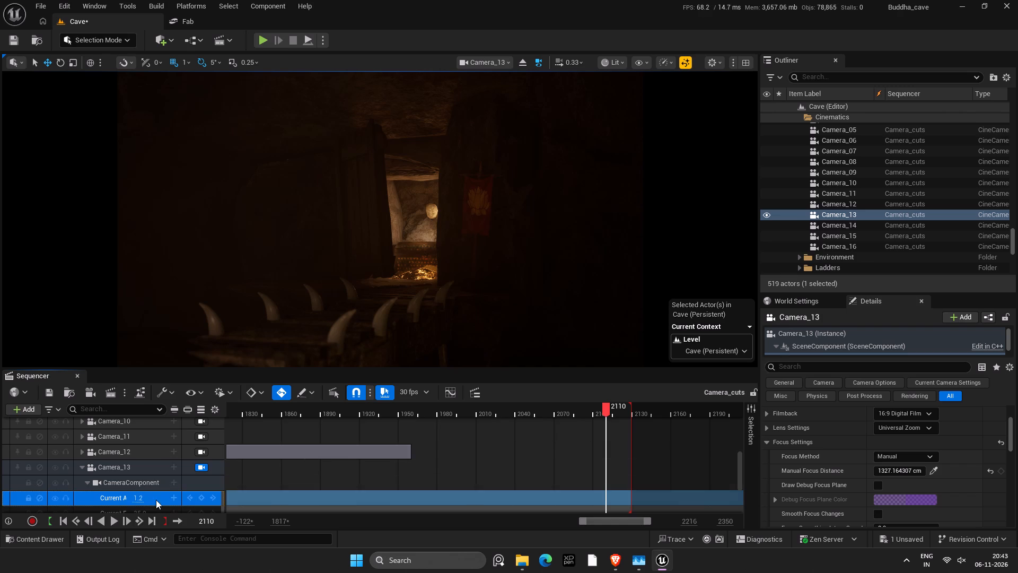
# Fly Camera_13 forward toward the doorway to about X 2133, Y 603 at frame 2110, and save.
pyautogui.scroll(6, 920, 466)
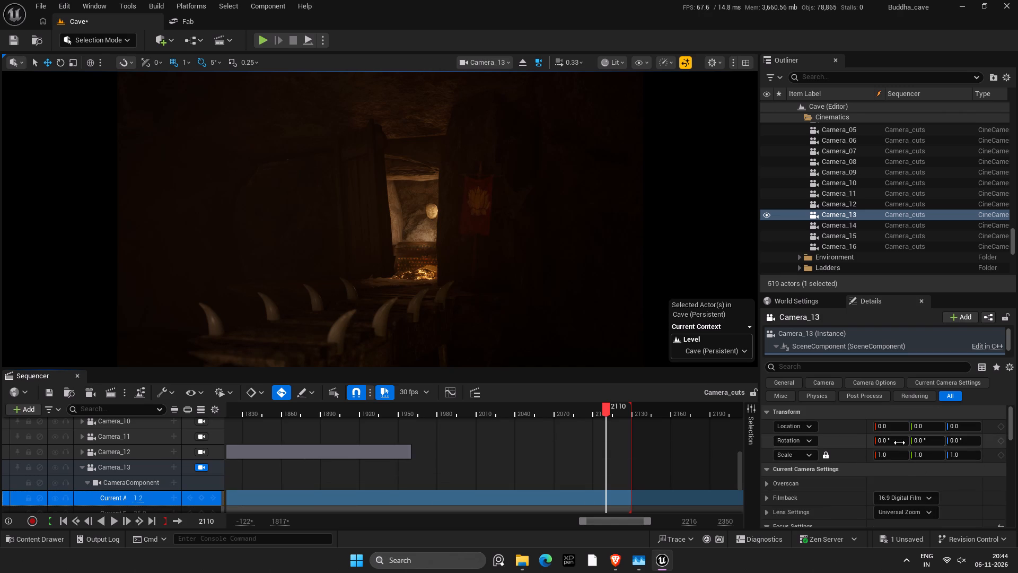
pyautogui.click(888, 211)
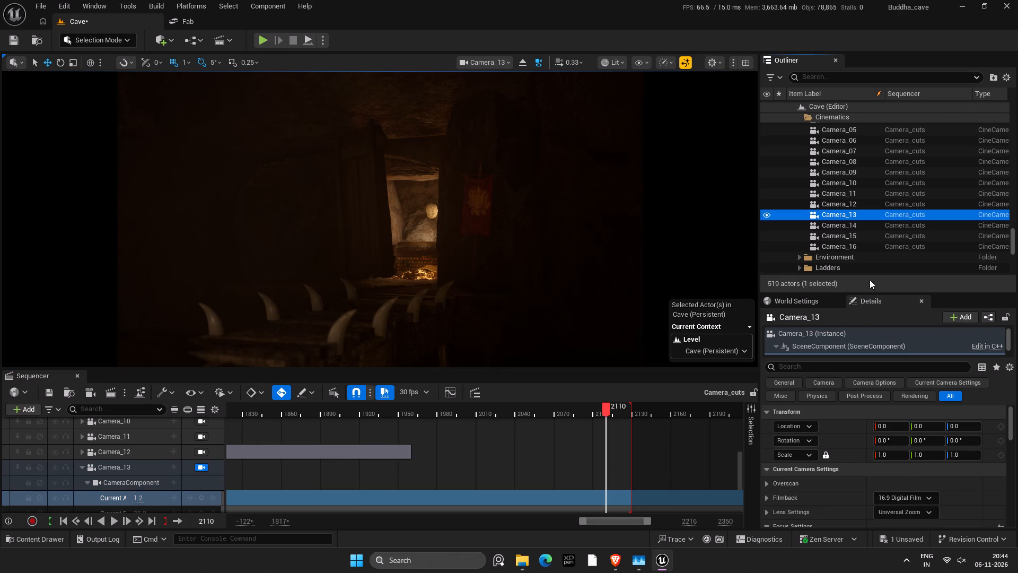
pyautogui.scroll(-2, 122, 479)
pyautogui.click(139, 438)
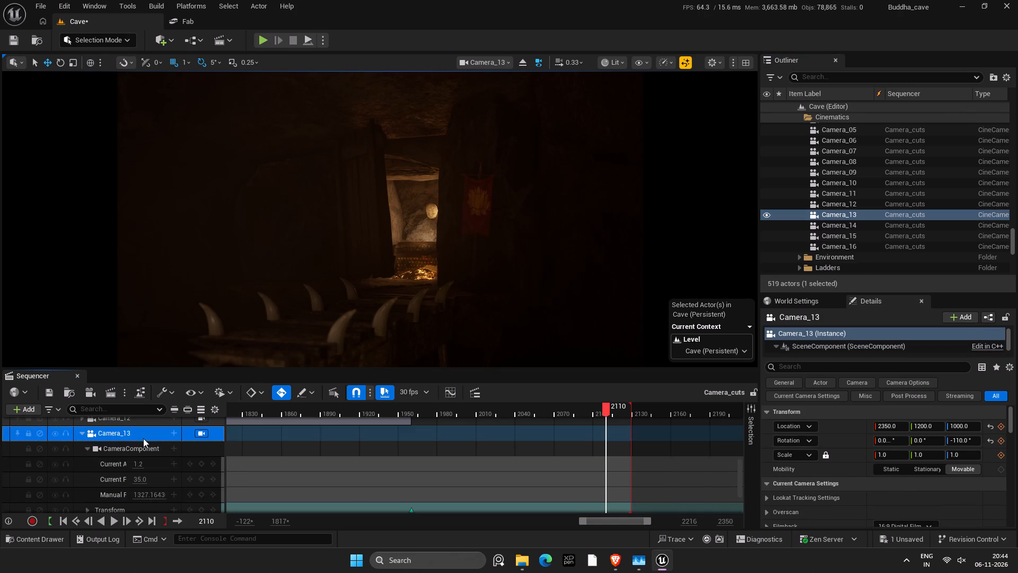
pyautogui.rightClick(464, 263)
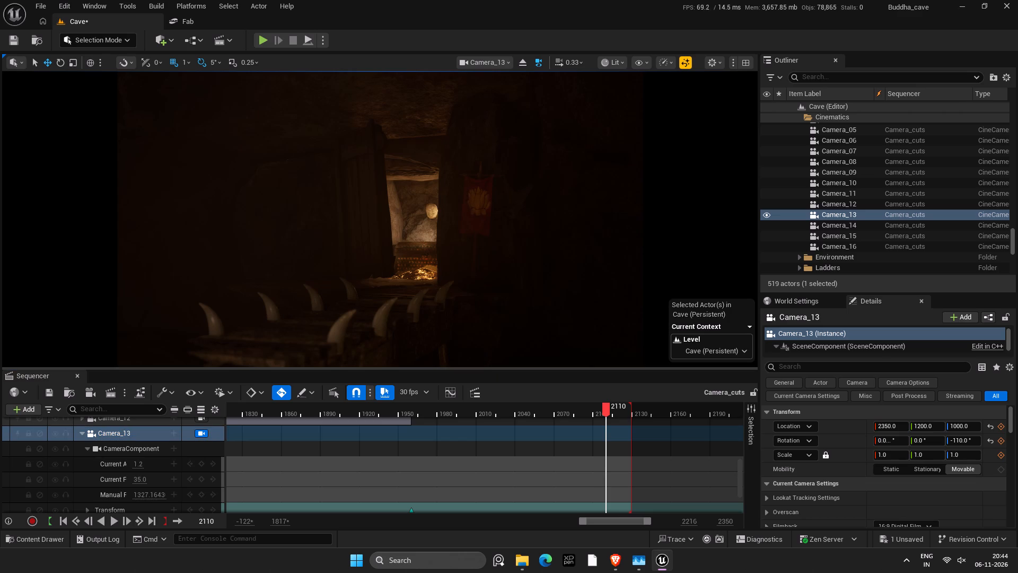
pyautogui.write('wwwwwwwwwwwwww')
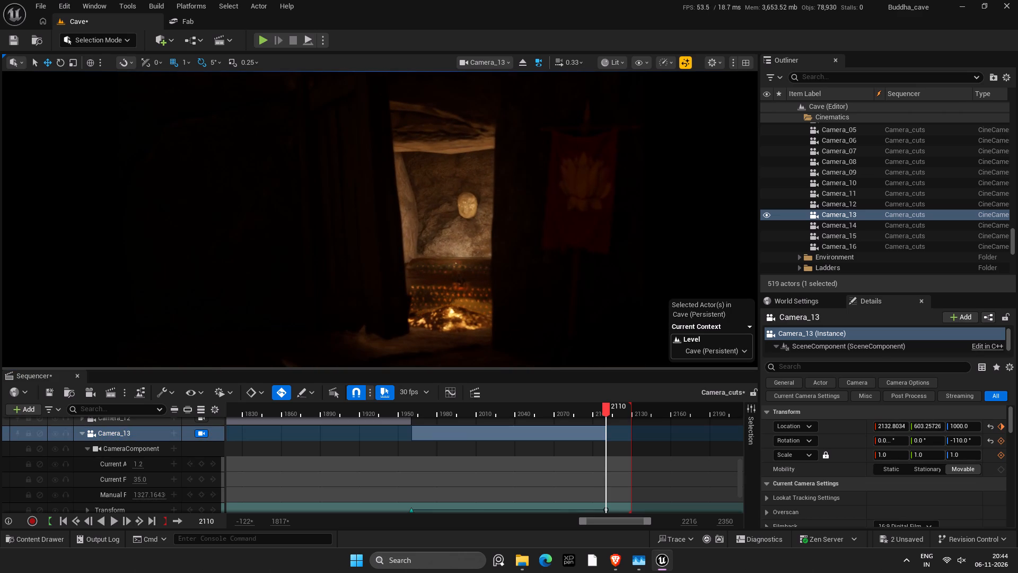
pyautogui.scroll(-6, 878, 491)
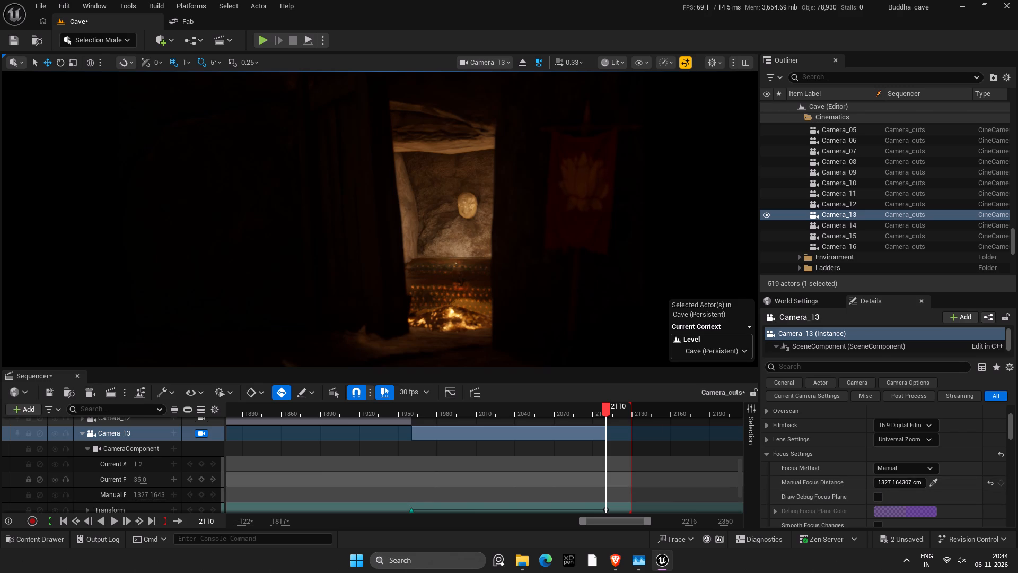
pyautogui.hotkey('ctrl', 's')
# Play back Camera_13's doorway push-in from the start of its cut to review the camera move.
pyautogui.click(409, 406)
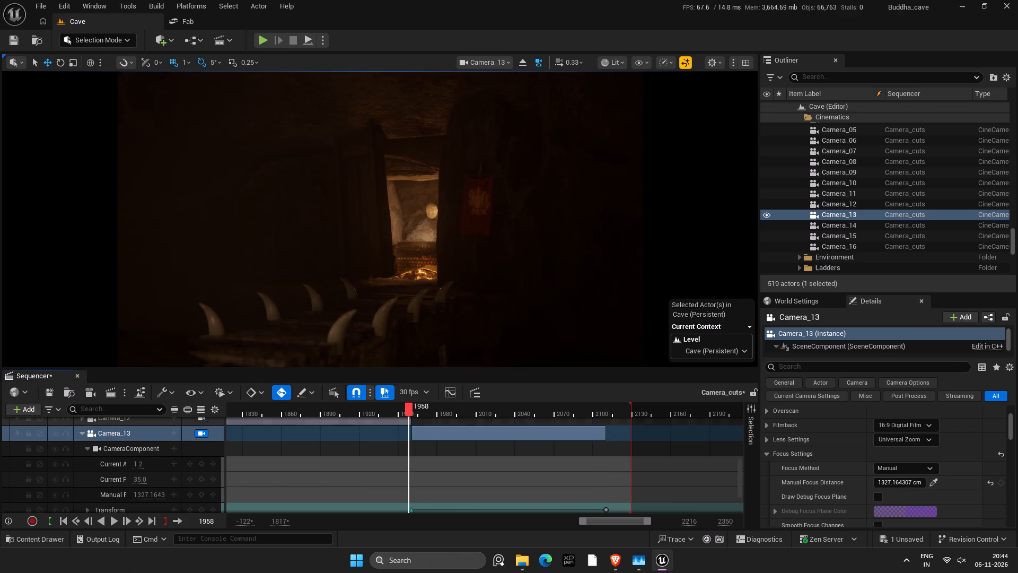
pyautogui.click(115, 519)
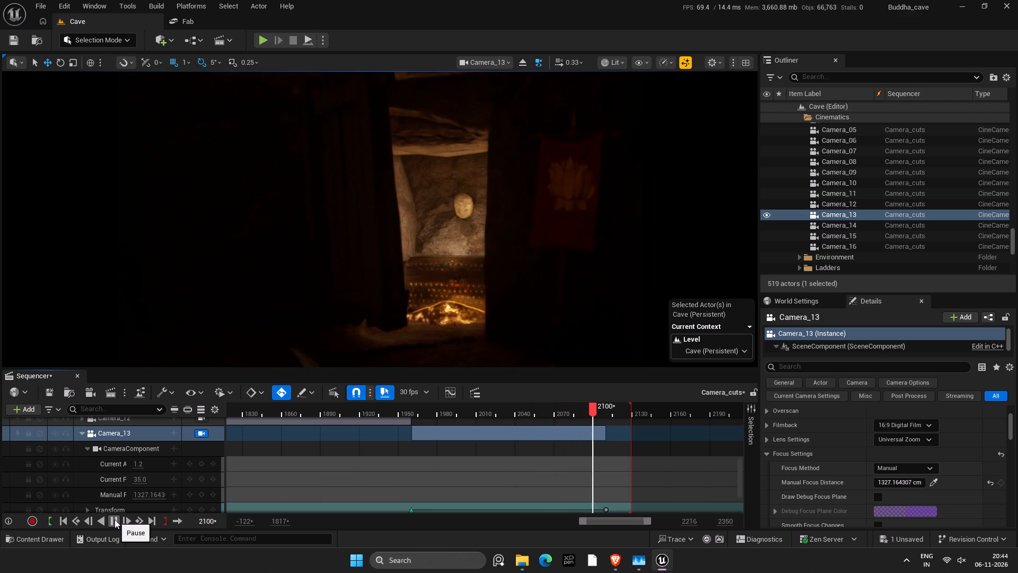
pyautogui.click(115, 519)
# Add a manual focus distance keyframe for Camera_13 at frame 1960.
pyautogui.moveTo(470, 409); pyautogui.dragTo(419, 409)
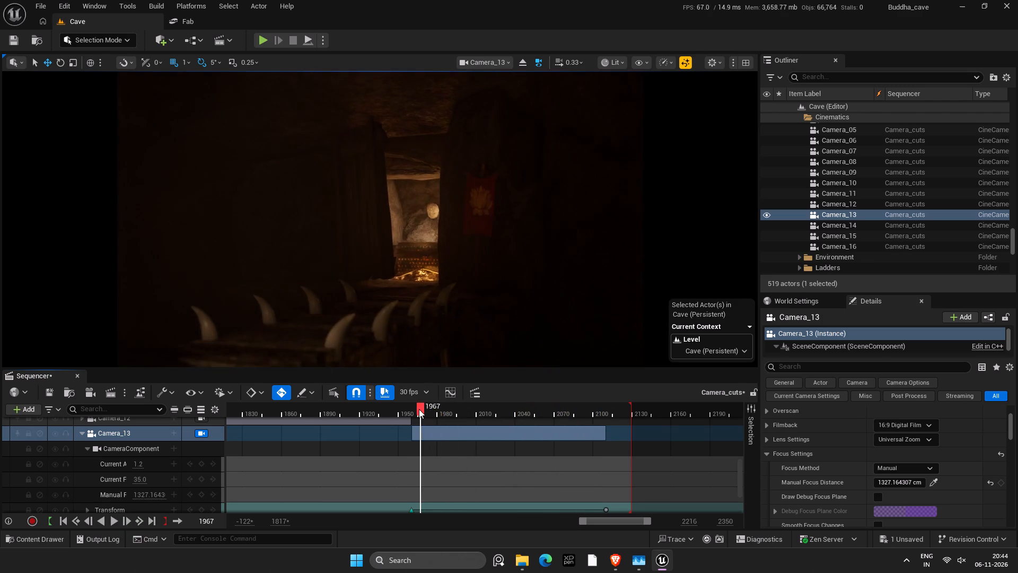
pyautogui.moveTo(419, 409); pyautogui.dragTo(415, 410)
pyautogui.press('Left')
pyautogui.press('Left')
pyautogui.press('Right')
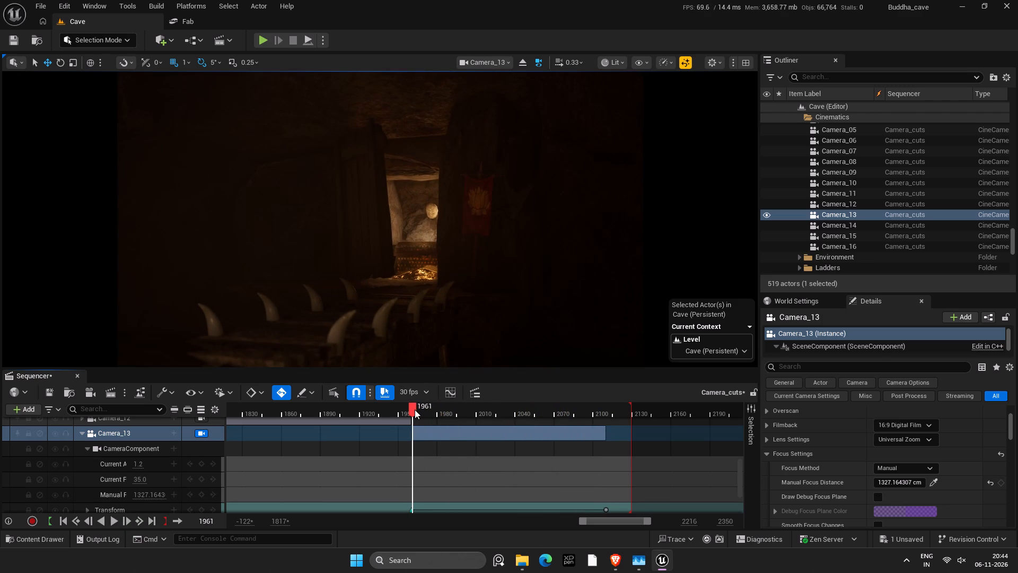
pyautogui.press('Left')
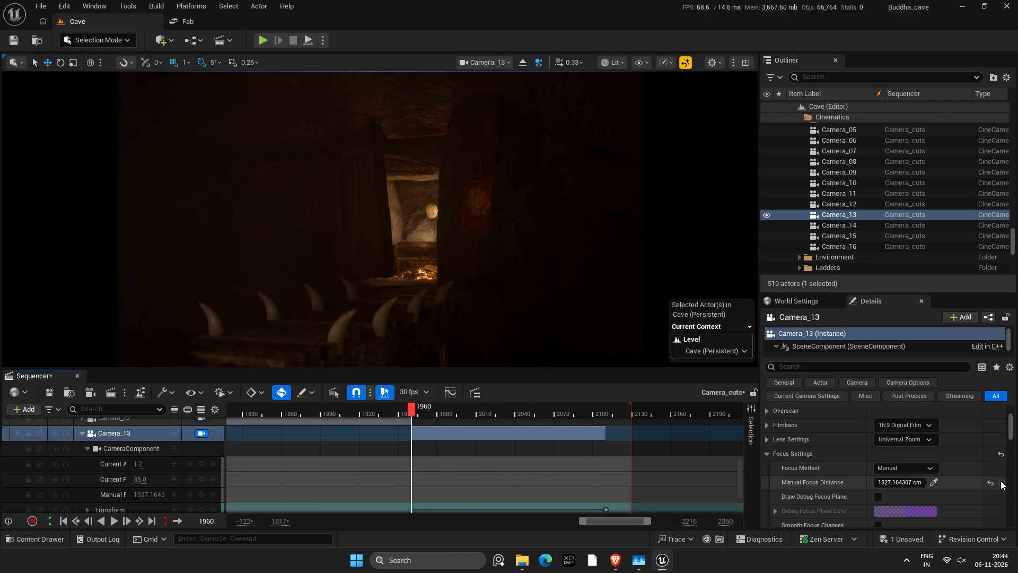
pyautogui.press('Right')
pyautogui.press('Left')
pyautogui.click(1001, 481)
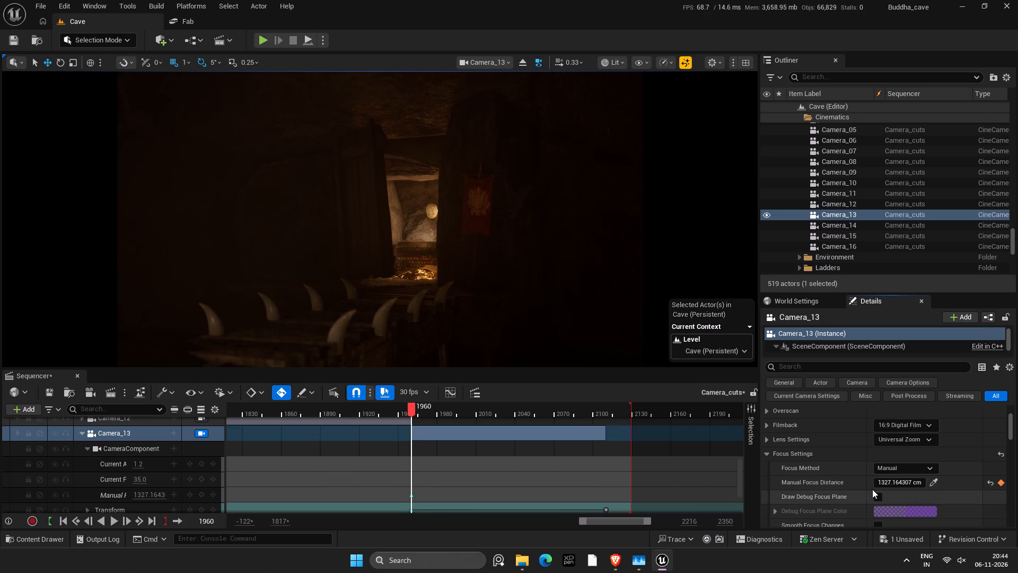
# At frame 2110, set Camera_13's manual focus distance to about 876 cm using the debug focus plane temporarily, and save.
pyautogui.click(605, 410)
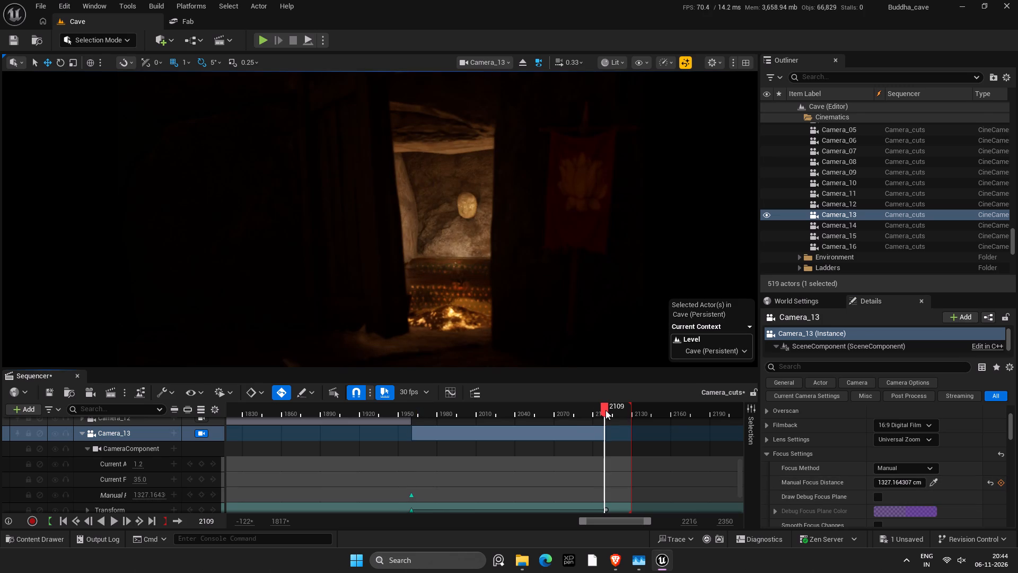
pyautogui.press('Right')
pyautogui.moveTo(908, 483); pyautogui.dragTo(908, 484)
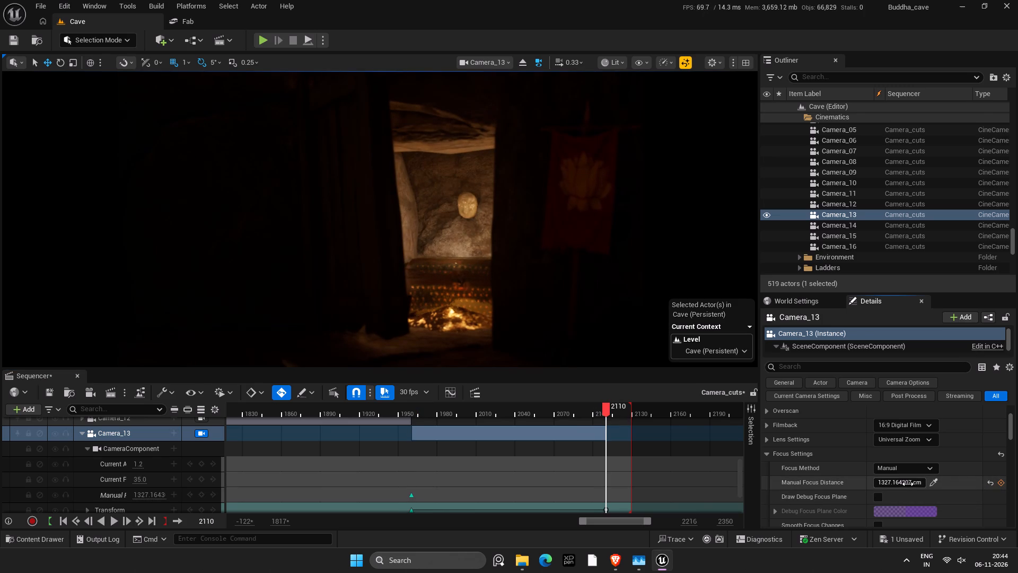
pyautogui.moveTo(908, 484); pyautogui.dragTo(929, 474)
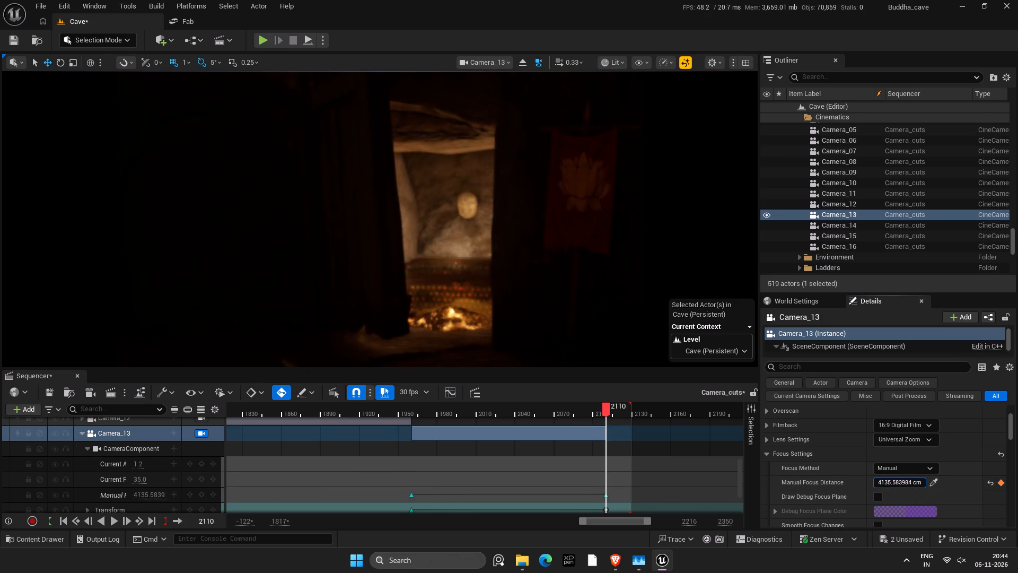
pyautogui.moveTo(929, 474); pyautogui.dragTo(903, 474)
pyautogui.click(872, 494)
pyautogui.click(873, 497)
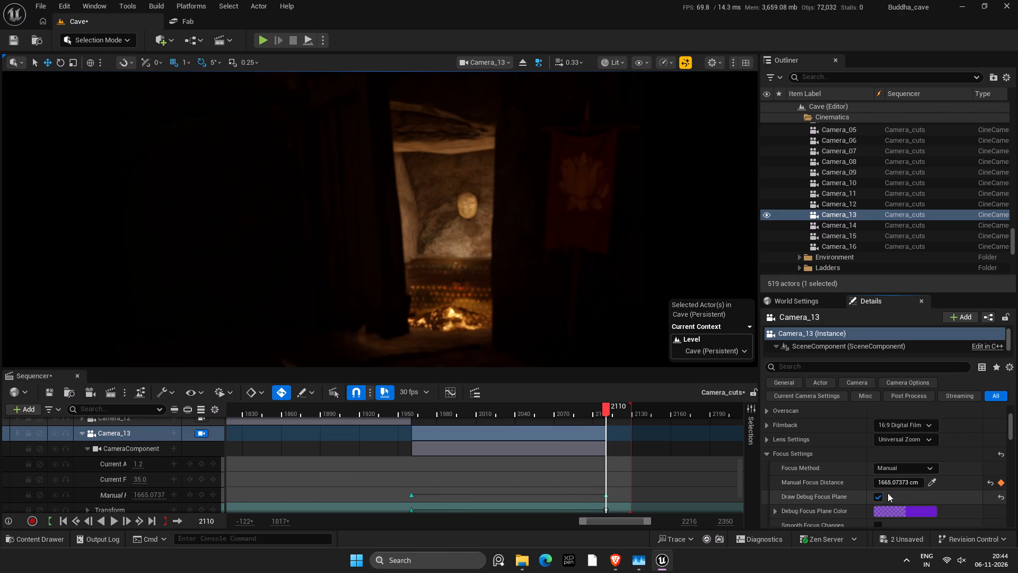
pyautogui.moveTo(906, 484); pyautogui.dragTo(875, 480)
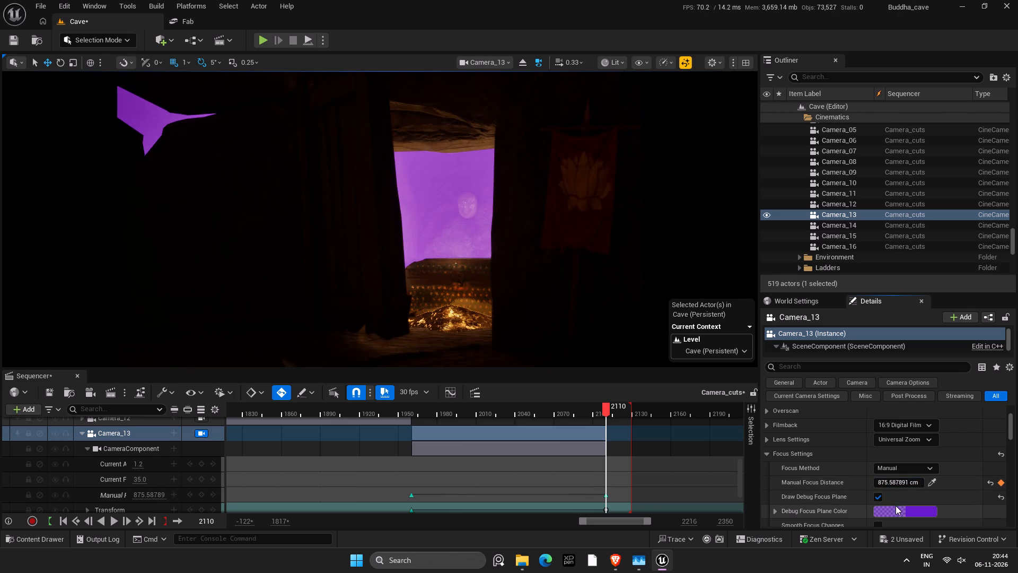
pyautogui.click(877, 496)
pyautogui.hotkey('ctrl', 's')
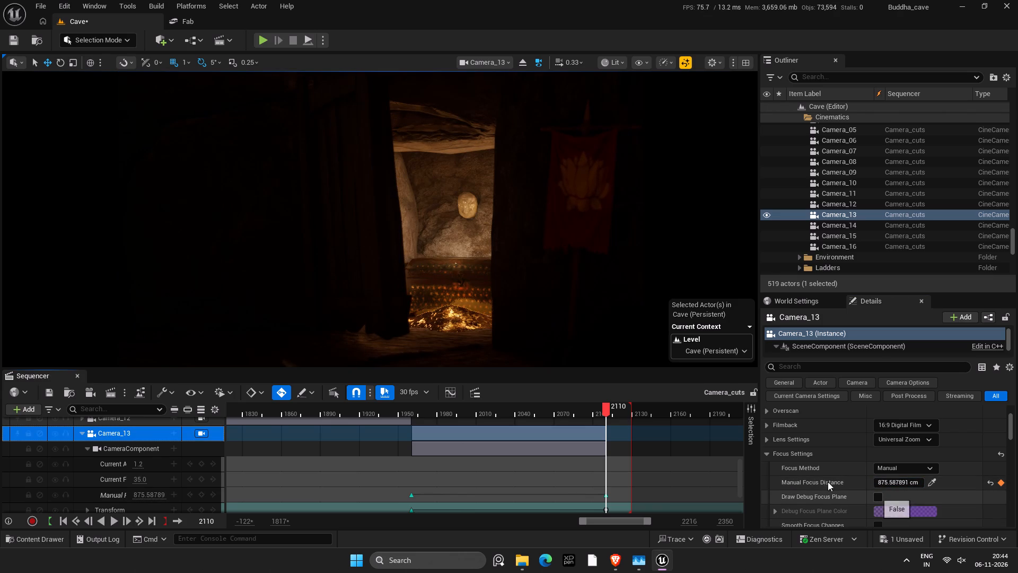
pyautogui.hotkey('ctrl', 's')
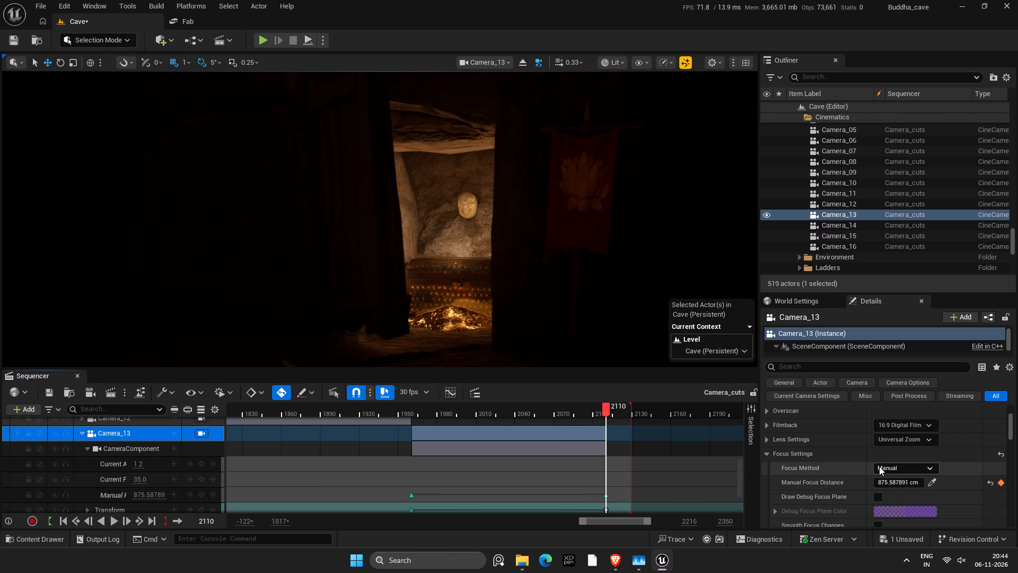
# Play back Camera_13's shot from the start of its cut to check the focus change with the move.
pyautogui.scroll(5, 871, 457)
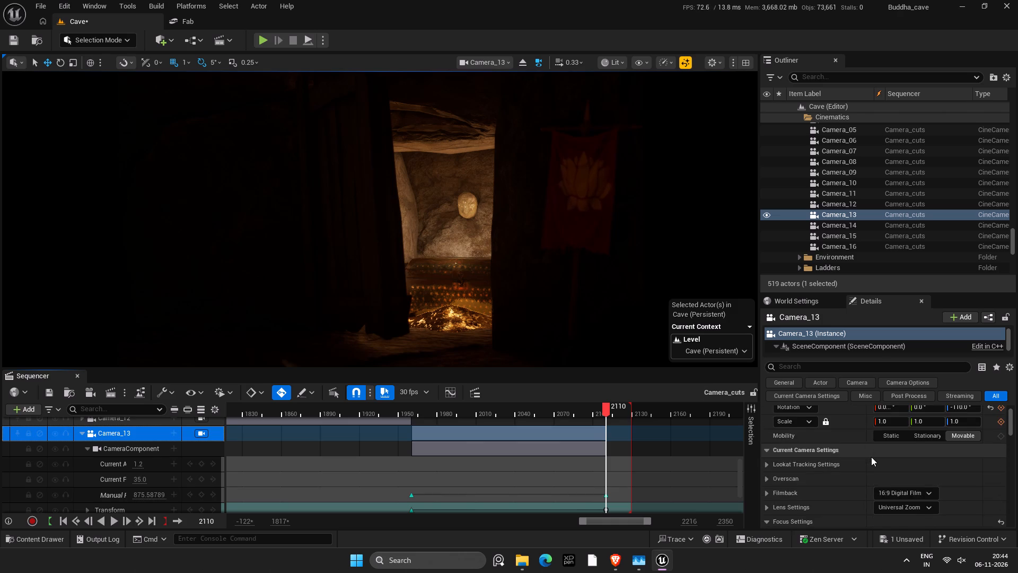
pyautogui.scroll(2, 871, 457)
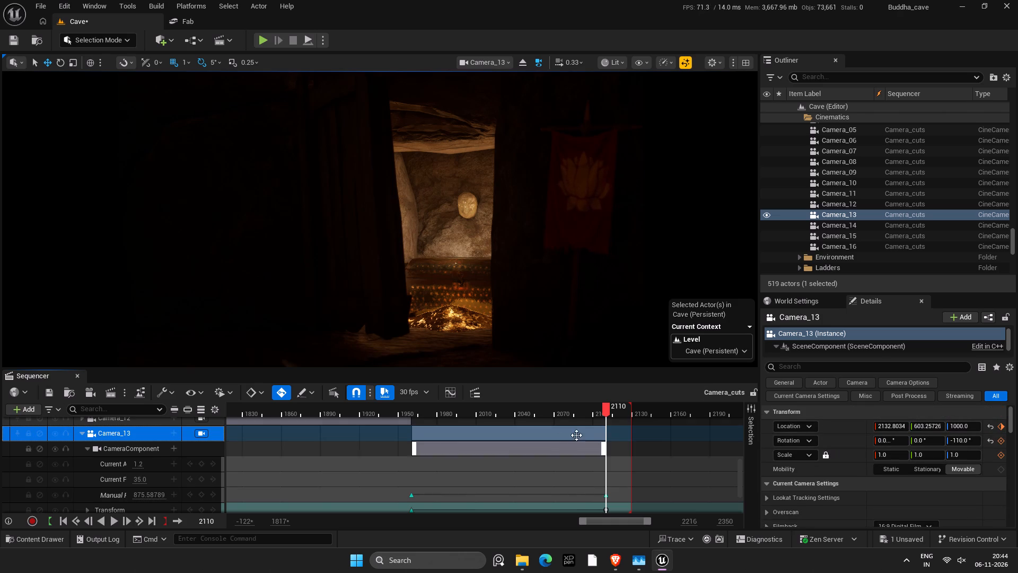
pyautogui.click(415, 408)
pyautogui.click(414, 410)
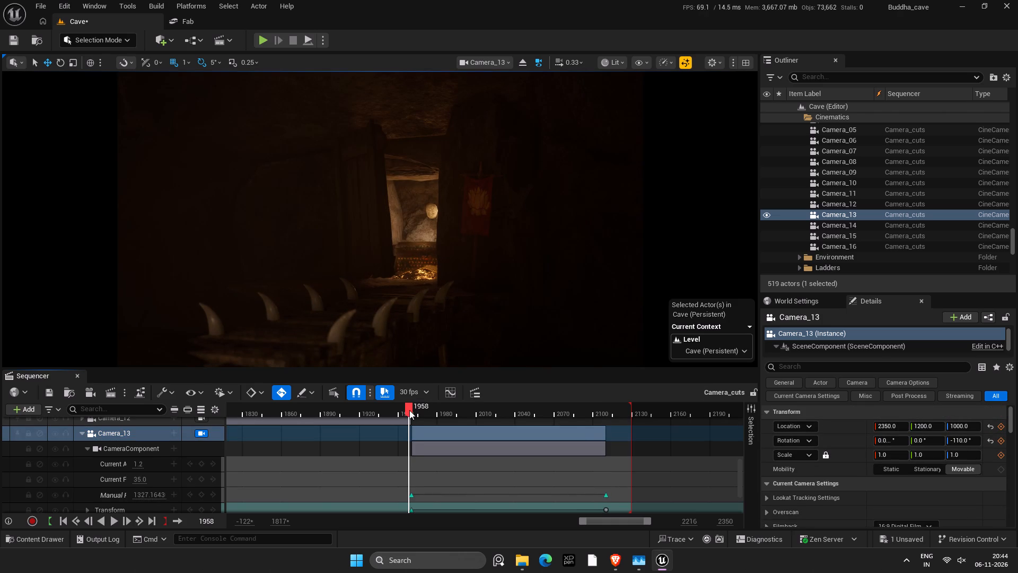
pyautogui.click(110, 520)
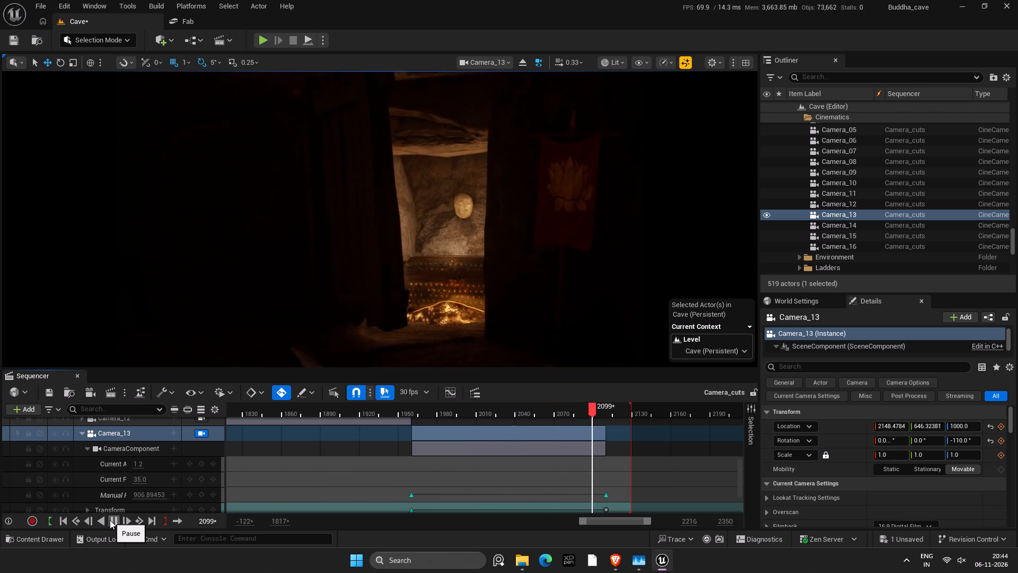
pyautogui.click(110, 520)
# Pull Camera_13 back from the doorway to about X 2217, Y 835 at frame 2110, and save.
pyautogui.click(607, 413)
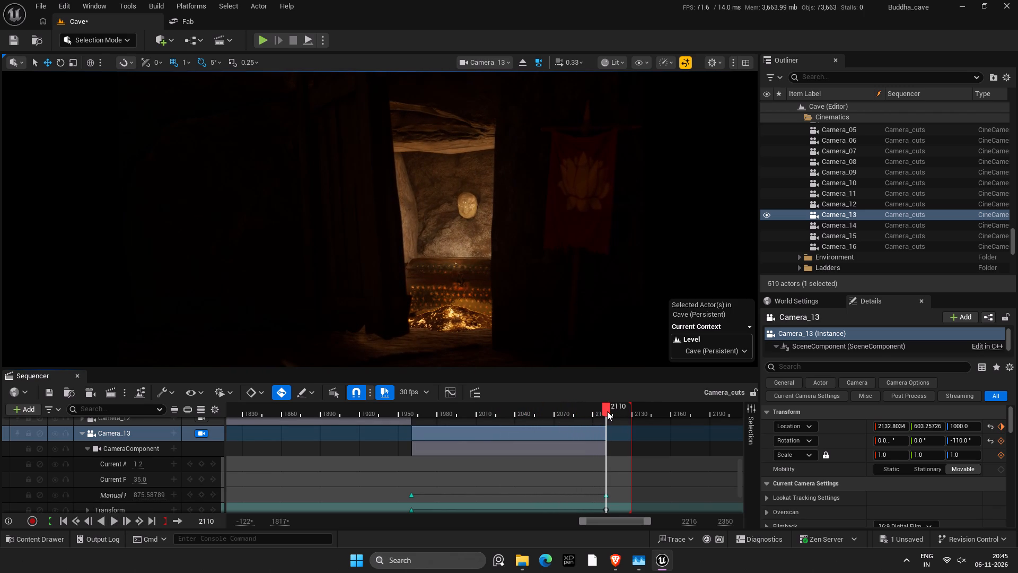
pyautogui.rightClick(615, 293)
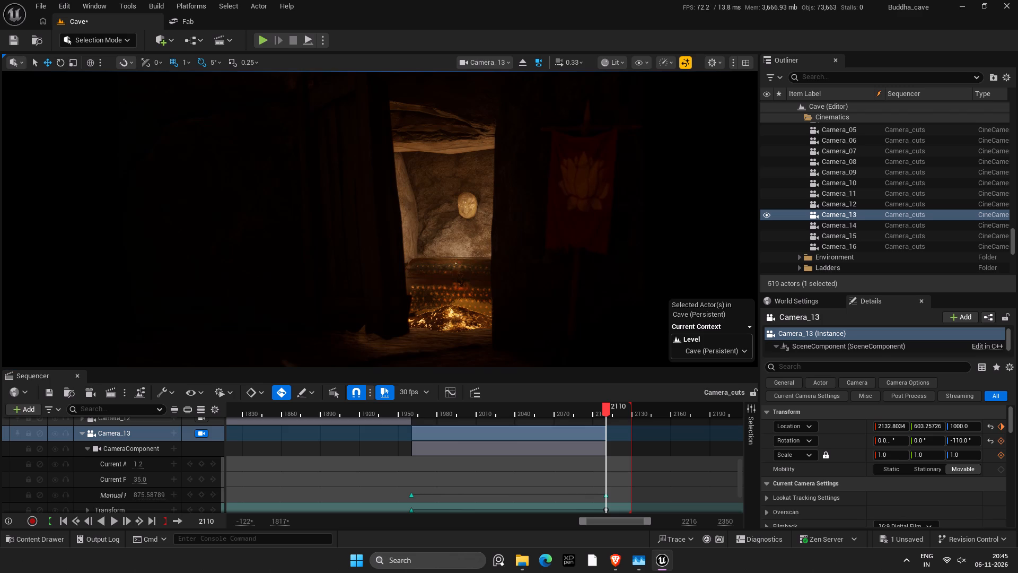
pyautogui.write('ssssssss')
pyautogui.hotkey('ctrl', 's')
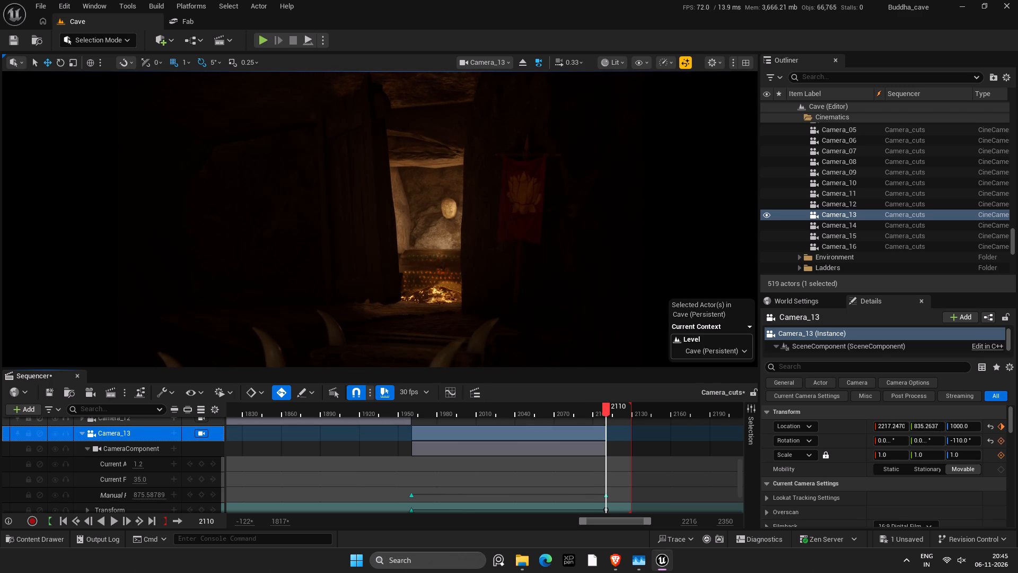
# Play back Camera_13's shortened push-in from the start of its cut and save the sequence.
pyautogui.click(410, 412)
pyautogui.click(112, 524)
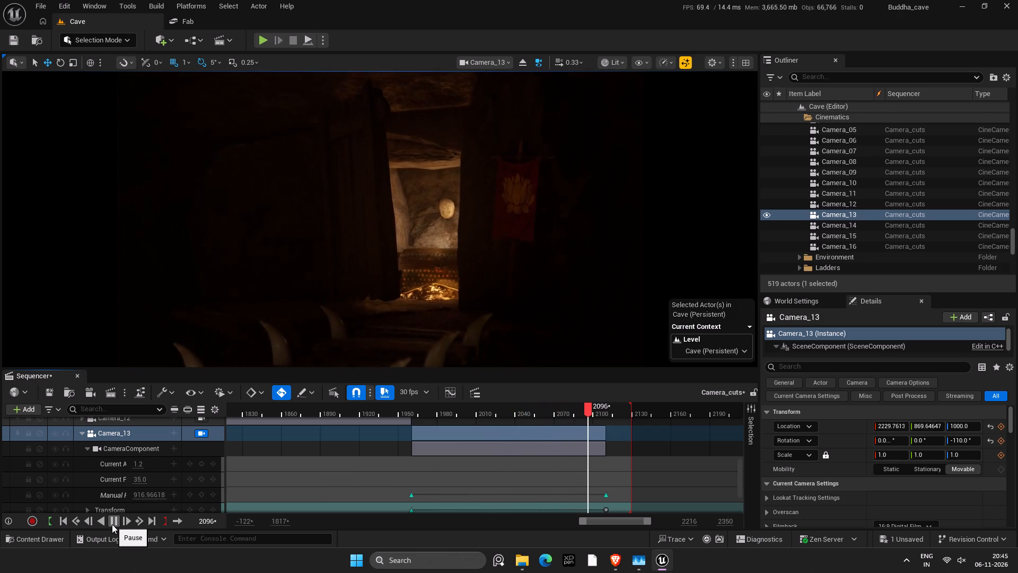
pyautogui.doubleClick(112, 524)
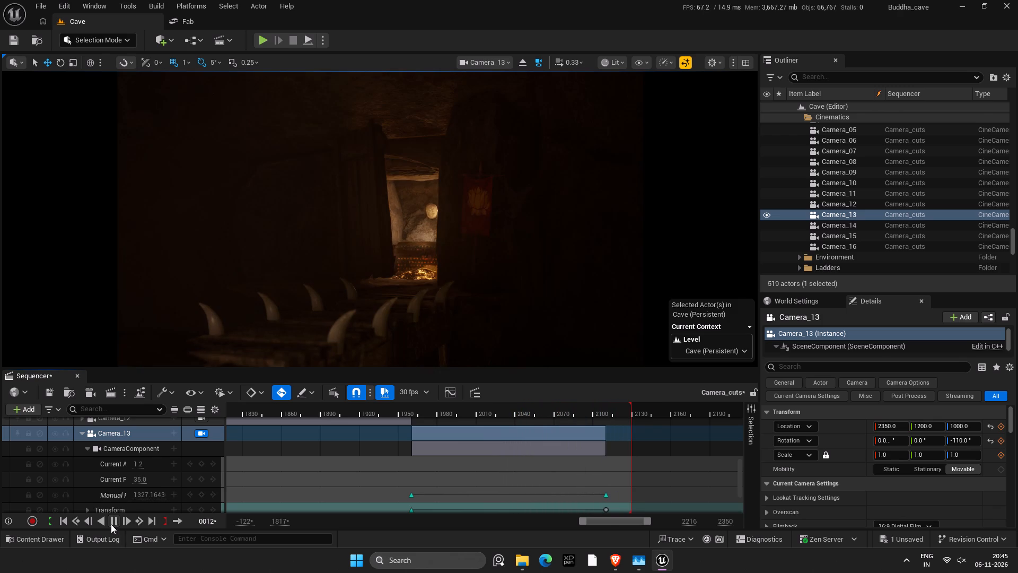
pyautogui.hotkey('ctrl', 's')
# Add a camera cut for Camera_14 at frame 2110 in the Camera Cuts track.
pyautogui.moveTo(612, 410); pyautogui.dragTo(606, 409)
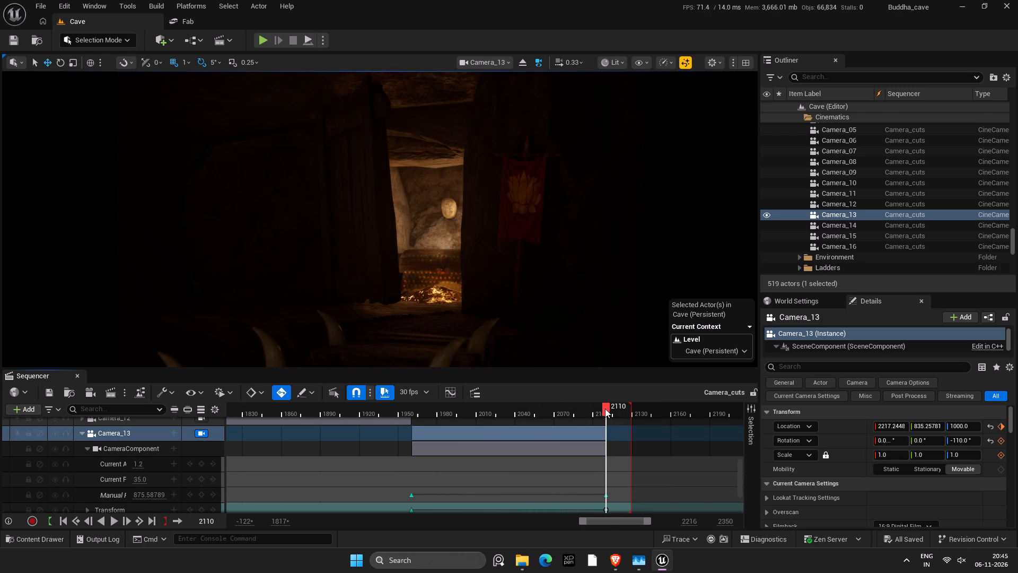
pyautogui.scroll(5, 75, 447)
pyautogui.scroll(8, 161, 432)
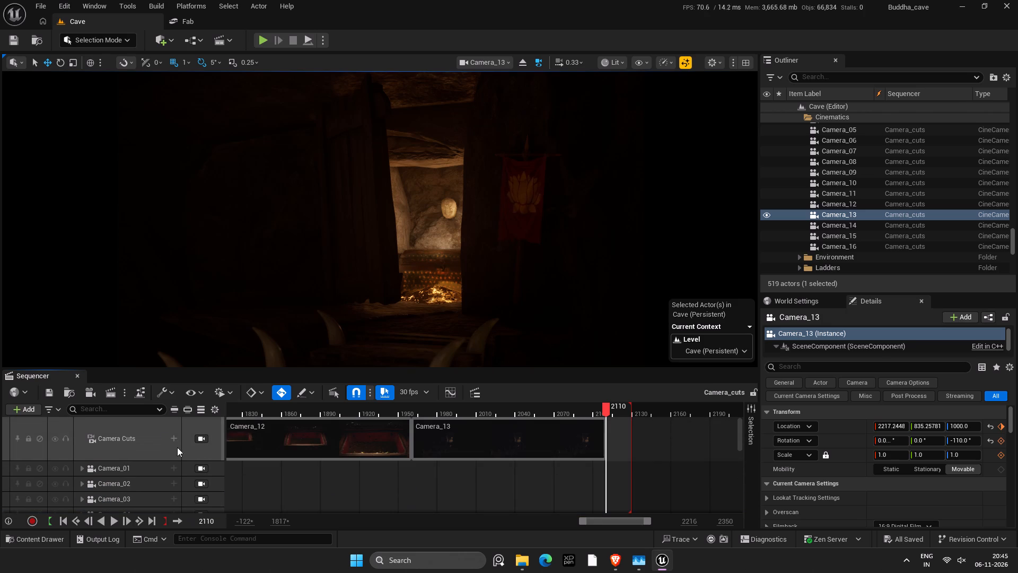
pyautogui.click(174, 440)
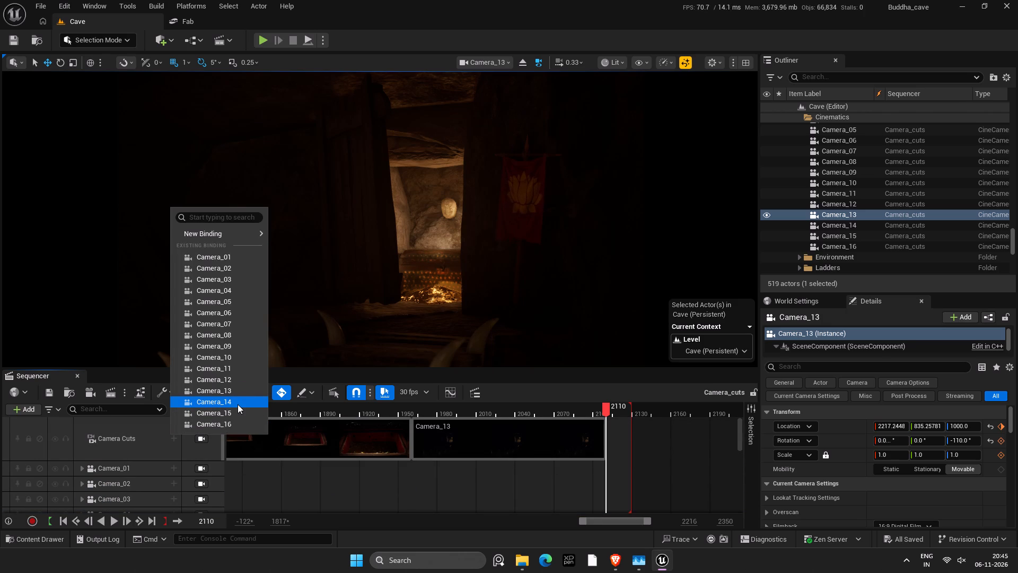
pyautogui.click(238, 404)
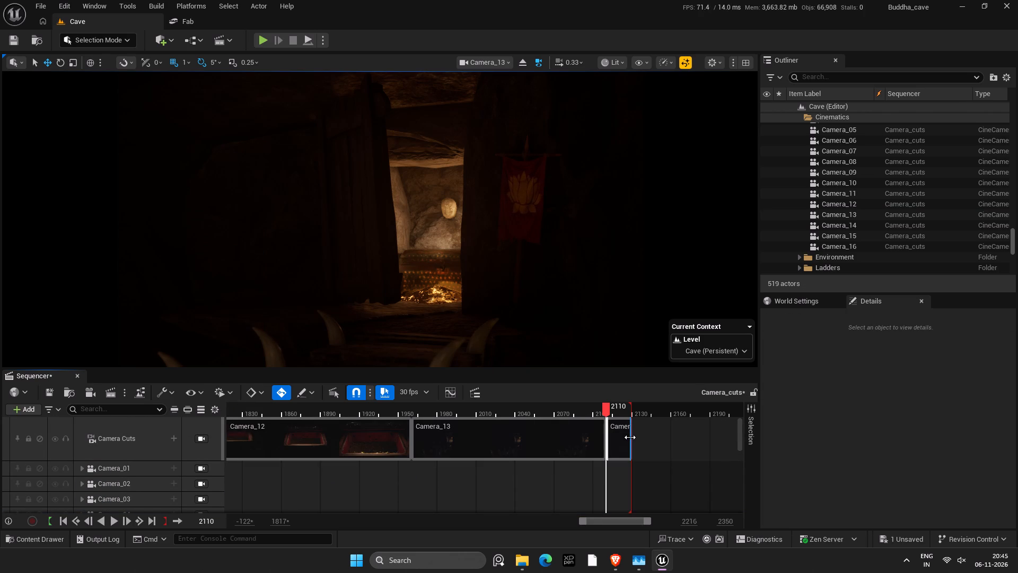
# Extend Camera_14's cut to just before frame 2190, move the playback range's end beyond it, and save.
pyautogui.moveTo(630, 437); pyautogui.dragTo(706, 437)
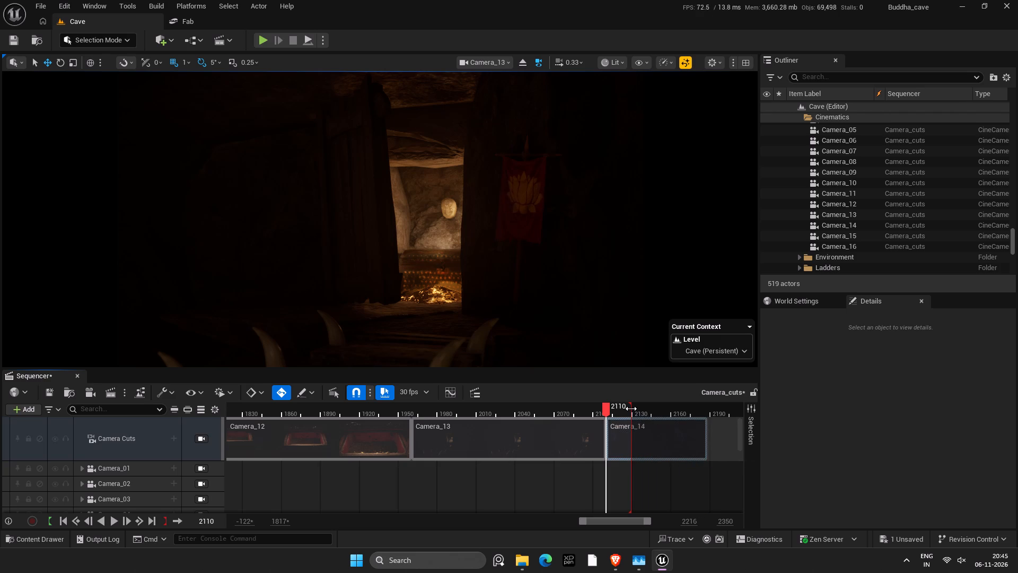
pyautogui.moveTo(631, 409); pyautogui.dragTo(737, 410)
pyautogui.scroll(-5, 179, 447)
pyautogui.scroll(-6, 141, 476)
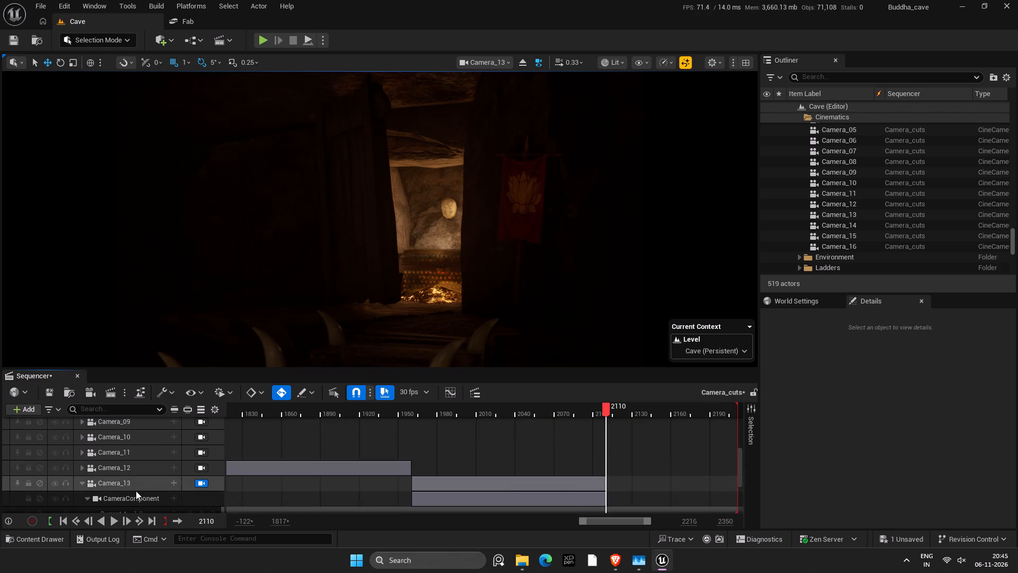
pyautogui.scroll(-1, 136, 491)
pyautogui.click(80, 452)
pyautogui.hotkey('ctrl', 's')
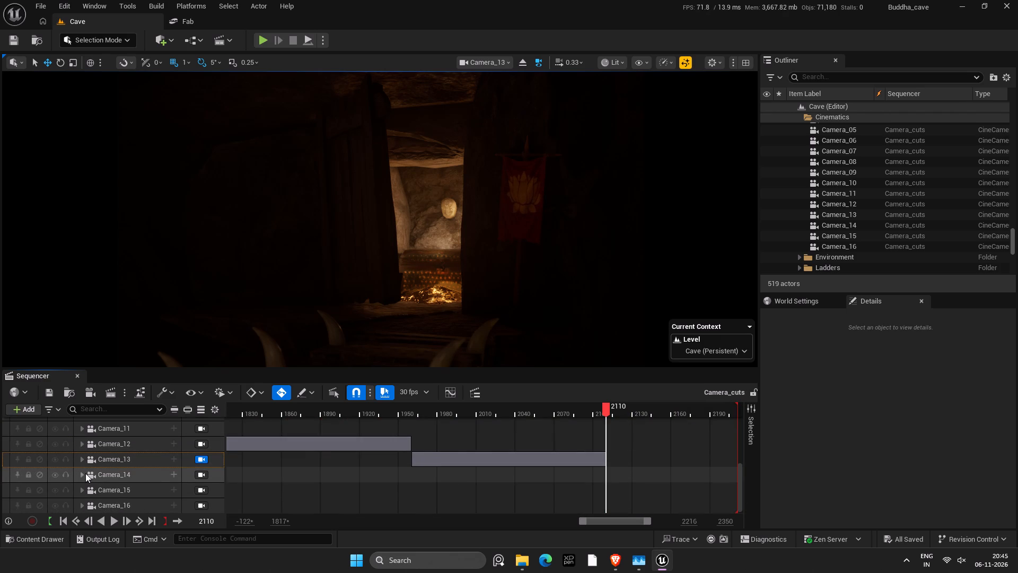
# Look through Camera_14 and set its current aperture to 1.2.
pyautogui.click(198, 473)
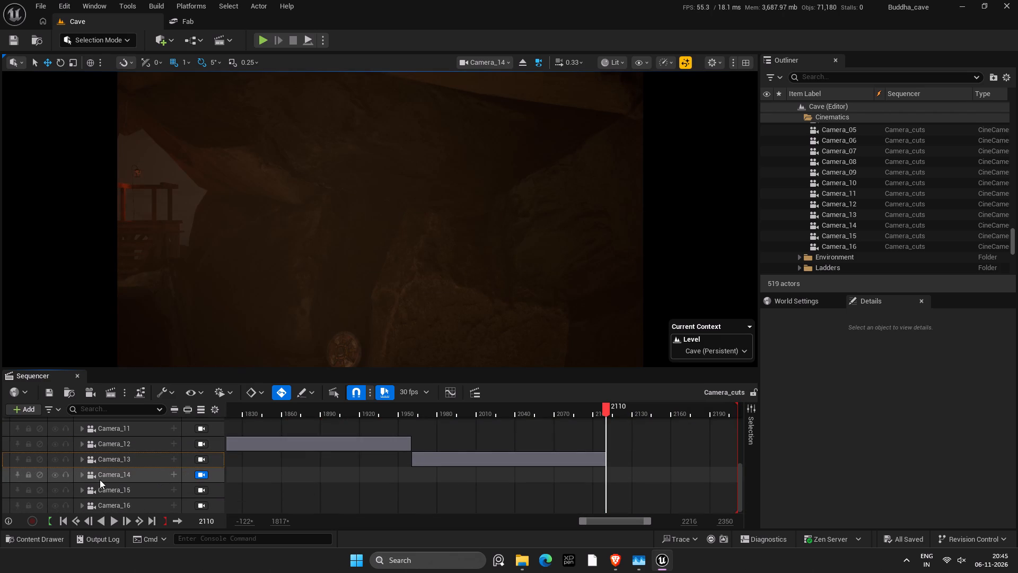
pyautogui.click(85, 476)
pyautogui.scroll(-3, 134, 492)
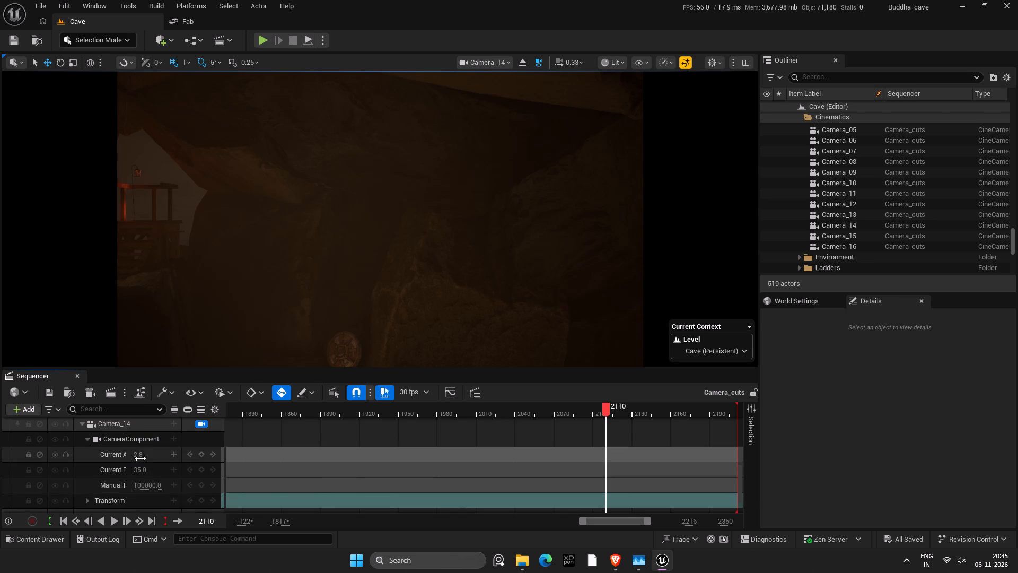
pyautogui.click(138, 454)
pyautogui.write('1.2')
pyautogui.press('Return')
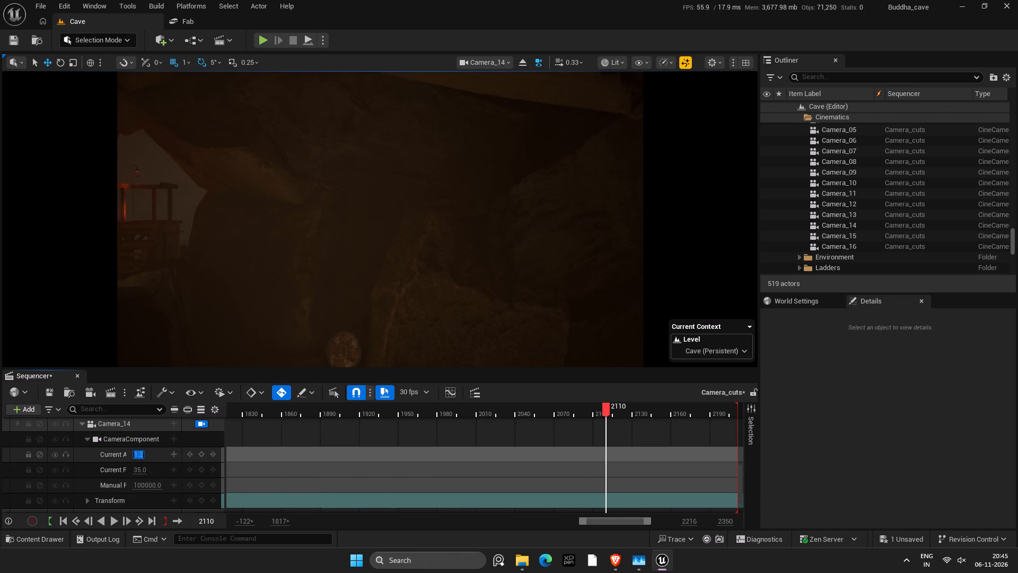
# Fly Camera_14 from the dark cave area to the lit doorway chamber holding the gold pile.
pyautogui.moveTo(517, 287); pyautogui.dragTo(467, 285, button='right')
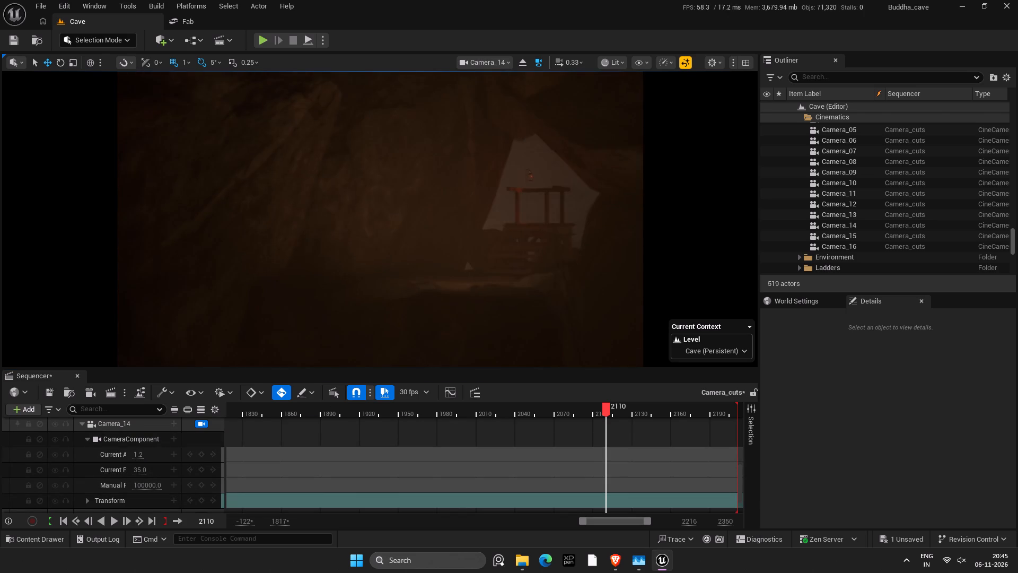
pyautogui.moveTo(467, 285); pyautogui.dragTo(236, 297, button='right')
pyautogui.press('w')
pyautogui.press('d')
pyautogui.press('d')
pyautogui.press('d')
pyautogui.press('d')
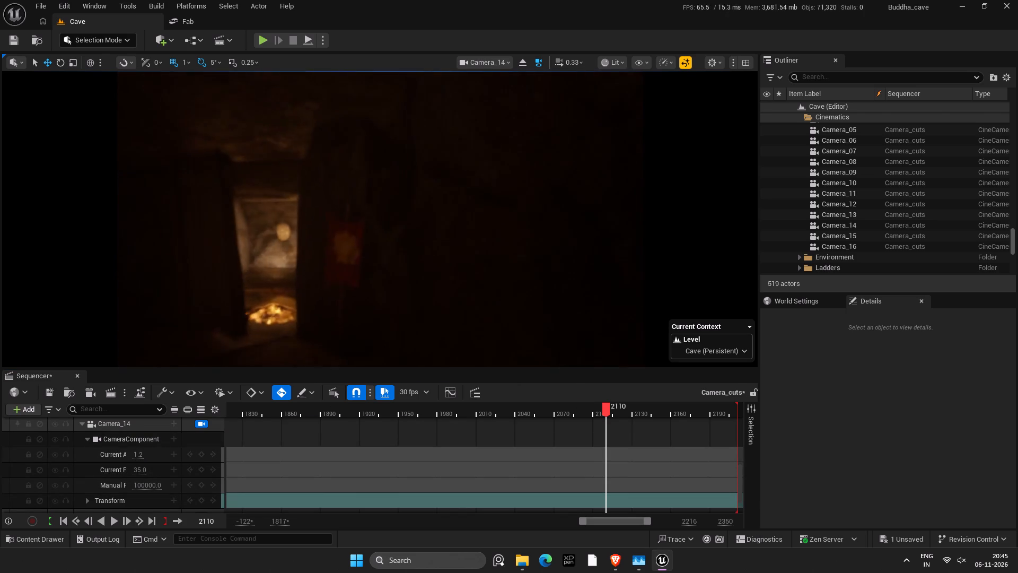
pyautogui.moveTo(236, 297); pyautogui.dragTo(0, 310, button='right')
pyautogui.press('d')
pyautogui.press('d')
pyautogui.press('d')
pyautogui.press('d')
pyautogui.press('d')
pyautogui.press('d')
pyautogui.press('d')
pyautogui.press('d')
pyautogui.press('d')
pyautogui.press('d')
pyautogui.press('d')
pyautogui.press('d')
pyautogui.press('d')
pyautogui.press('d')
pyautogui.press('d')
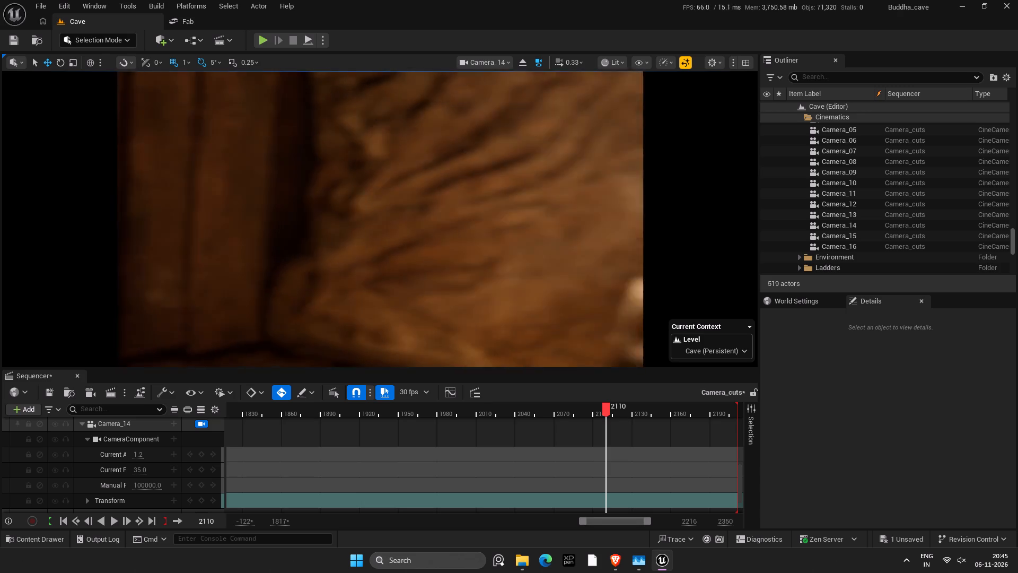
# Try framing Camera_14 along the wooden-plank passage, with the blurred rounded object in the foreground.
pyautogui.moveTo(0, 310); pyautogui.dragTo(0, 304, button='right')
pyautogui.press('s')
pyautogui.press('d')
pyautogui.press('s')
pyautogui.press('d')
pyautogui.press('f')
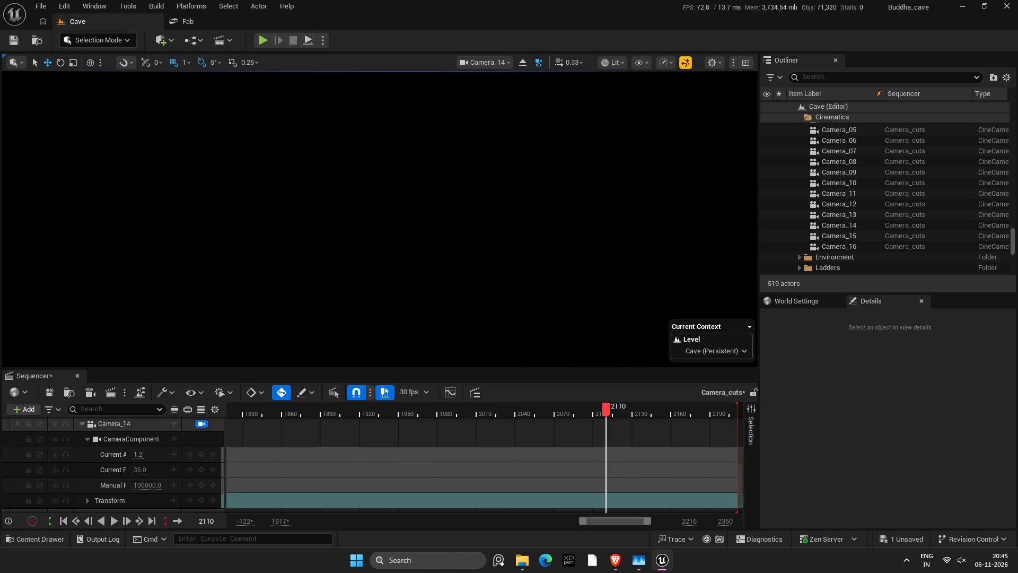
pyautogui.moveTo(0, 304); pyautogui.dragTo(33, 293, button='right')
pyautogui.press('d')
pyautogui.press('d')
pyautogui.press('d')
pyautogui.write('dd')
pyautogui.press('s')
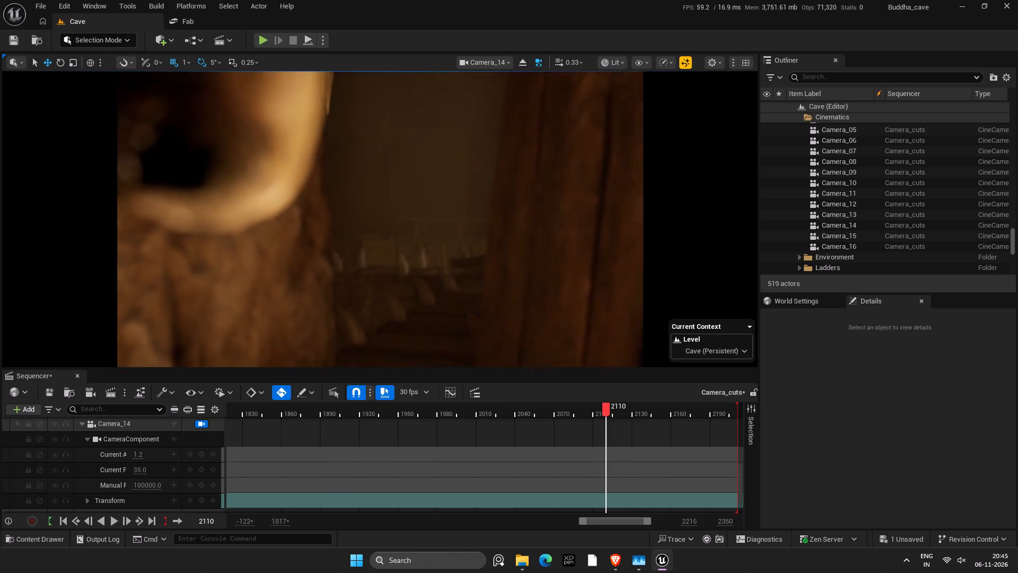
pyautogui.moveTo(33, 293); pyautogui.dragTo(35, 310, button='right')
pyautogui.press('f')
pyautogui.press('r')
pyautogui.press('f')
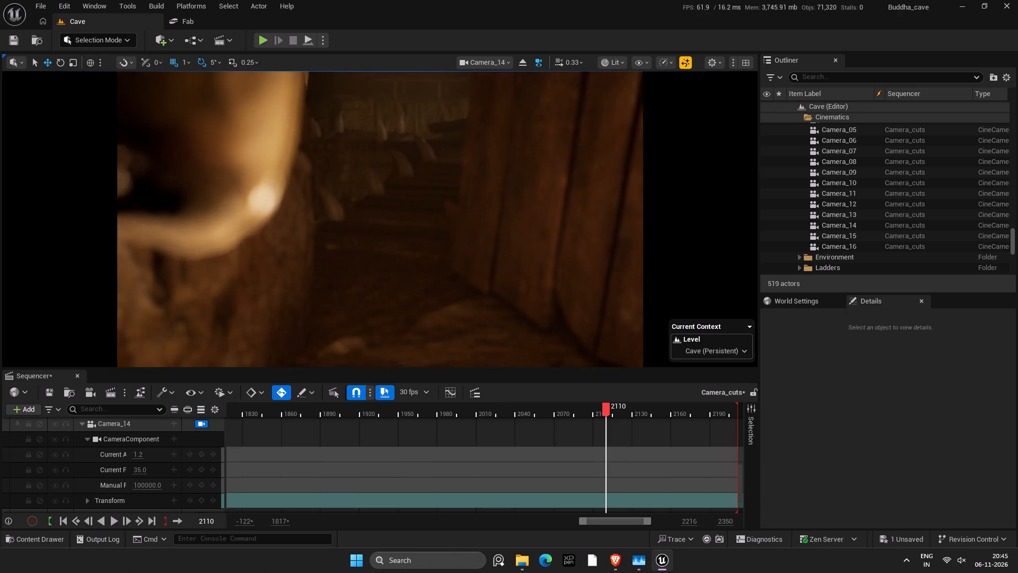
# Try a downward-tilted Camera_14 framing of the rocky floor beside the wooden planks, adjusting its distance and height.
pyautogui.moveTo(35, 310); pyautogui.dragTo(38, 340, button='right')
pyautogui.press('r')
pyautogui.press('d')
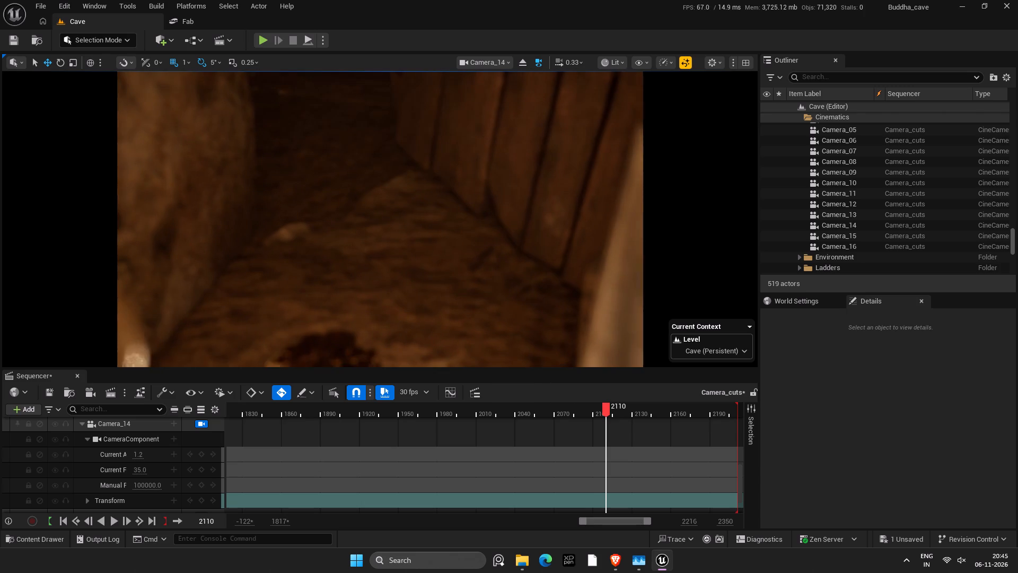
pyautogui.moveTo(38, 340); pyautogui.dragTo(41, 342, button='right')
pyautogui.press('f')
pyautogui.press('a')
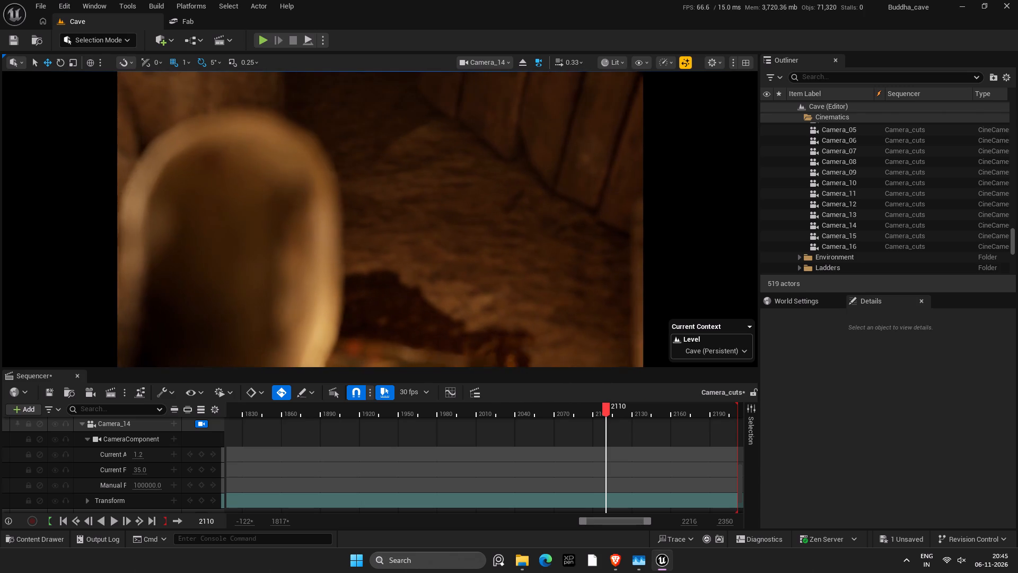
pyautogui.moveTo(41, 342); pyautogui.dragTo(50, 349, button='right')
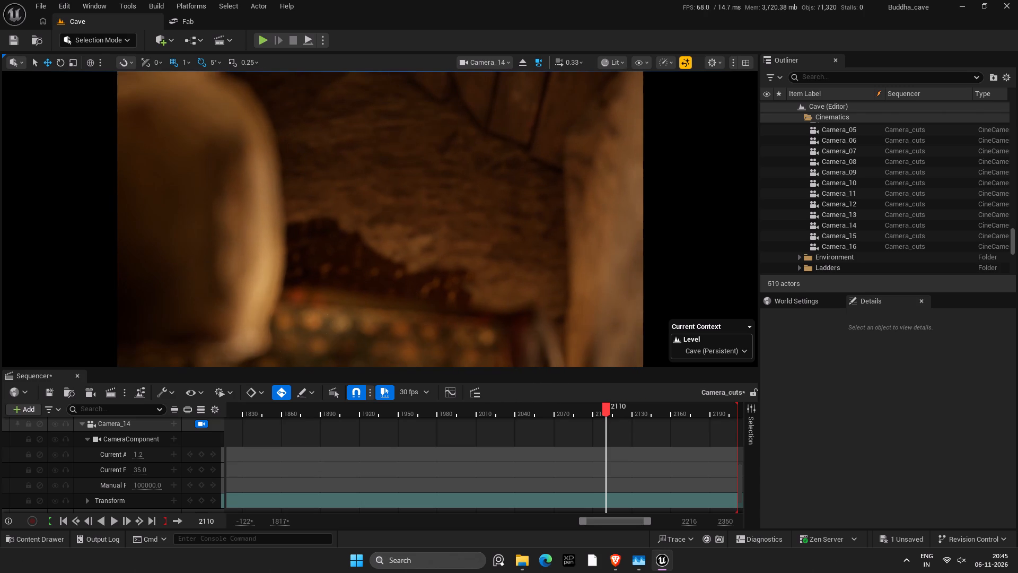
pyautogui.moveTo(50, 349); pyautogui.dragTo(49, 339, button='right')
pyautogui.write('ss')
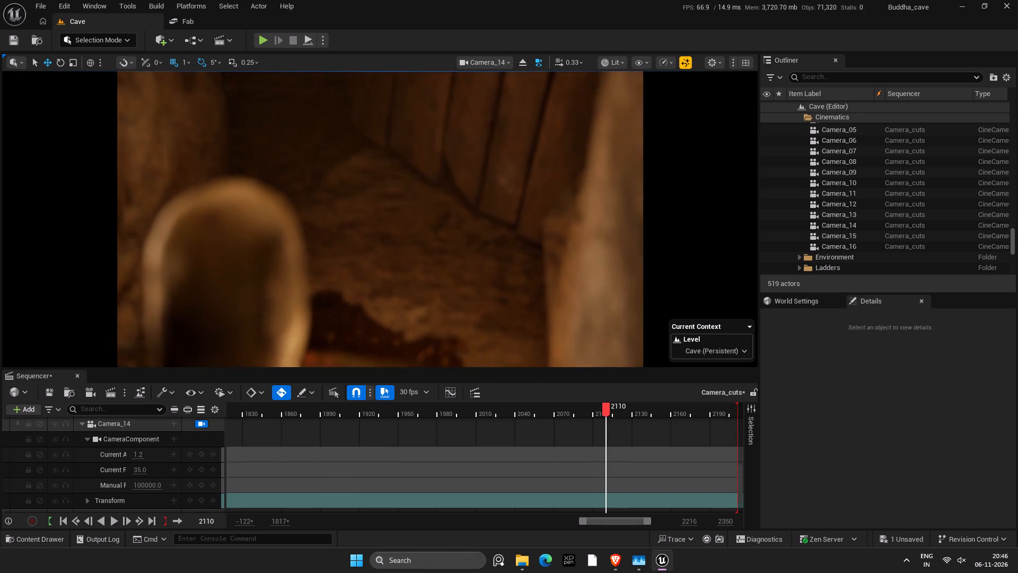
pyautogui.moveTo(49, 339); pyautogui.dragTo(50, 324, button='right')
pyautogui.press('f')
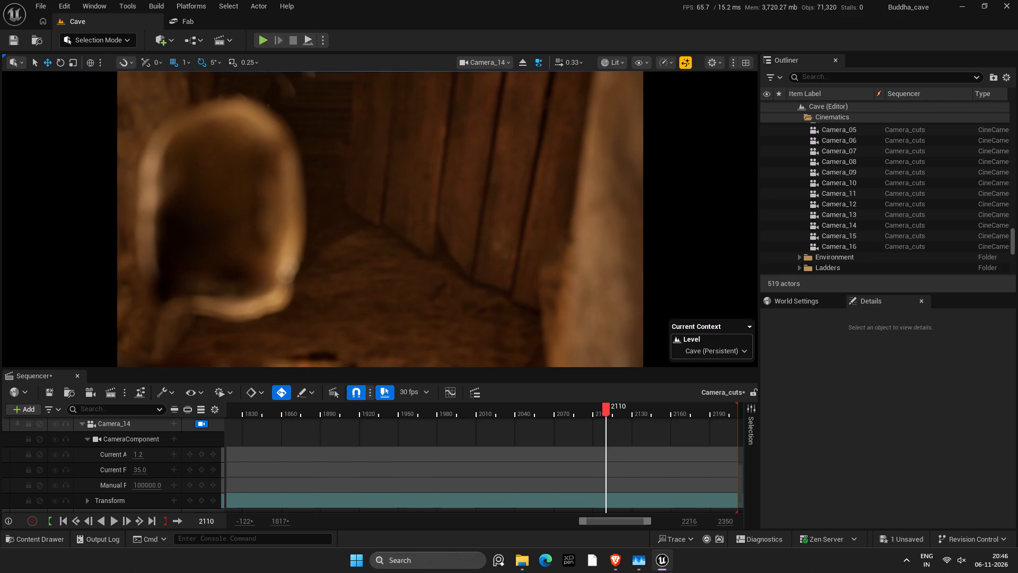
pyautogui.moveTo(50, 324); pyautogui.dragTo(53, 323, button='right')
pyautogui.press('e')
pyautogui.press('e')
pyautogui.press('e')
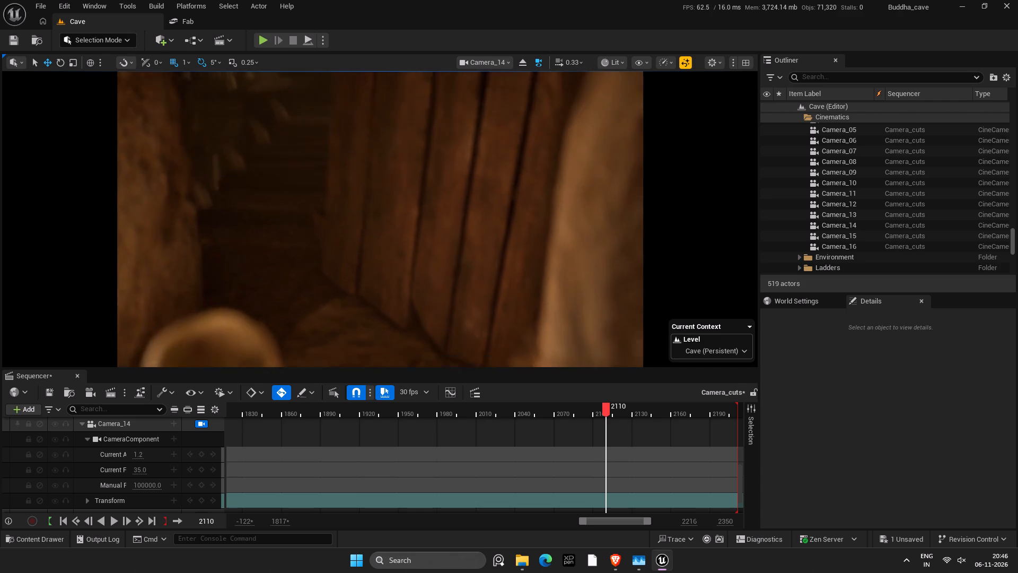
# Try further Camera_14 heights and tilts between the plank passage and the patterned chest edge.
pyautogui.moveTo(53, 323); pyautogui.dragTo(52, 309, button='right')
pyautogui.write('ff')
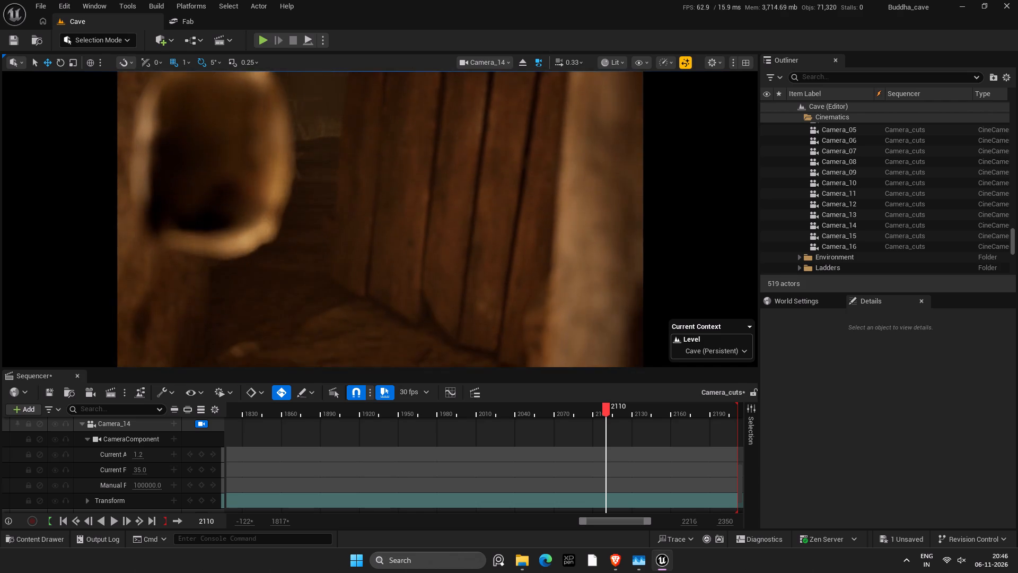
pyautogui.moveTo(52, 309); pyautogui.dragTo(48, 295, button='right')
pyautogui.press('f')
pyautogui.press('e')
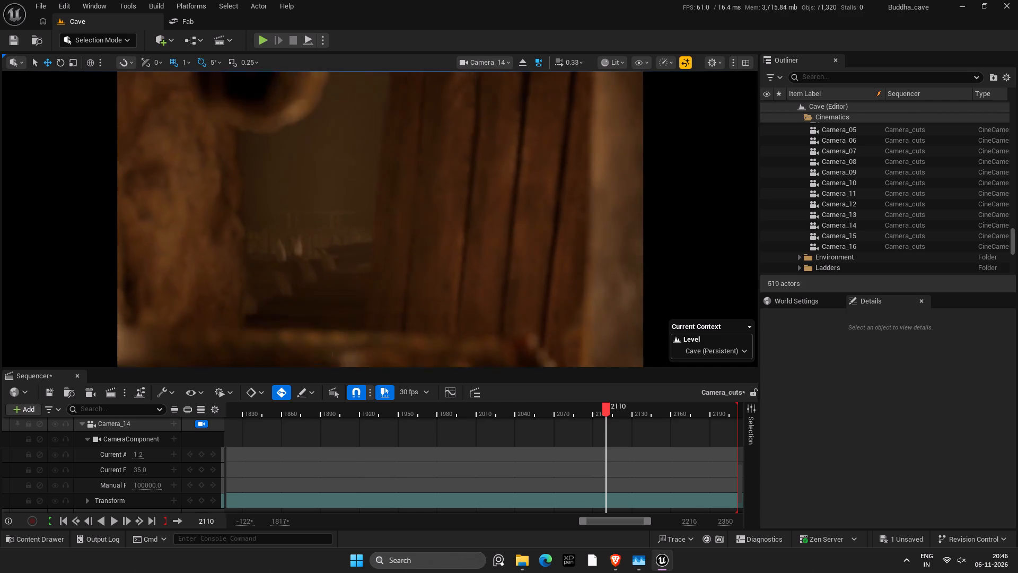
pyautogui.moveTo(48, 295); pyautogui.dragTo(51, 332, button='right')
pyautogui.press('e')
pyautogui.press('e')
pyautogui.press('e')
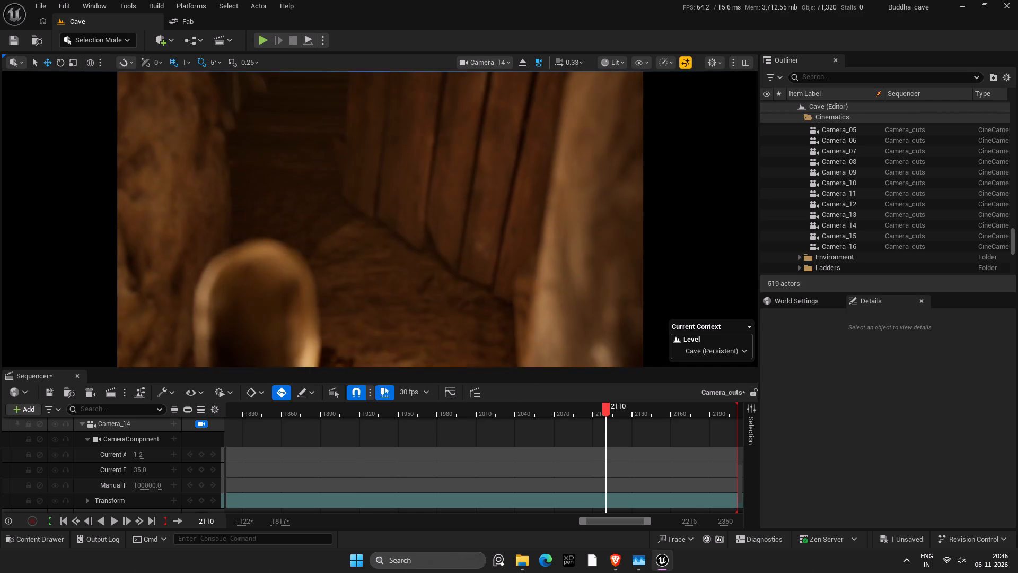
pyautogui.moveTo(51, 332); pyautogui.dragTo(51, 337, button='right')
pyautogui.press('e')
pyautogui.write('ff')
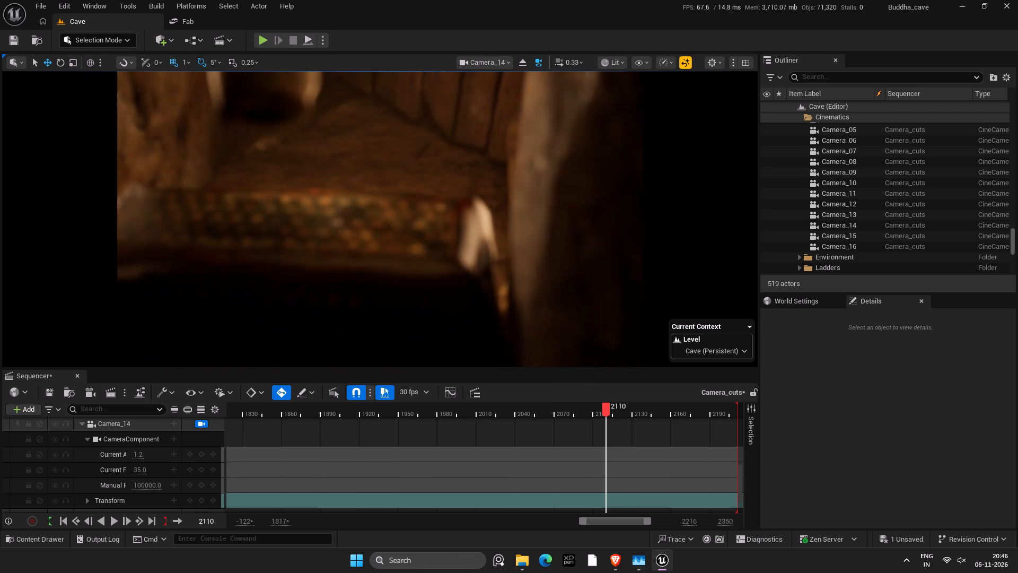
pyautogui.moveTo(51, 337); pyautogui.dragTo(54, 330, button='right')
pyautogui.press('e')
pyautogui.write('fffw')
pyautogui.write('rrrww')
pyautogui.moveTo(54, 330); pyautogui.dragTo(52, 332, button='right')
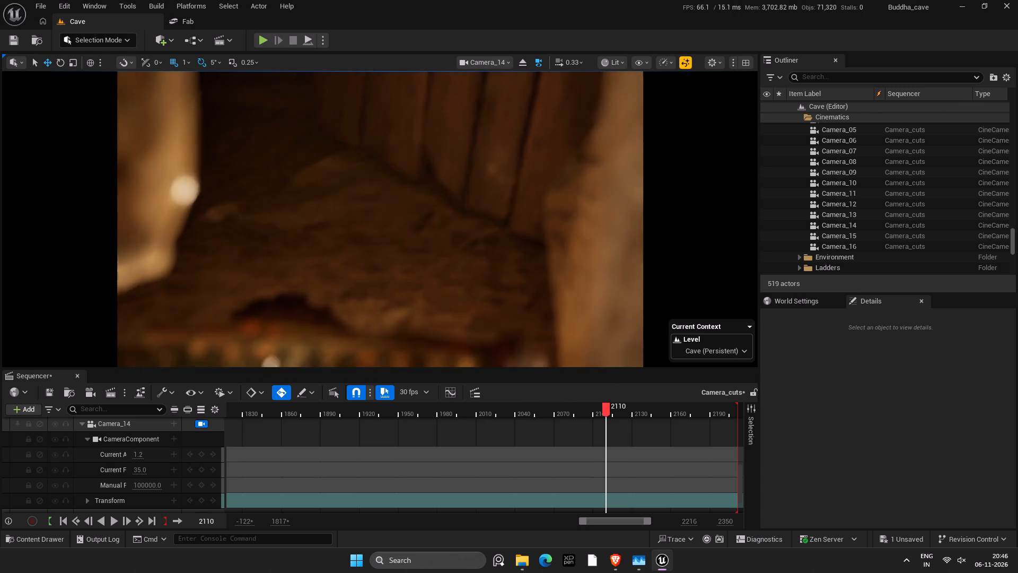
# Swing Camera_14 away from the plank passage and slide it around to the red wall banner beside the doorway.
pyautogui.moveTo(52, 332); pyautogui.dragTo(0, 299, button='right')
pyautogui.press('w')
pyautogui.press('d')
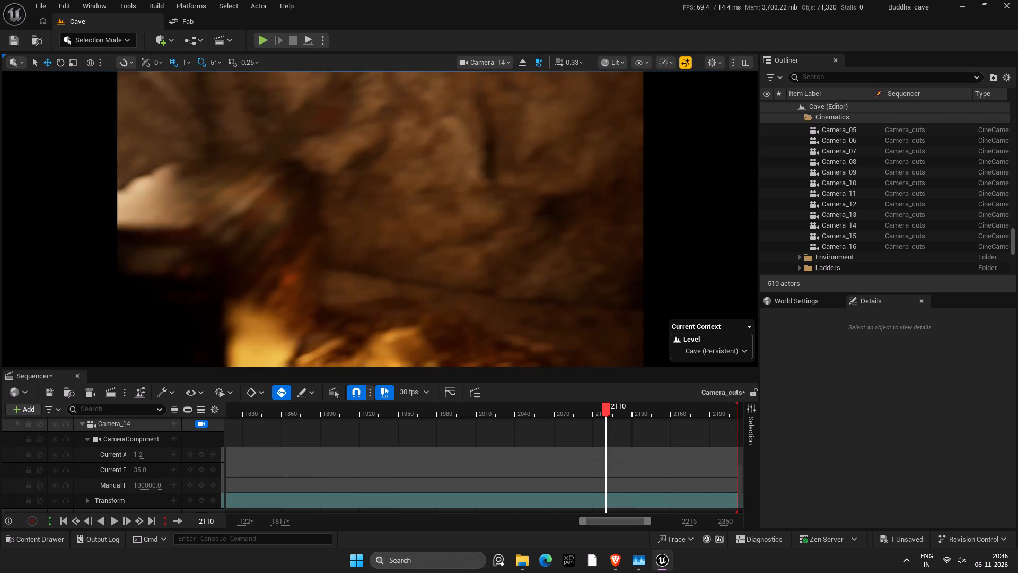
pyautogui.moveTo(0, 299); pyautogui.dragTo(0, 271, button='right')
pyautogui.press('d')
pyautogui.press('d')
pyautogui.press('d')
pyautogui.press('d')
pyautogui.press('d')
pyautogui.press('d')
pyautogui.press('d')
pyautogui.press('d')
pyautogui.press('d')
pyautogui.press('d')
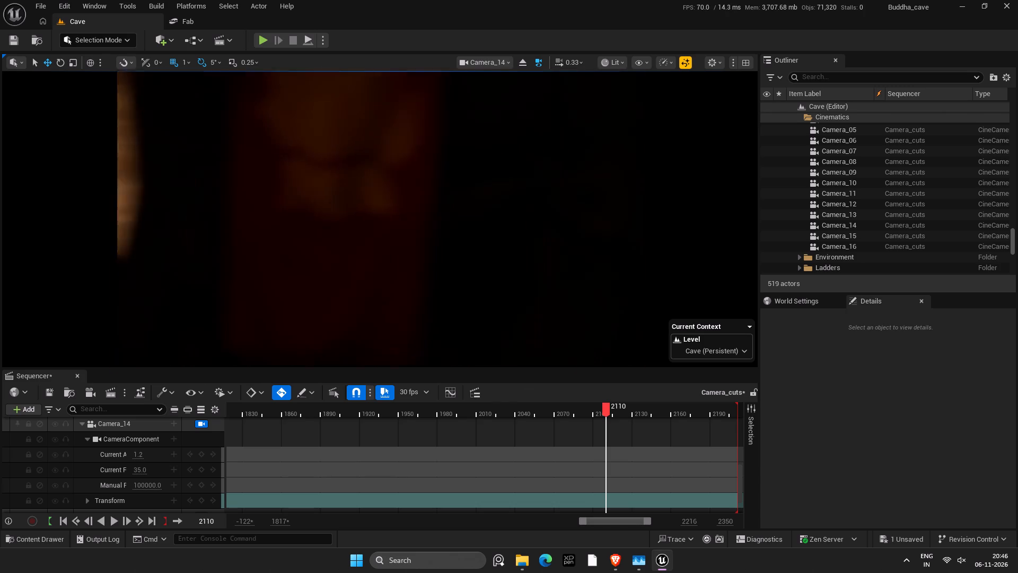
# Move Camera_14 back to face the treasure chest and the gold pile in front of it.
pyautogui.moveTo(0, 271); pyautogui.dragTo(30, 274, button='right')
pyautogui.press('a')
pyautogui.press('a')
pyautogui.press('a')
pyautogui.write('wd')
pyautogui.moveTo(30, 274); pyautogui.dragTo(27, 293, button='right')
pyautogui.press('w')
pyautogui.press('w')
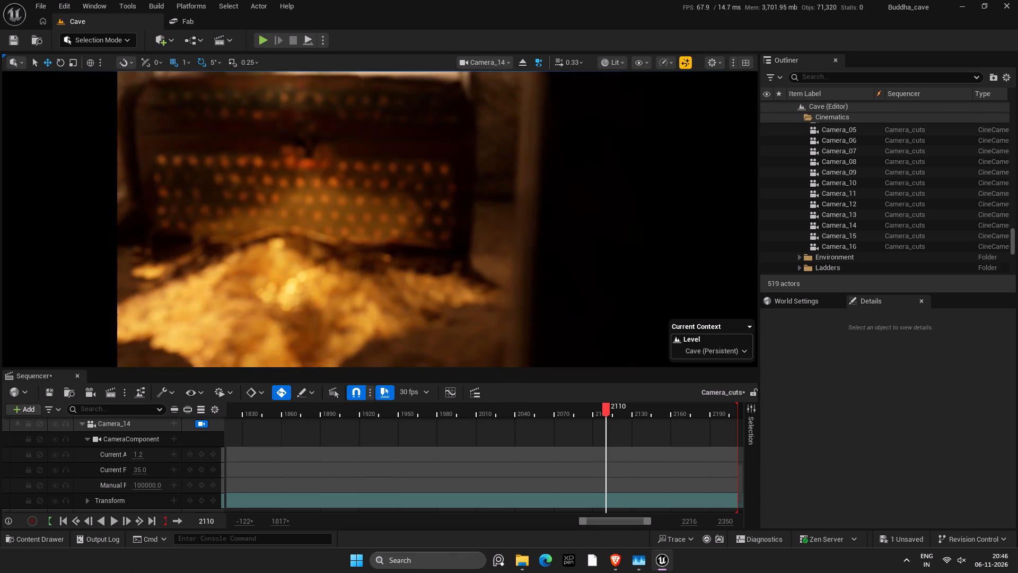
pyautogui.press('a')
pyautogui.moveTo(27, 293); pyautogui.dragTo(33, 292, button='right')
pyautogui.press('s')
pyautogui.press('d')
pyautogui.press('w')
pyautogui.press('w')
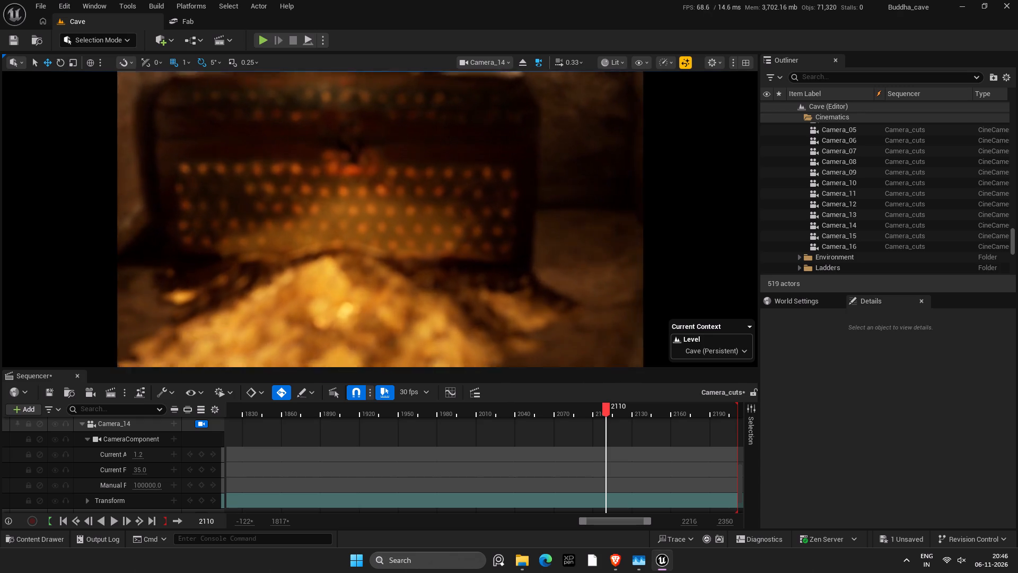
# Level Camera_14 and lower it to a front-on framing of the treasure chest and gold pile, and save.
pyautogui.moveTo(33, 292); pyautogui.dragTo(32, 254, button='right')
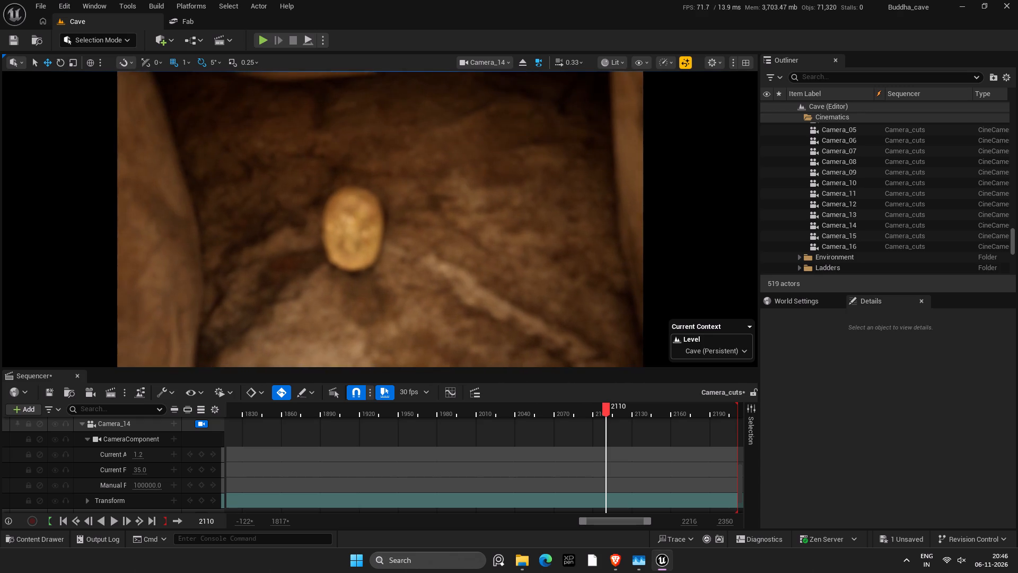
pyautogui.moveTo(32, 254); pyautogui.dragTo(31, 256, button='right')
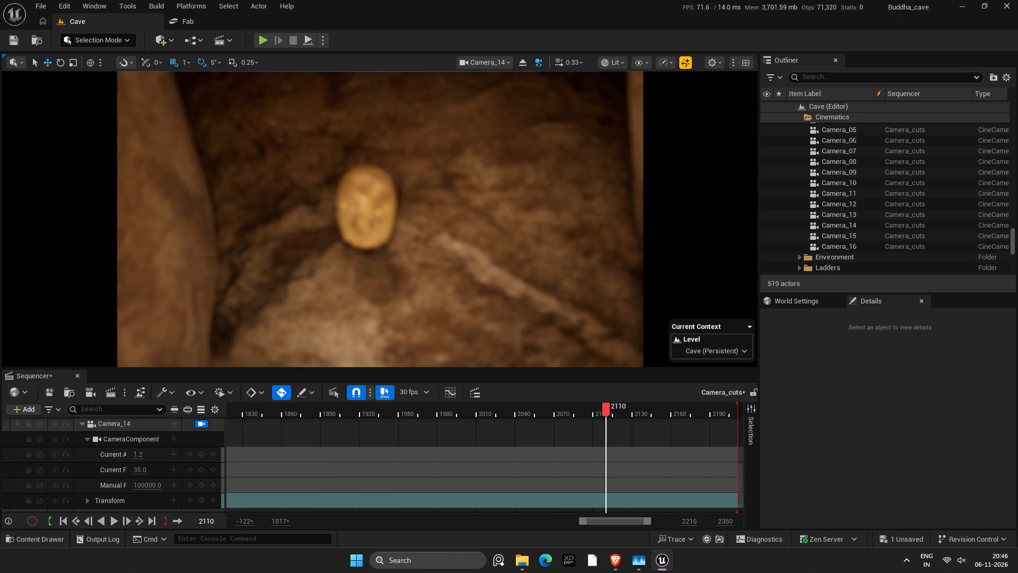
pyautogui.moveTo(31, 256); pyautogui.dragTo(41, 262, button='right')
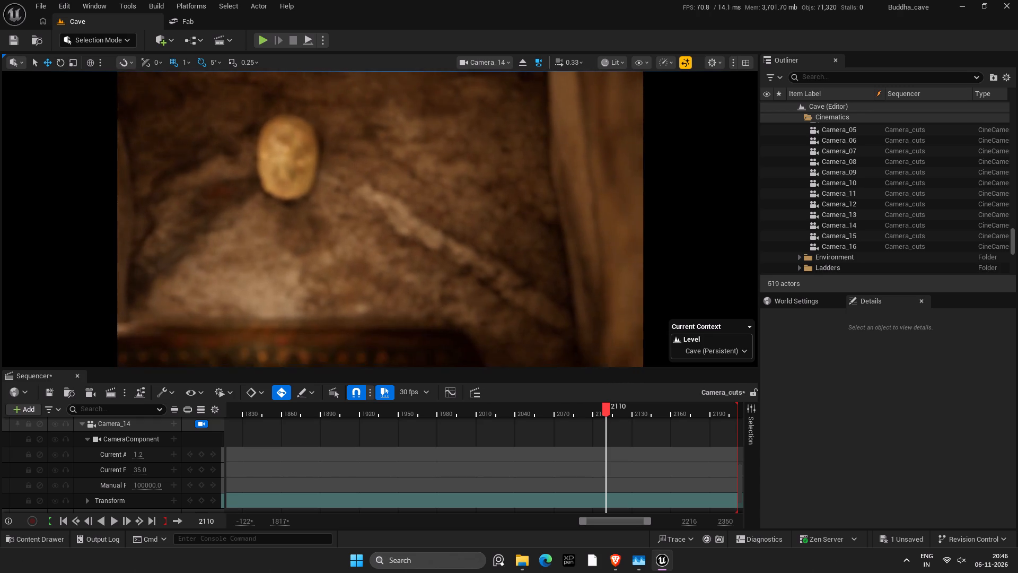
pyautogui.moveTo(41, 262); pyautogui.dragTo(46, 266, button='right')
pyautogui.press('a')
pyautogui.press('a')
pyautogui.press('f')
pyautogui.write('rdd')
pyautogui.moveTo(46, 266); pyautogui.dragTo(33, 267, button='right')
pyautogui.press('d')
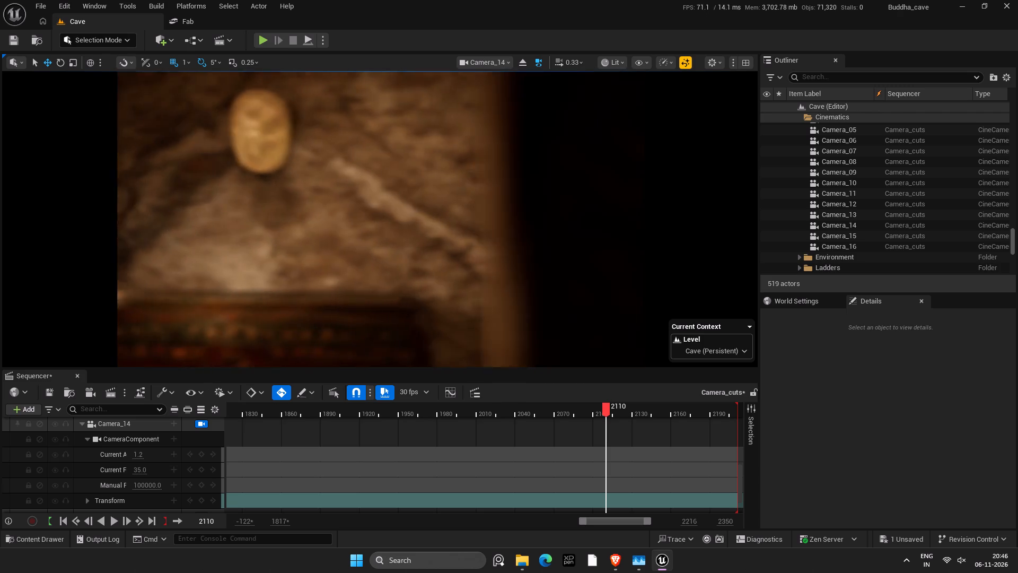
pyautogui.moveTo(33, 267); pyautogui.dragTo(25, 266, button='right')
pyautogui.press('a')
pyautogui.write('fff')
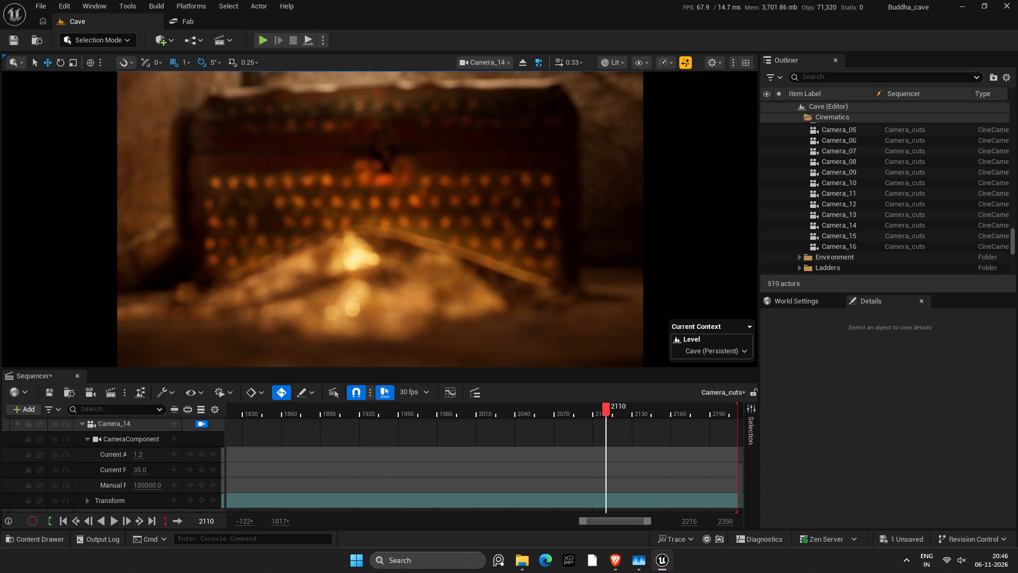
pyautogui.moveTo(25, 266); pyautogui.dragTo(25, 267, button='right')
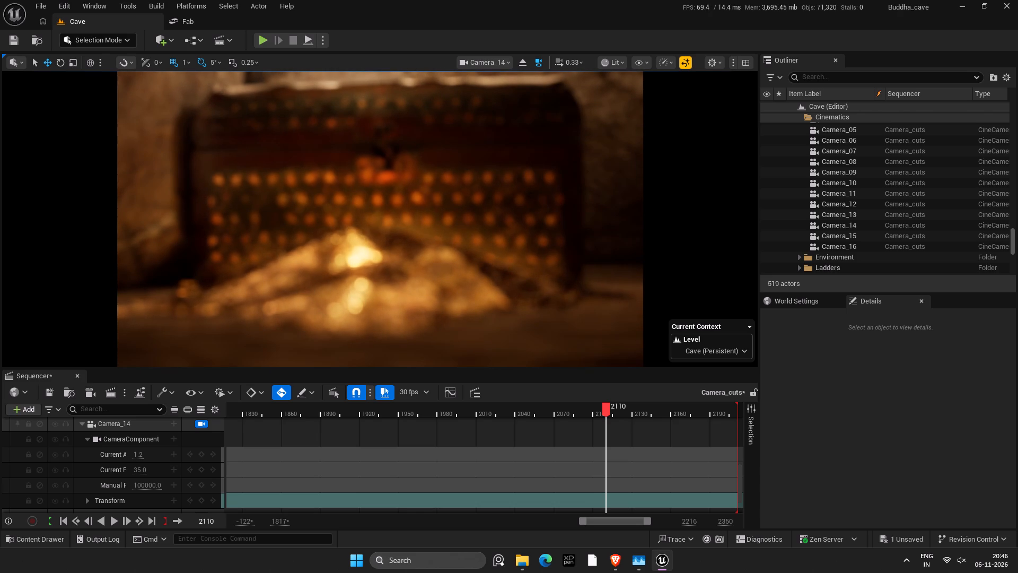
pyautogui.hotkey('ctrl', 's')
# Set Camera_14's Z location to 910, after trying 900.
pyautogui.scroll(4, 564, 430)
pyautogui.scroll(-4, 301, 484)
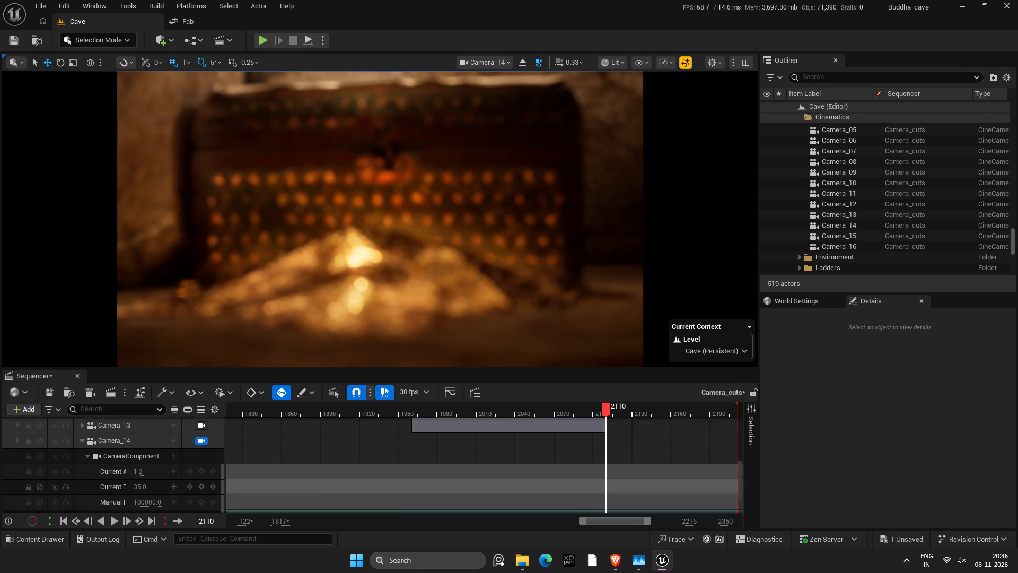
pyautogui.click(845, 227)
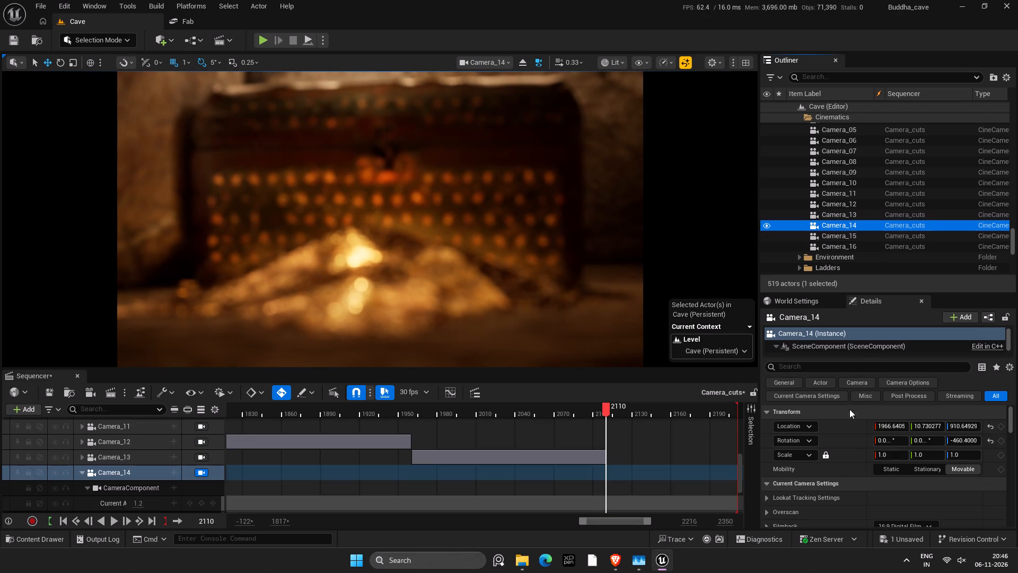
pyautogui.click(962, 423)
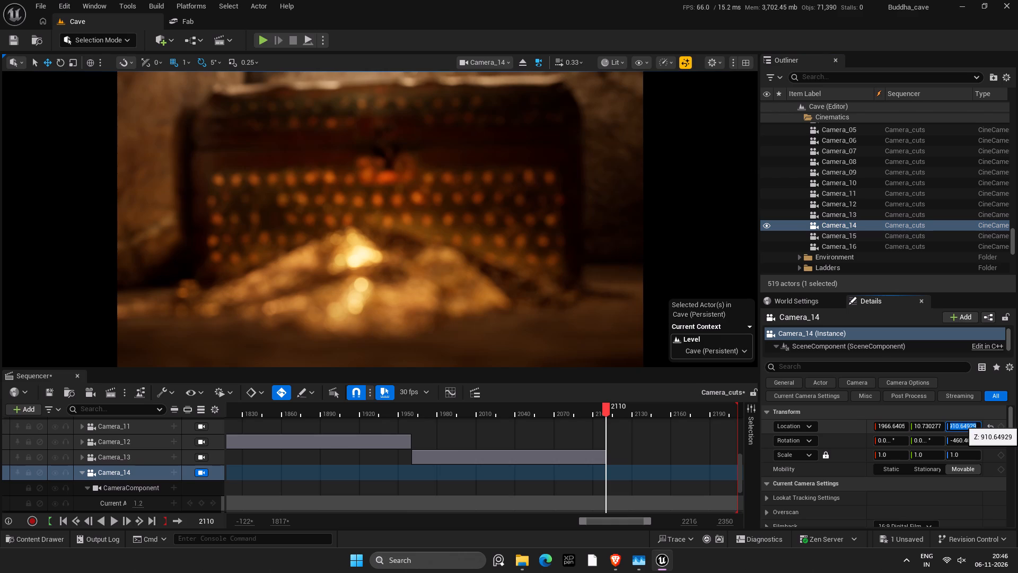
pyautogui.write('900')
pyautogui.press('Return')
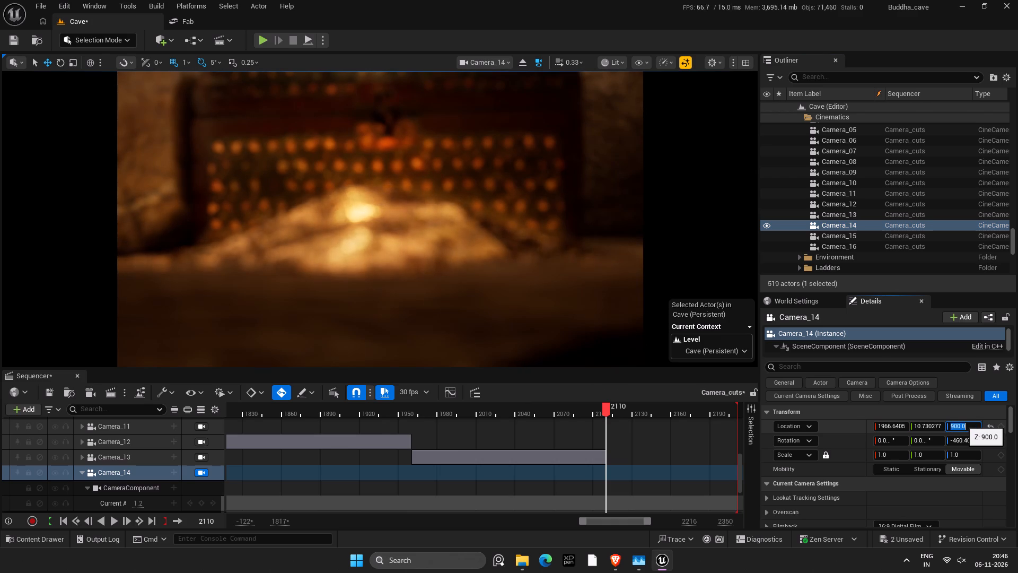
pyautogui.moveTo(964, 423); pyautogui.dragTo(954, 419)
pyautogui.write('10')
pyautogui.press('Return')
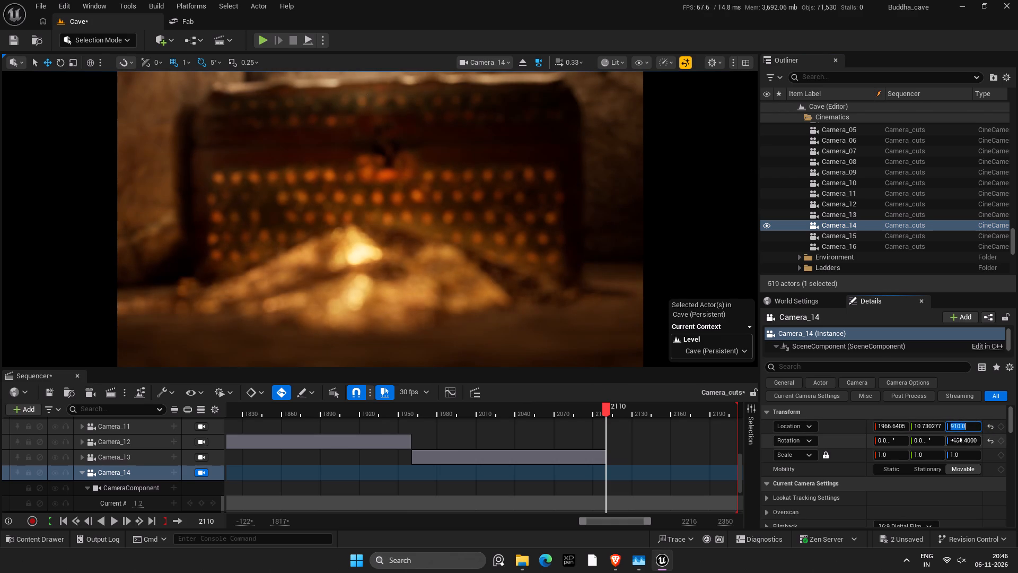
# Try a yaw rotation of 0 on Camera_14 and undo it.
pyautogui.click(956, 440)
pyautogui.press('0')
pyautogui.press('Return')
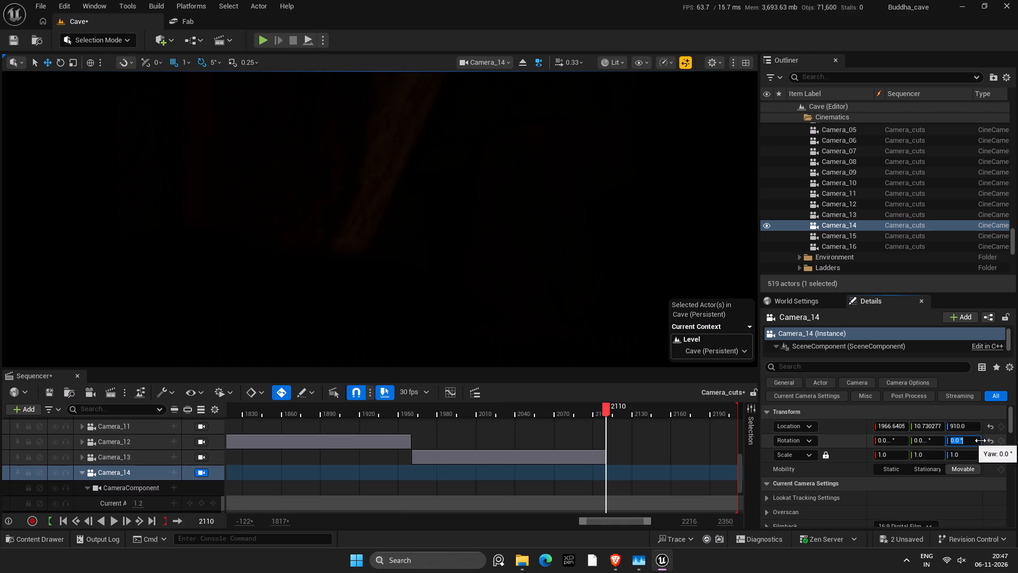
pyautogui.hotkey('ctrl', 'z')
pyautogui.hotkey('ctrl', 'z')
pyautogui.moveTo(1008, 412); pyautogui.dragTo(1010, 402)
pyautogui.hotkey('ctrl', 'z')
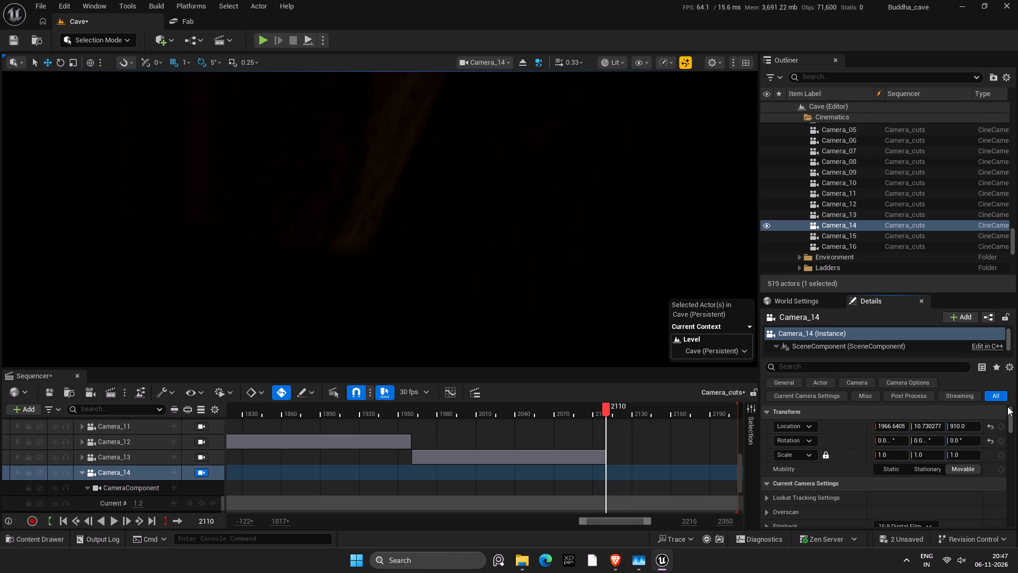
# Open Camera_14's yaw rotation value for editing.
pyautogui.click(966, 442)
pyautogui.moveTo(958, 439); pyautogui.dragTo(951, 438)
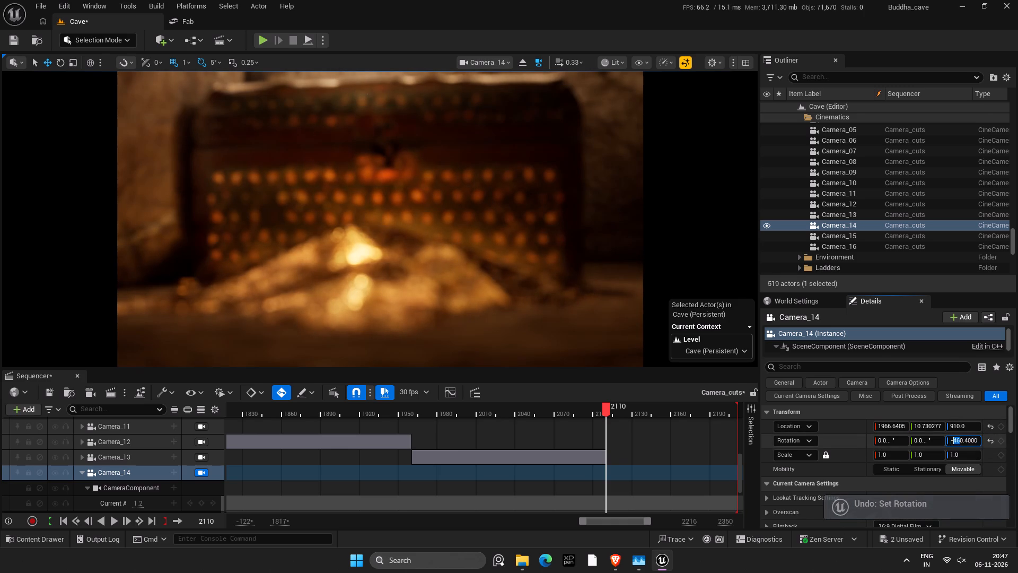
pyautogui.moveTo(951, 438); pyautogui.dragTo(949, 438)
pyautogui.click(955, 442)
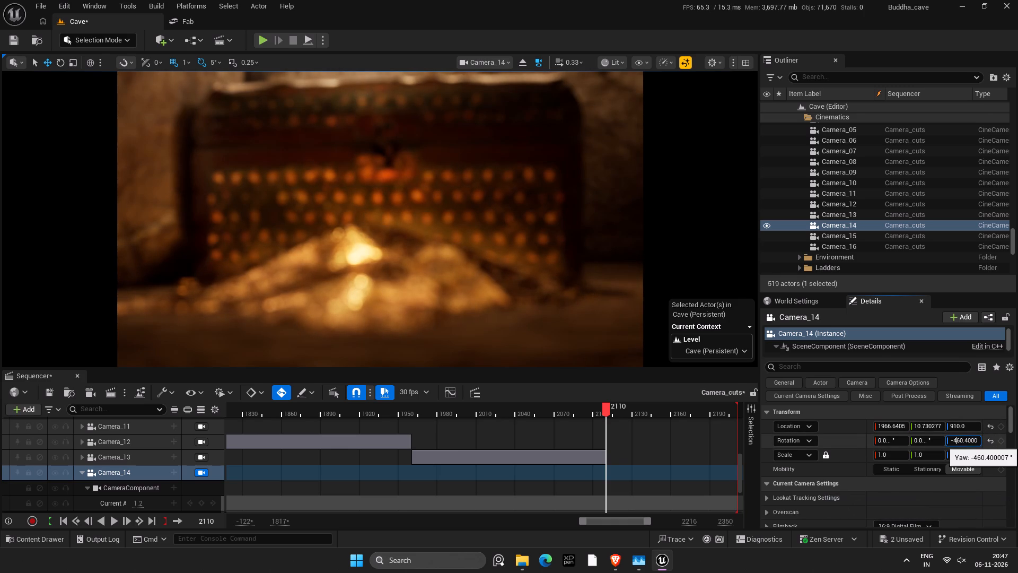